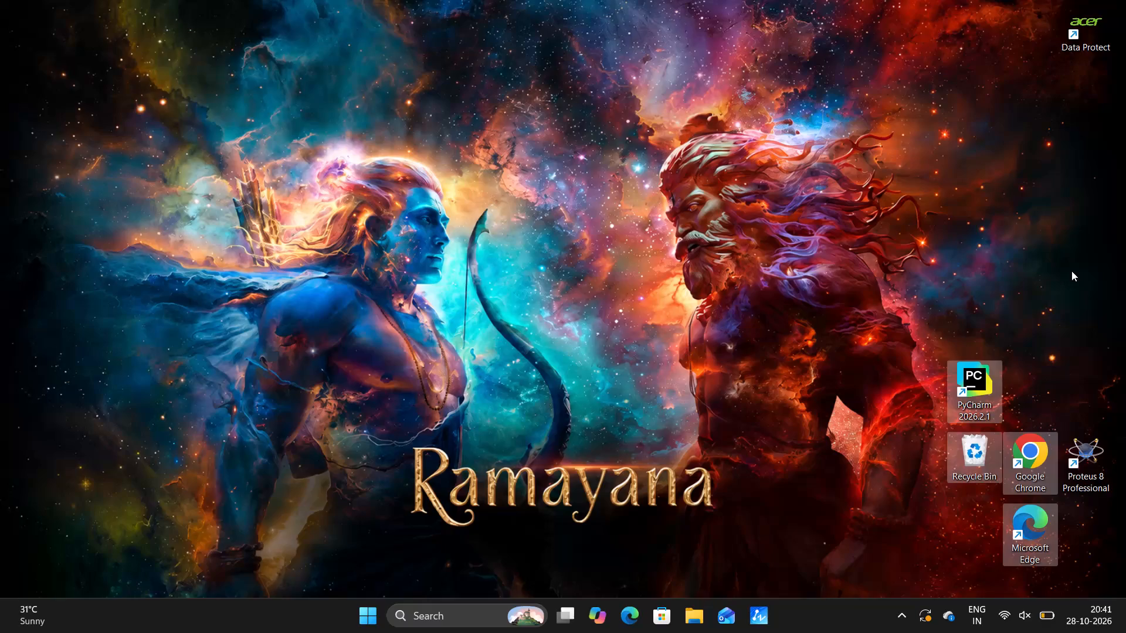
Launch the recently added Kuro app.
left_click(1018, 231)
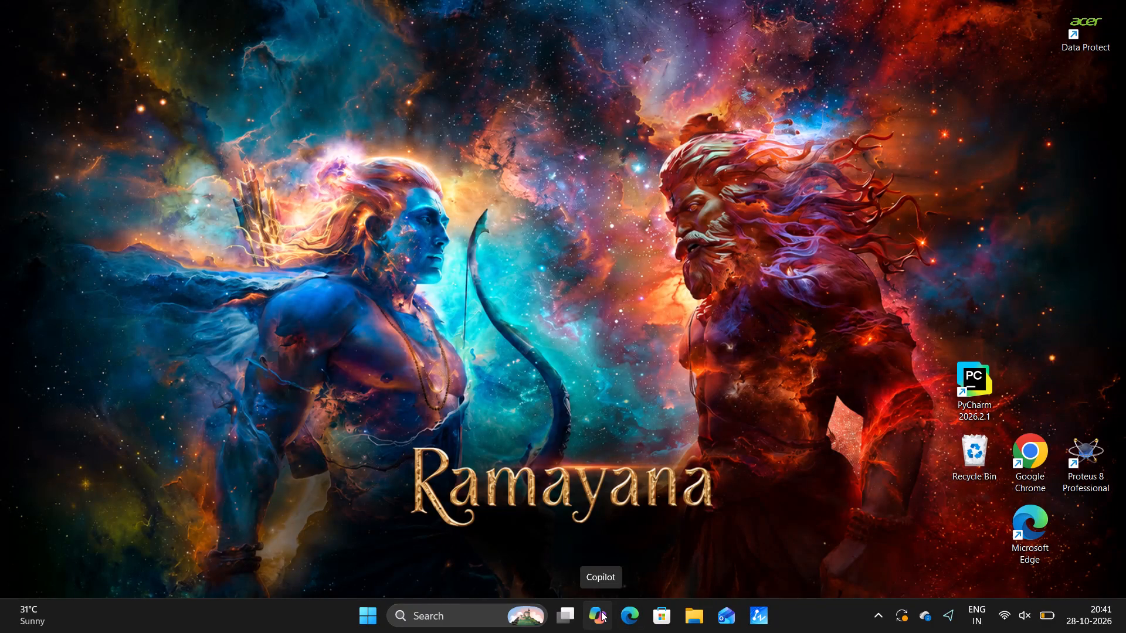
left_click(367, 623)
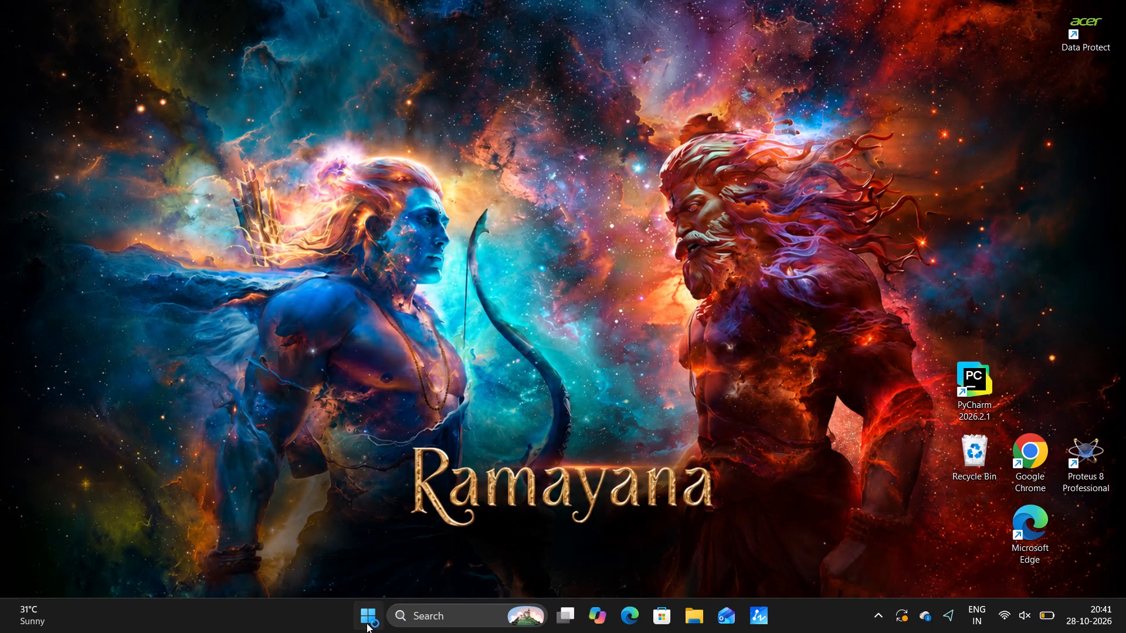
double_click(351, 350)
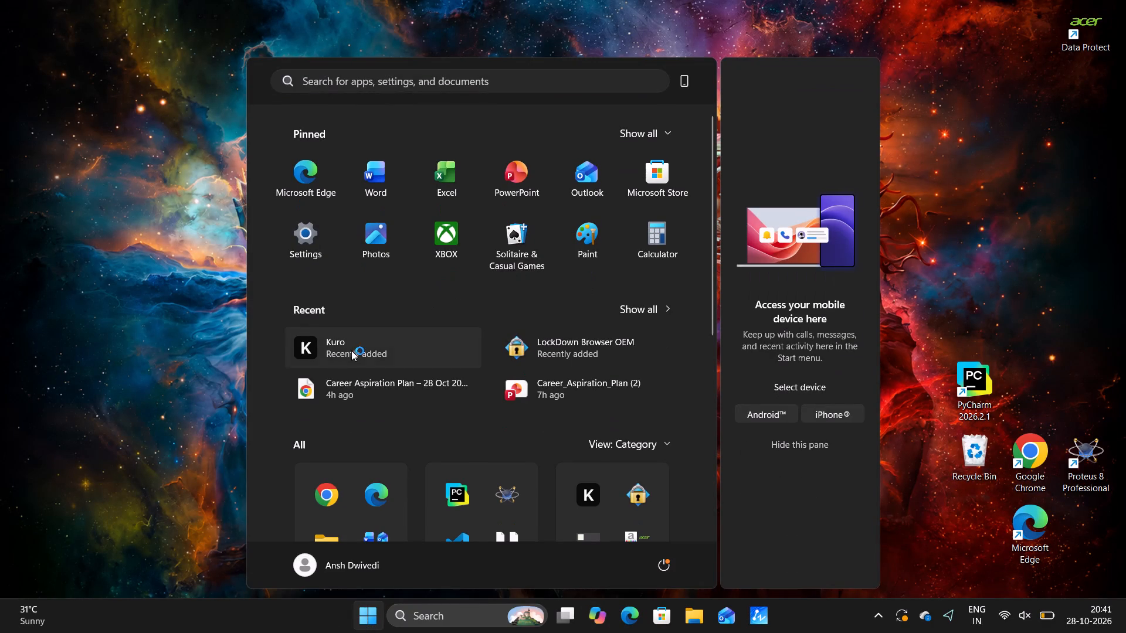
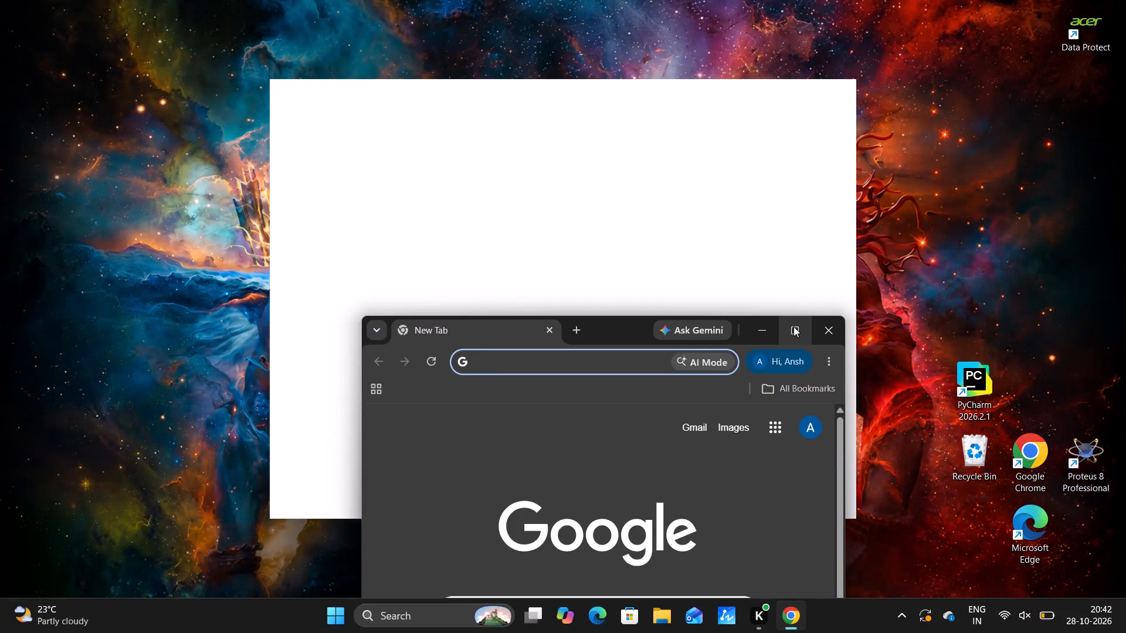
Switch to Google Chrome, maximize its window and start a Google search query with "WHAT".
left_click(793, 326)
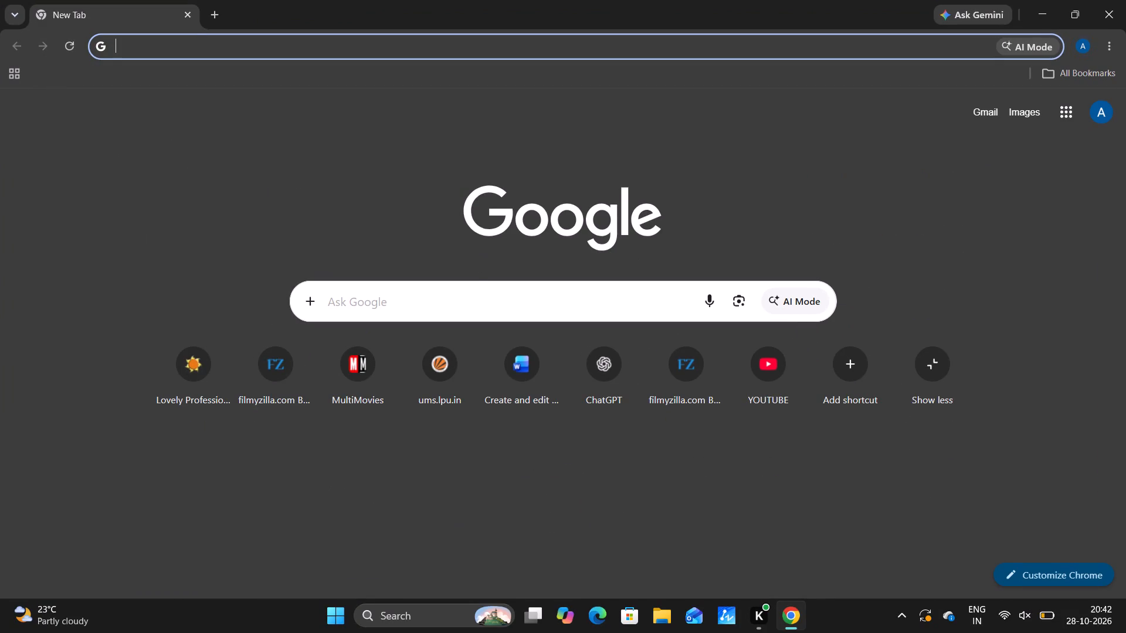
left_click(478, 291)
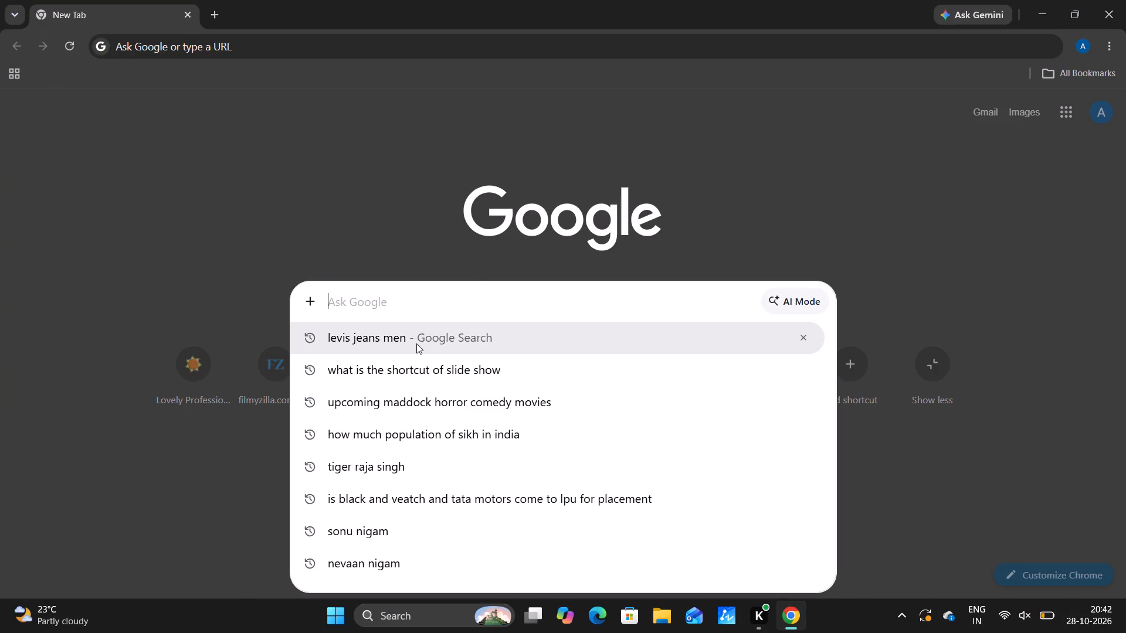
type("WHAT")
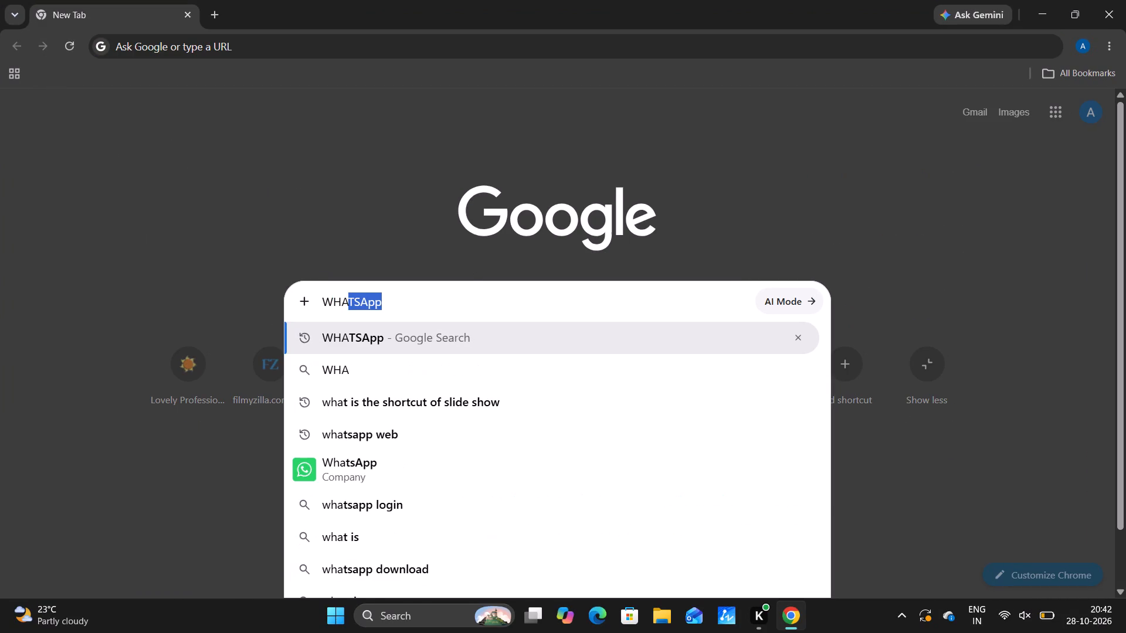
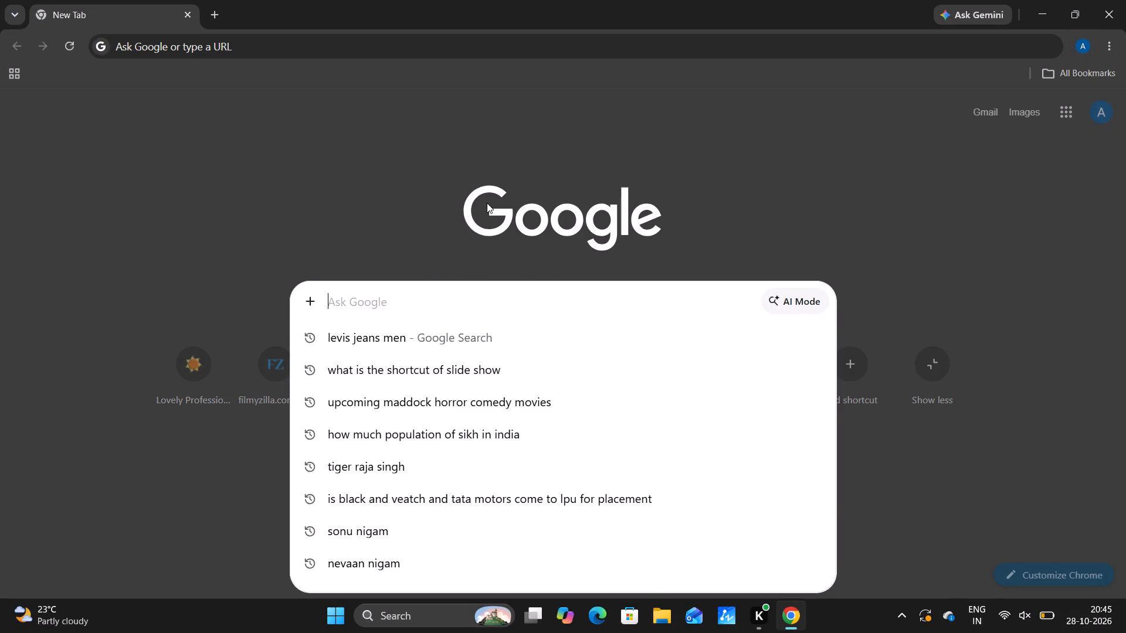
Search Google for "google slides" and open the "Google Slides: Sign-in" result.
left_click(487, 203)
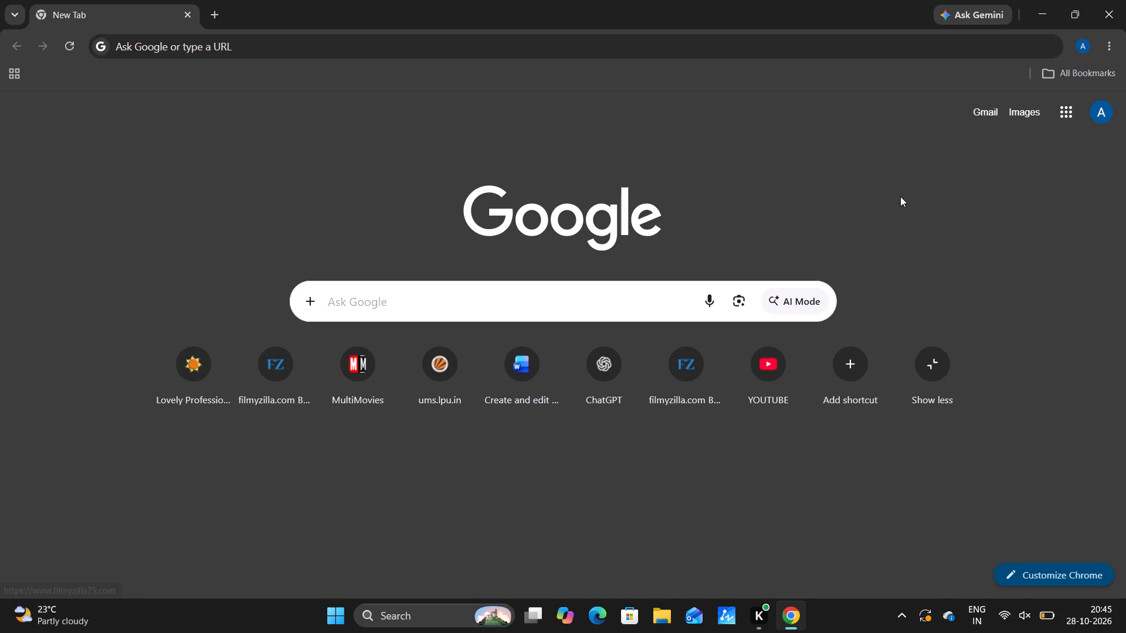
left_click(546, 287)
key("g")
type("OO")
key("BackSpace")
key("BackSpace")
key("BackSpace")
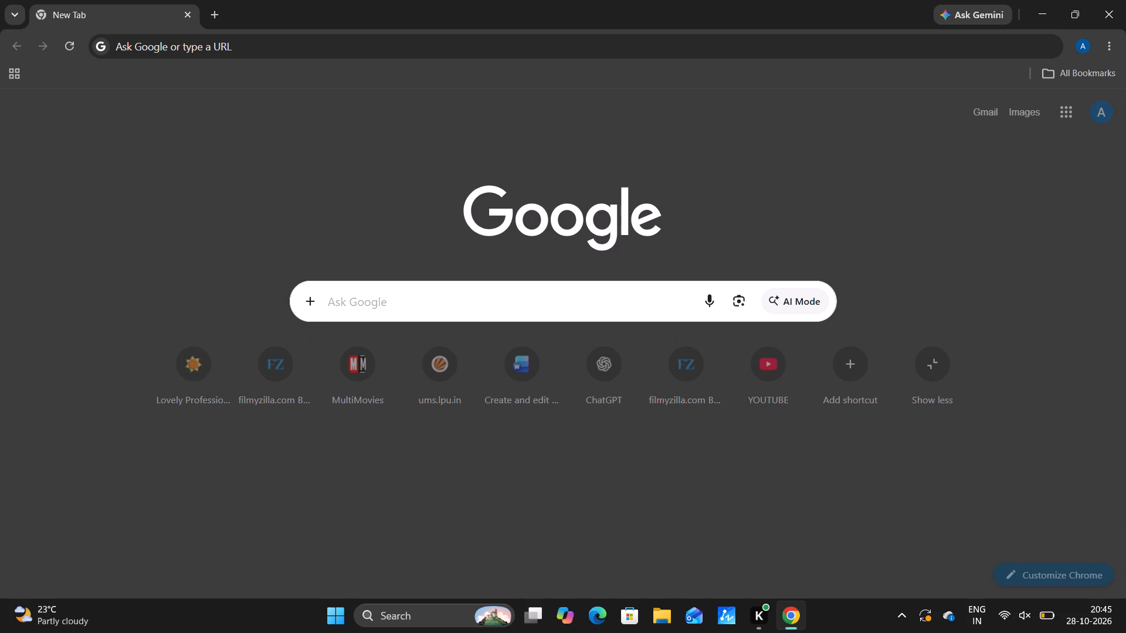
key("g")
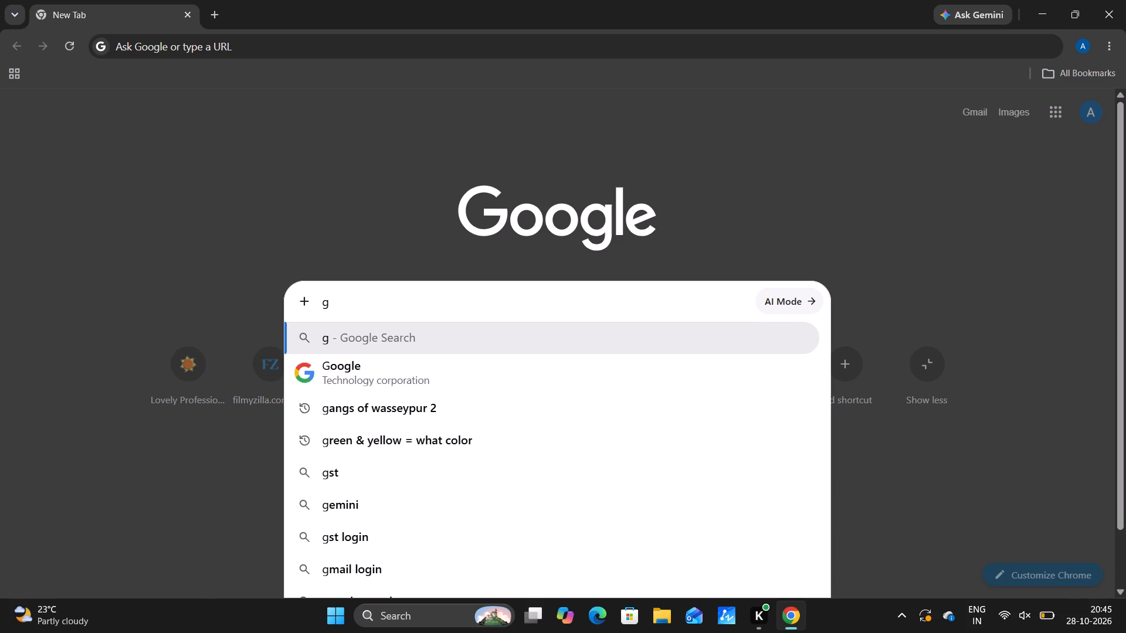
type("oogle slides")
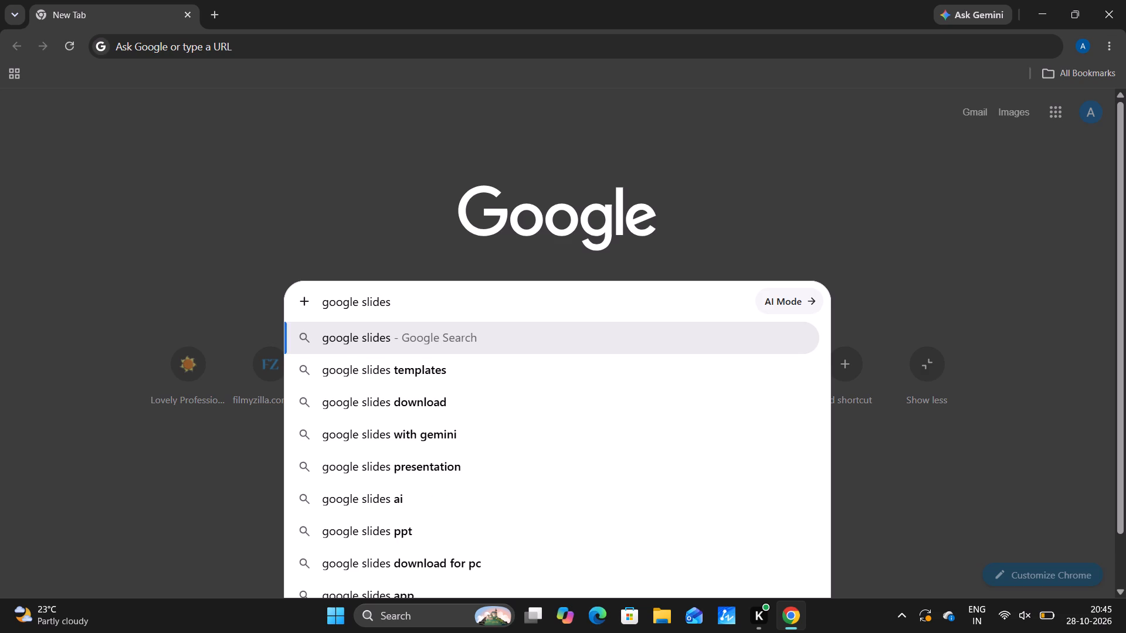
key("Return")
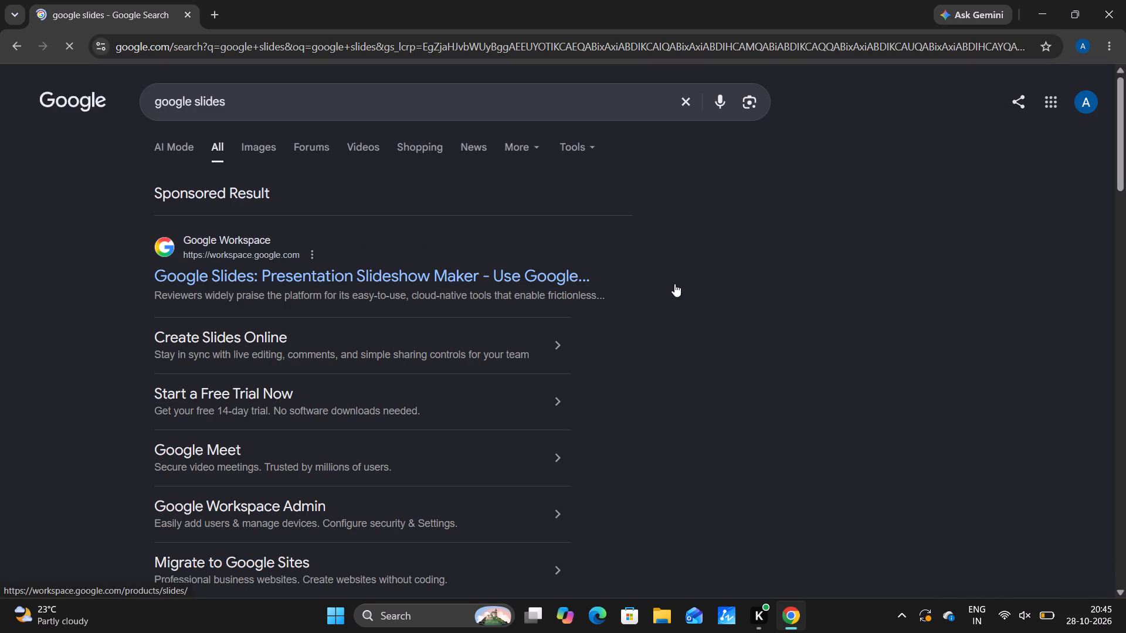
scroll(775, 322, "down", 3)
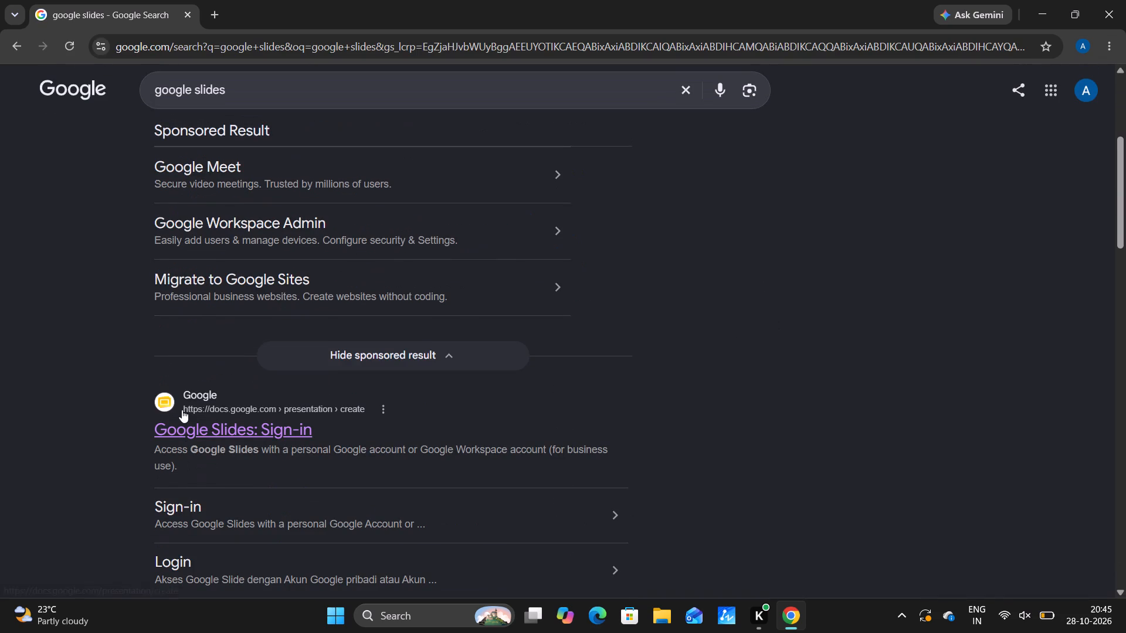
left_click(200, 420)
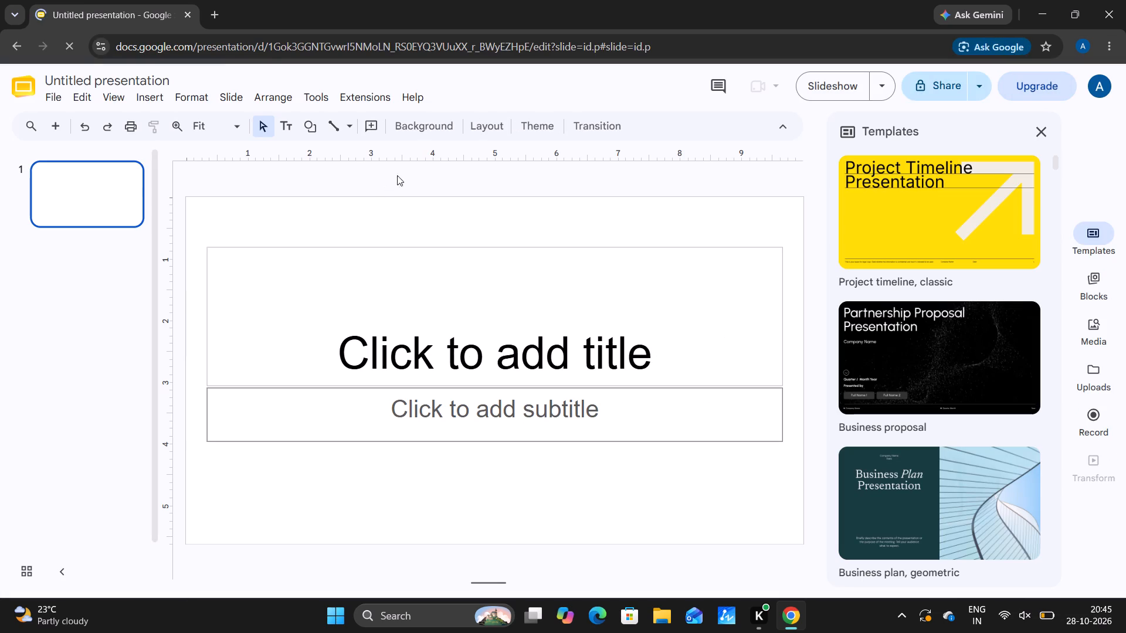
Go back to the "google slides" search results and look through the listed results.
scroll(491, 195, "right", 10)
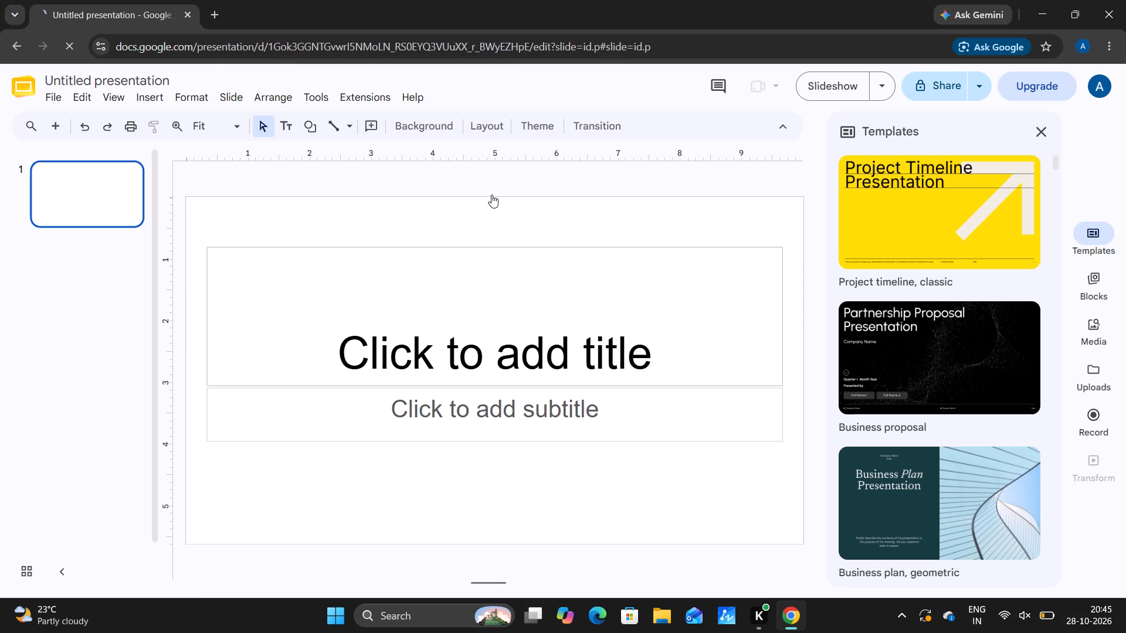
scroll(561, 351, "right", 2)
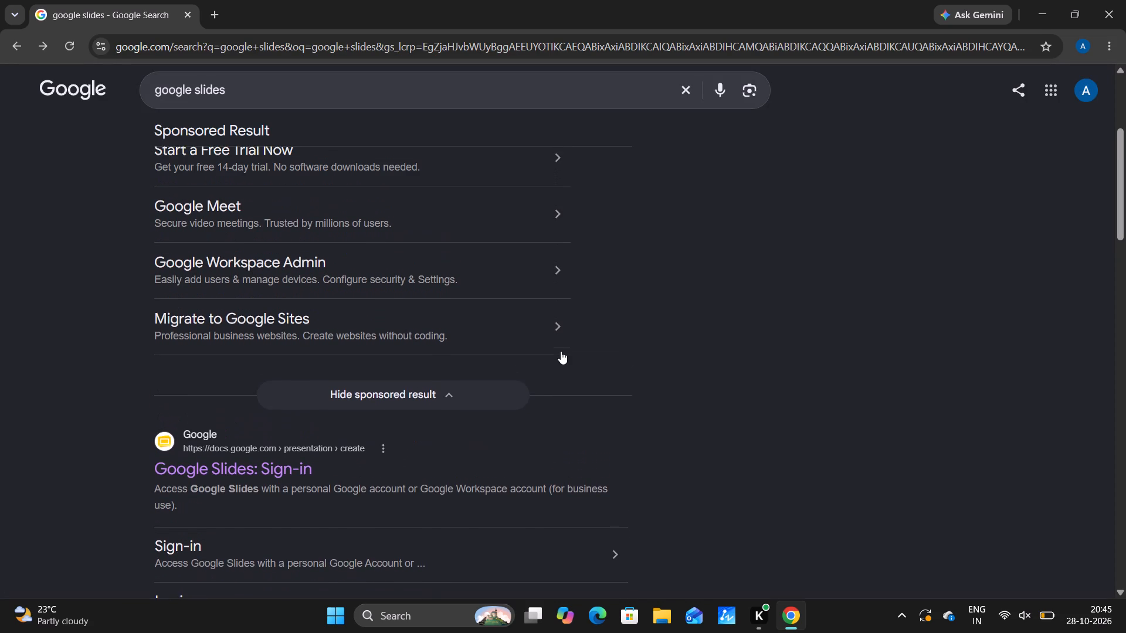
scroll(561, 351, "right", 1)
scroll(561, 351, "up", 4)
scroll(561, 351, "down", 5)
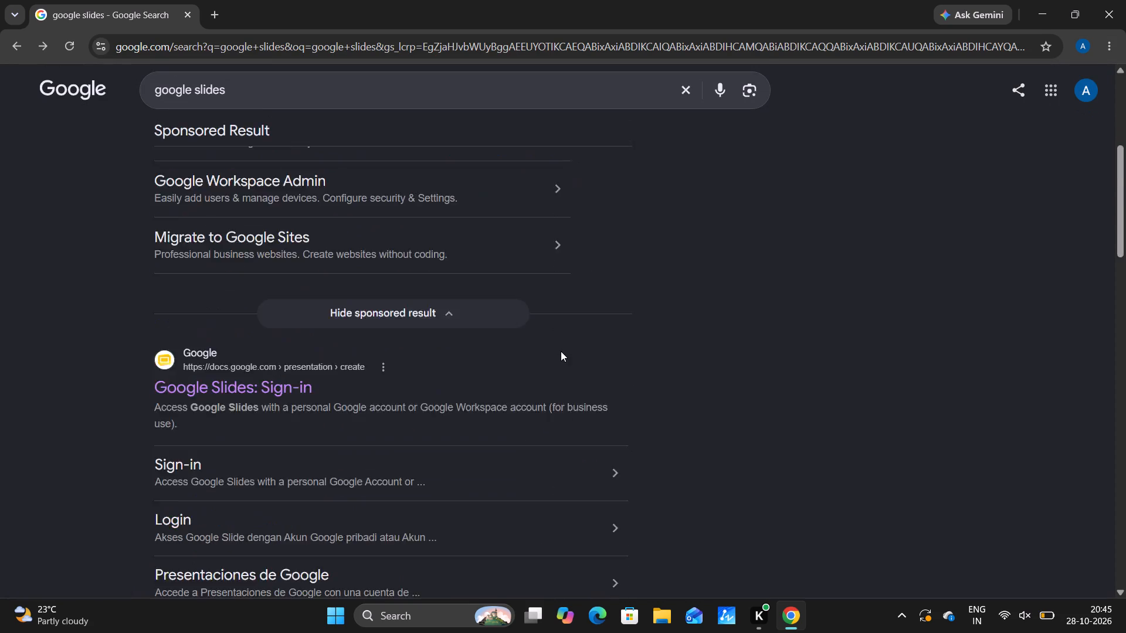
scroll(561, 351, "down", 3)
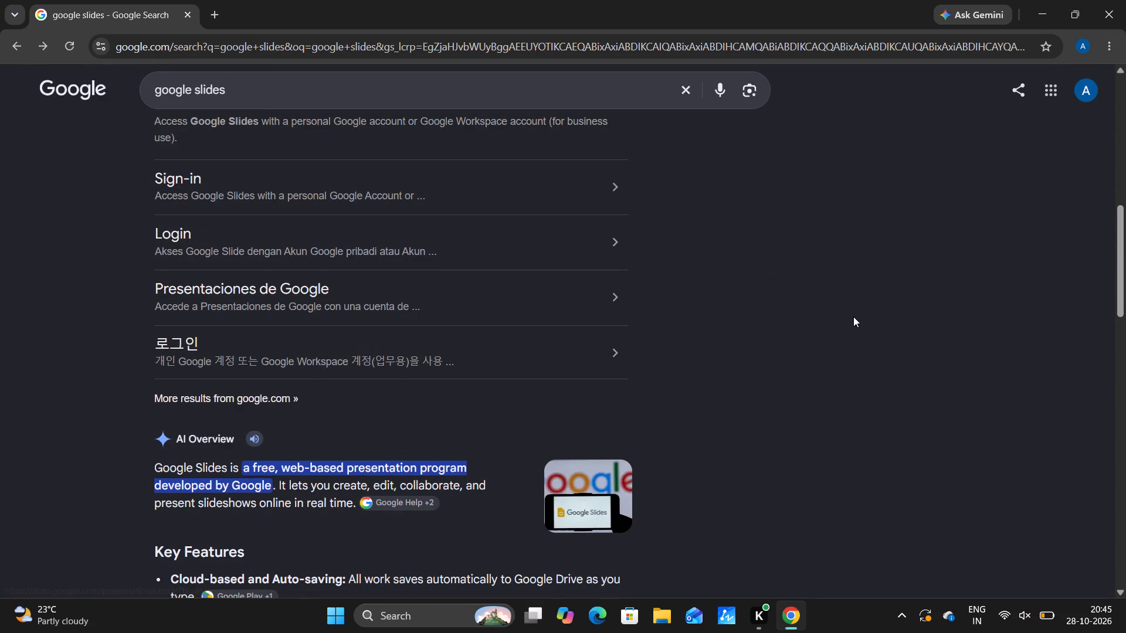
scroll(416, 395, "right", 1)
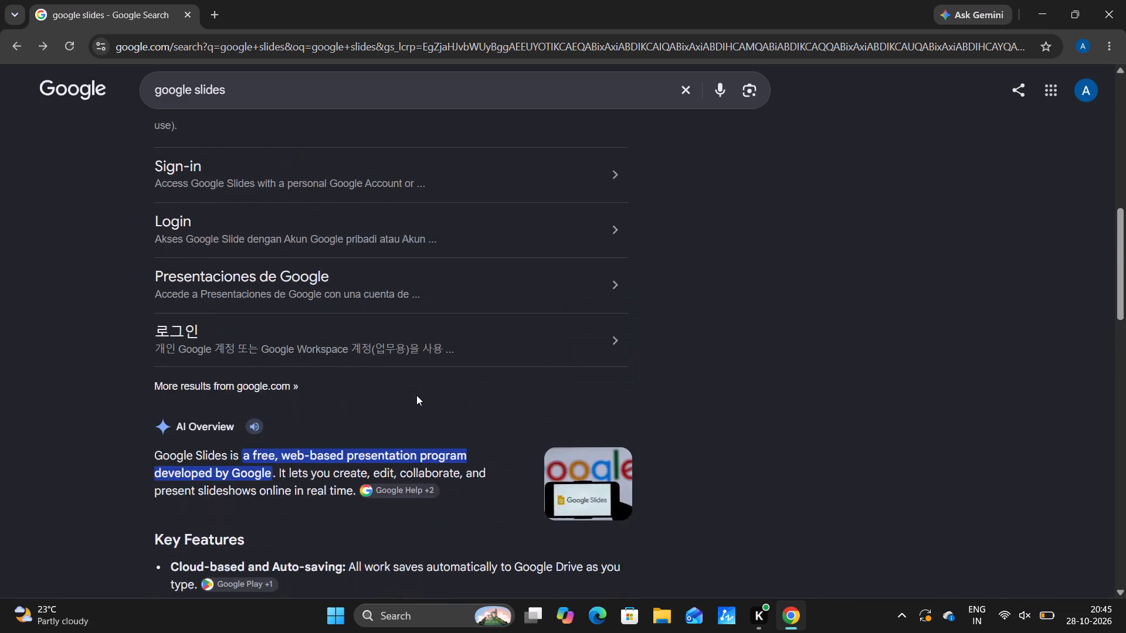
scroll(416, 395, "up", 11)
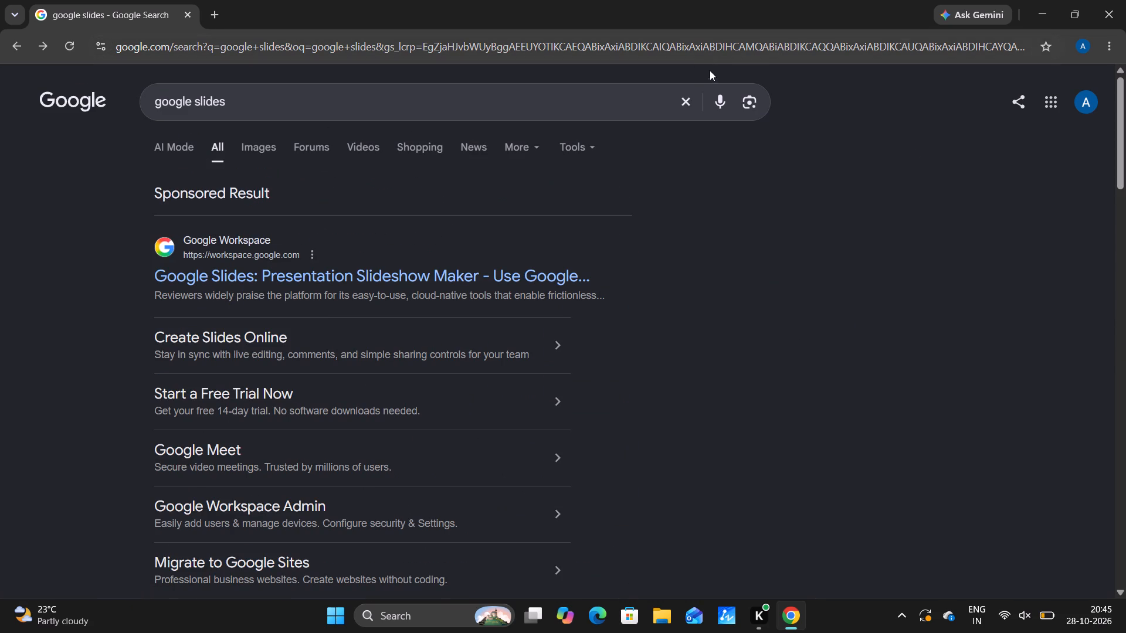
Search Google for "drive" and open the "Google Drive Link" result.
left_click(687, 98)
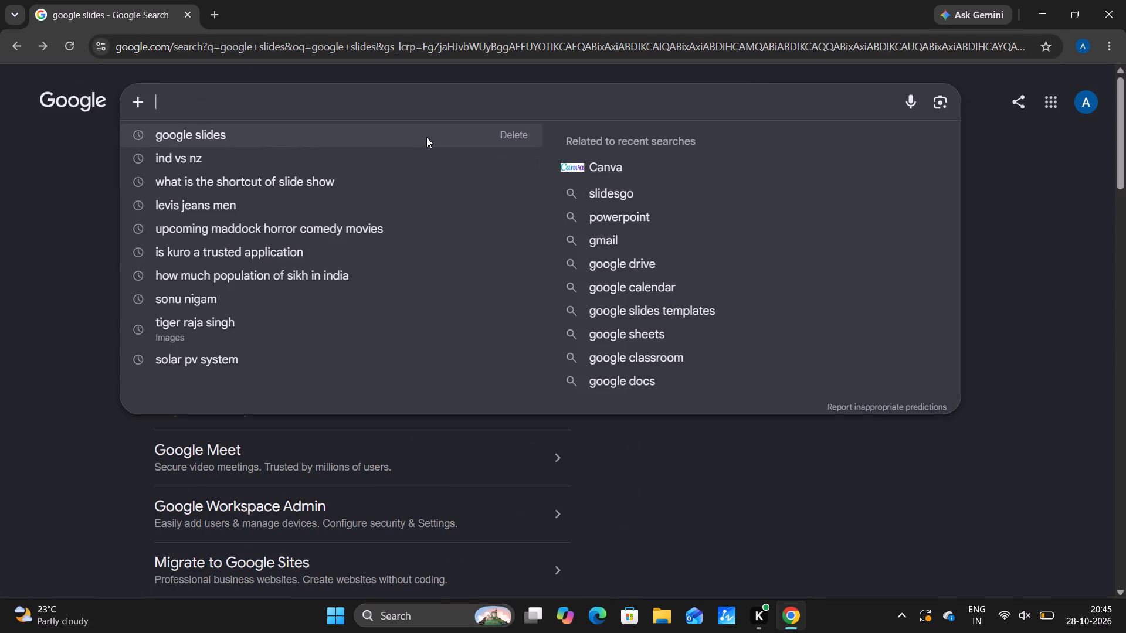
key("d")
type("rive")
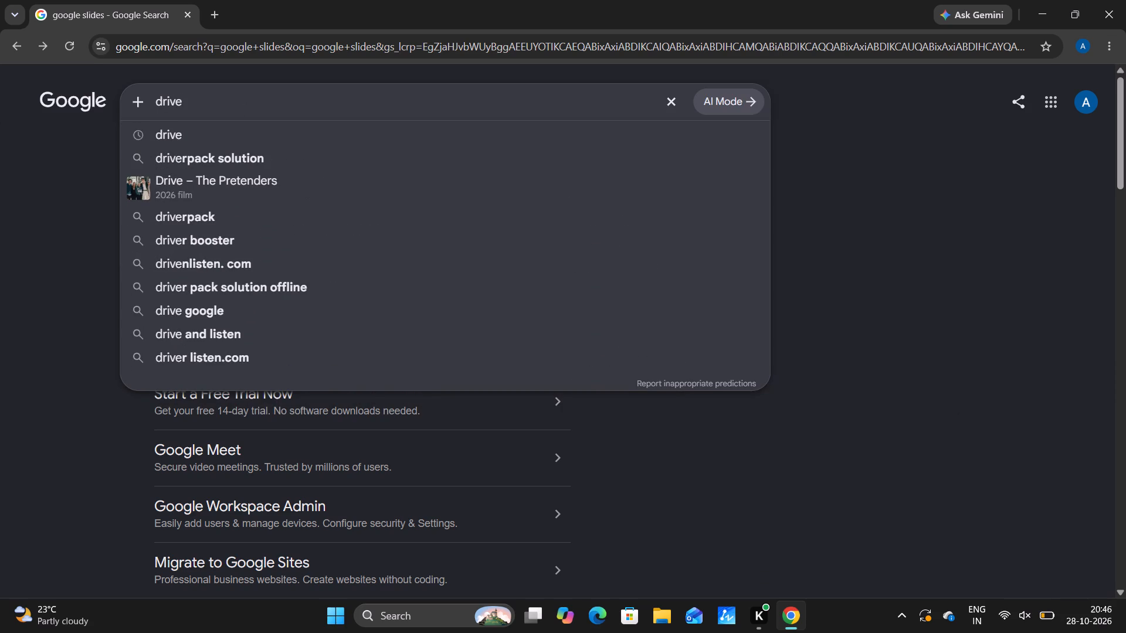
left_click(228, 123)
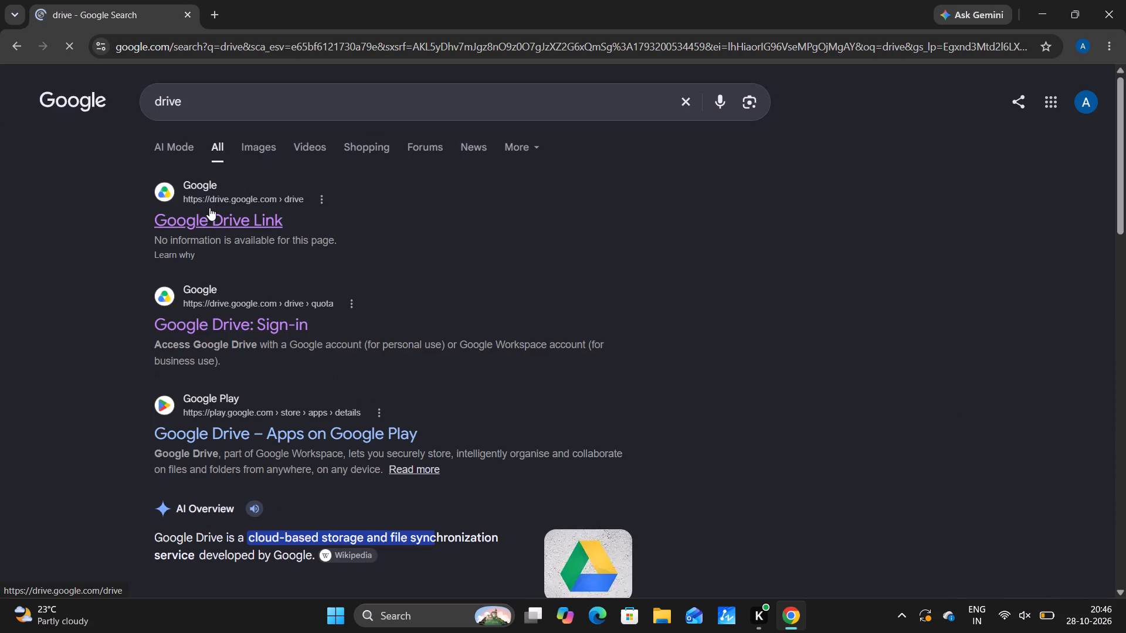
left_click(219, 221)
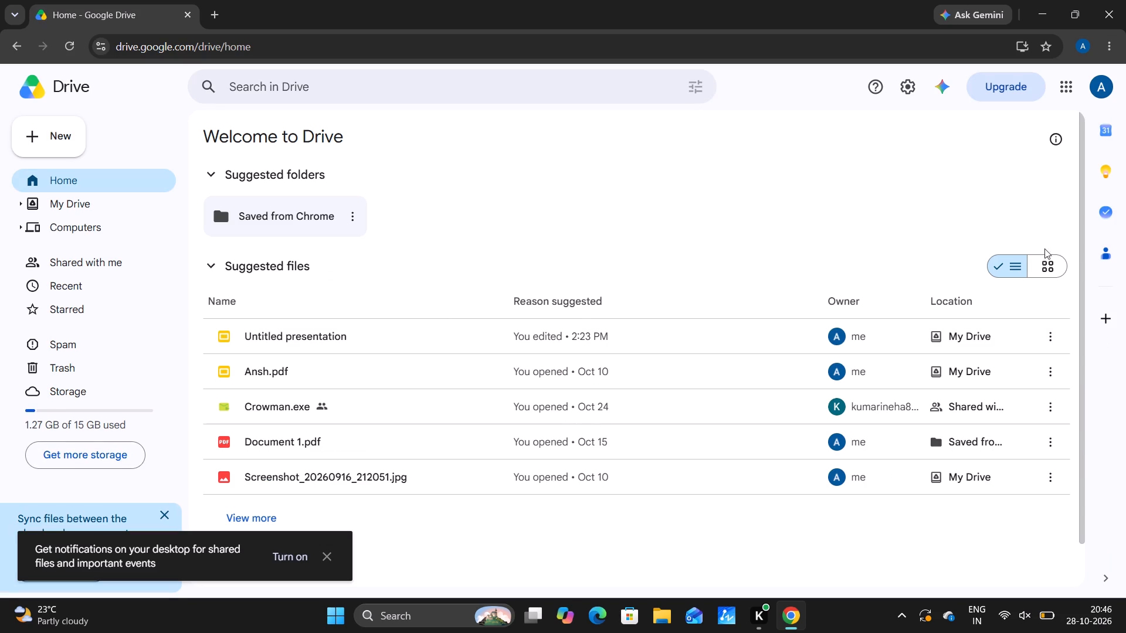
Rename the suggested file "Untitled presentation" as Carrier_Aspiration.pdf.
left_click(1050, 333)
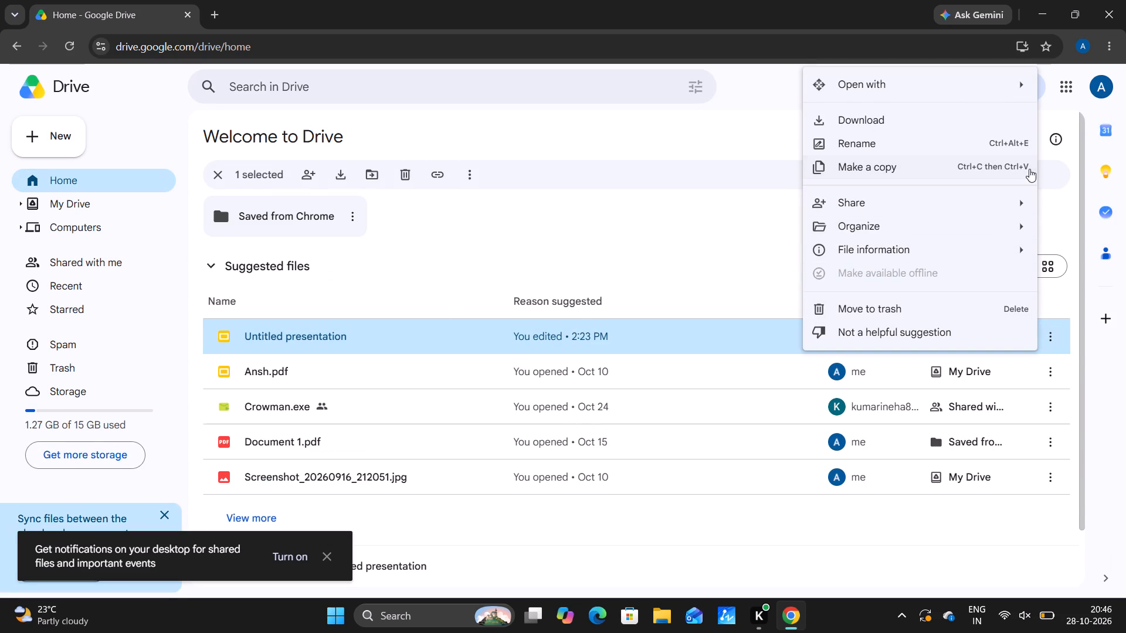
left_click(974, 135)
left_click(611, 318)
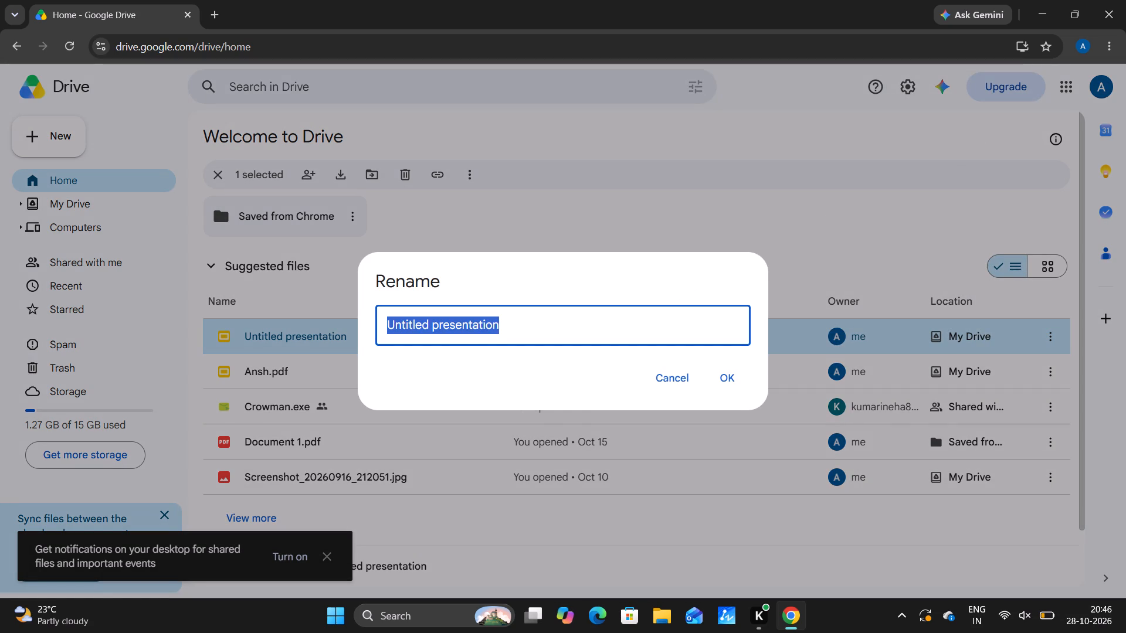
key("BackSpace")
key("BackSpace")
key("BackSpace")
key("BackSpace")
key("BackSpace")
key("BackSpace")
key("BackSpace")
key("BackSpace")
key("BackSpace")
key("BackSpace")
key("BackSpace")
key("BackSpace")
key("BackSpace")
key("BackSpace")
key("BackSpace")
key("BackSpace")
key("BackSpace")
key("BackSpace")
key("BackSpace")
key("BackSpace")
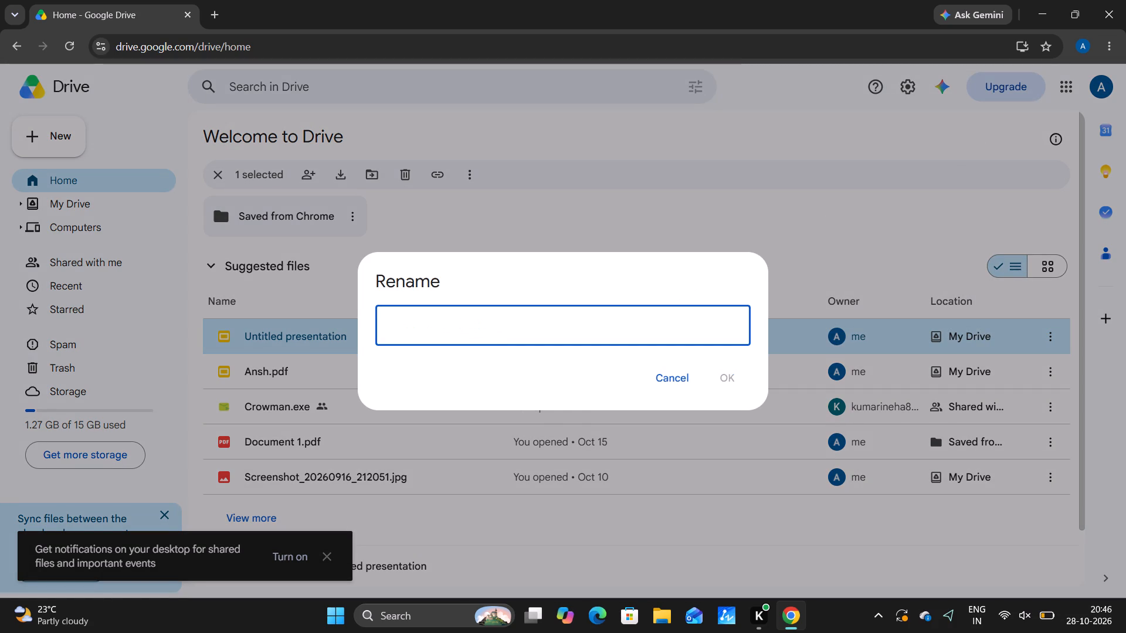
key("c")
type("arr")
type("ier")
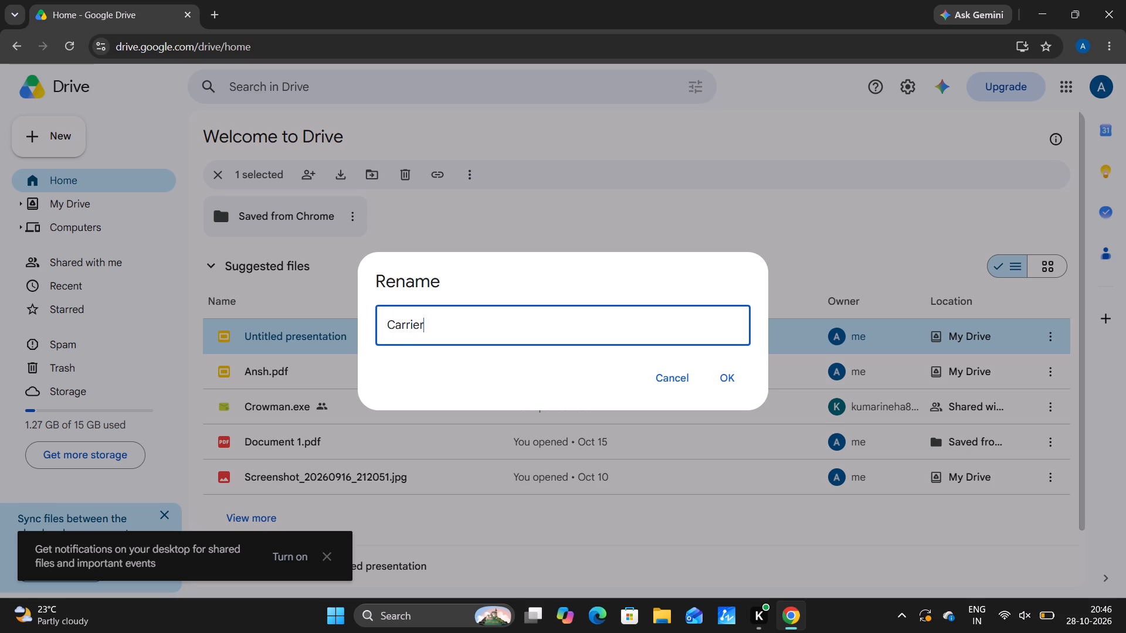
key("shift+underscore")
key("s")
type("piration")
key("space")
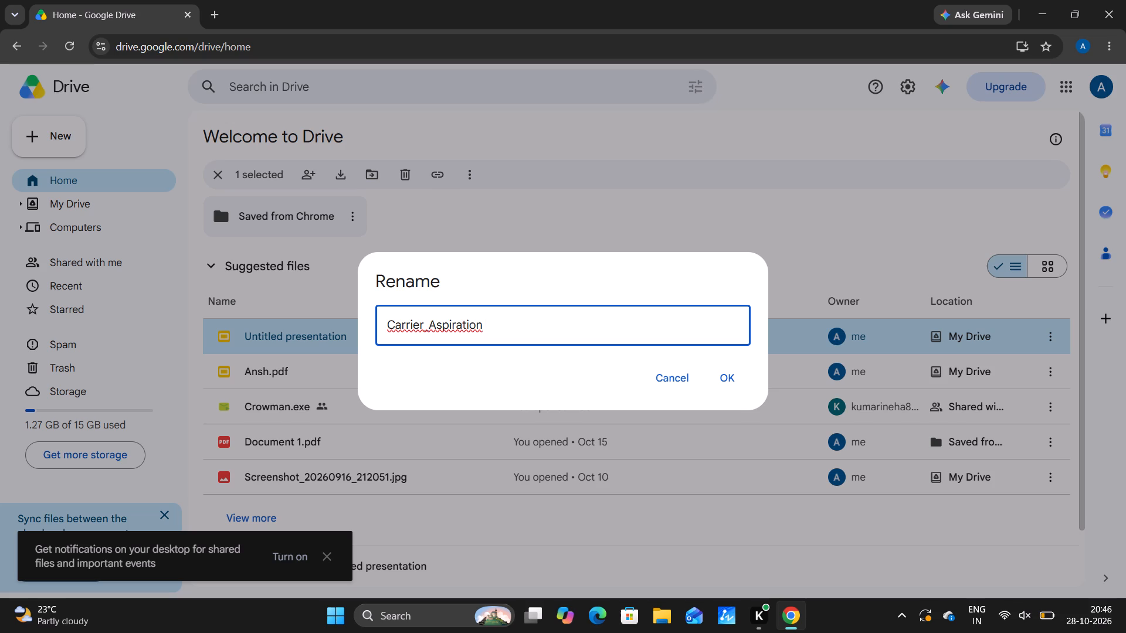
key("BackSpace")
key("period")
key("p")
type("df")
key("Return")
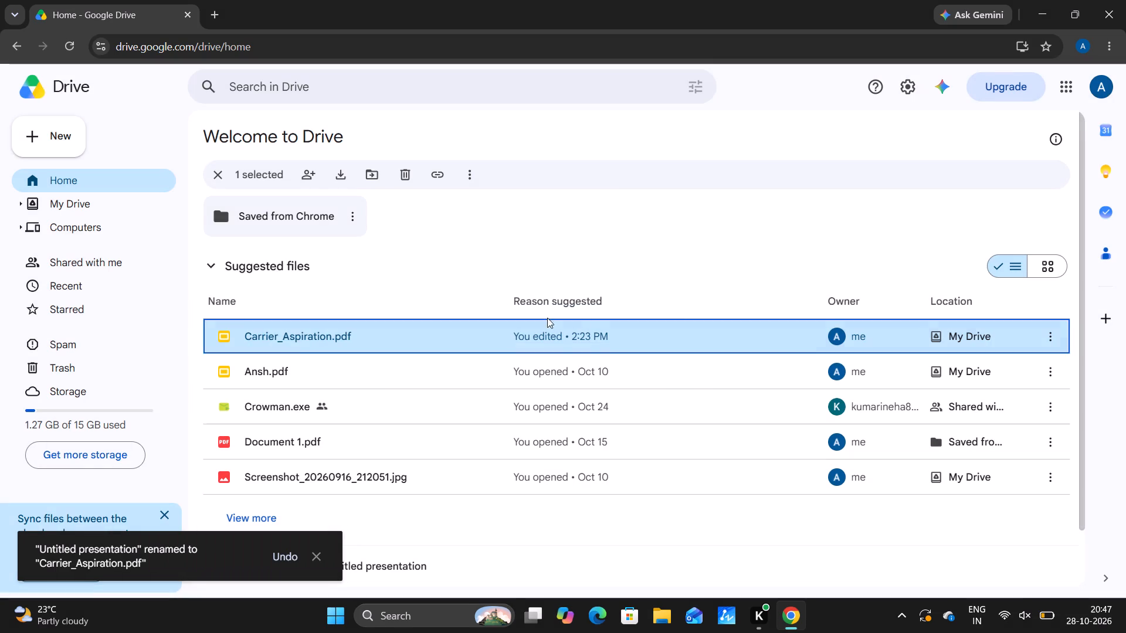
Open the Carrier_Aspiration.pdf presentation from the suggested files.
double_click(731, 326)
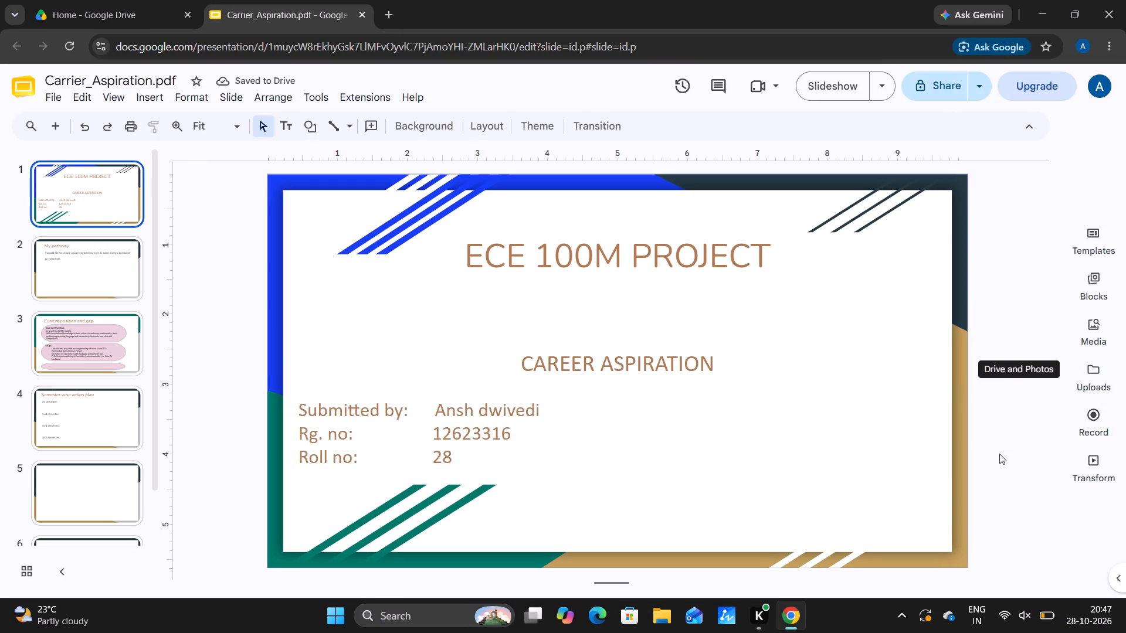
scroll(999, 458, "down", 2)
scroll(999, 458, "up", 1)
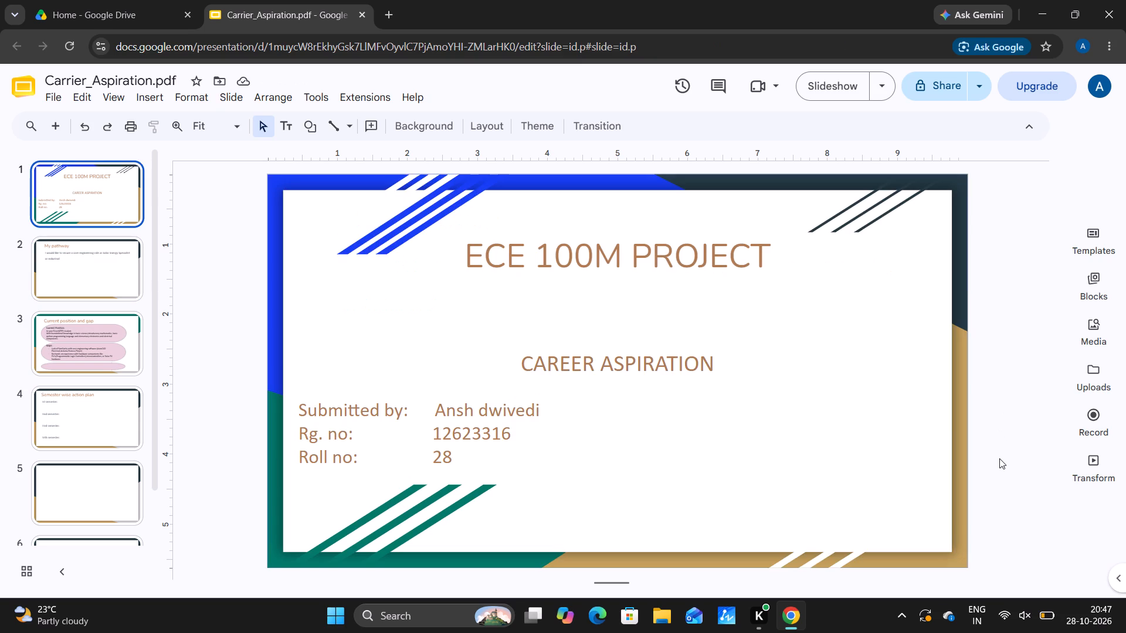
scroll(999, 458, "up", 1)
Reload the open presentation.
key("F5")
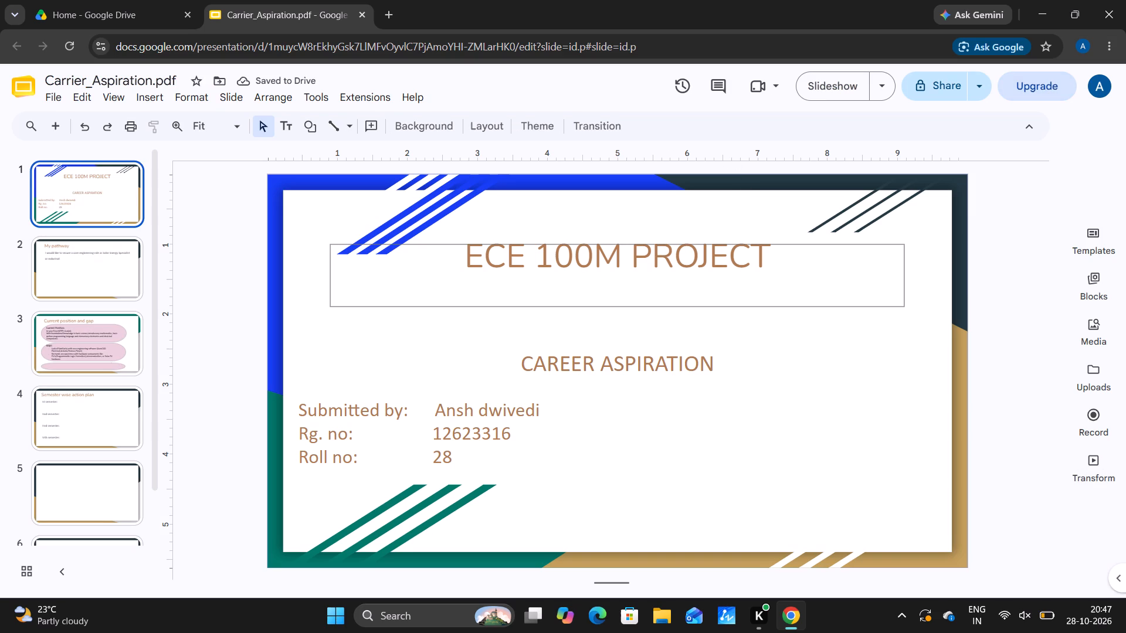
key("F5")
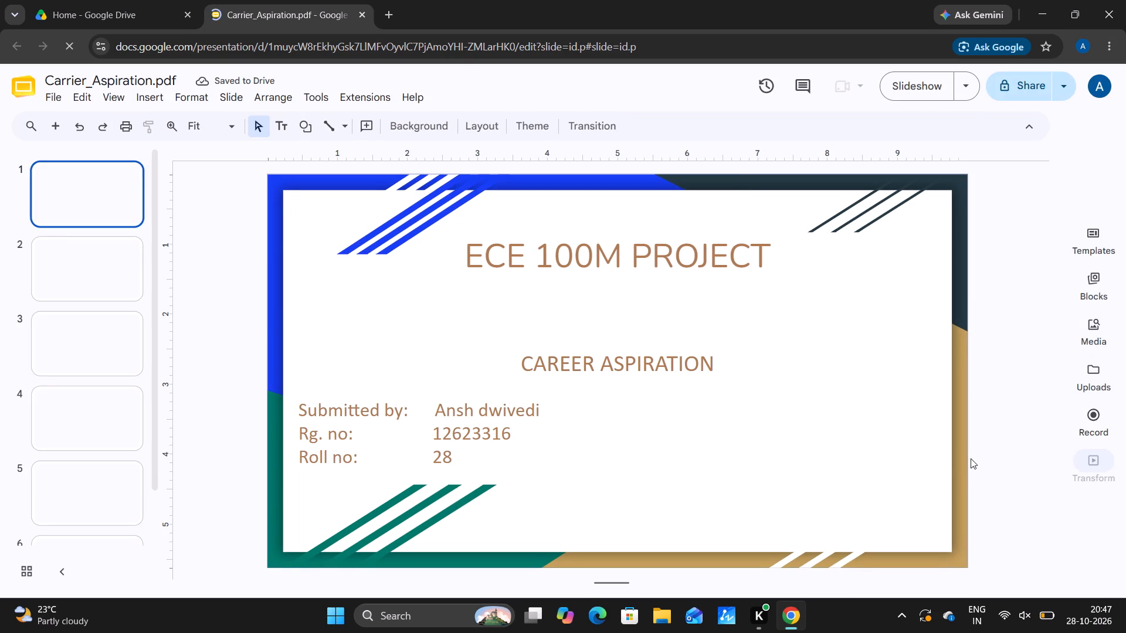
Look through the presentation's slides, viewing slide 2 "My pathway" and slide 3 "Current position and gap".
left_click(54, 233)
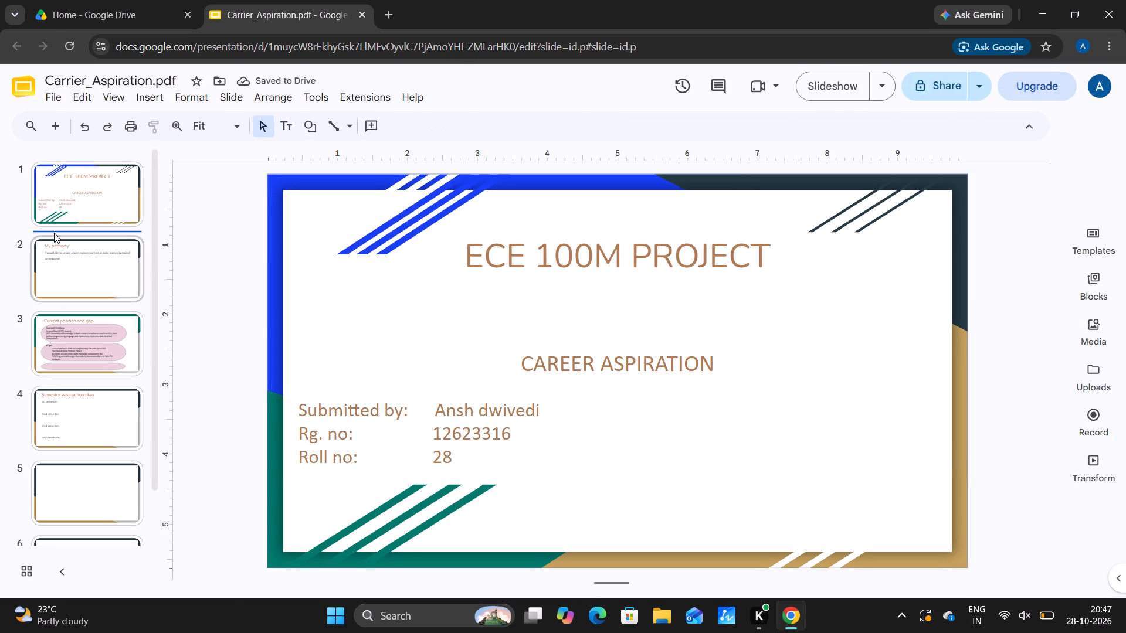
left_click(76, 267)
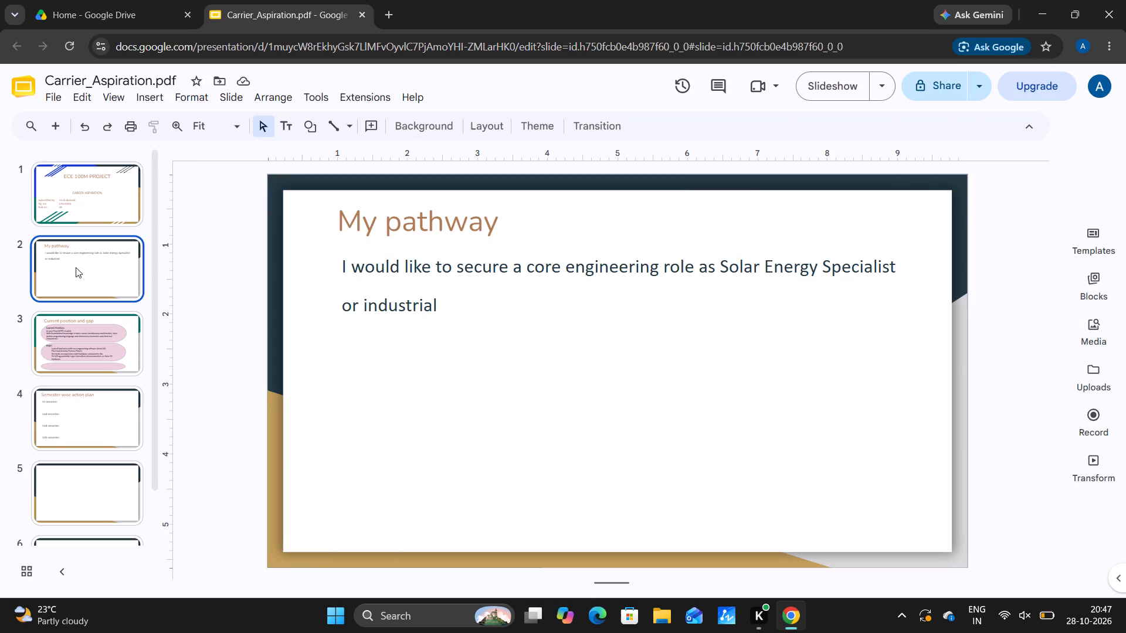
left_click(99, 338)
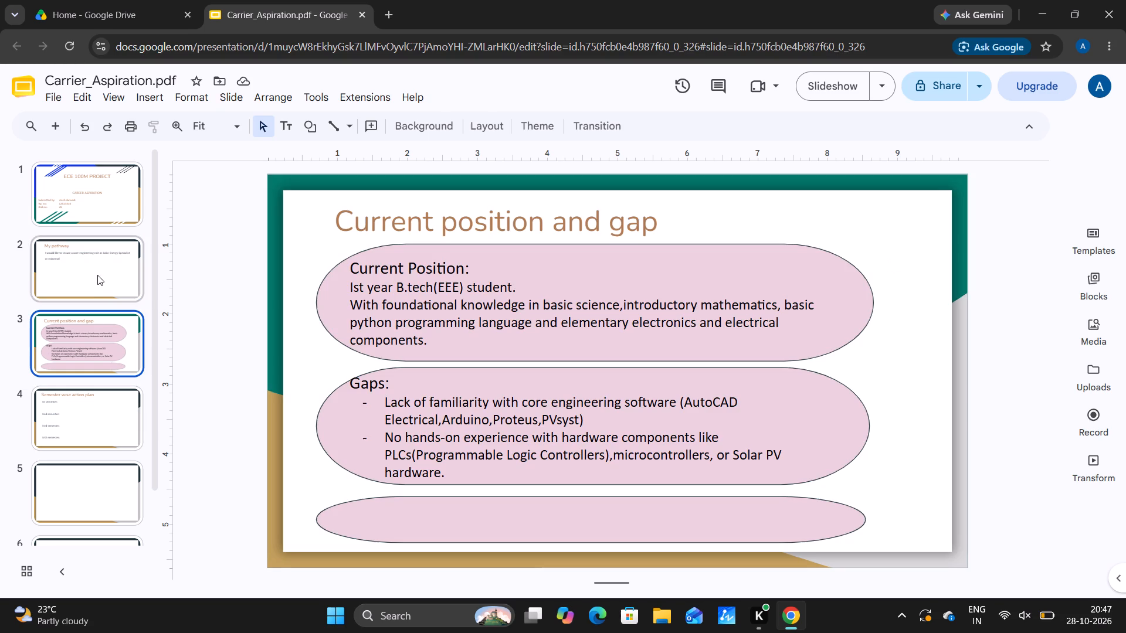
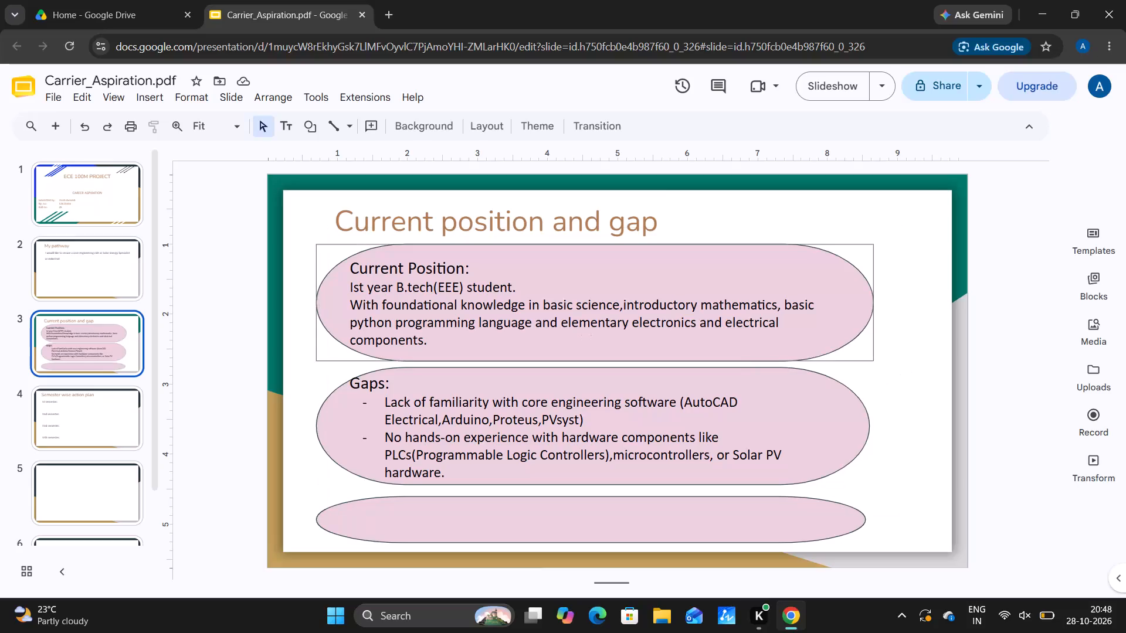
Review slides 1 to 5 of the presentation, including the title slide, "My pathway", "Current position and gap" and "Semester wise action plan".
left_click(93, 431)
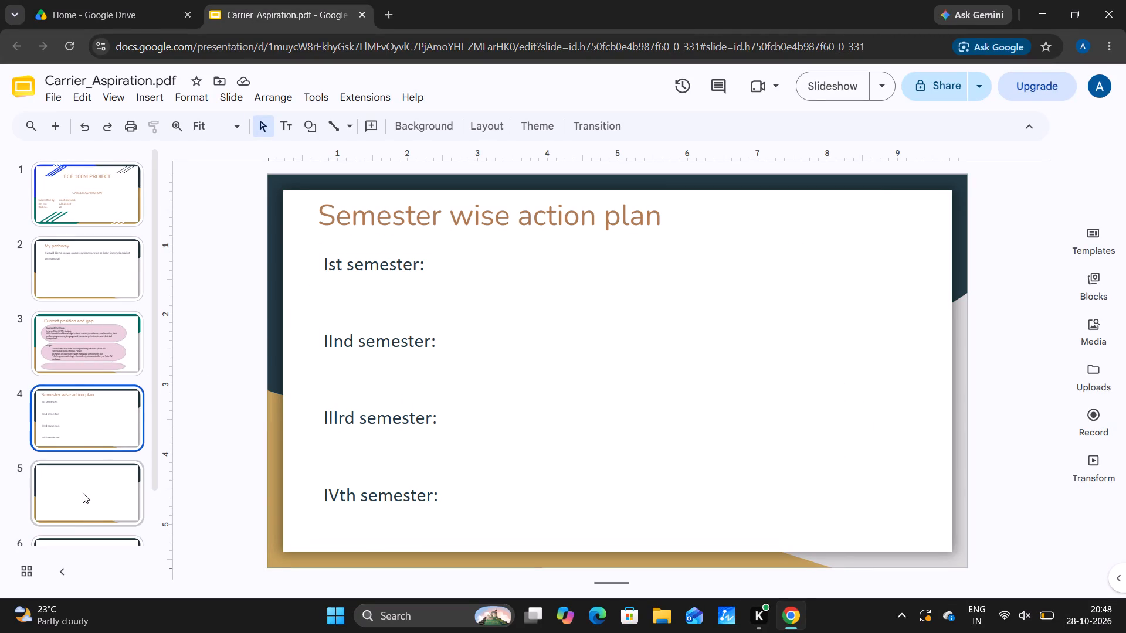
left_click(79, 516)
left_click(95, 416)
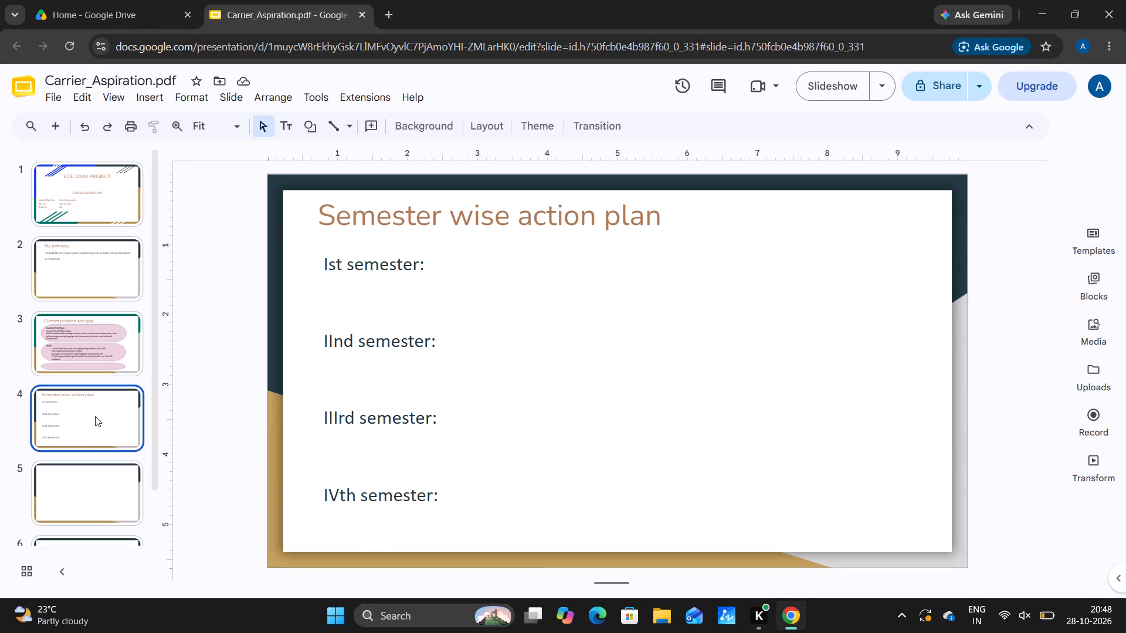
left_click(107, 368)
left_click(117, 276)
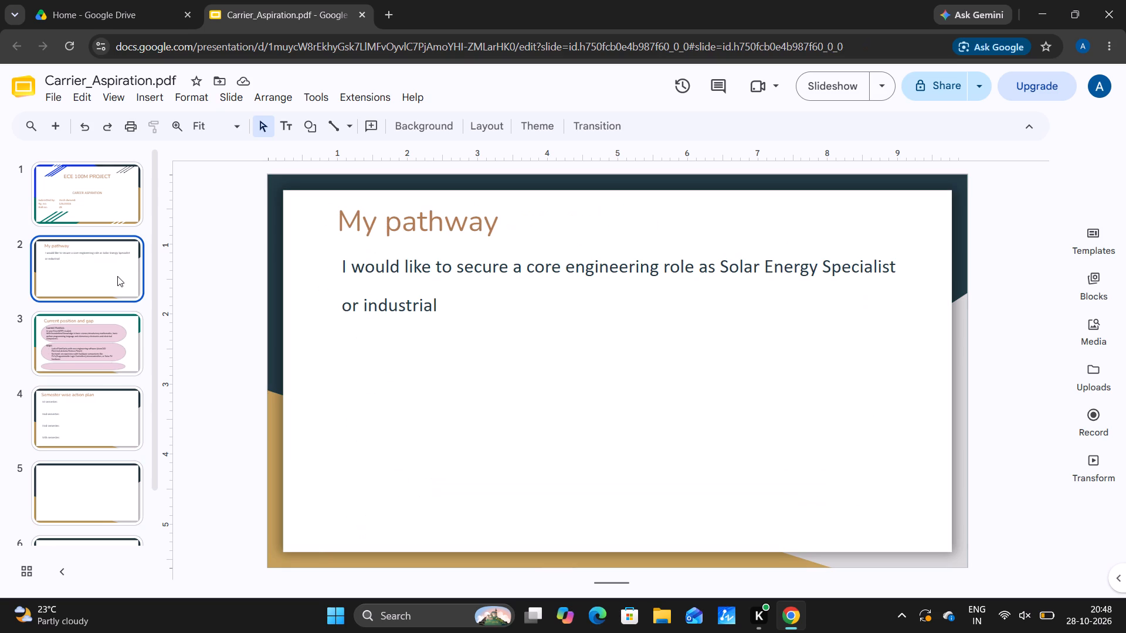
left_click(88, 191)
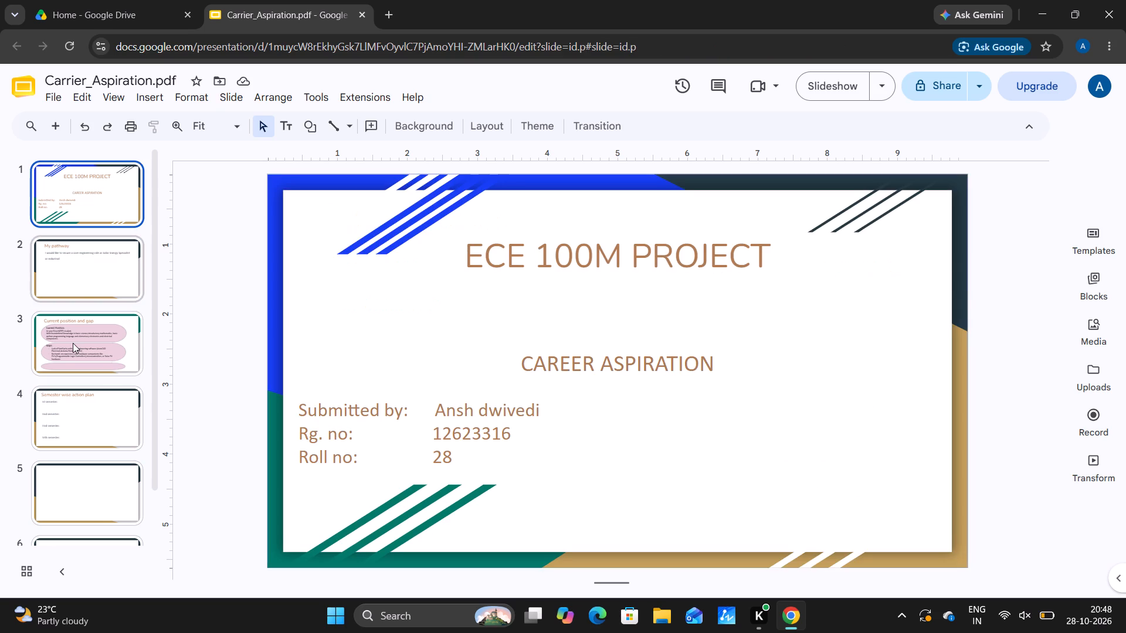
left_click(73, 343)
left_click(94, 242)
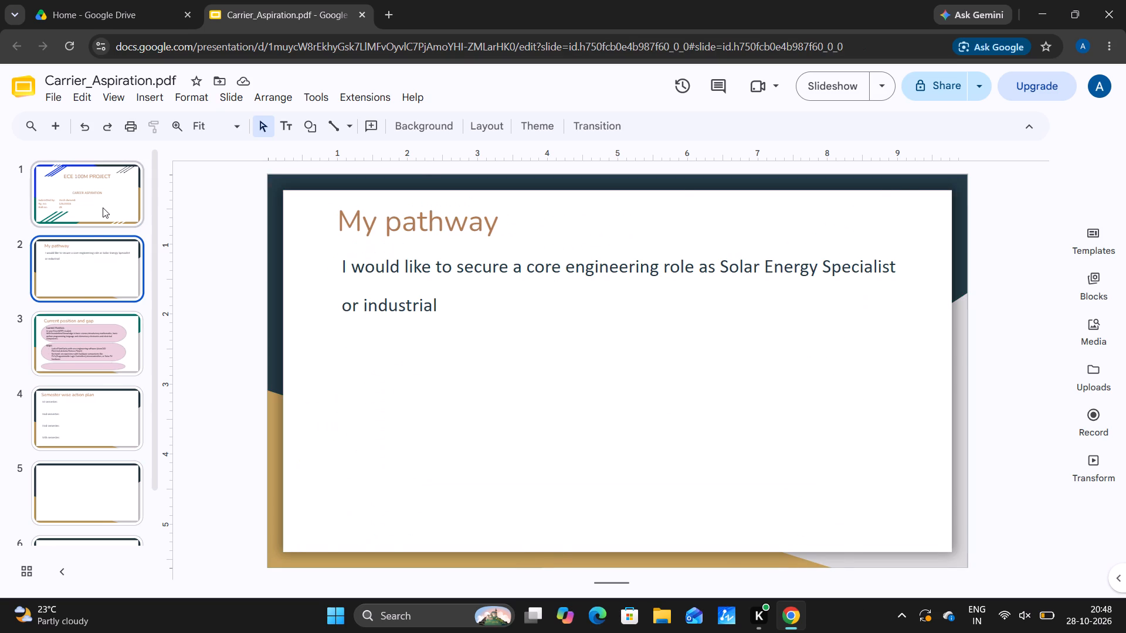
left_click(103, 207)
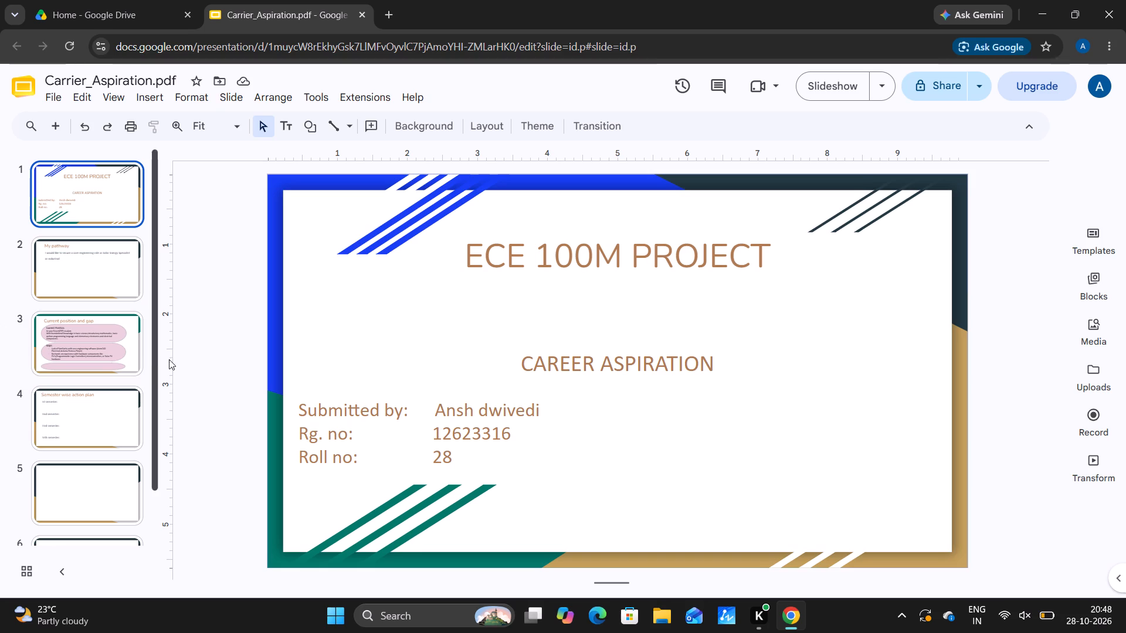
left_click(70, 252)
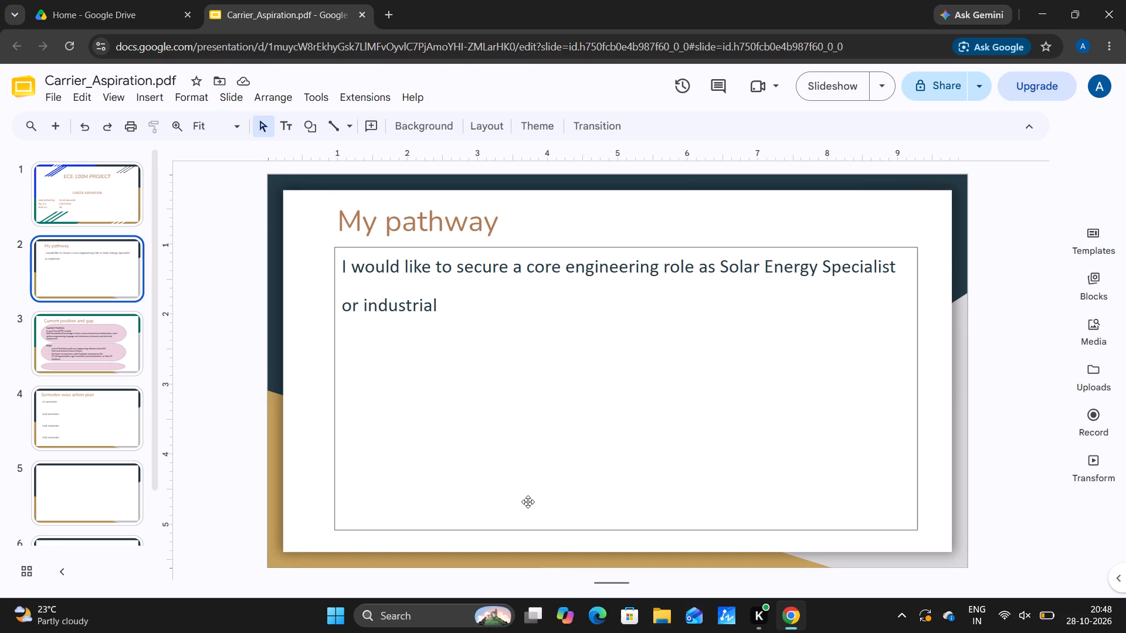
left_click(75, 345)
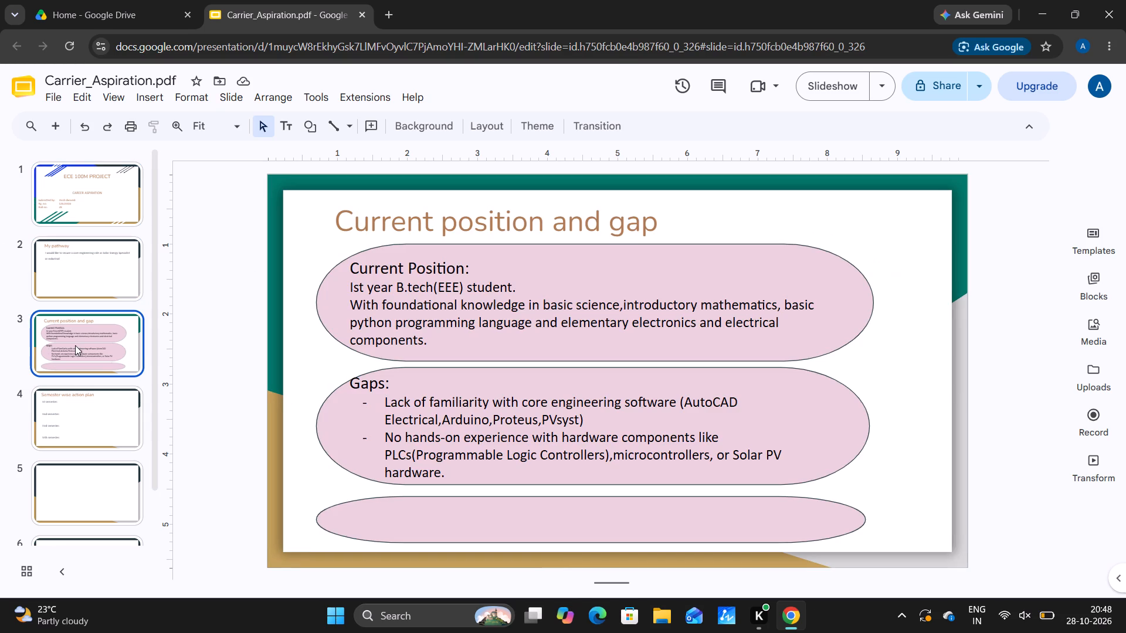
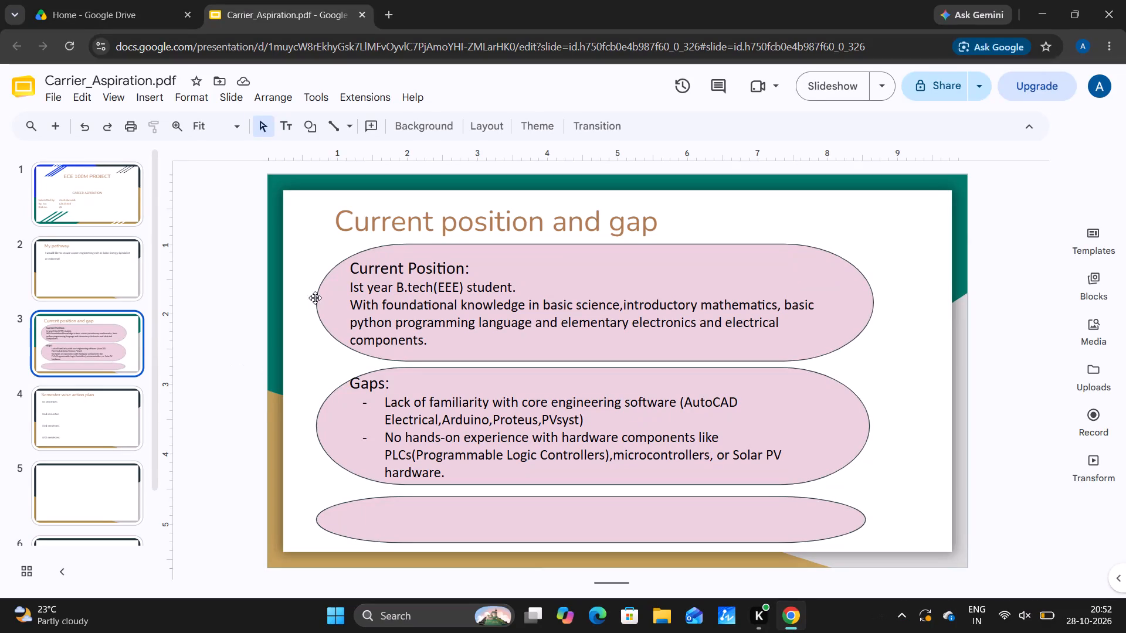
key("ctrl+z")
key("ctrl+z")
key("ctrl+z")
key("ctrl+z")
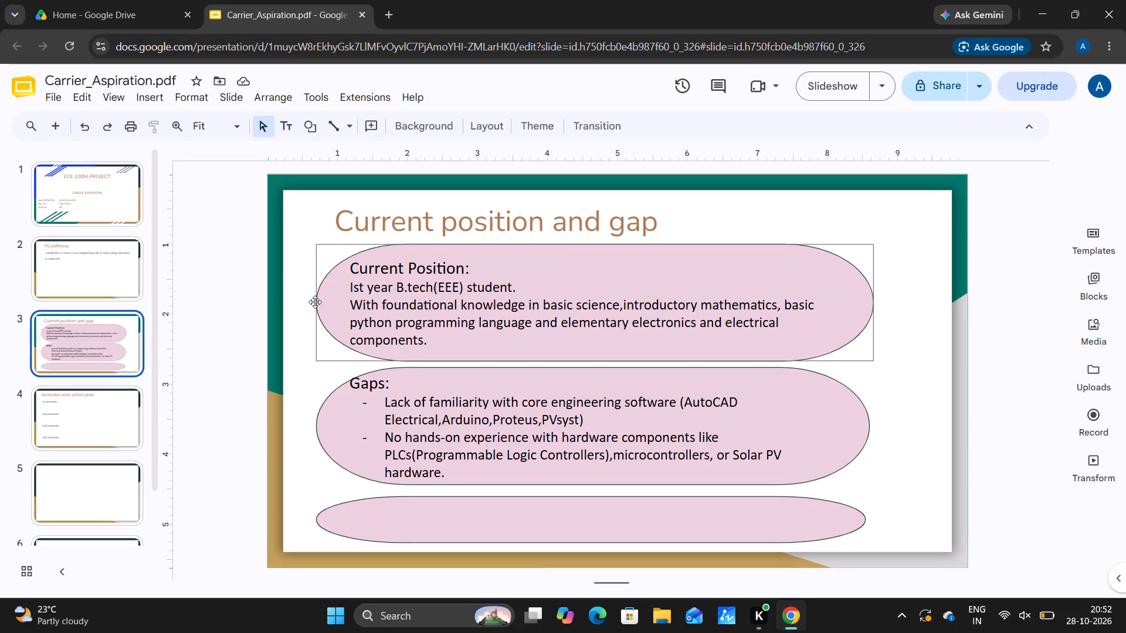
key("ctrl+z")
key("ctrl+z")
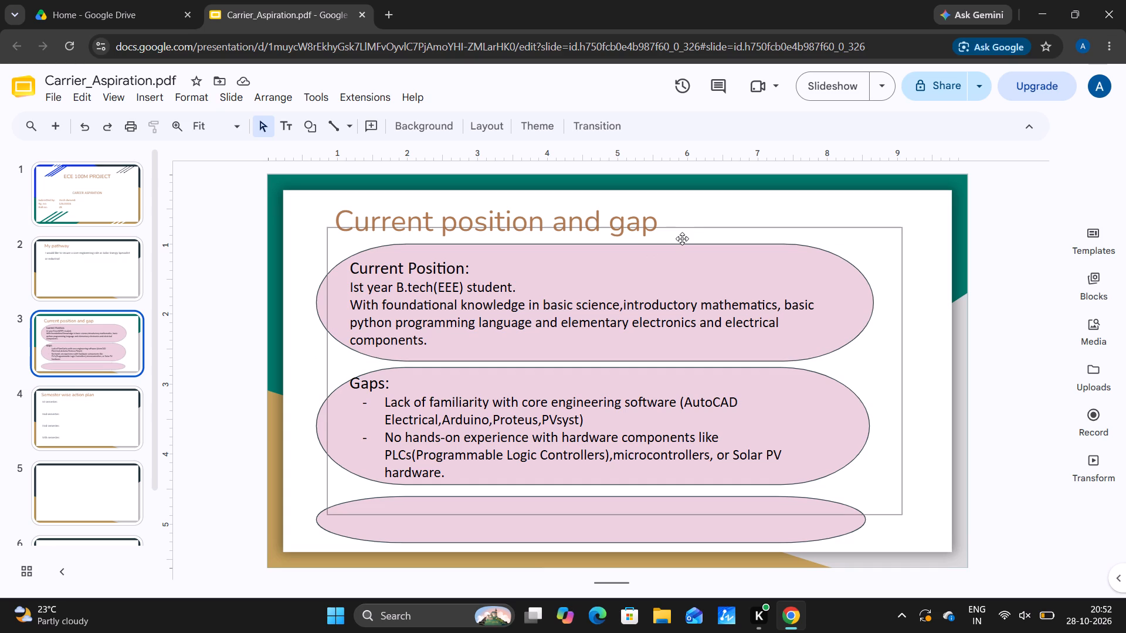
Delete the large empty text box overlapping the pink shapes on the "Current position and gap" slide.
left_click_drag(348, 248, 553, 359)
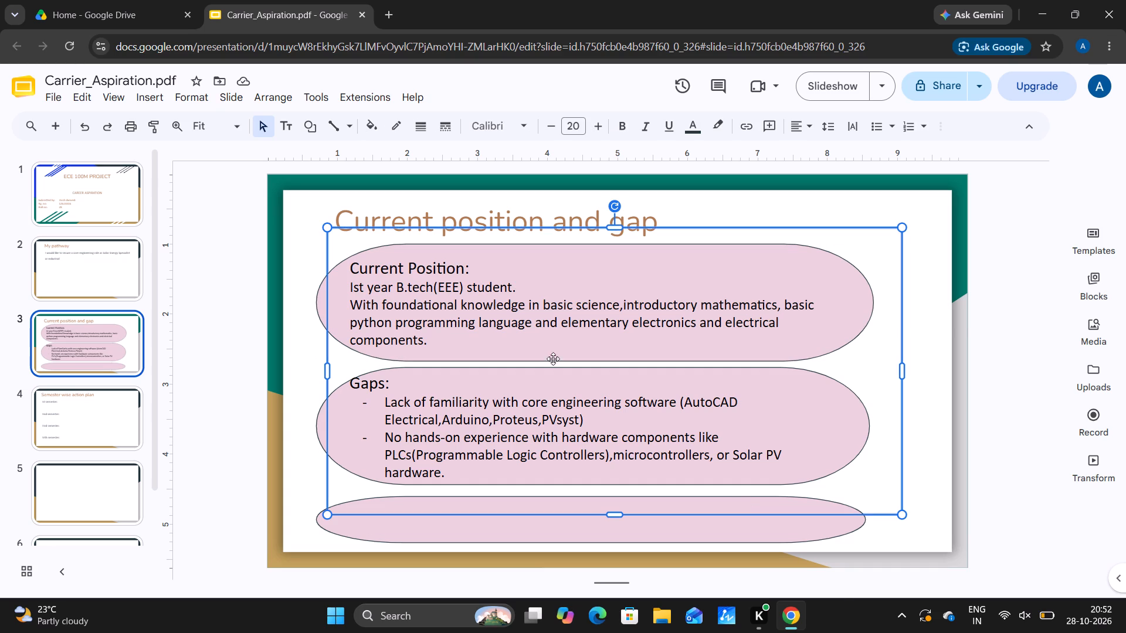
left_click_drag(553, 359, 922, 632)
key("Delete")
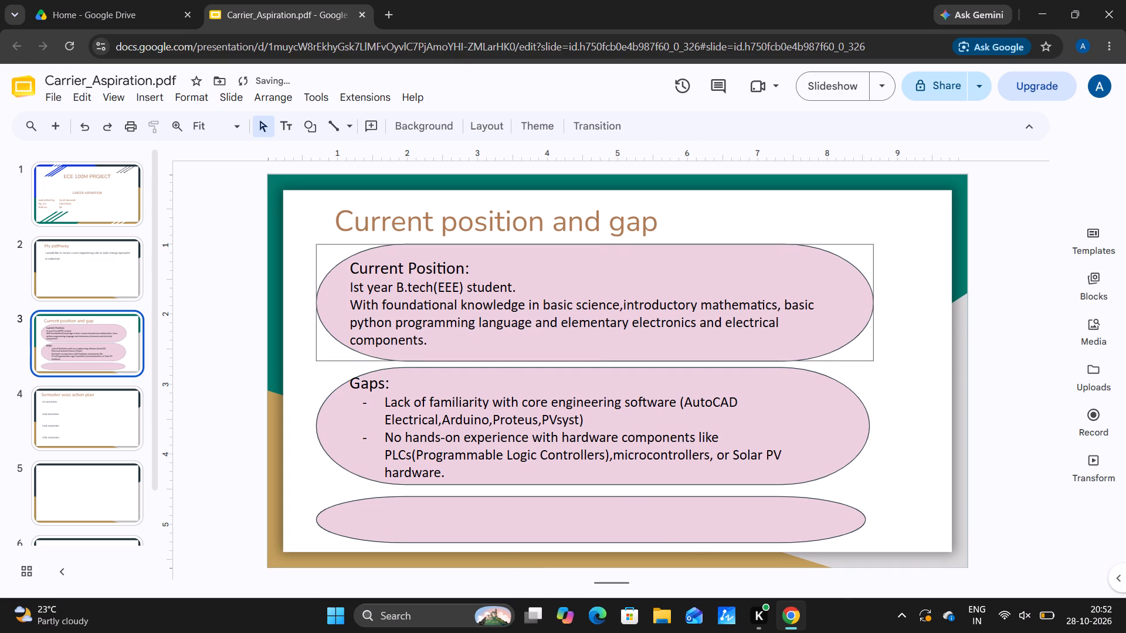
Delete the pink rounded "Current Position:" shape together with its text from slide 3.
left_click_drag(413, 303, 830, 330)
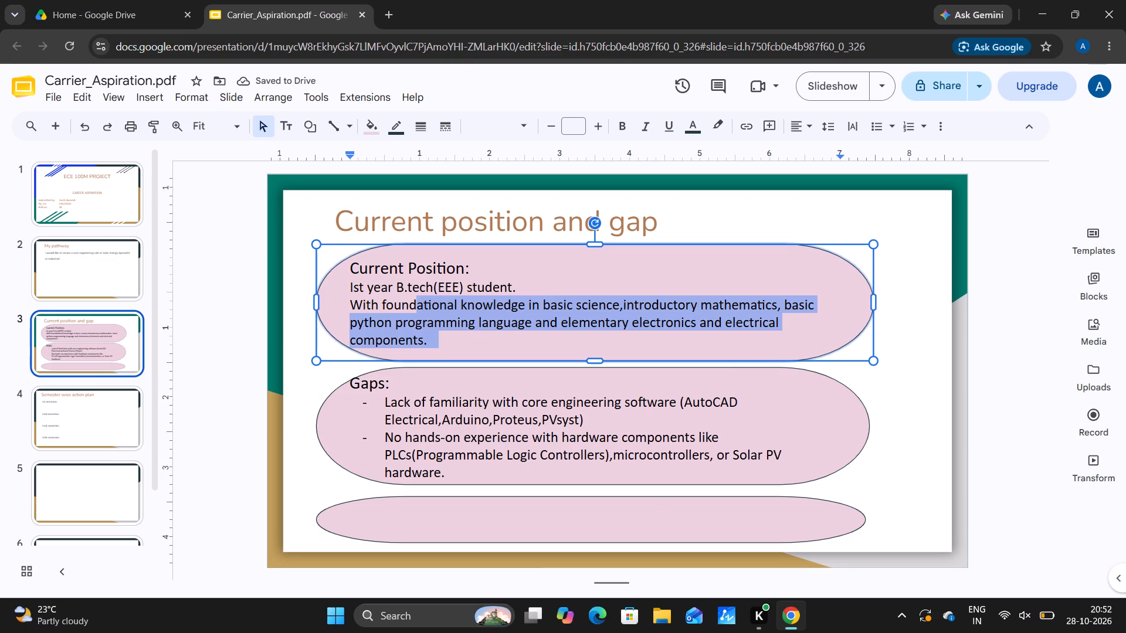
key("Delete")
key("Delete")
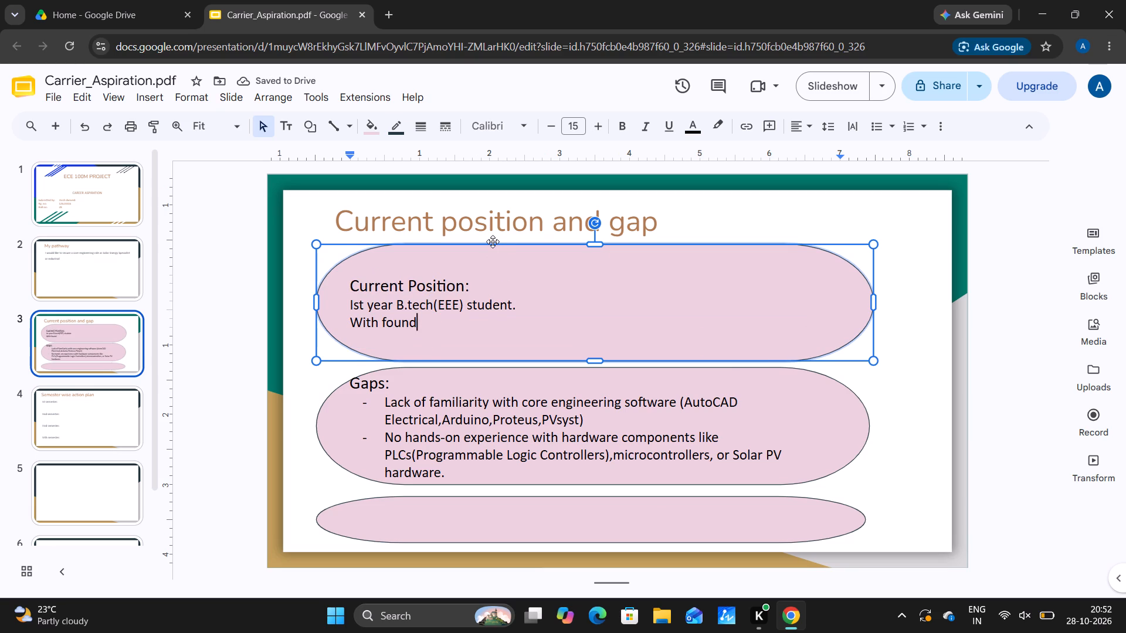
key("Delete")
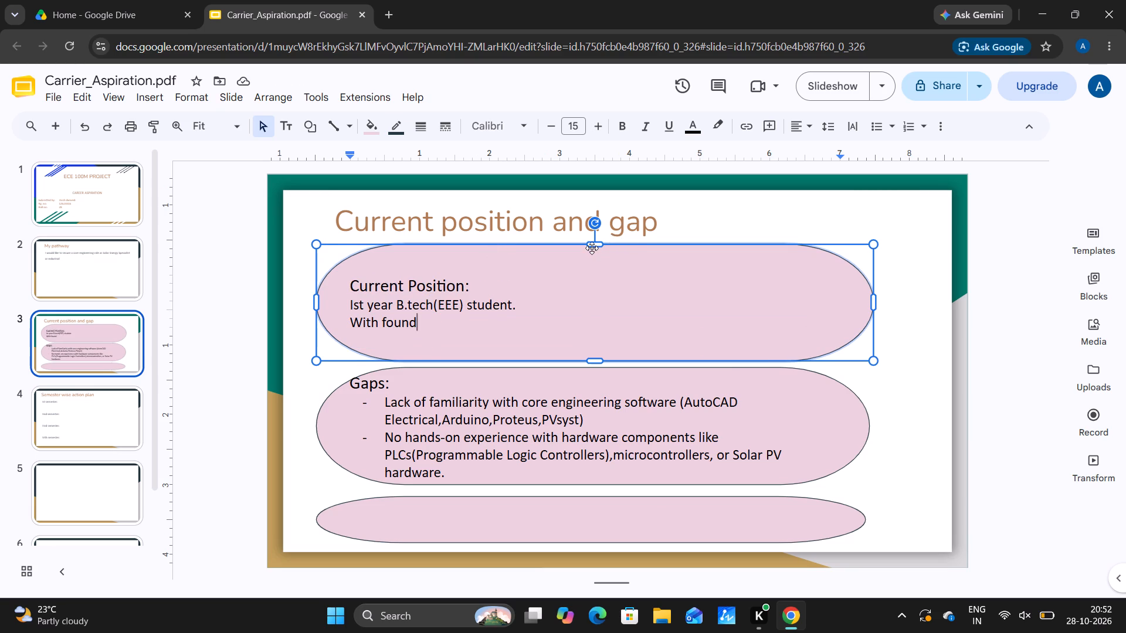
left_click(594, 244)
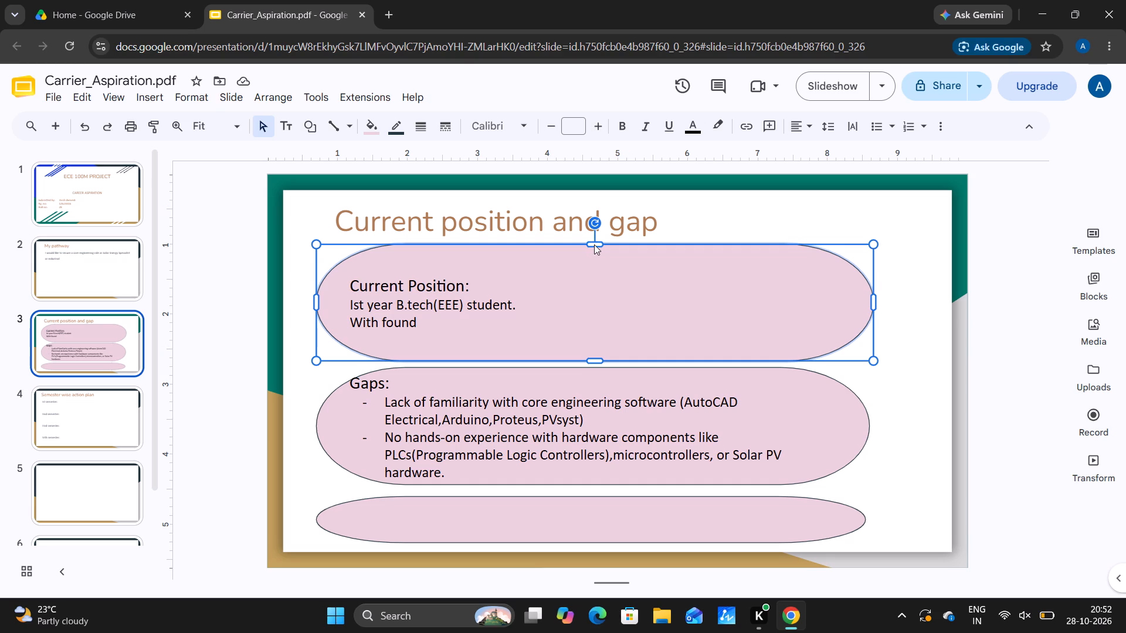
key("Delete")
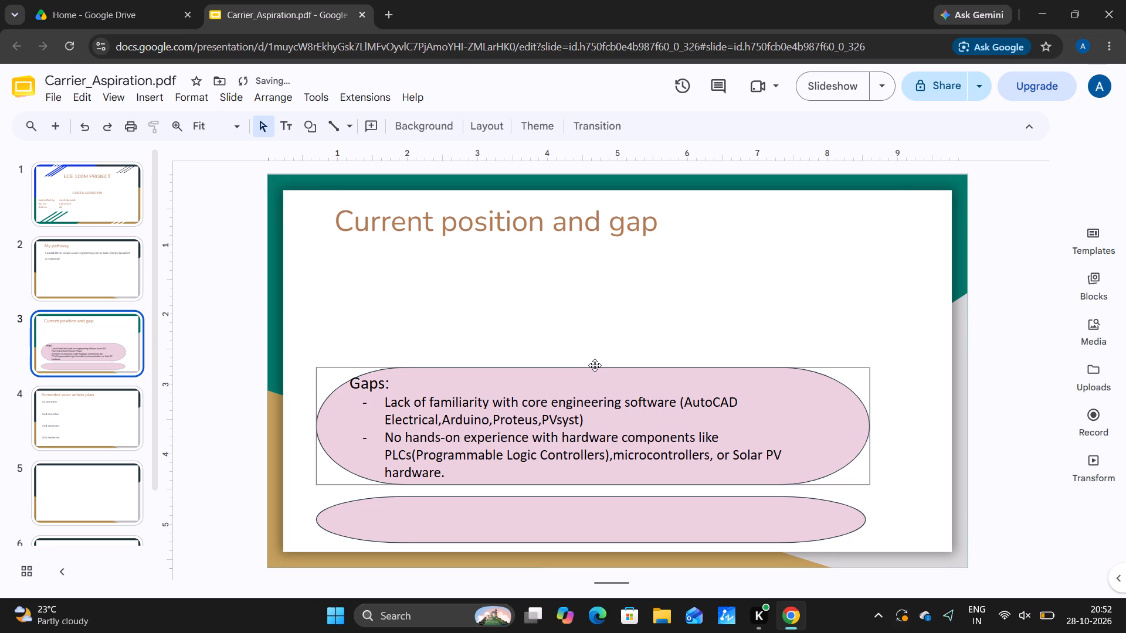
Delete the pink "Gaps:" shape and the empty pink shape below it, leaving only the title on slide 3.
left_click(594, 370)
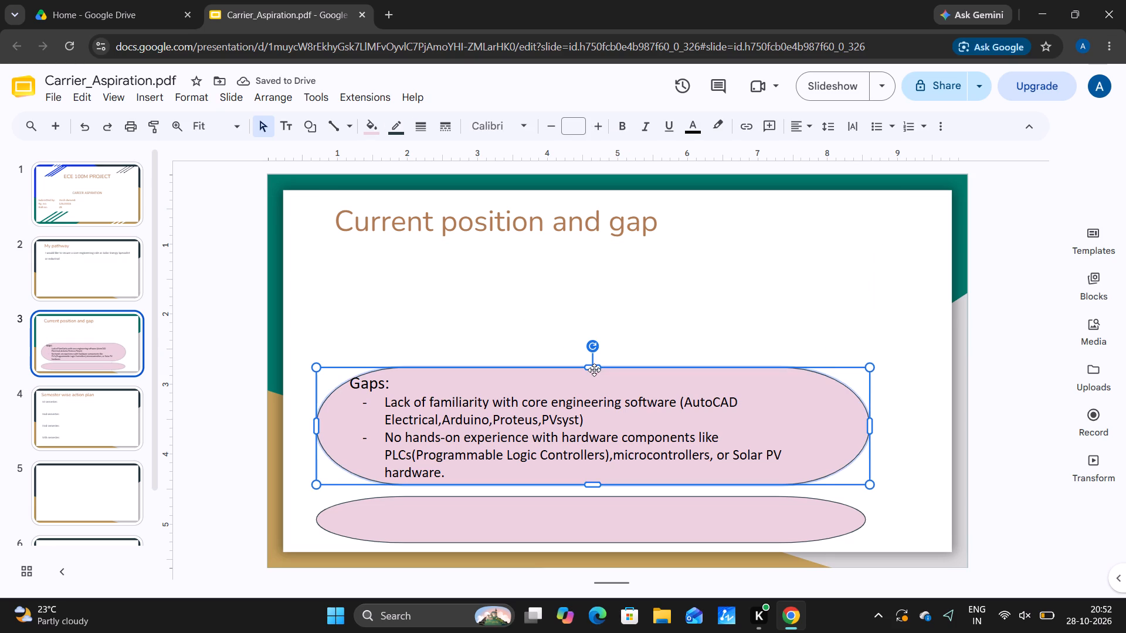
left_click(594, 367)
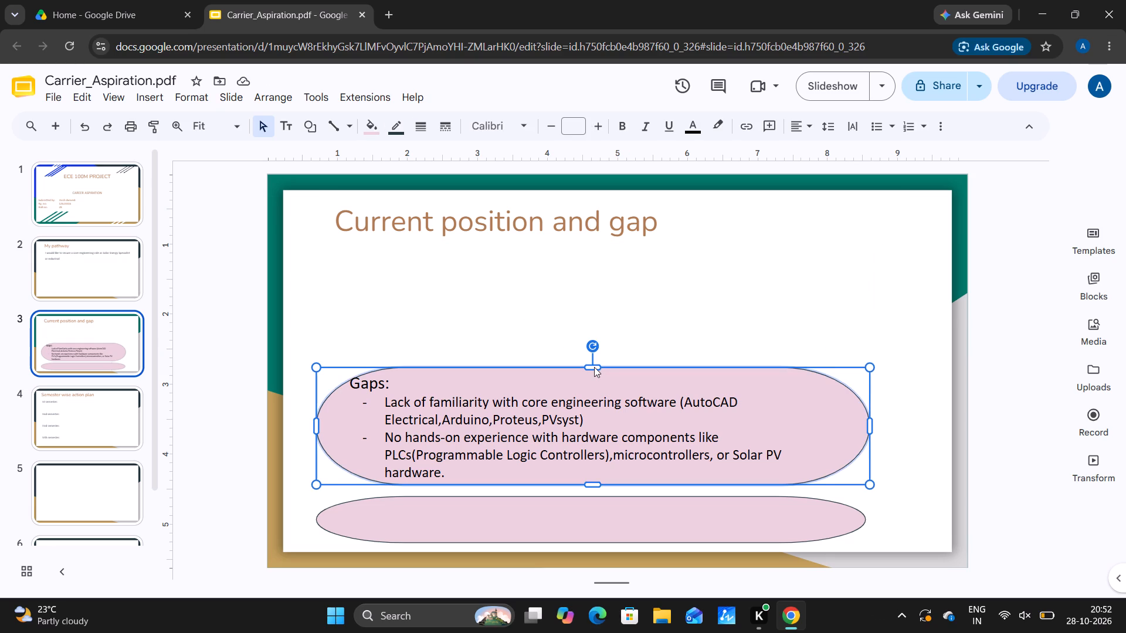
key("Delete")
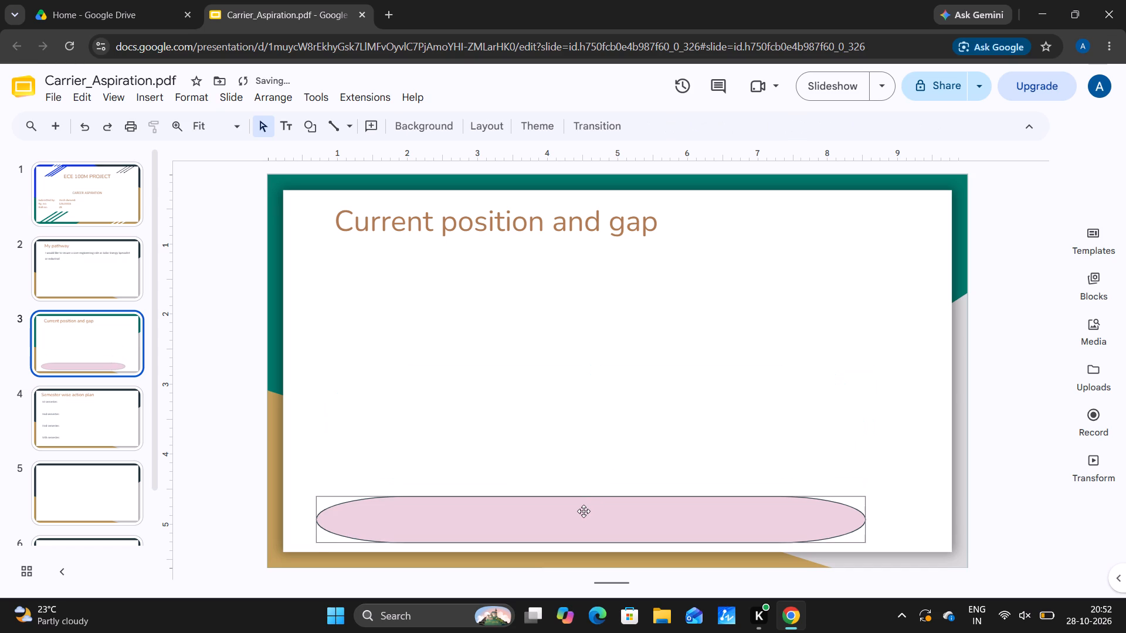
left_click(584, 511)
left_click(592, 496)
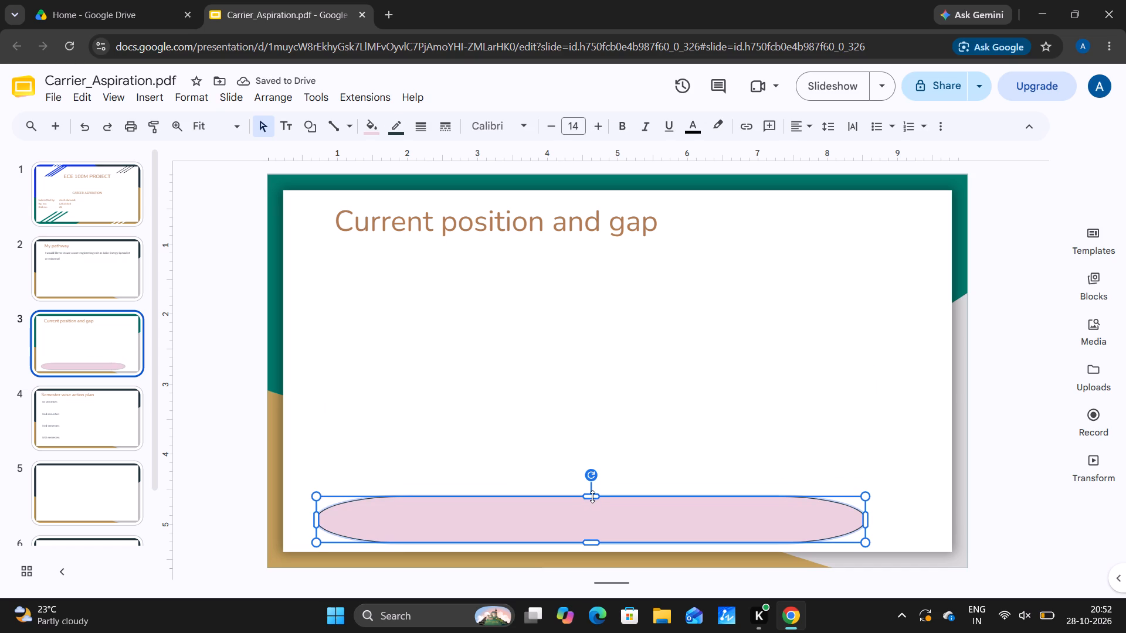
key("Delete")
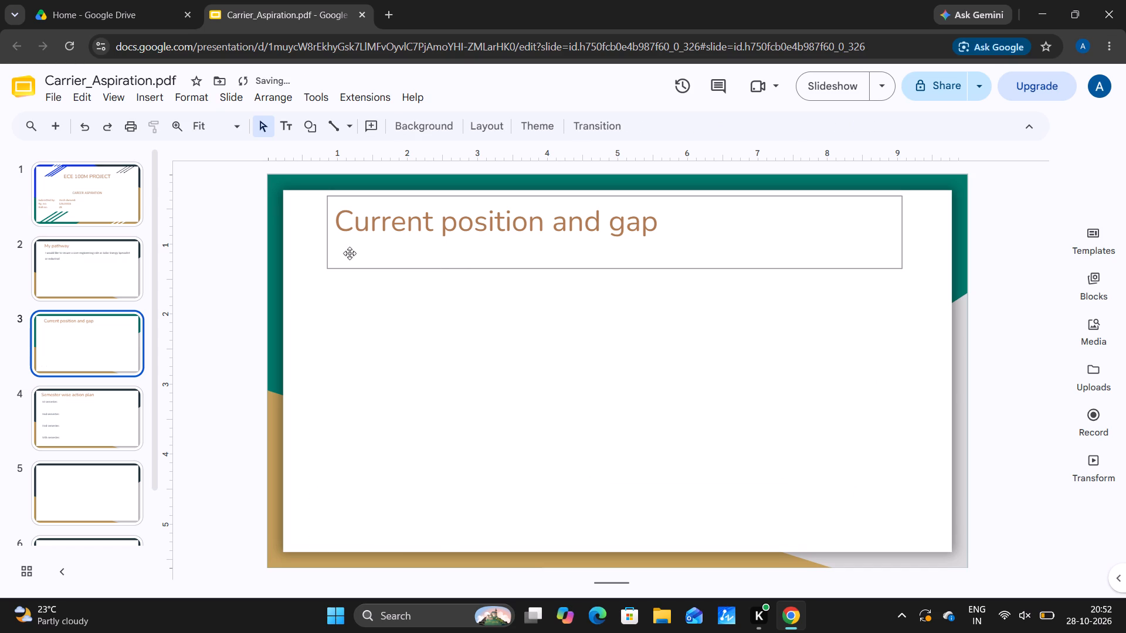
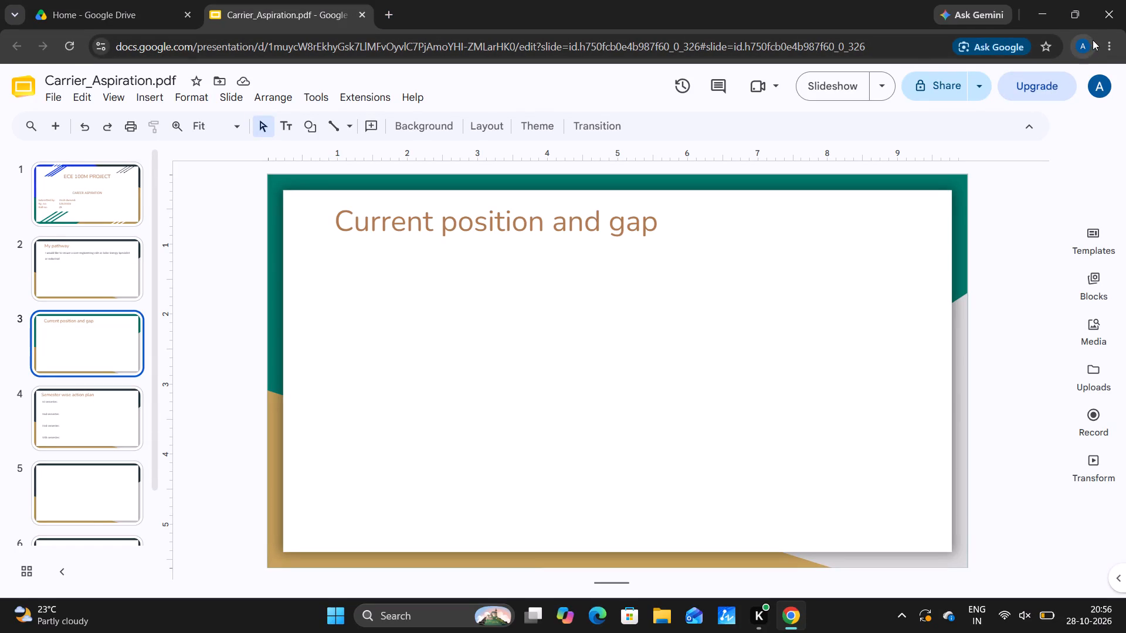
Open the most recently downloaded Career Aspiration Plan PDF and examine its Career Pathway page.
left_click(1107, 57)
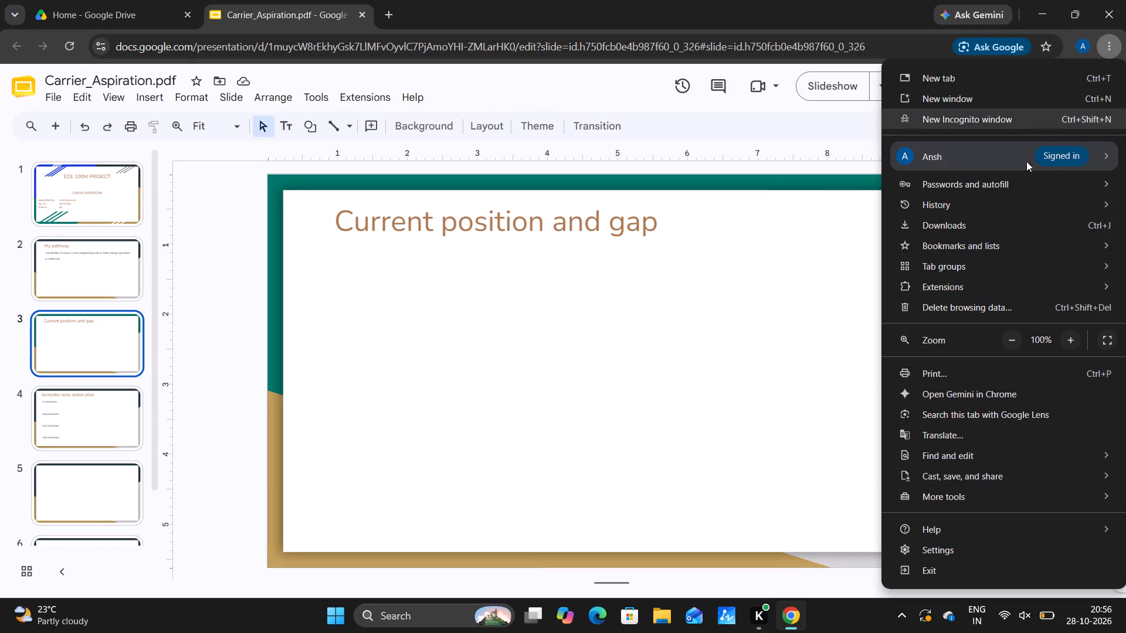
left_click(1000, 229)
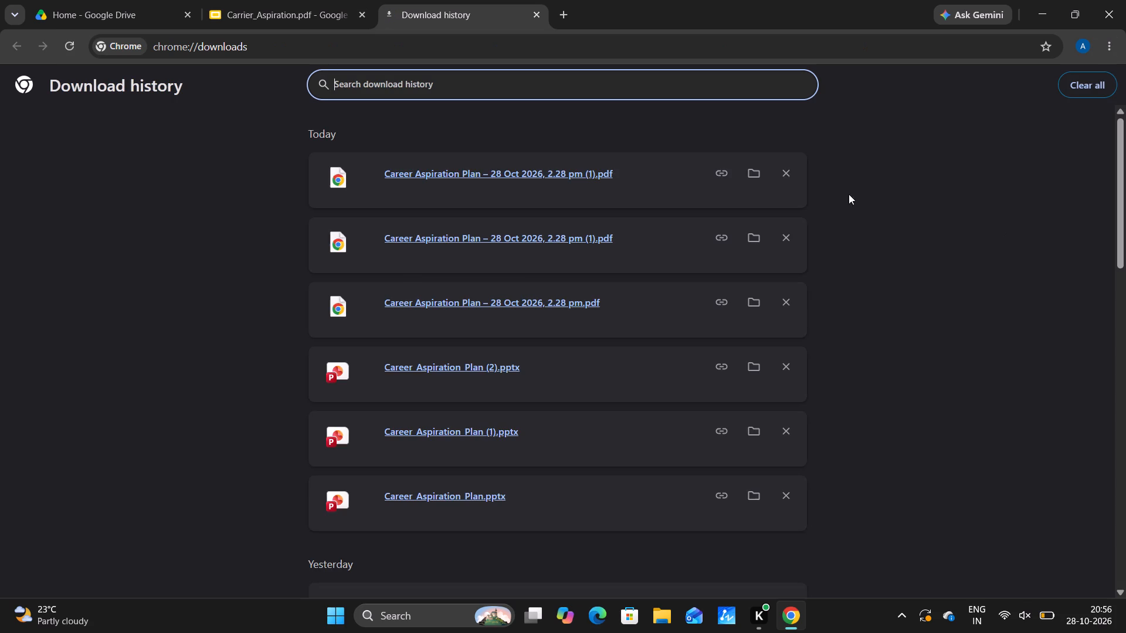
left_click(488, 178)
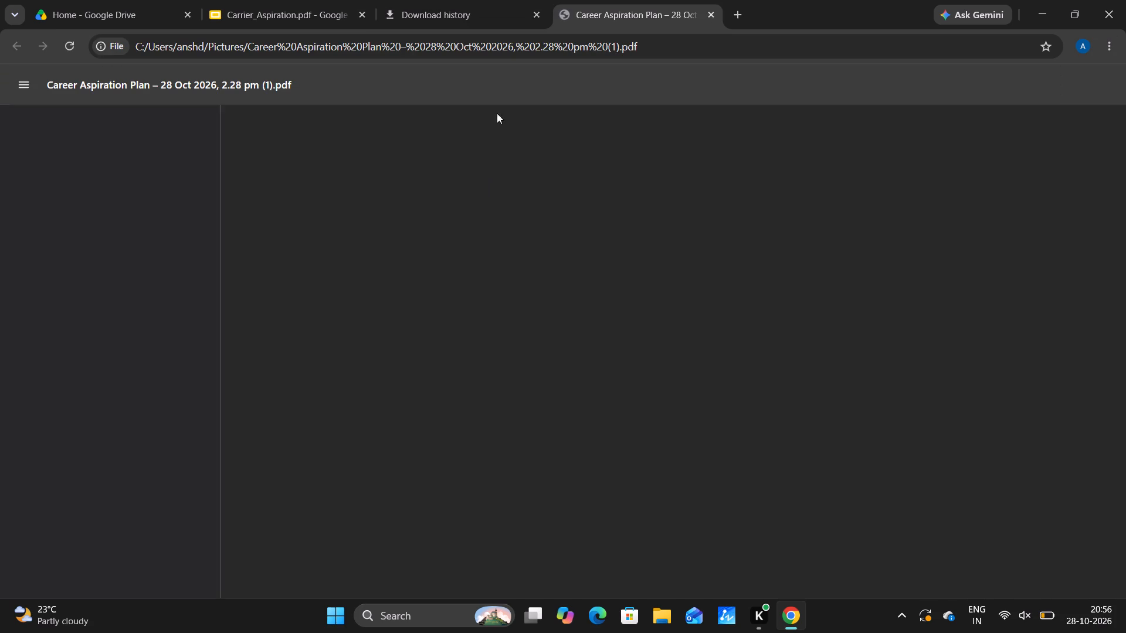
left_click(538, 13)
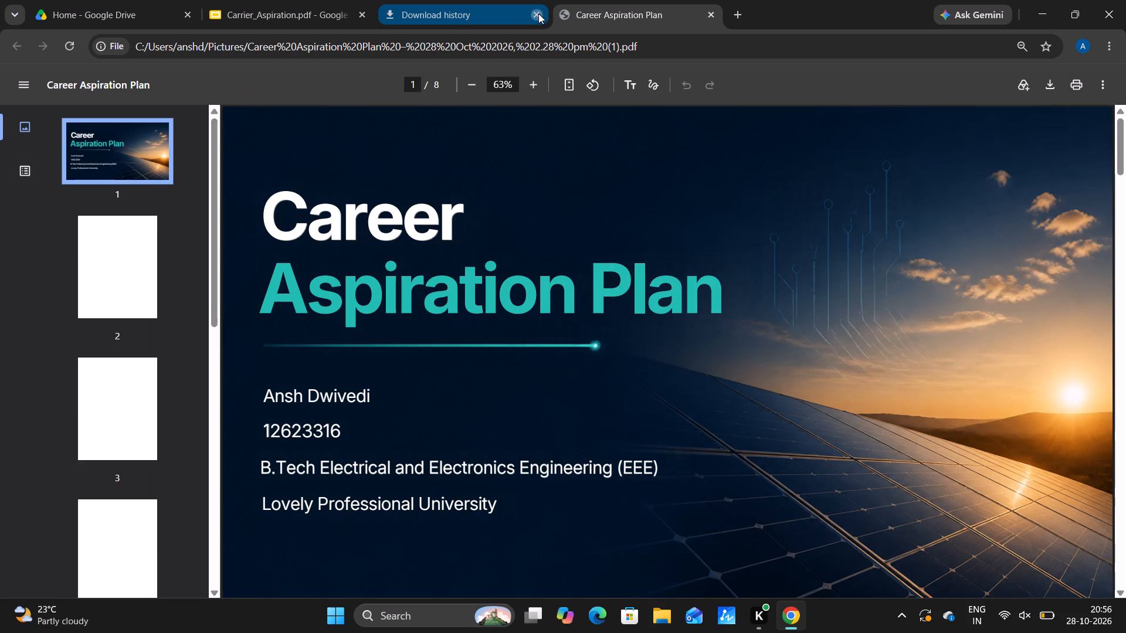
scroll(665, 486, "down", 3)
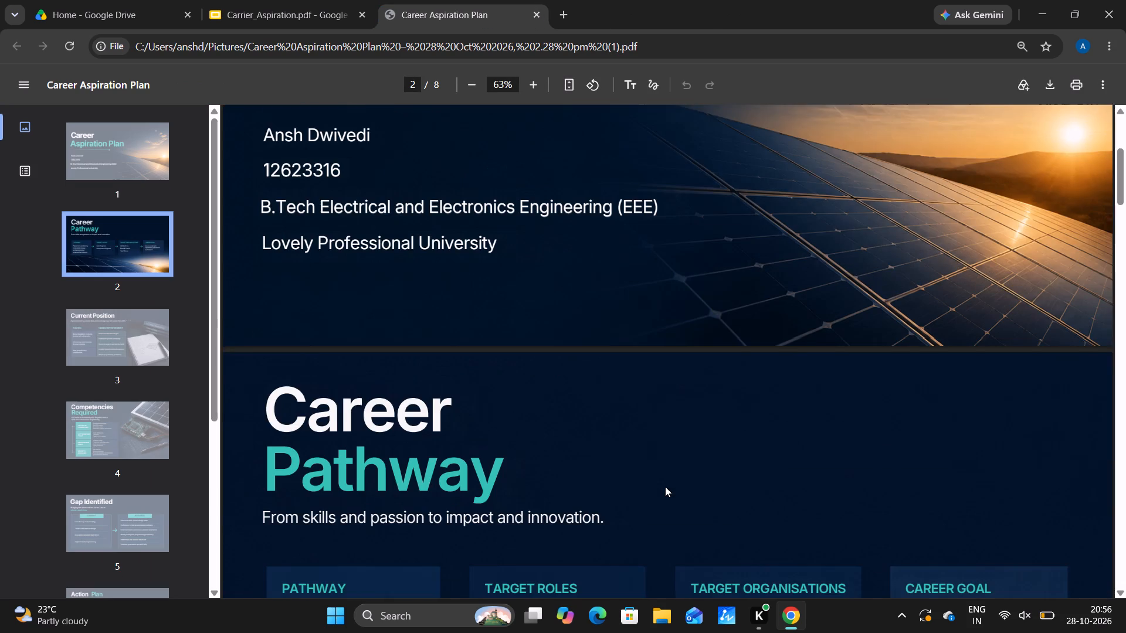
scroll(665, 486, "down", 3)
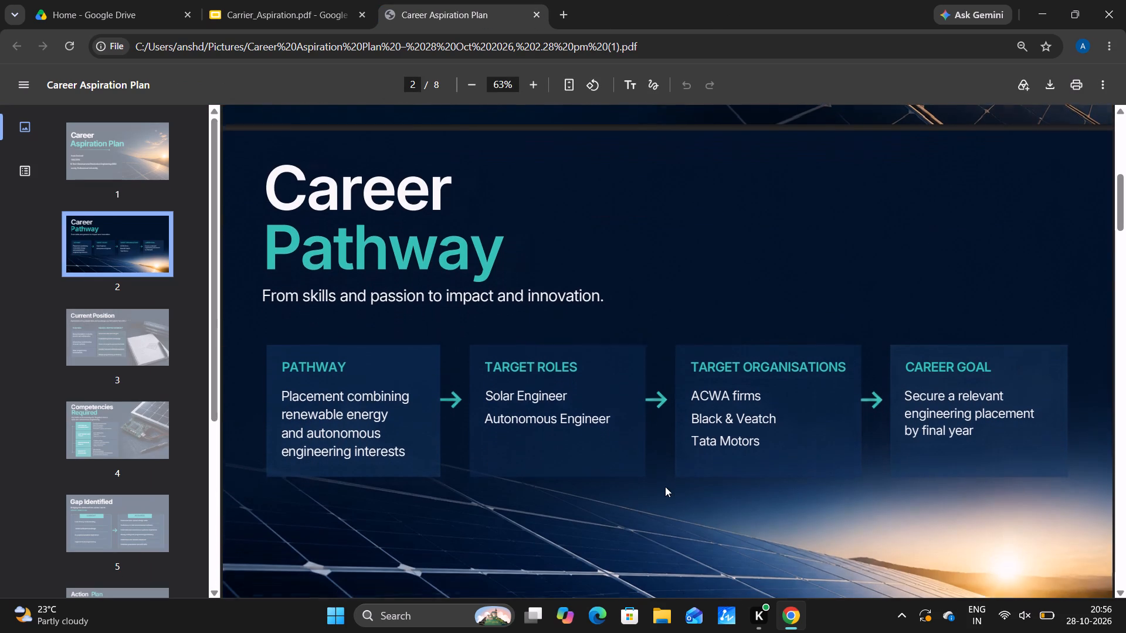
scroll(665, 486, "down", 1)
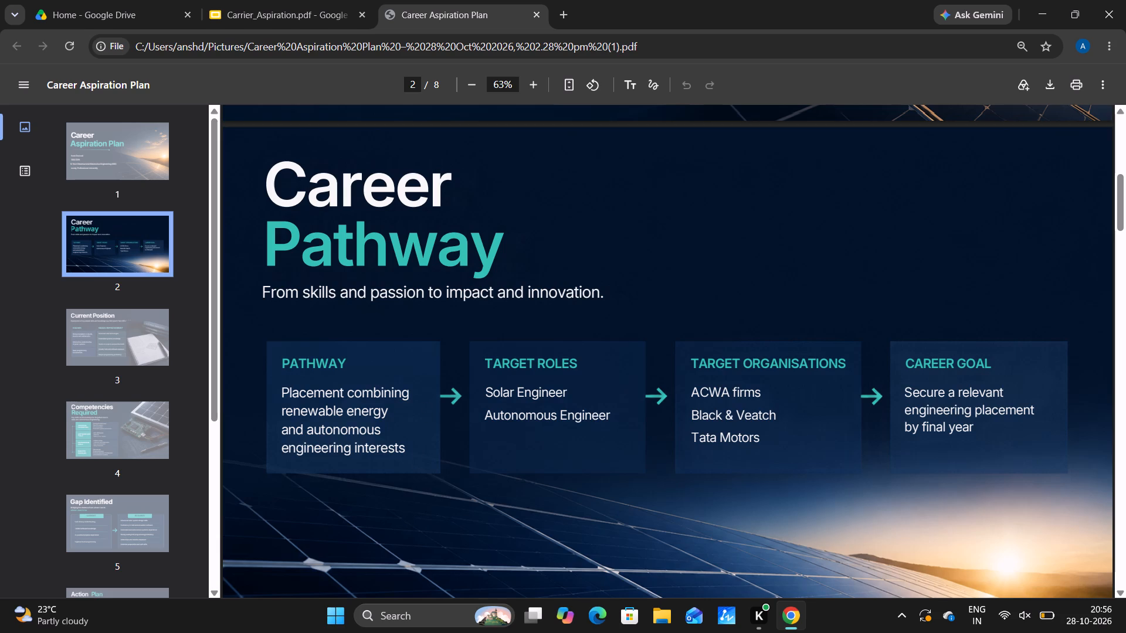
Return to the presentation and draw a rectangle about 2.7 in wide and 1.5 in tall in the lower-left area of slide 3.
left_click(284, 1)
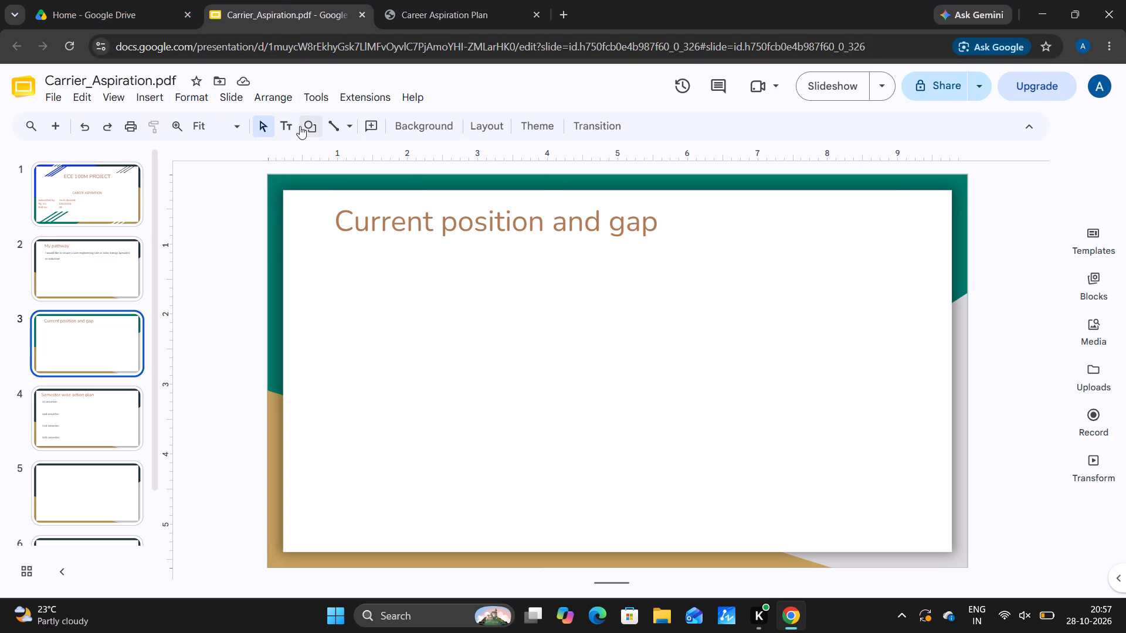
left_click(156, 103)
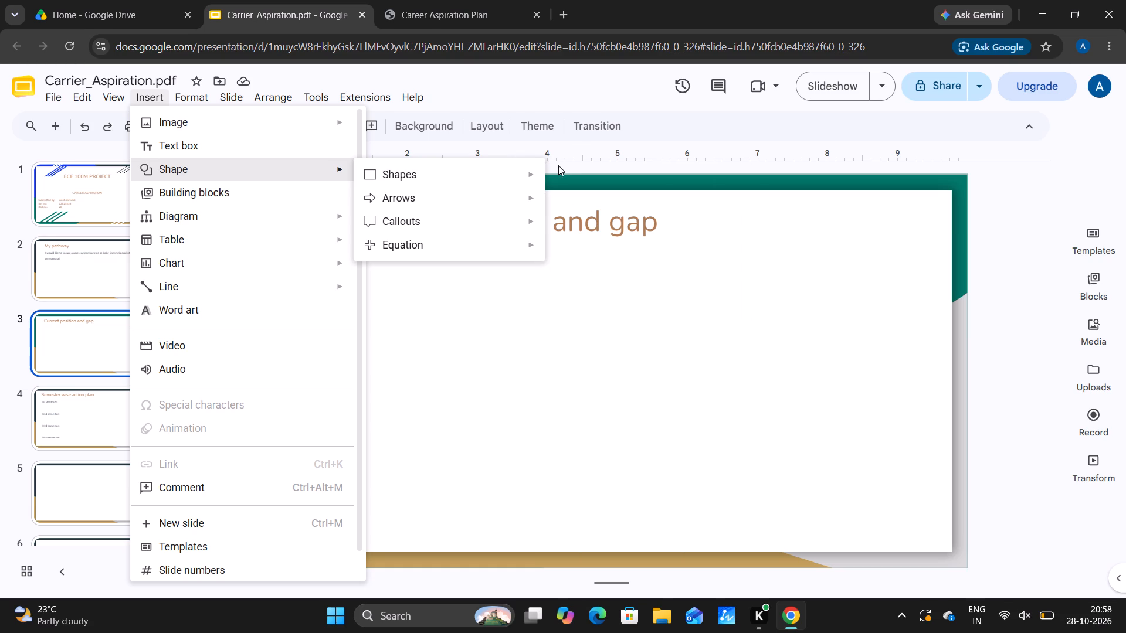
left_click(555, 175)
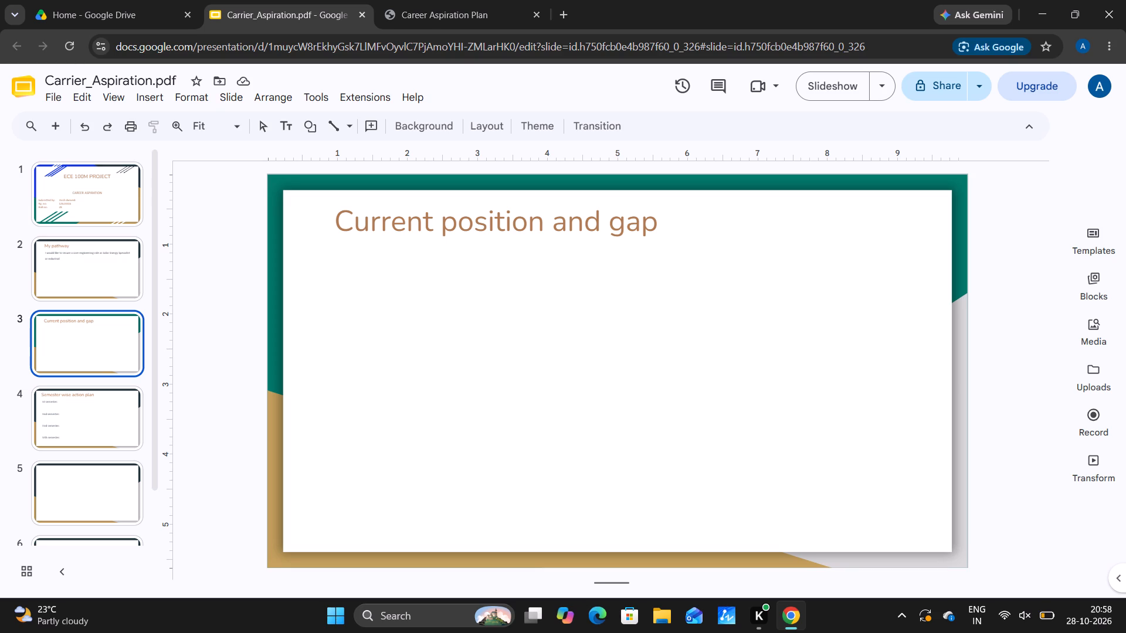
left_click_drag(345, 374, 497, 464)
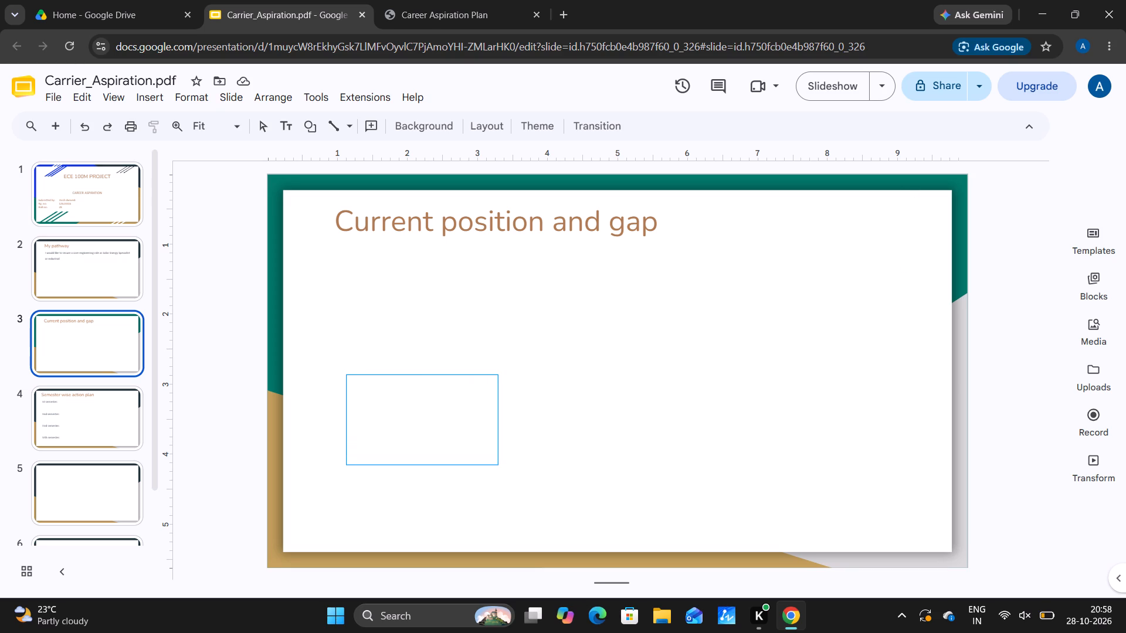
left_click_drag(497, 464, 485, 477)
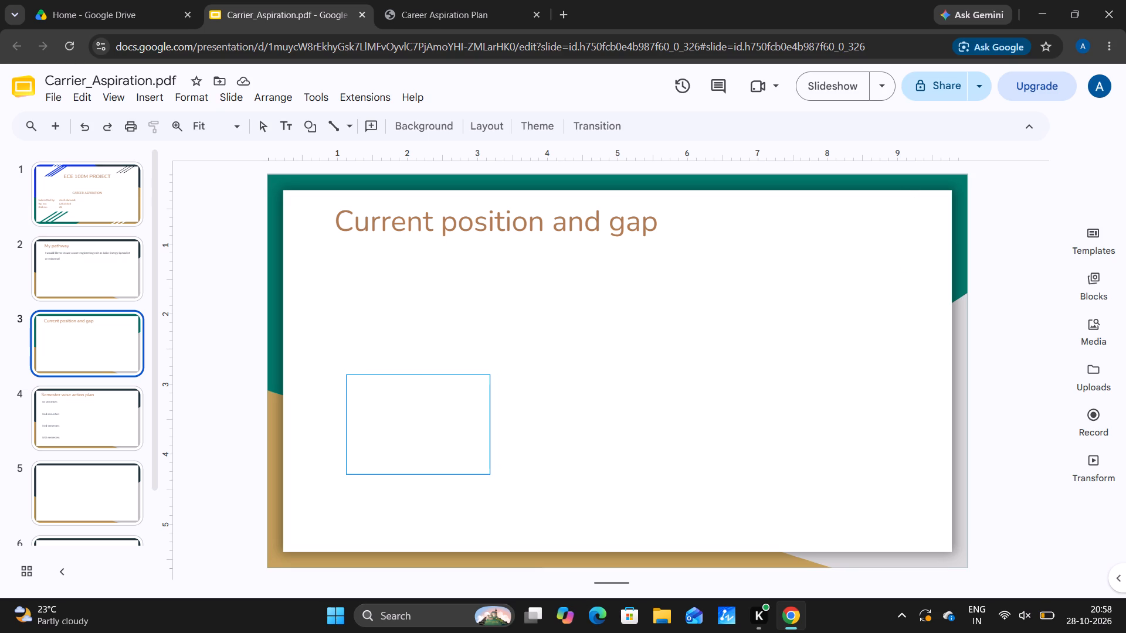
left_click_drag(485, 477, 486, 478)
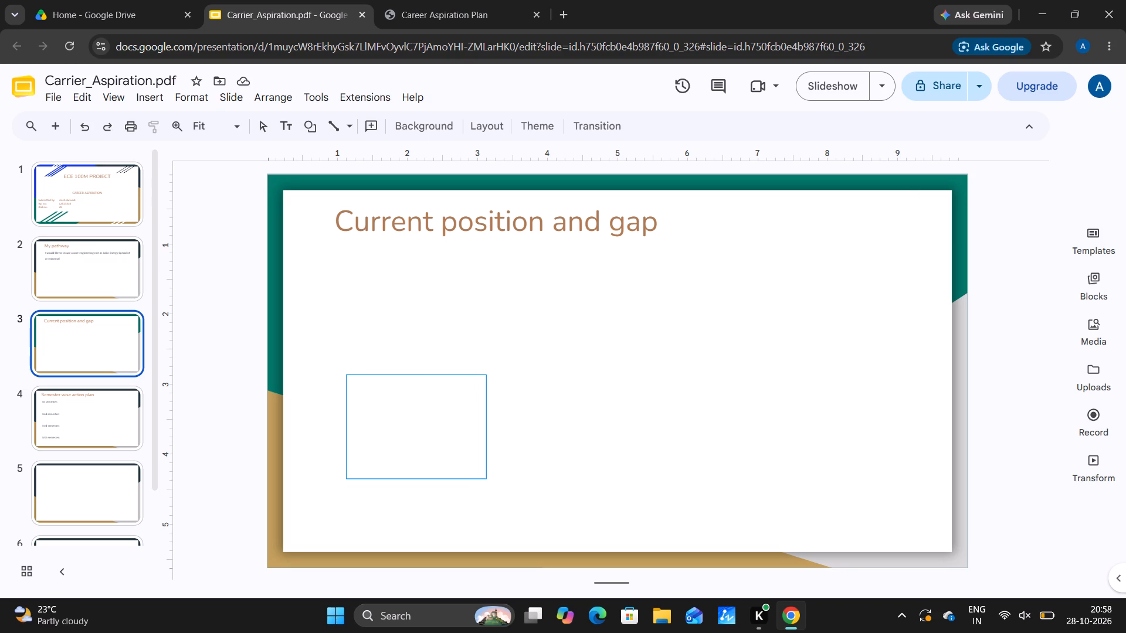
left_click_drag(486, 478, 497, 478)
left_click_drag(497, 478, 496, 475)
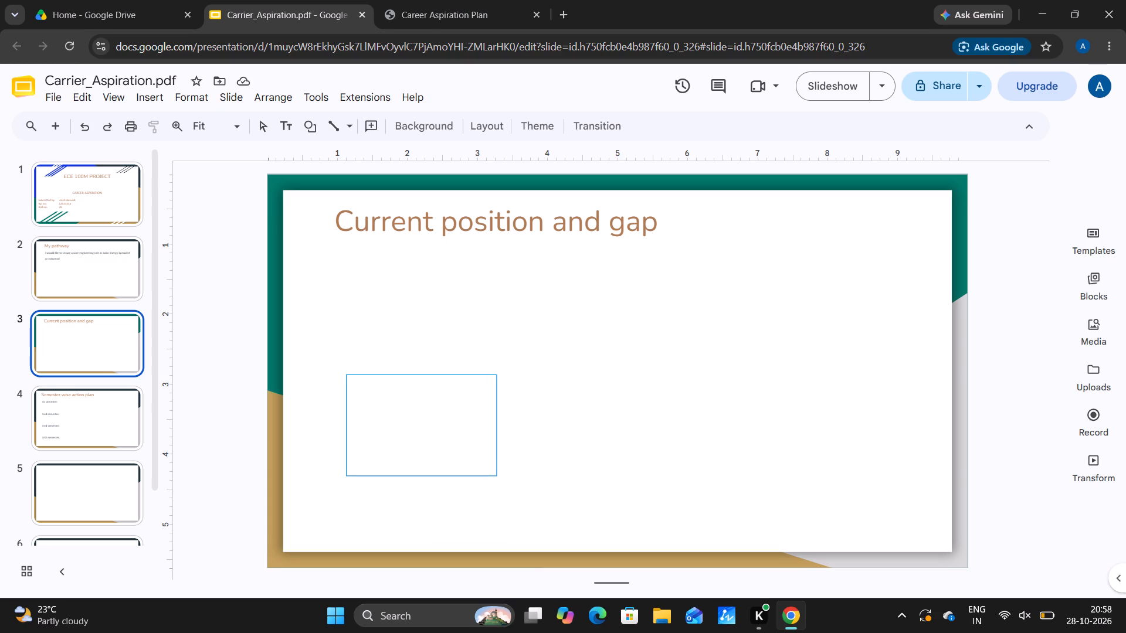
left_click_drag(496, 475, 496, 476)
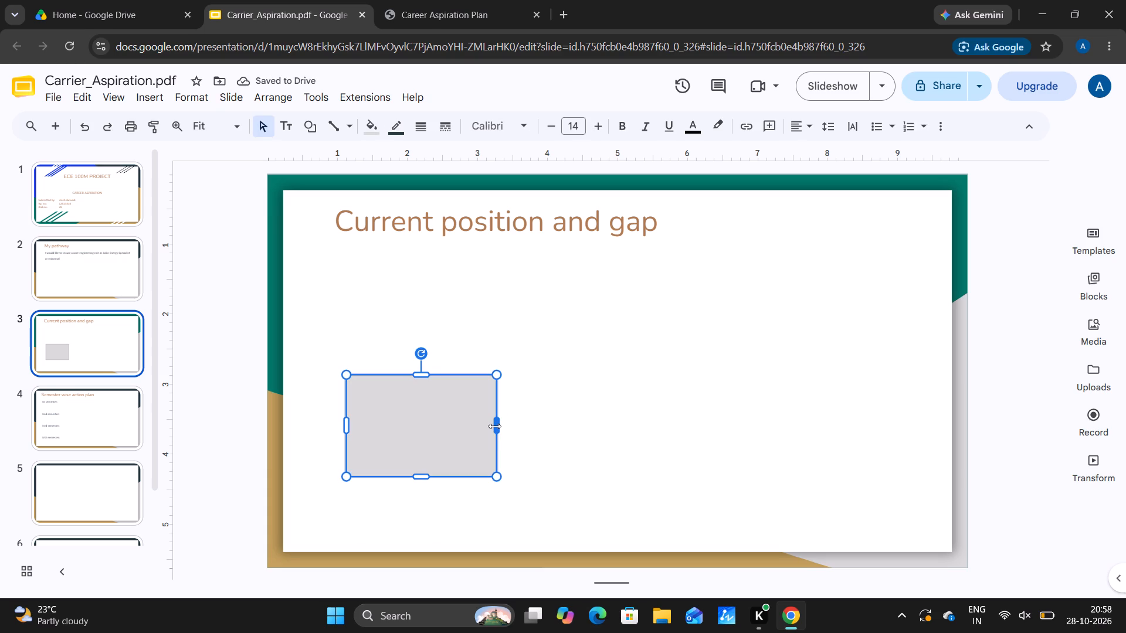
left_click_drag(497, 425, 515, 422)
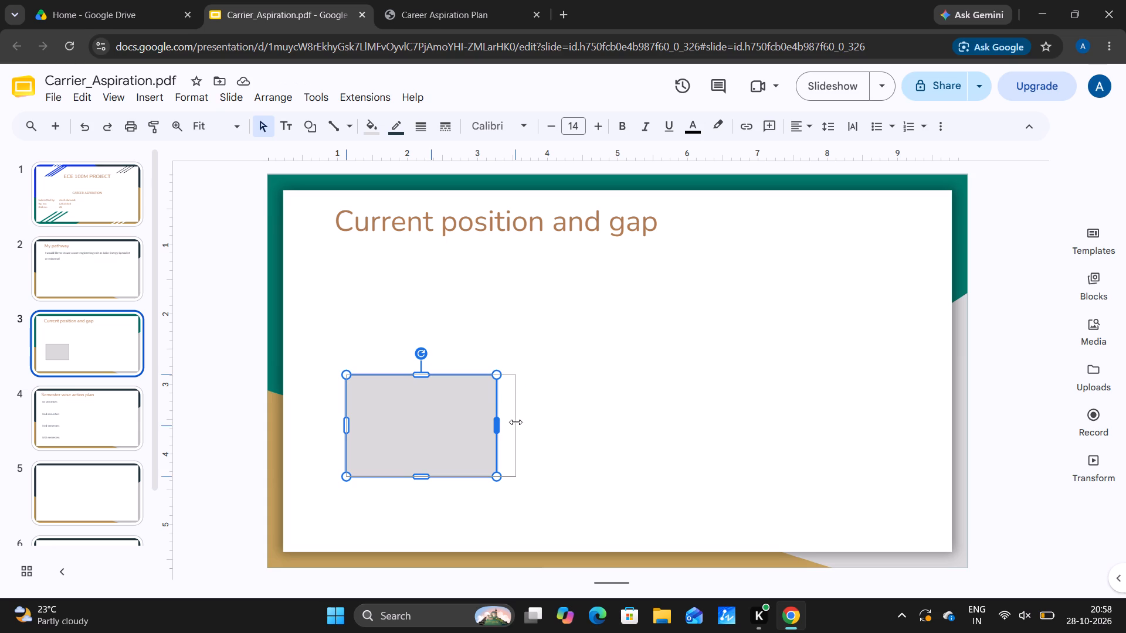
left_click_drag(515, 422, 537, 420)
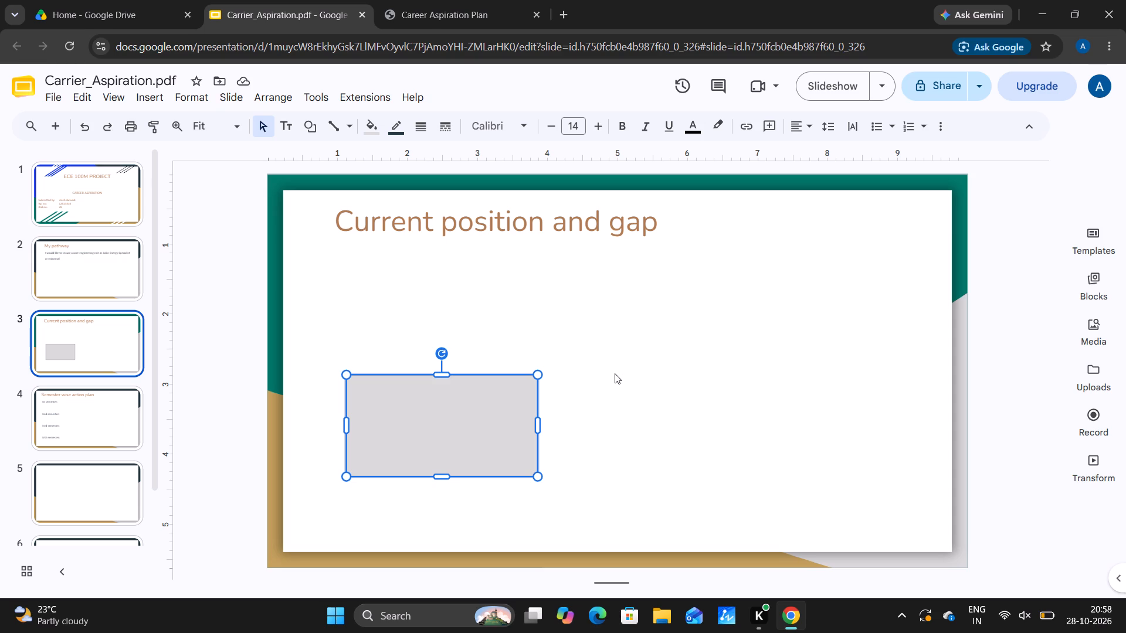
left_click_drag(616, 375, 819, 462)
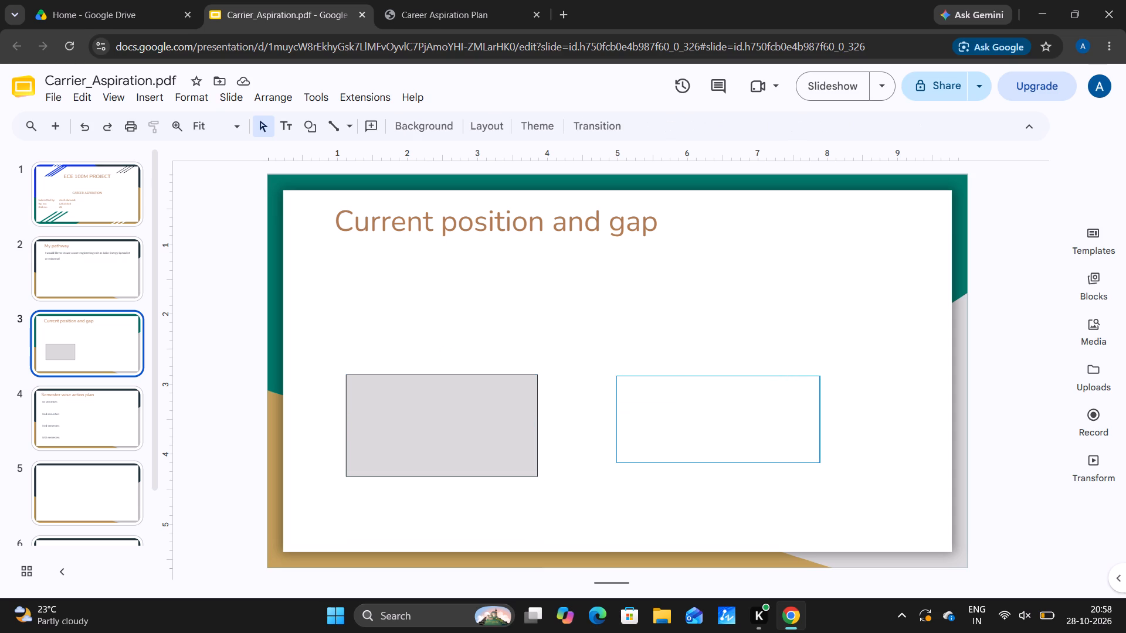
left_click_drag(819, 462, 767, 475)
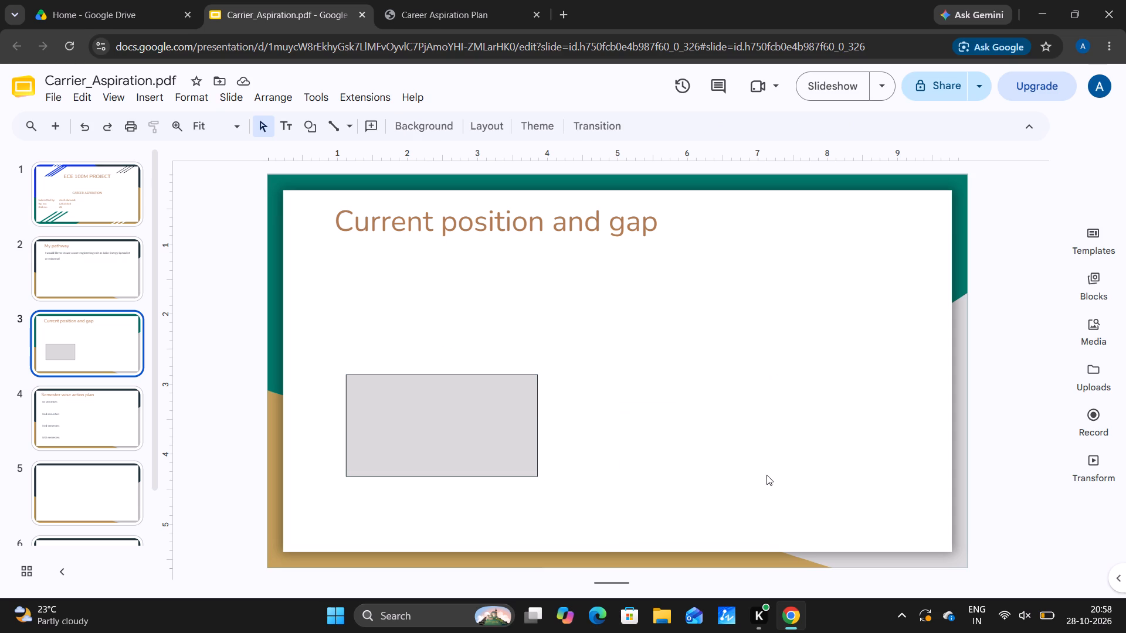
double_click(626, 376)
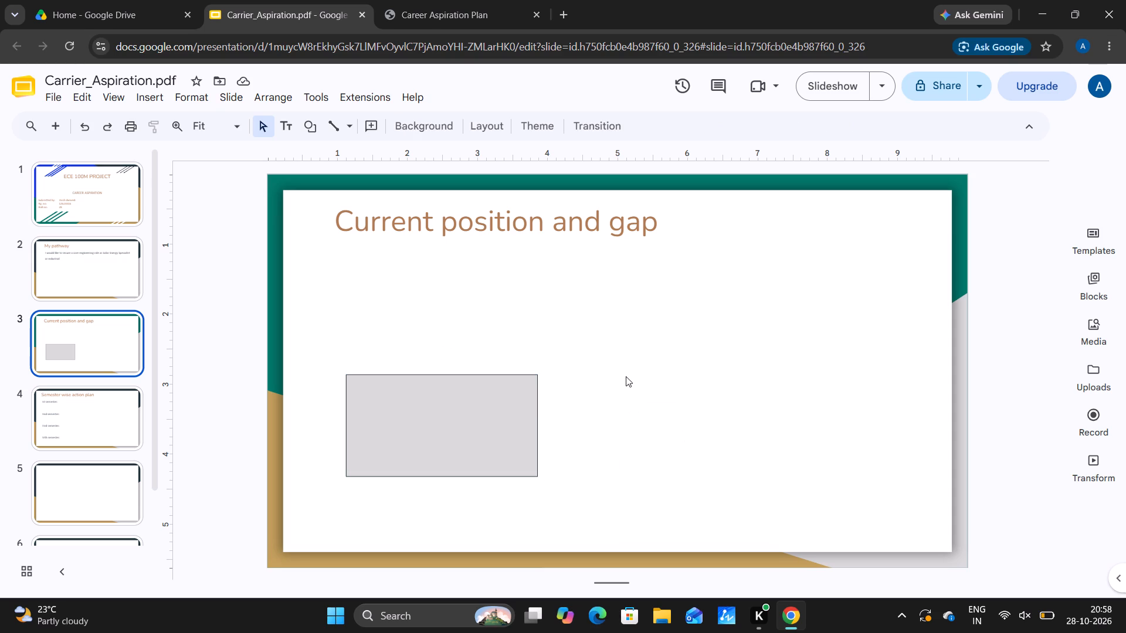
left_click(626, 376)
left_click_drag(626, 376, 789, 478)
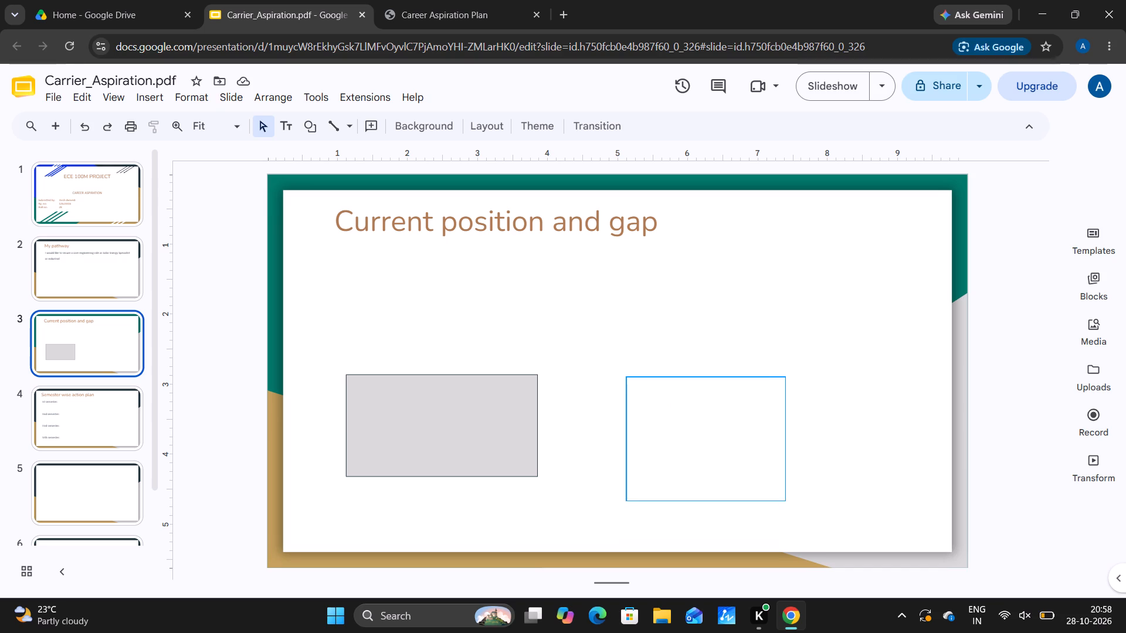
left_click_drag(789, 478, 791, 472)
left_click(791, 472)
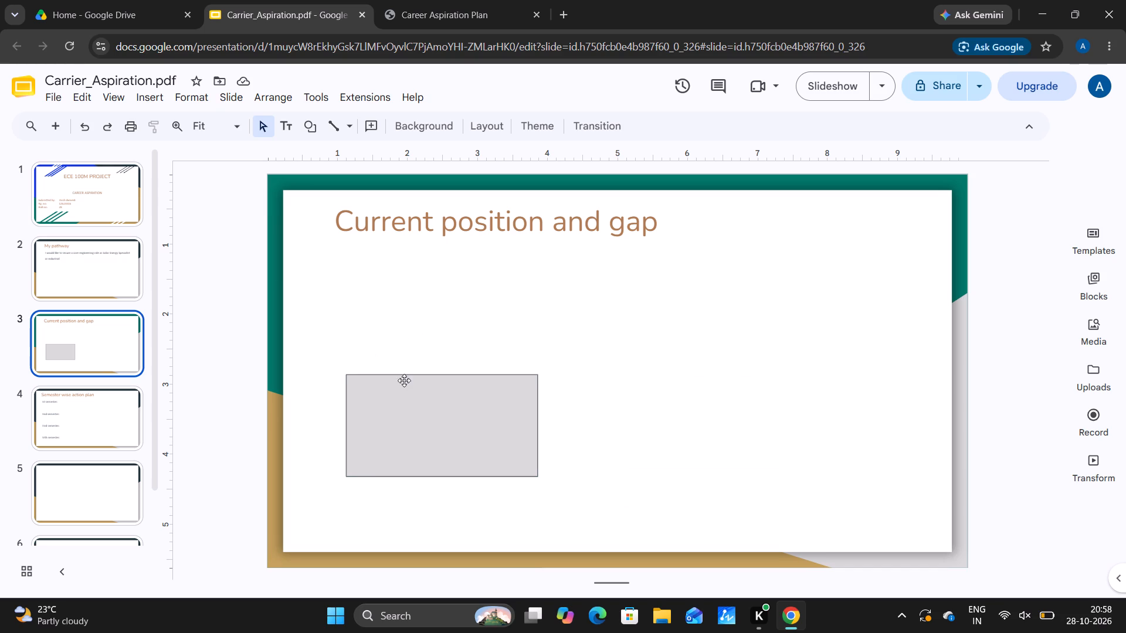
Duplicate the grey rectangle and place the copy level with it on the slide's right side, left edge at about 6 in.
left_click(375, 375)
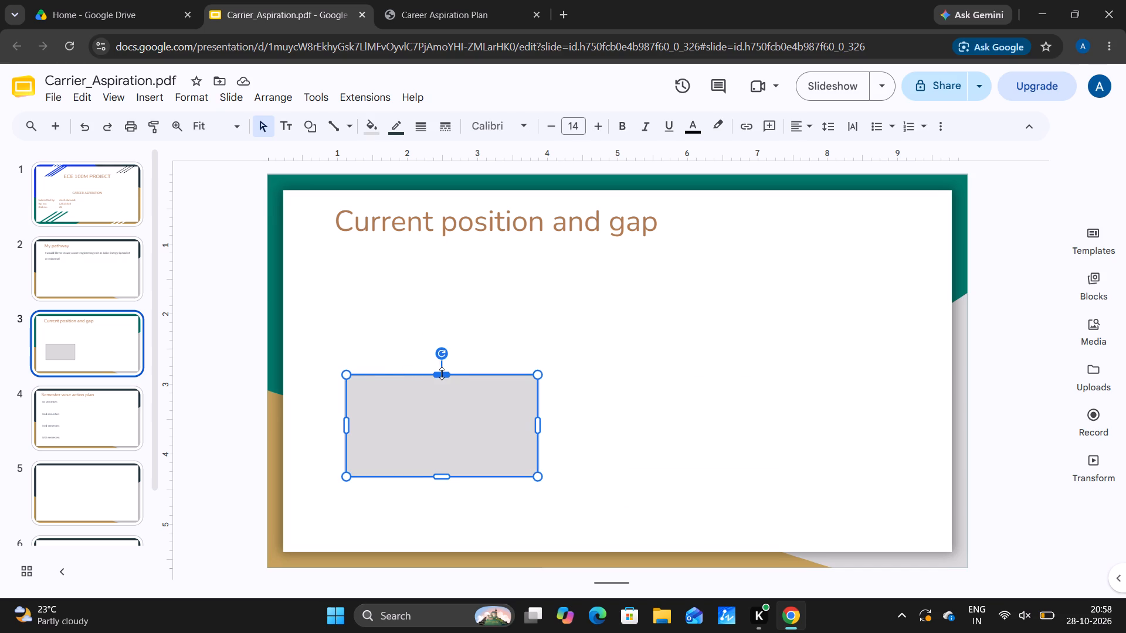
left_click(442, 373)
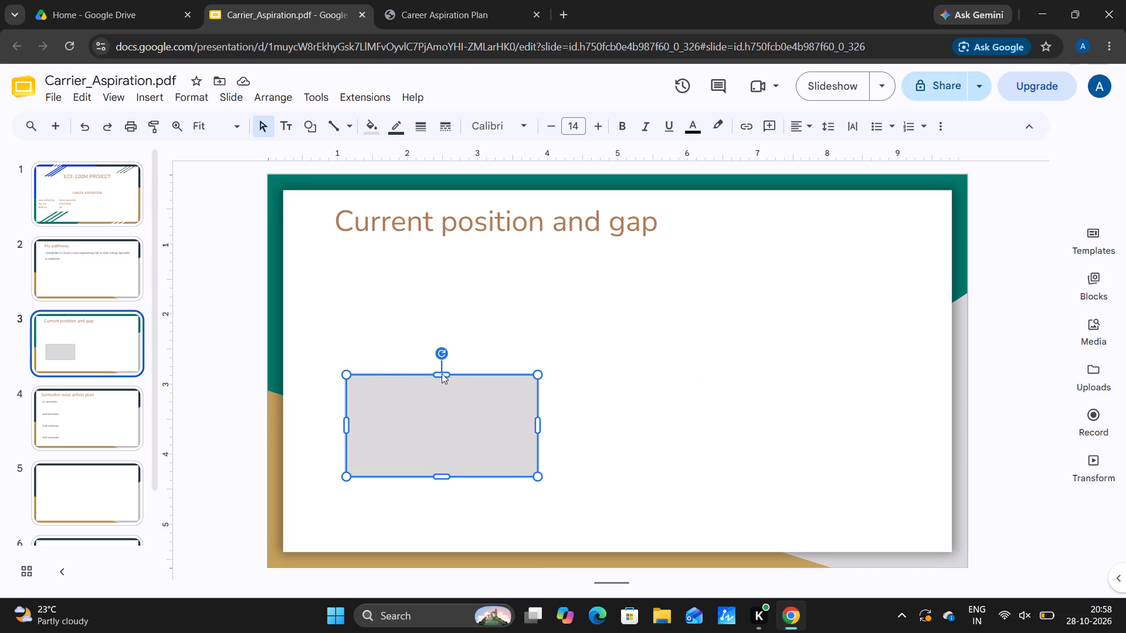
right_click(442, 373)
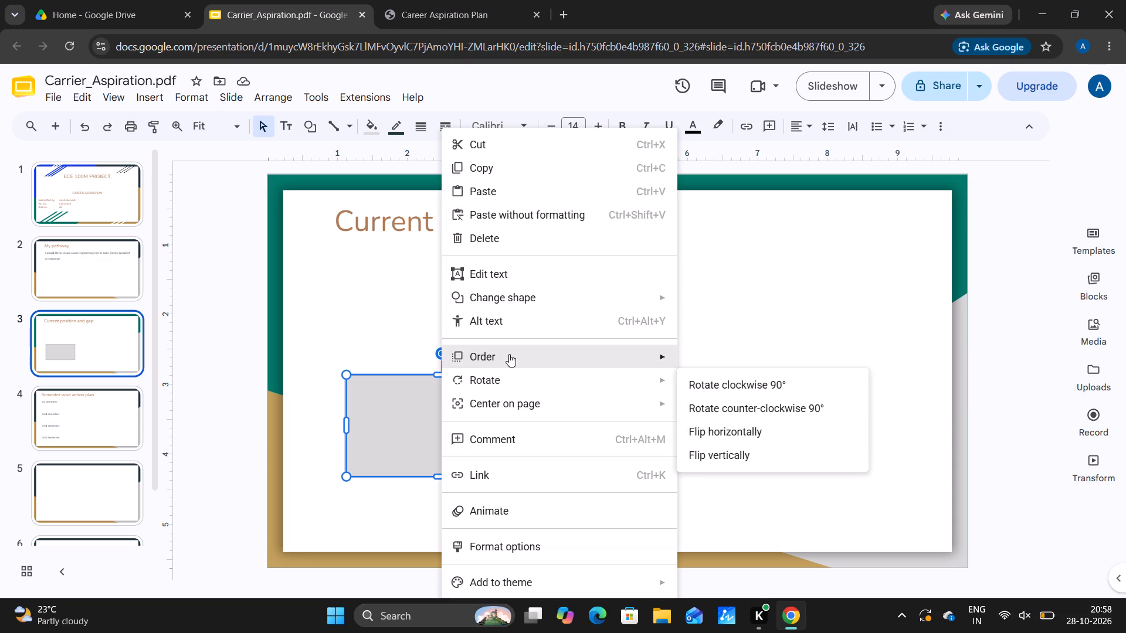
left_click(582, 162)
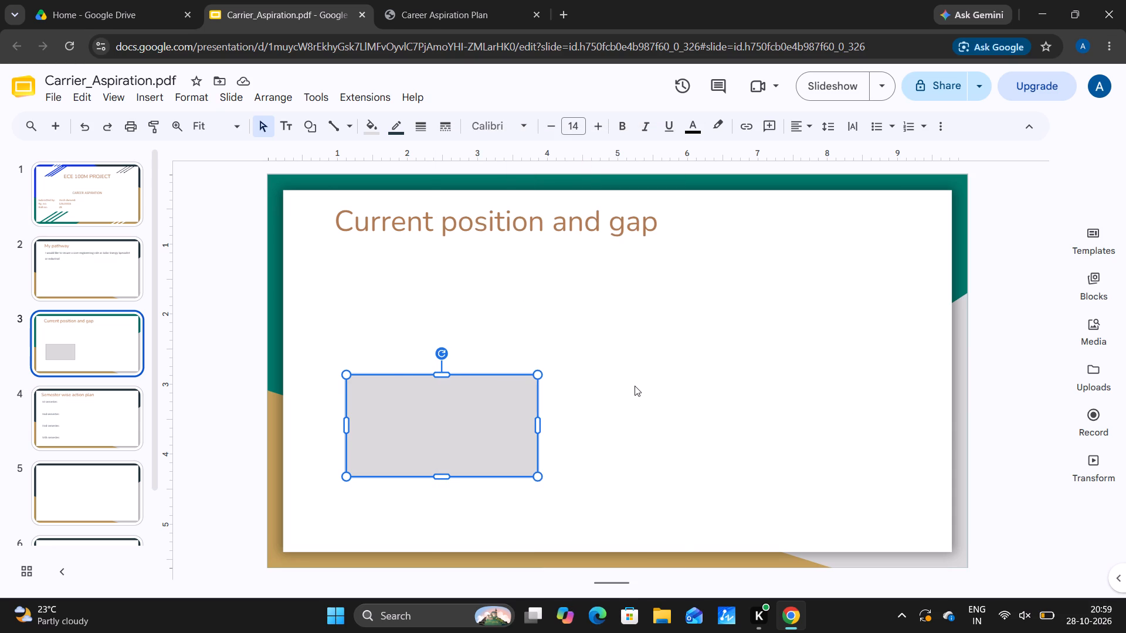
key("ctrl+v")
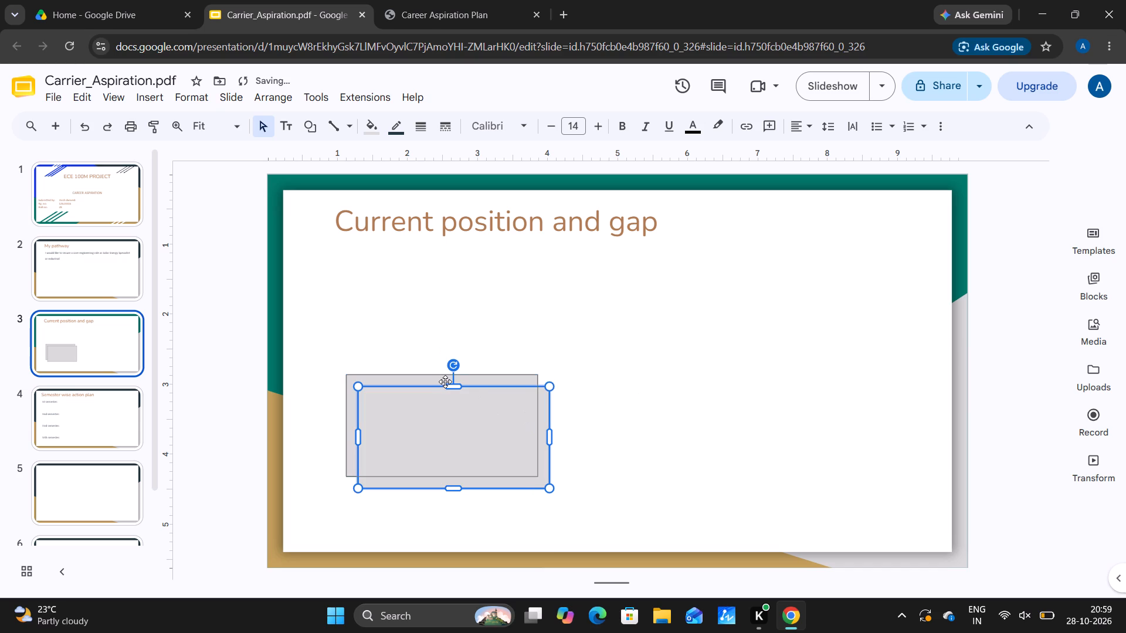
left_click_drag(451, 387, 505, 374)
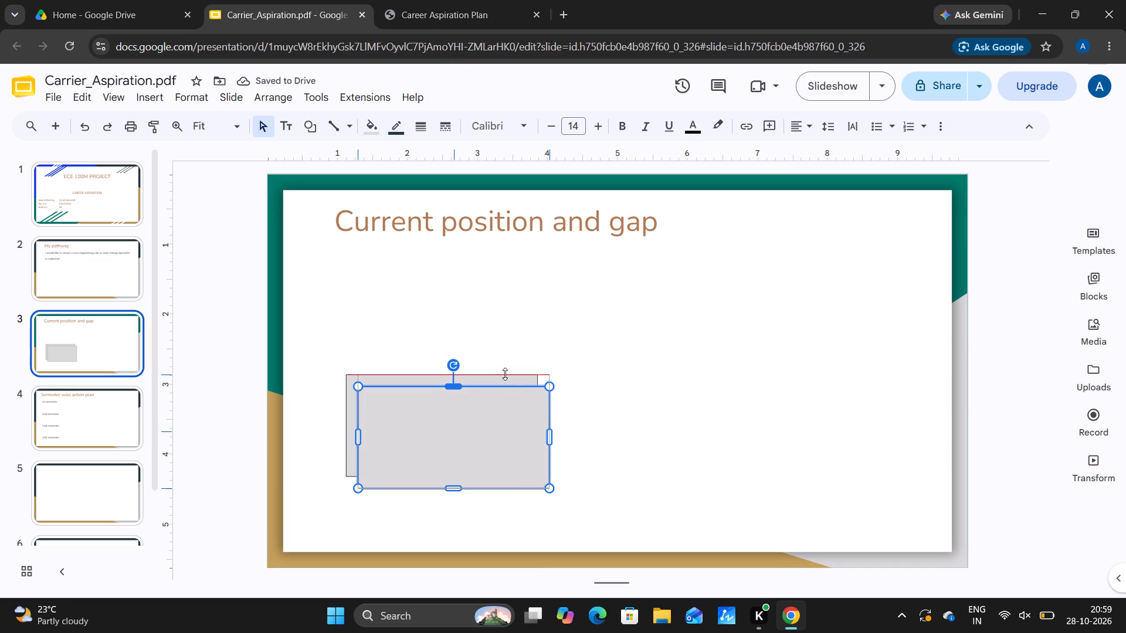
left_click_drag(505, 374, 468, 386)
left_click(468, 386)
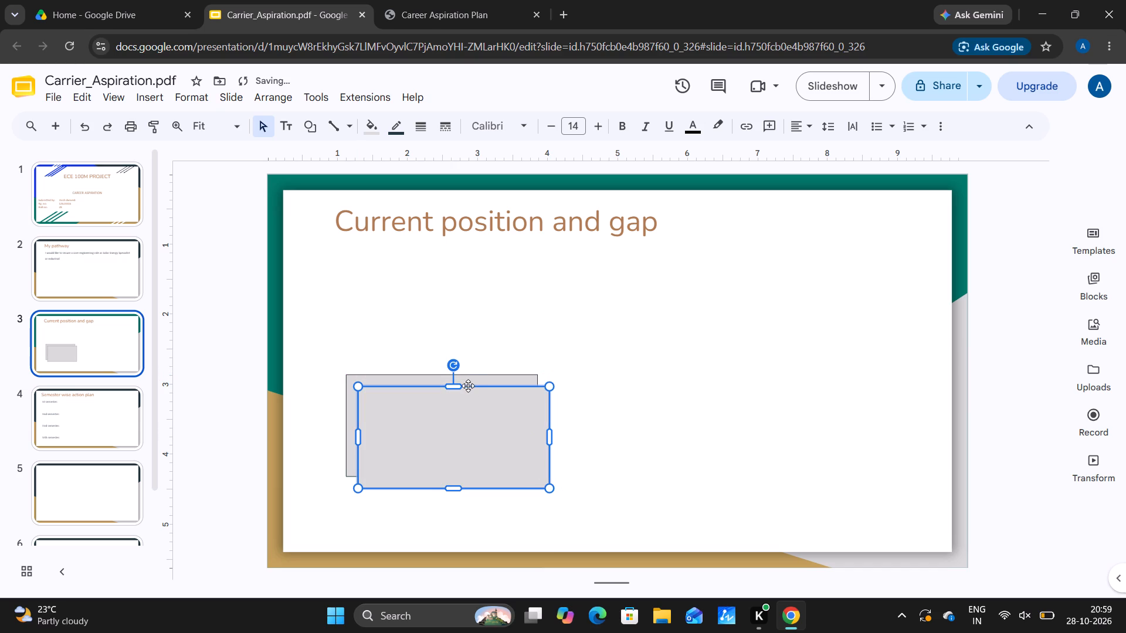
left_click_drag(473, 386, 694, 366)
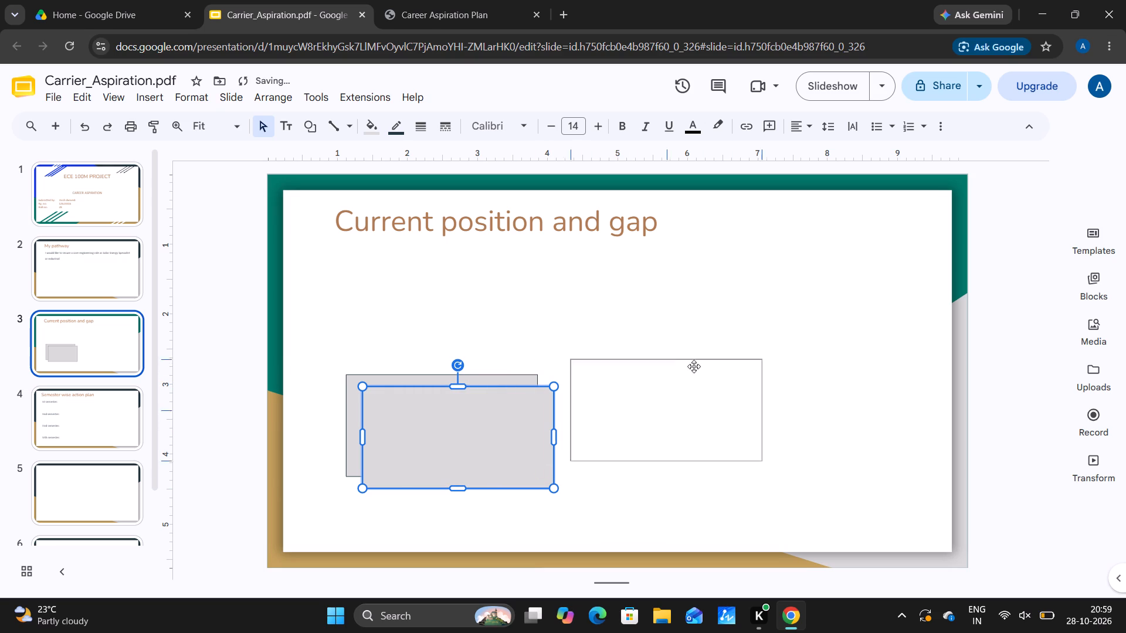
left_click_drag(694, 366, 738, 370)
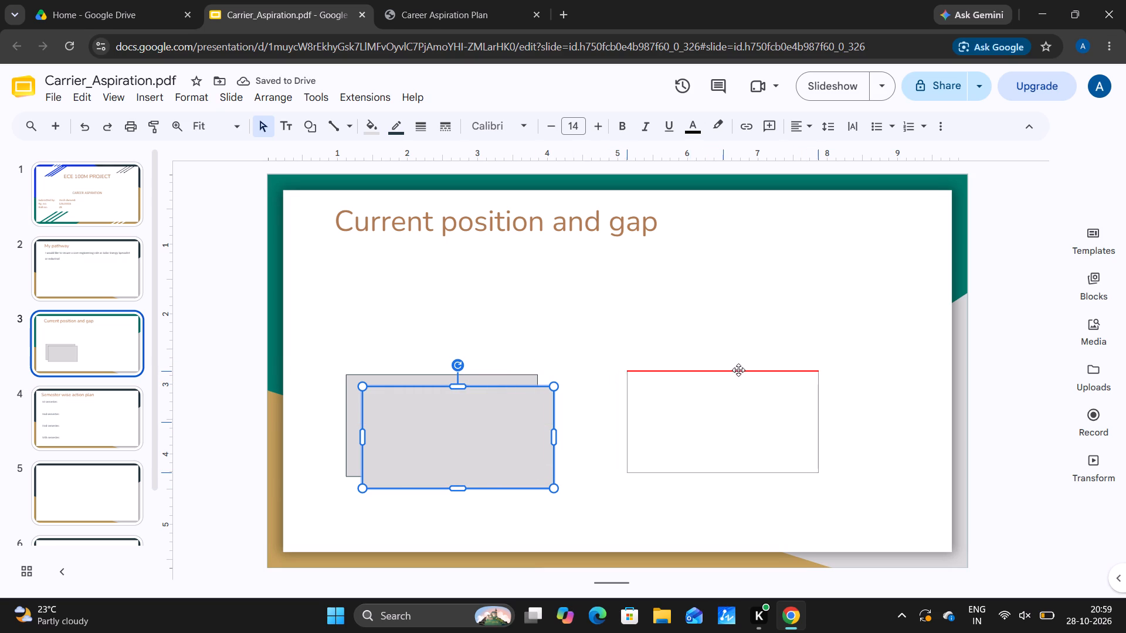
left_click_drag(738, 370, 758, 375)
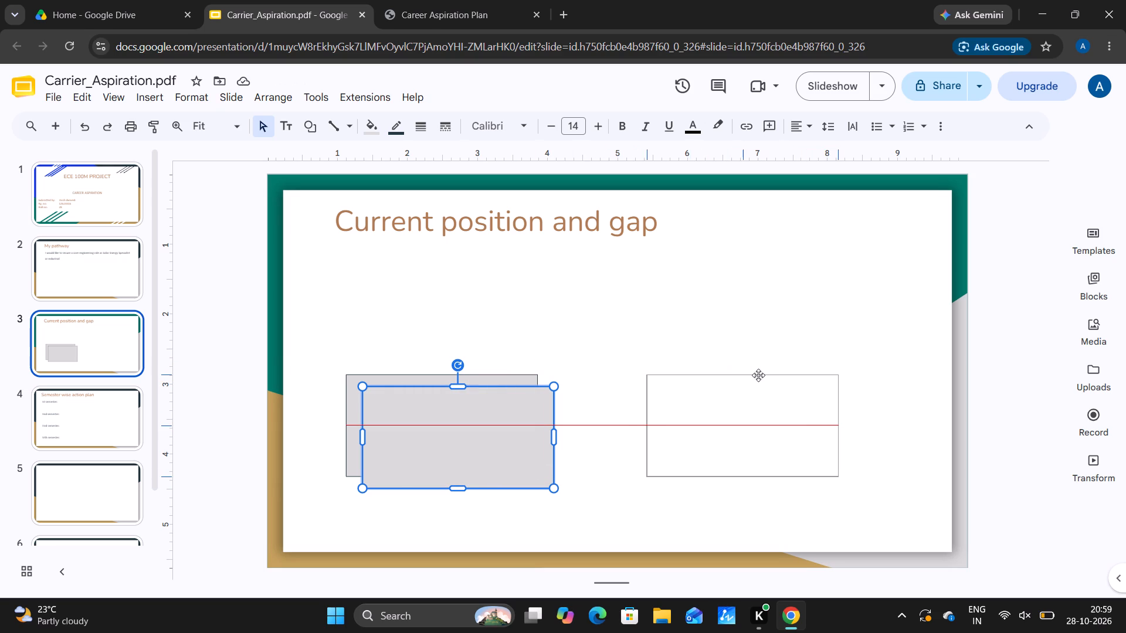
left_click_drag(758, 375, 777, 374)
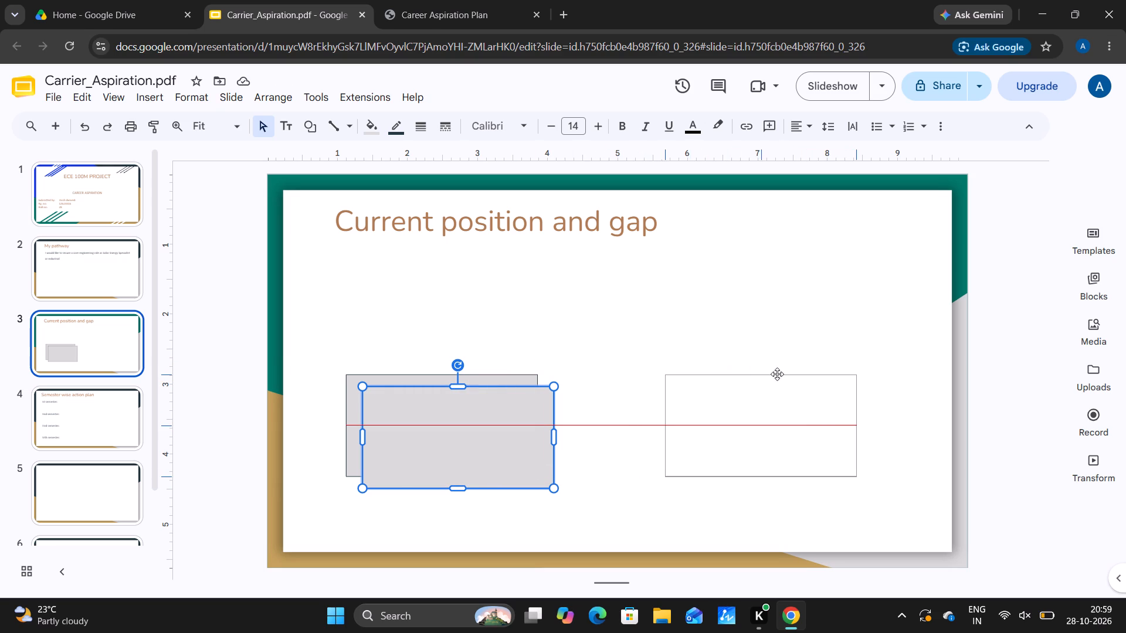
left_click_drag(777, 374, 788, 375)
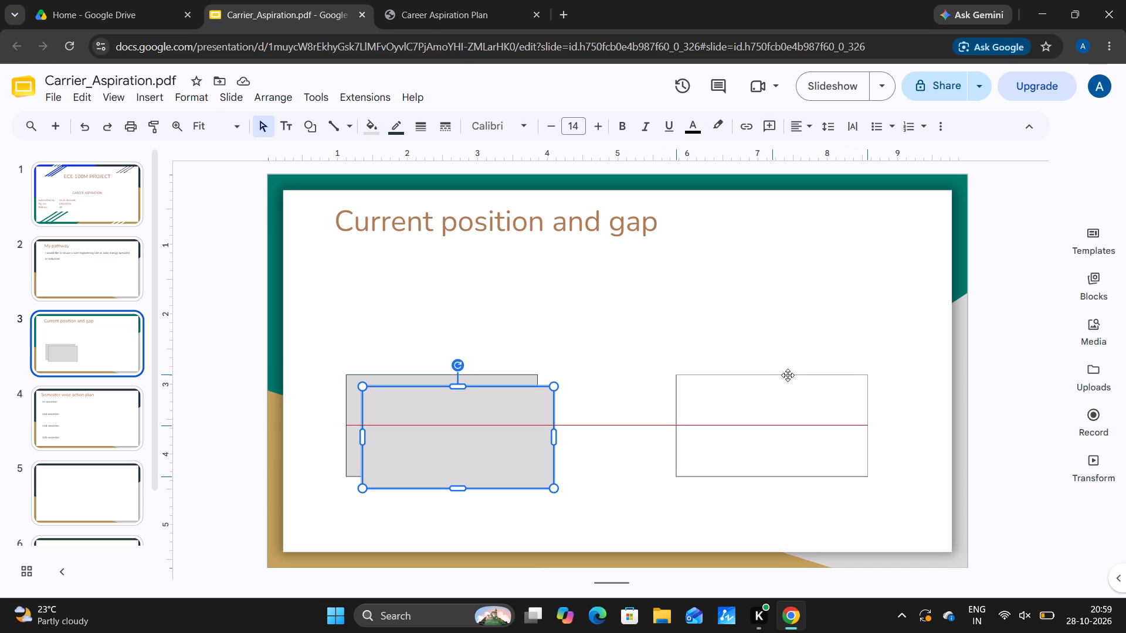
left_click_drag(788, 375, 798, 376)
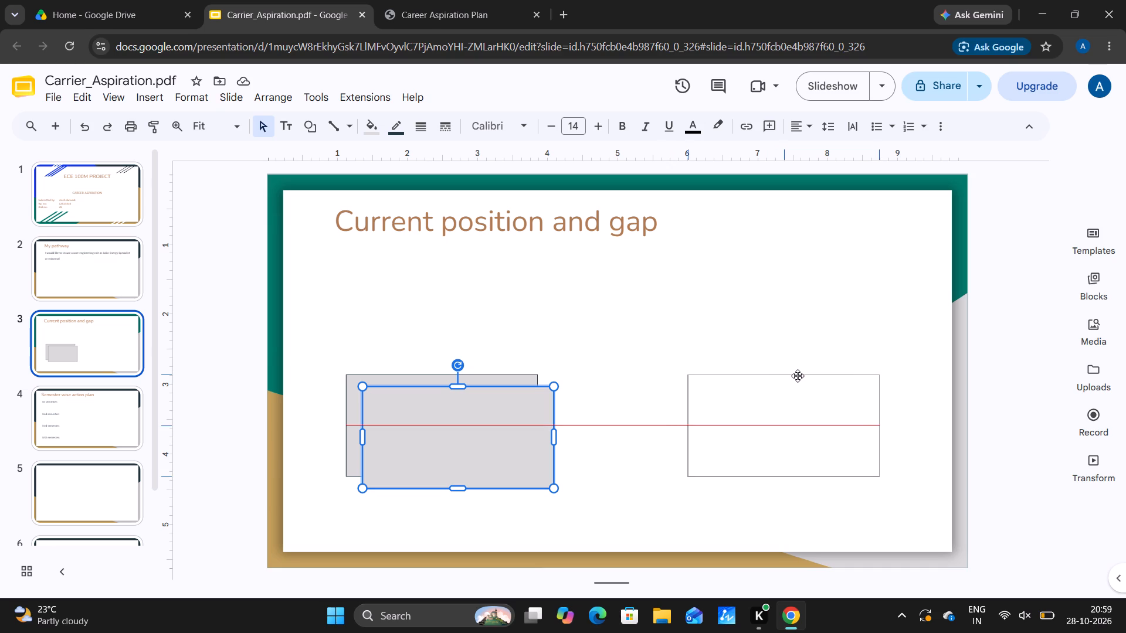
left_click_drag(798, 376, 798, 375)
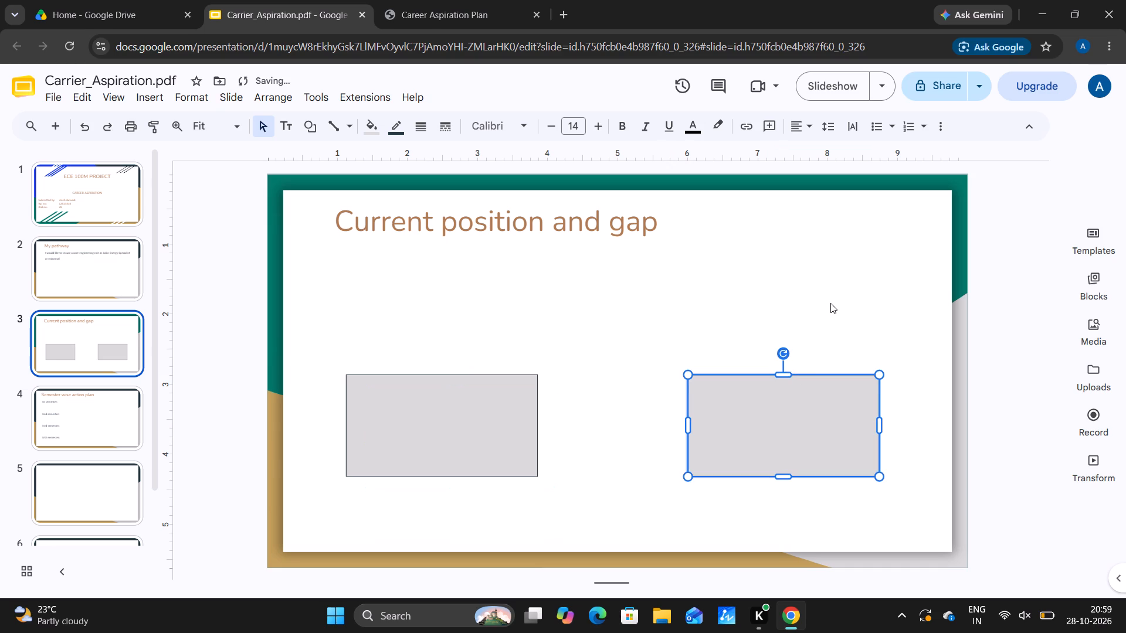
left_click(830, 303)
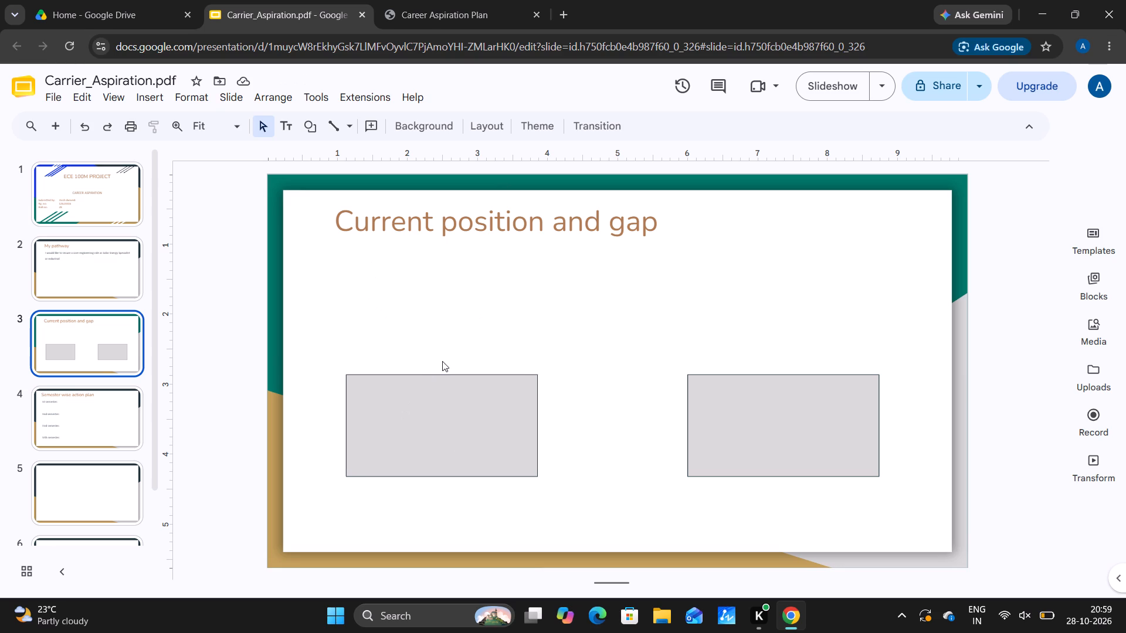
Paste two more copies of the rectangle and place one directly above the right-hand rectangle, top edge at about 1 in.
key("ctrl+v")
key("ctrl+v")
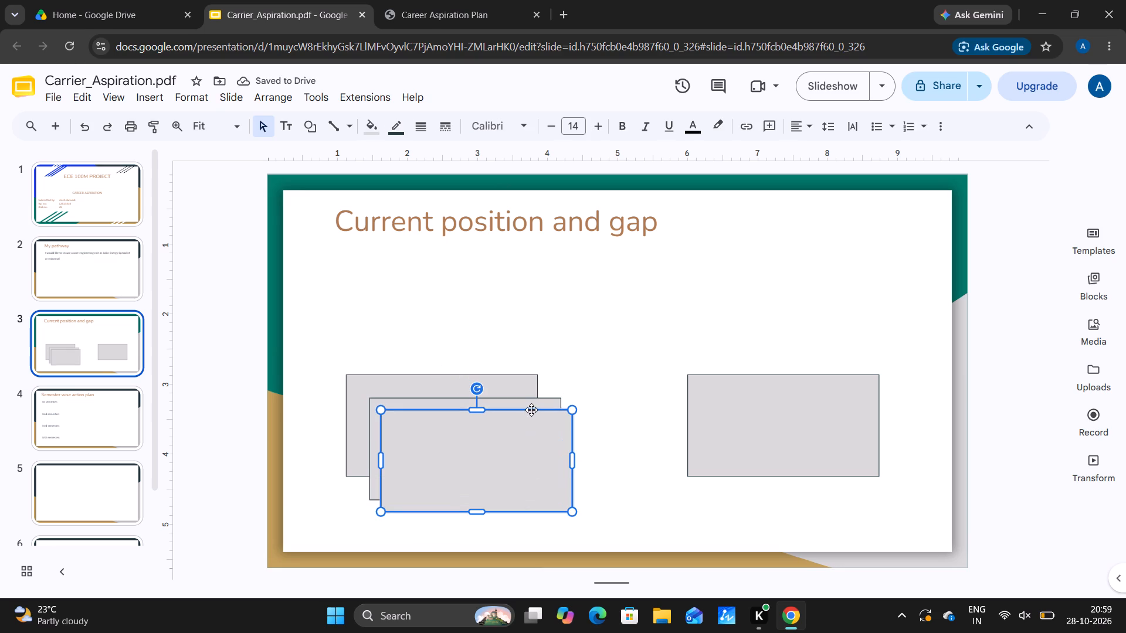
left_click_drag(531, 409, 815, 161)
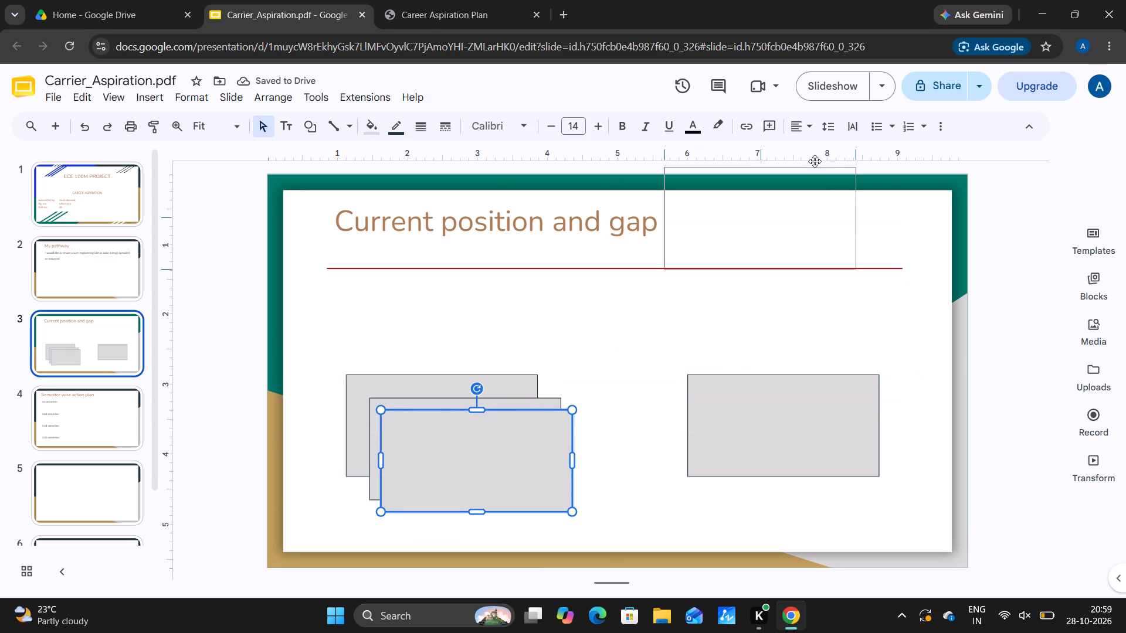
left_click_drag(815, 161, 830, 246)
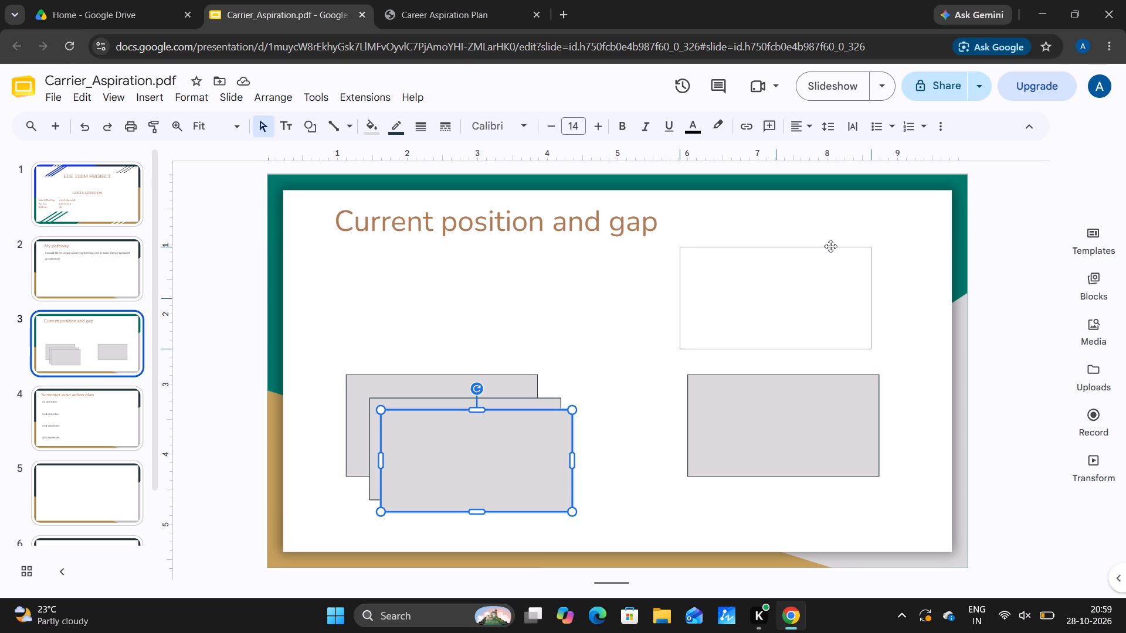
left_click_drag(830, 246, 835, 247)
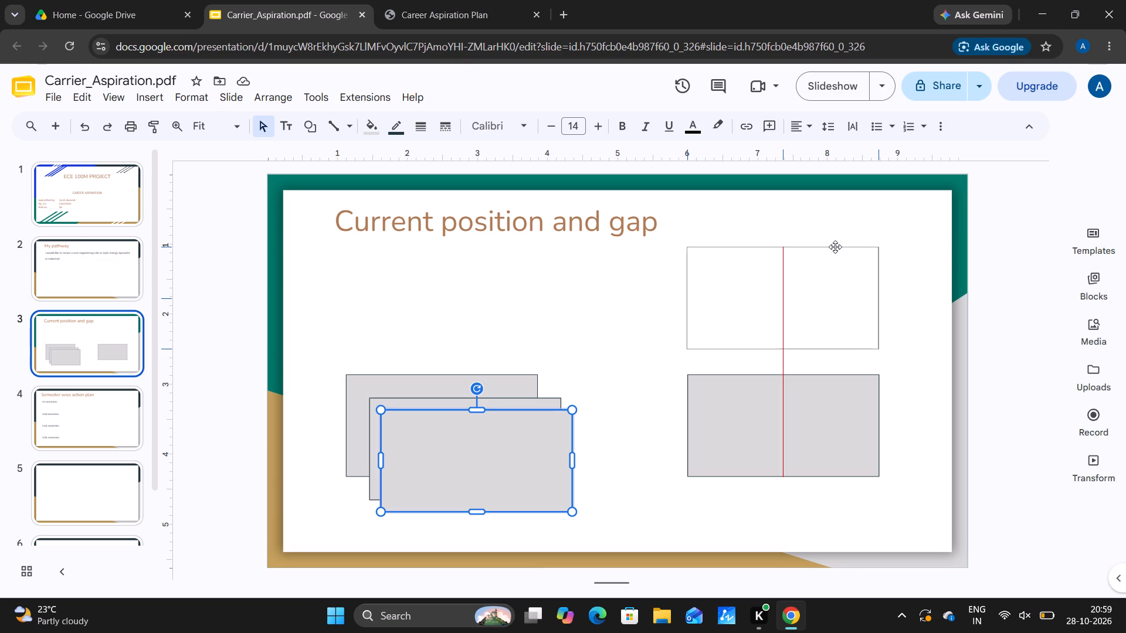
left_click_drag(835, 247, 836, 247)
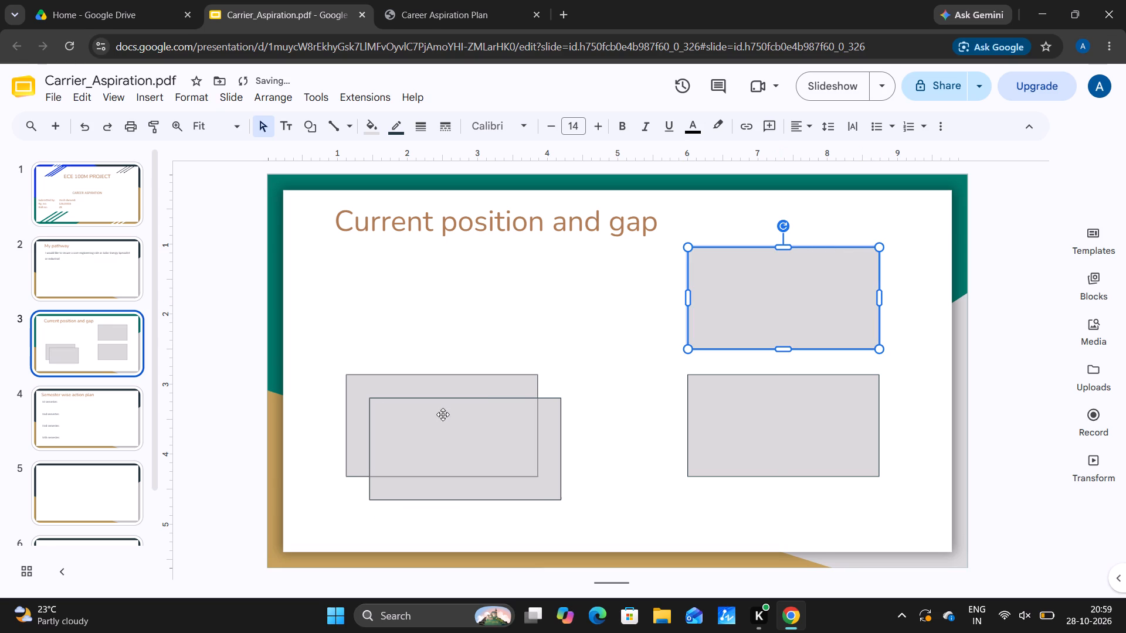
Move the remaining overlapping copy directly above the lower-left rectangle, level with the upper-right one, to form a two-by-two grid.
double_click(533, 399)
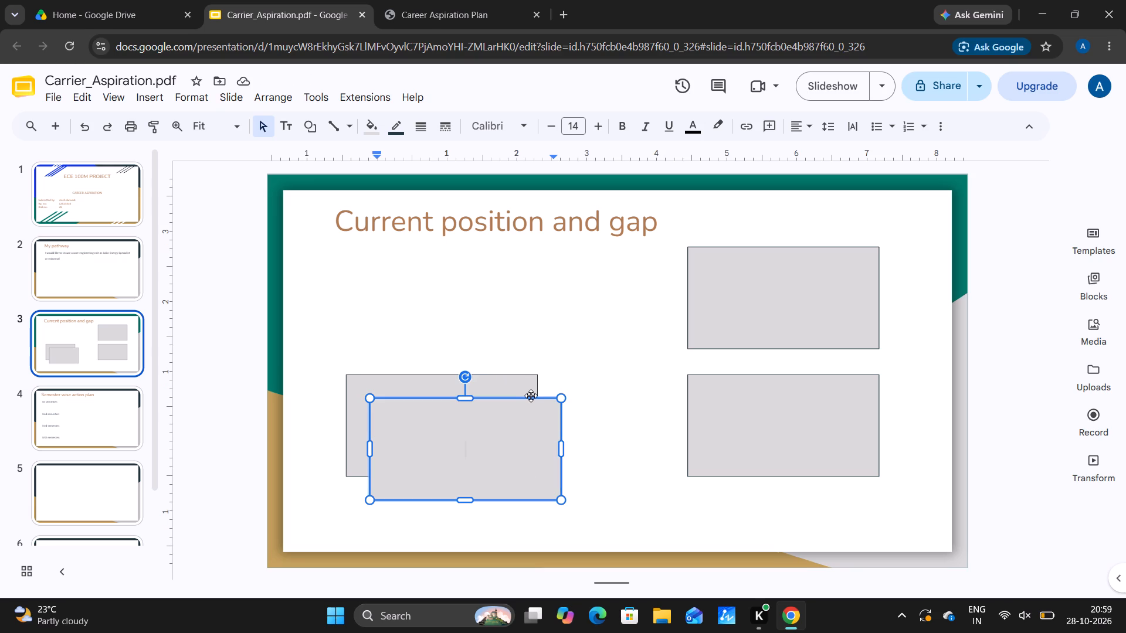
left_click_drag(532, 397, 509, 265)
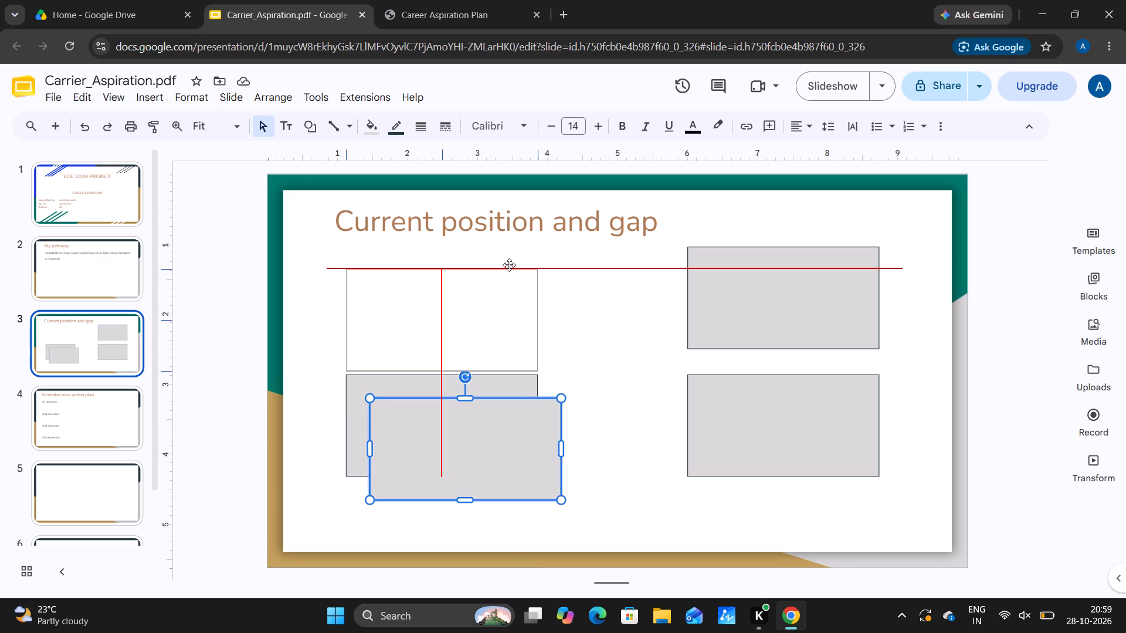
left_click_drag(509, 265, 513, 233)
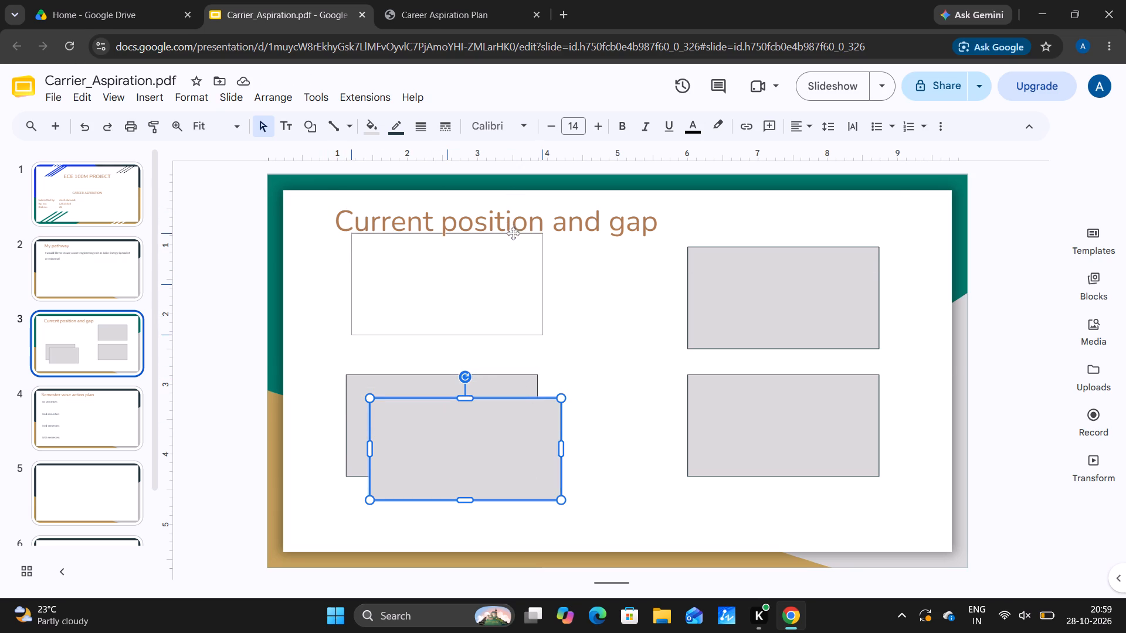
left_click_drag(513, 233, 510, 240)
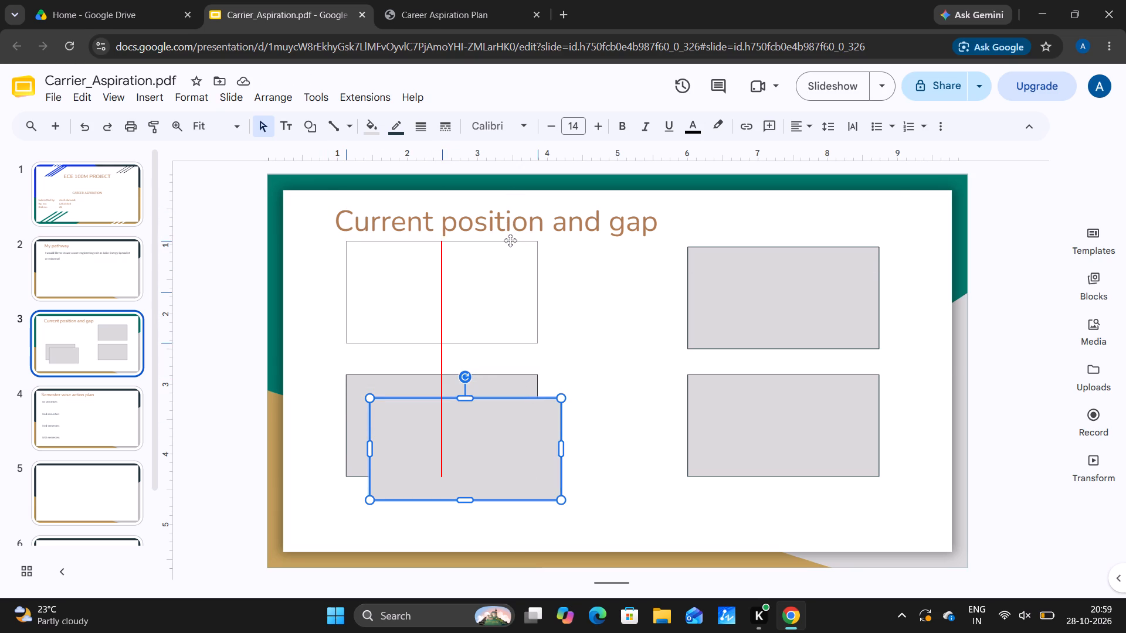
left_click_drag(510, 240, 511, 245)
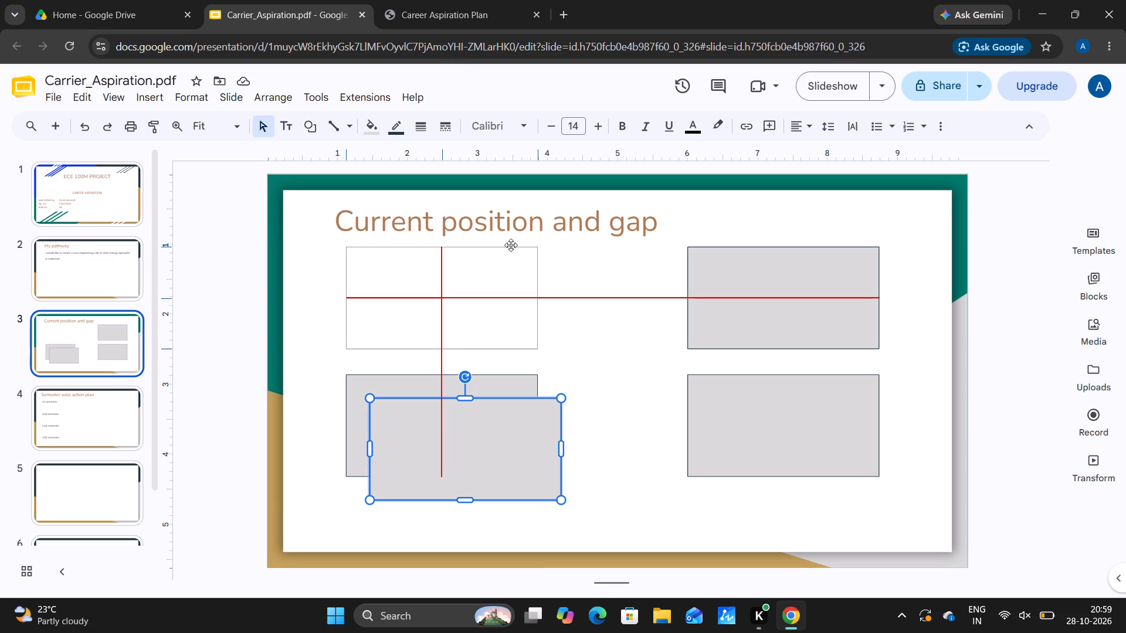
left_click_drag(511, 245, 510, 237)
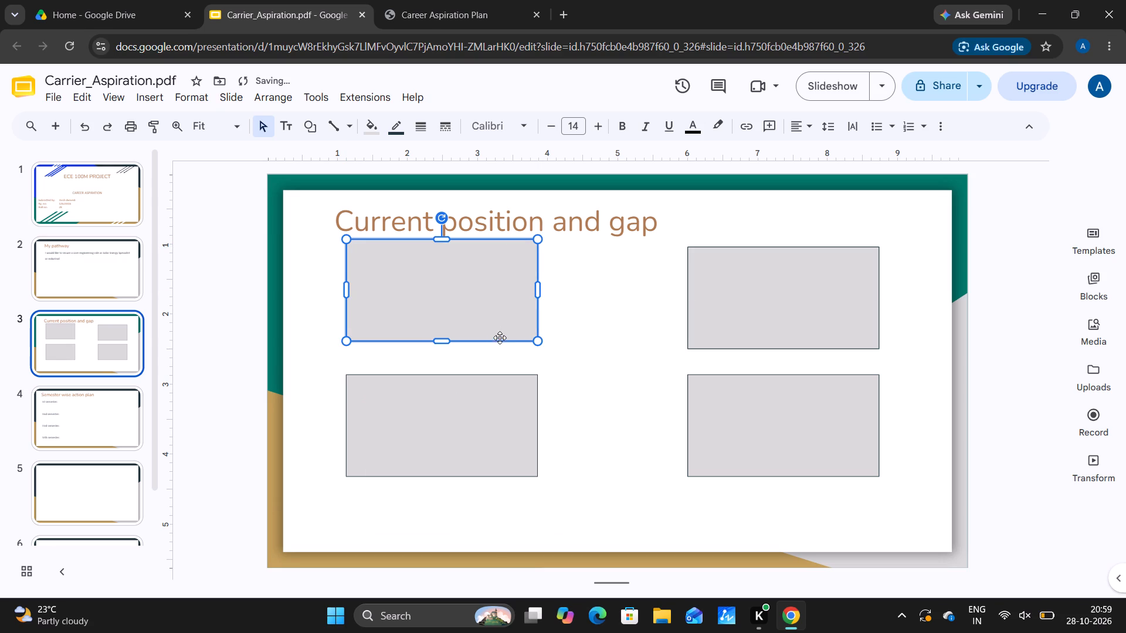
left_click(499, 341)
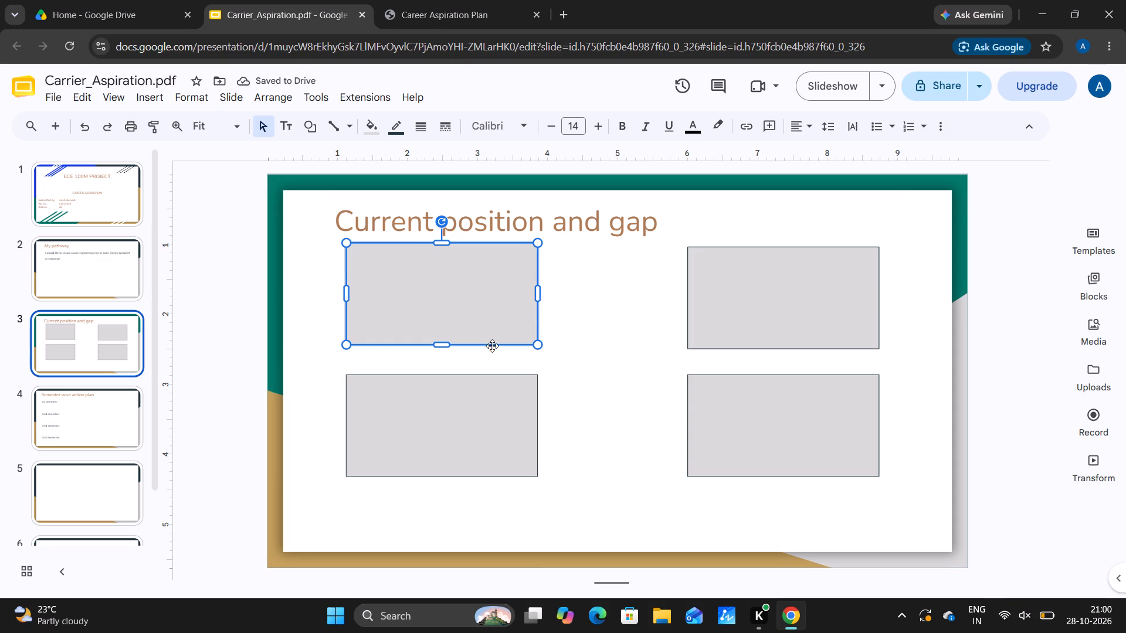
left_click(494, 345)
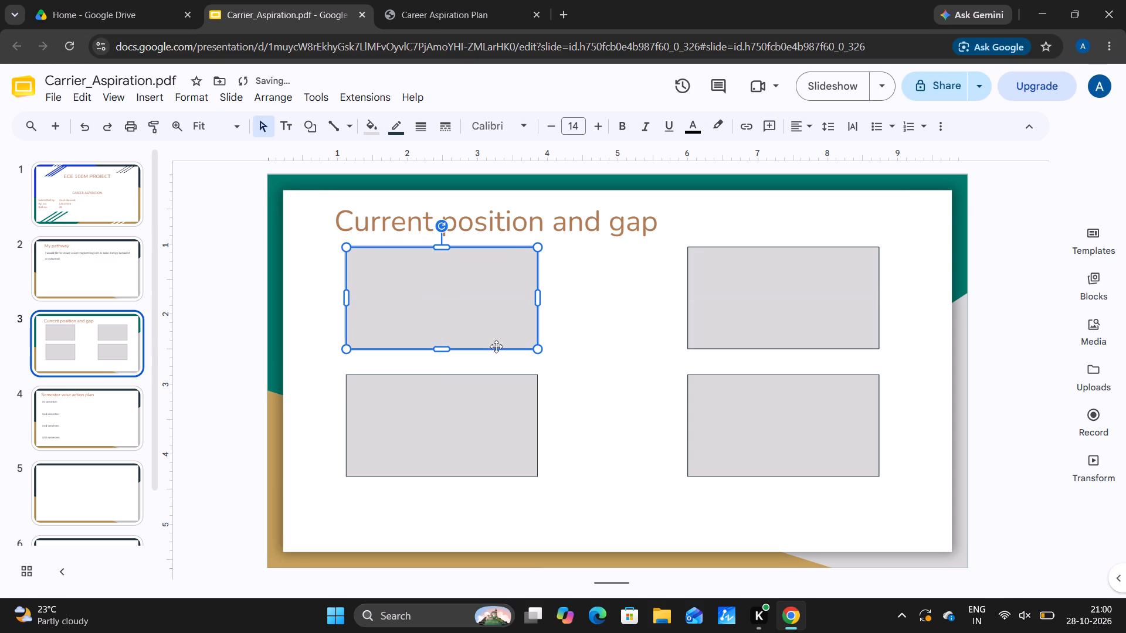
left_click(599, 318)
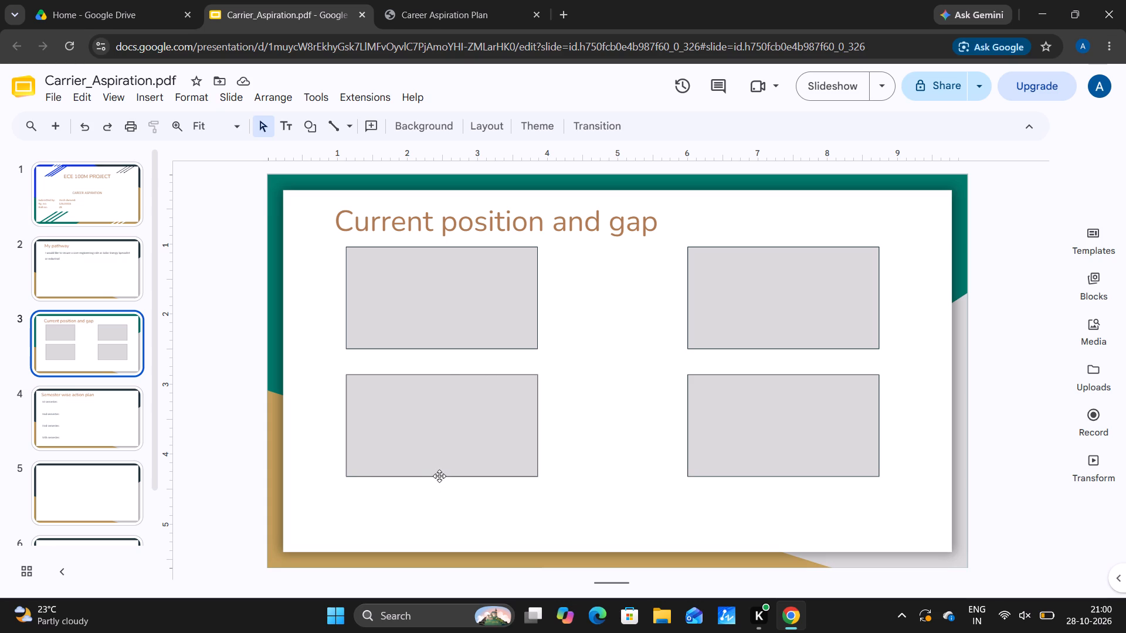
Move the two lower rectangles down about 0.6 in, keeping them level with each other.
left_click_drag(439, 476, 440, 517)
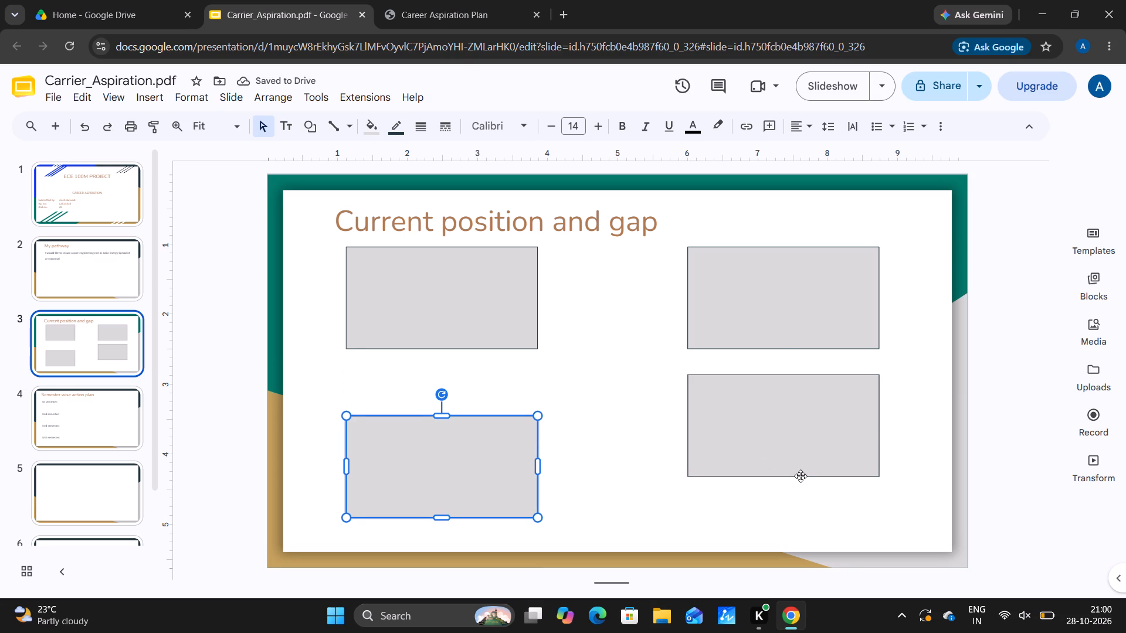
left_click_drag(801, 476, 803, 509)
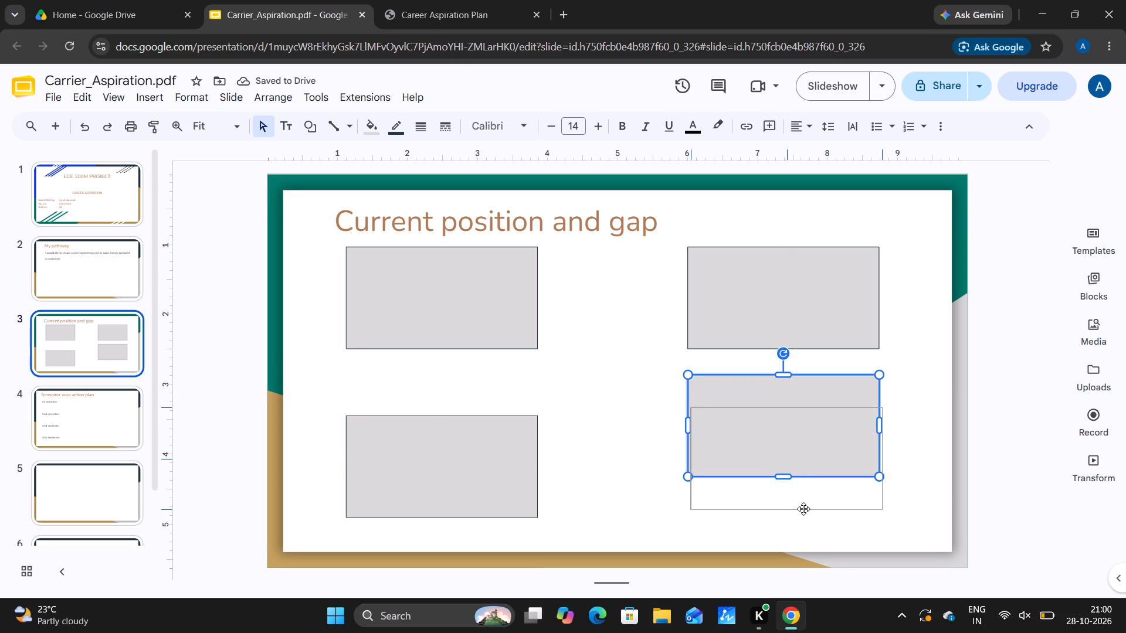
left_click_drag(803, 509, 806, 515)
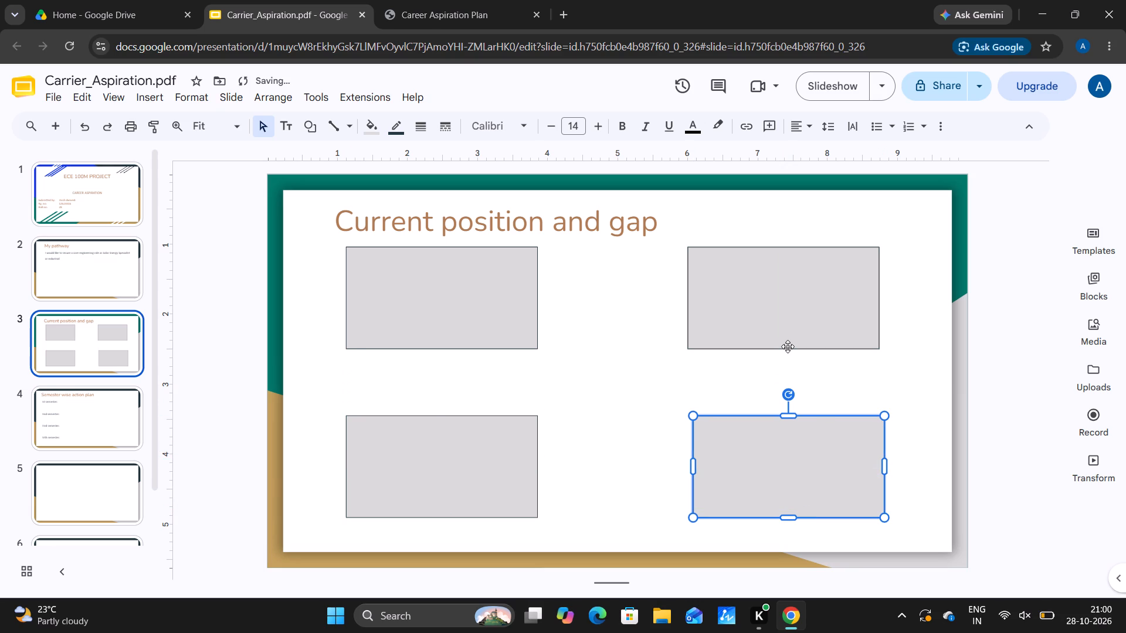
Move the upper-right rectangle down about 0.3 in and centre it above the lower-right rectangle.
left_click_drag(788, 346, 791, 360)
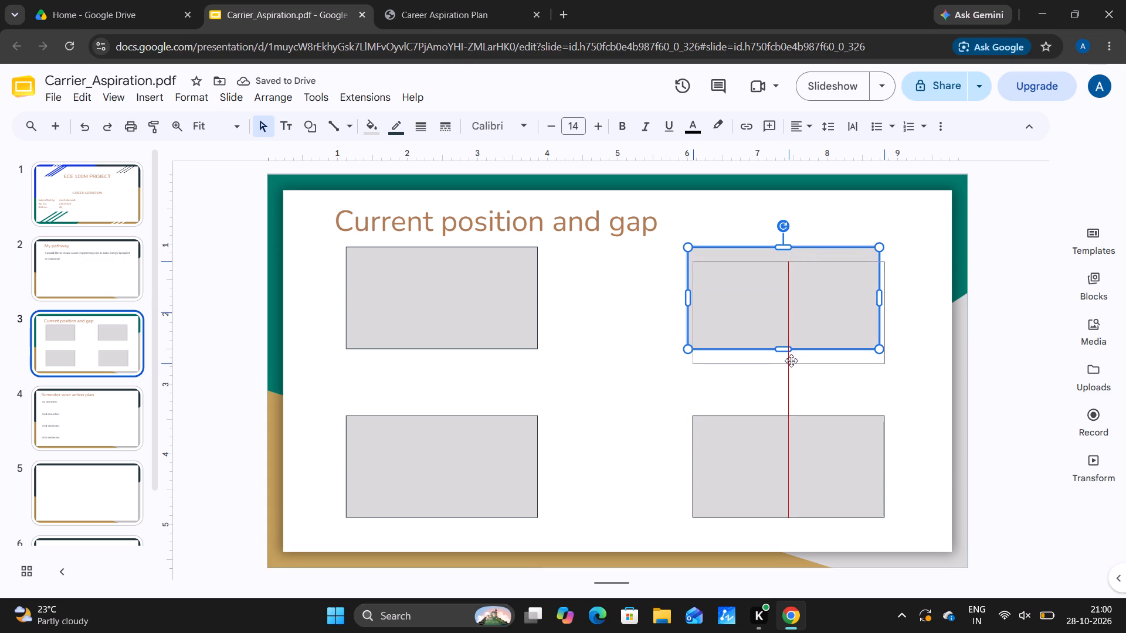
left_click_drag(791, 360, 795, 365)
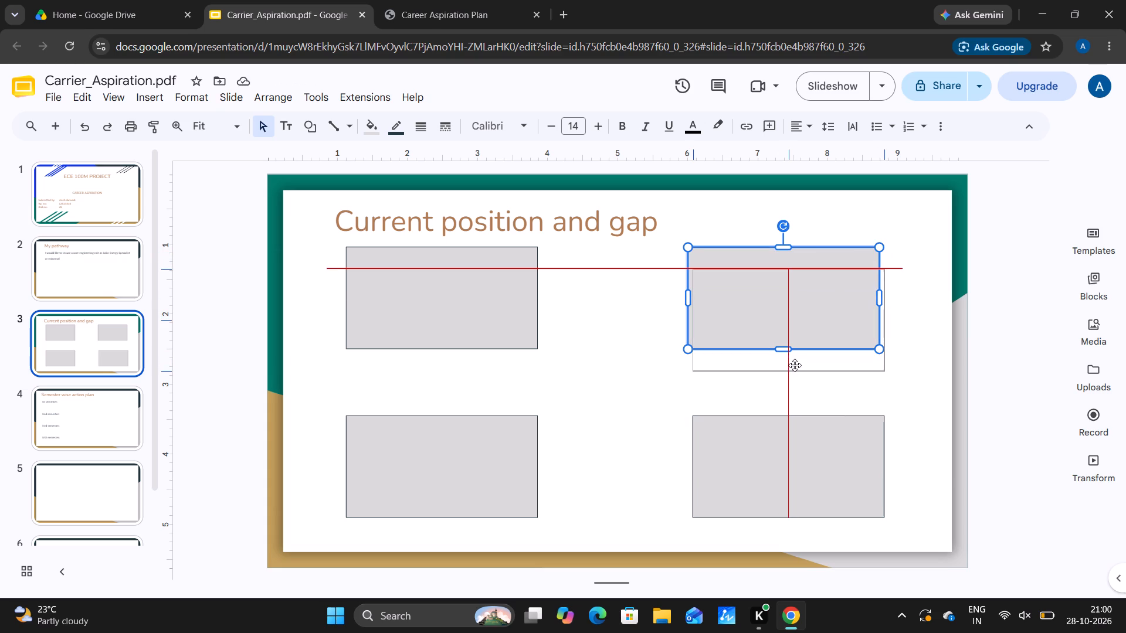
left_click_drag(795, 365, 795, 368)
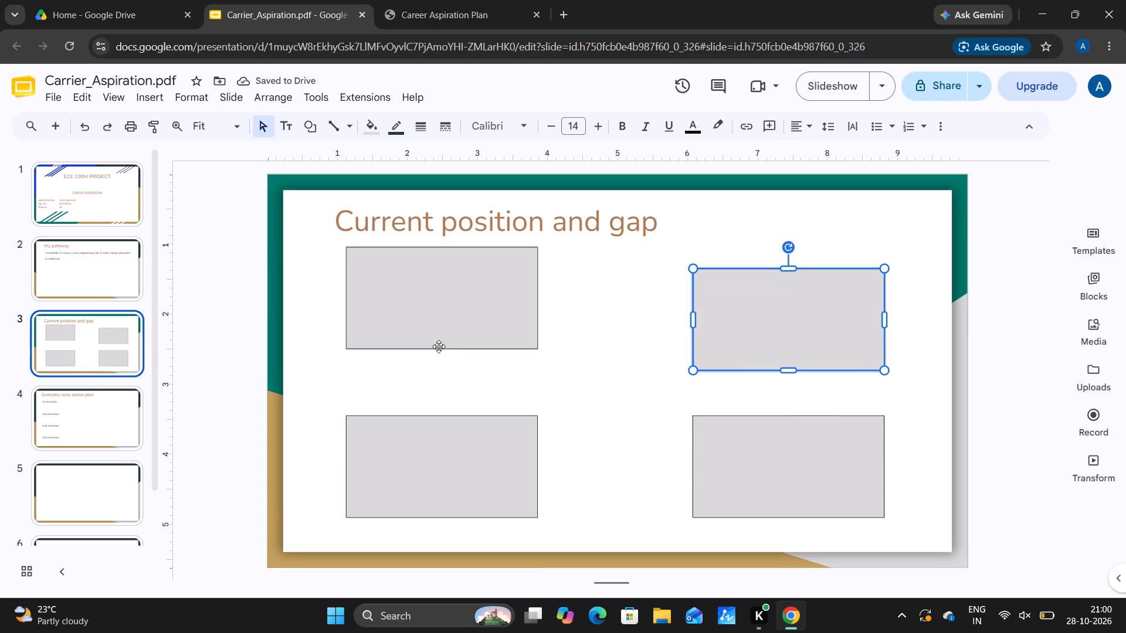
Move the upper-left rectangle down about 0.3 in, level with the upper-right one and centred above the lower-left rectangle.
left_click_drag(439, 346, 441, 370)
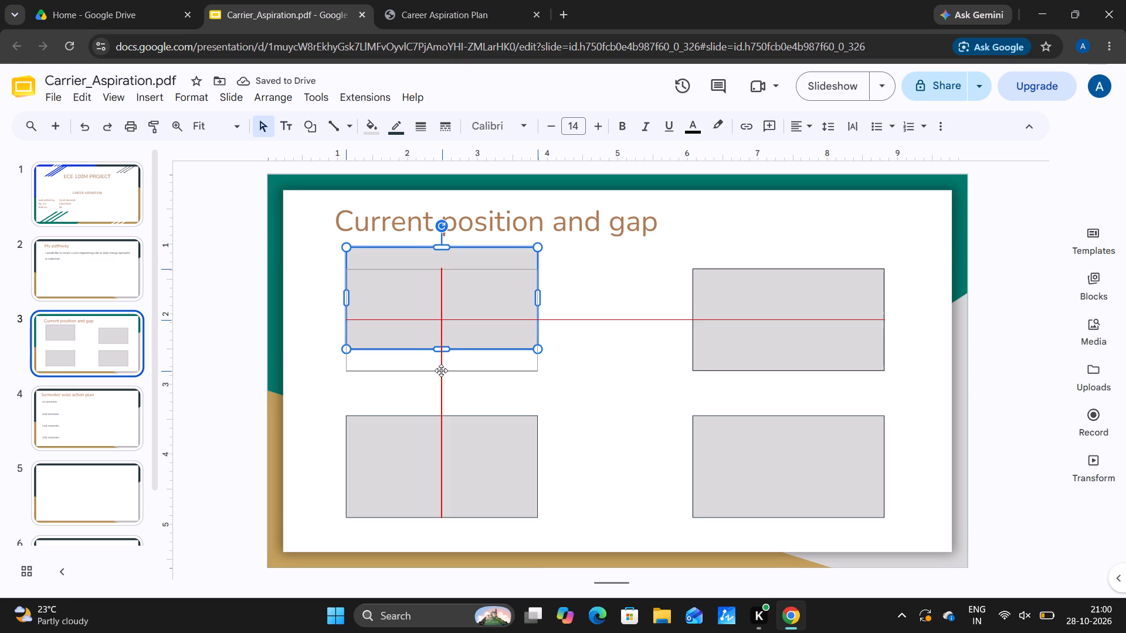
left_click_drag(441, 370, 442, 370)
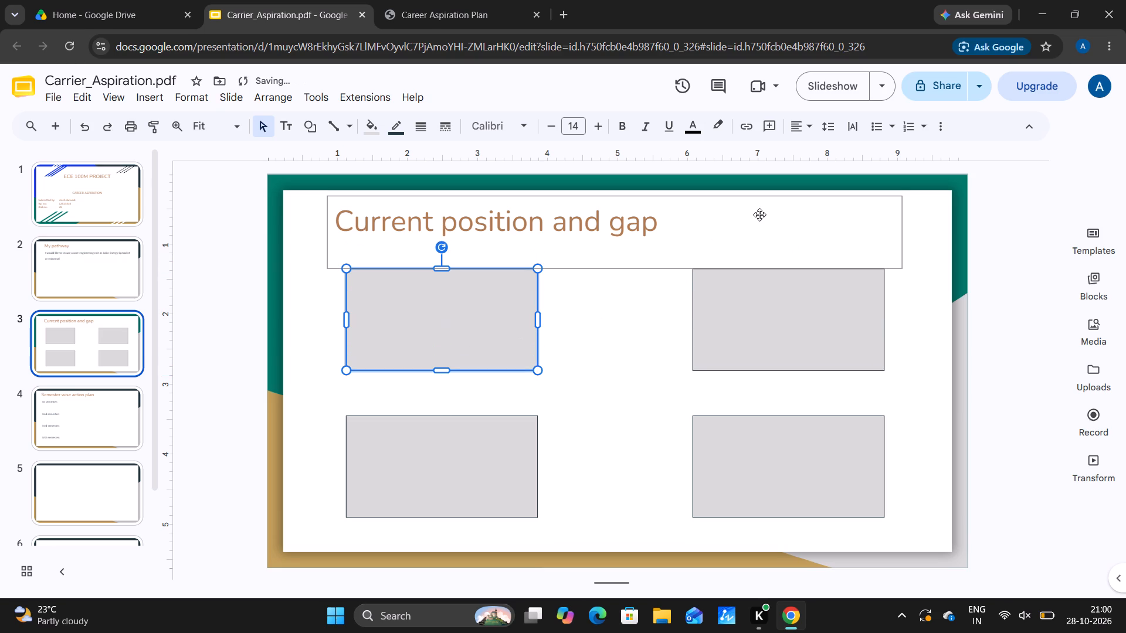
left_click(933, 225)
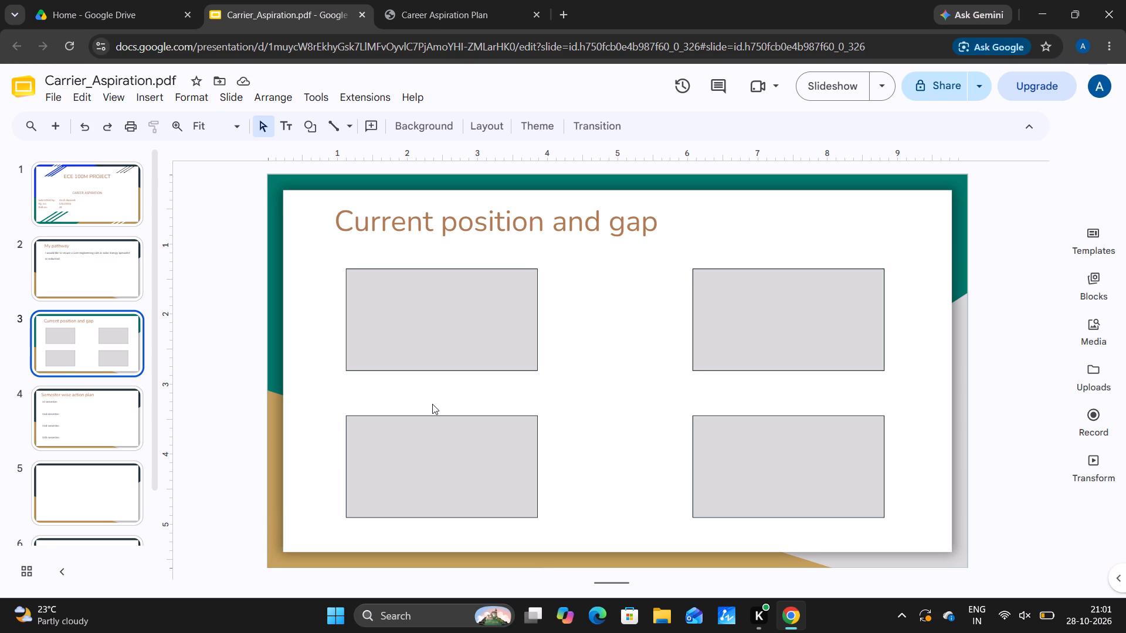
Review the Current Position and Career Pathway pages of the Career Aspiration Plan PDF, and return to the Google Slides presentation.
left_click(447, 355)
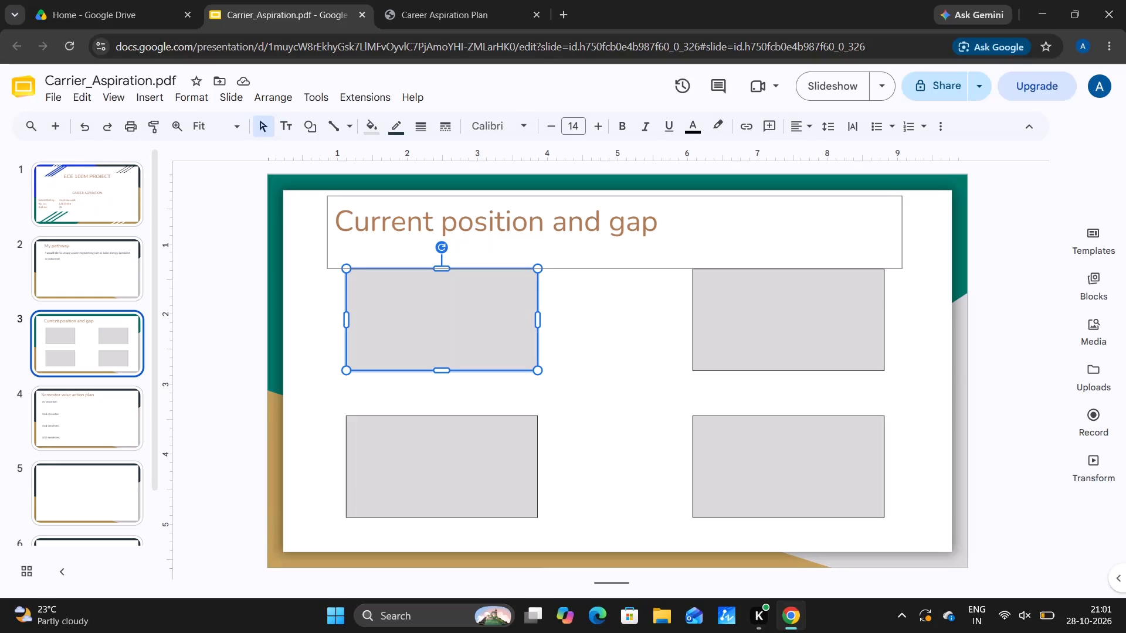
left_click(446, 20)
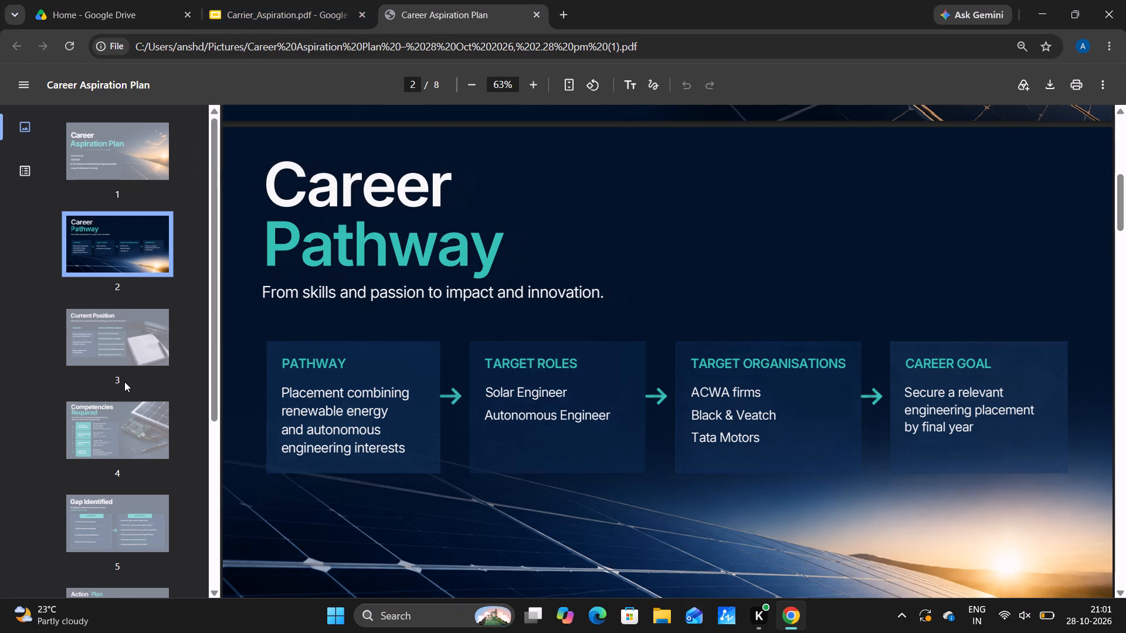
left_click(130, 363)
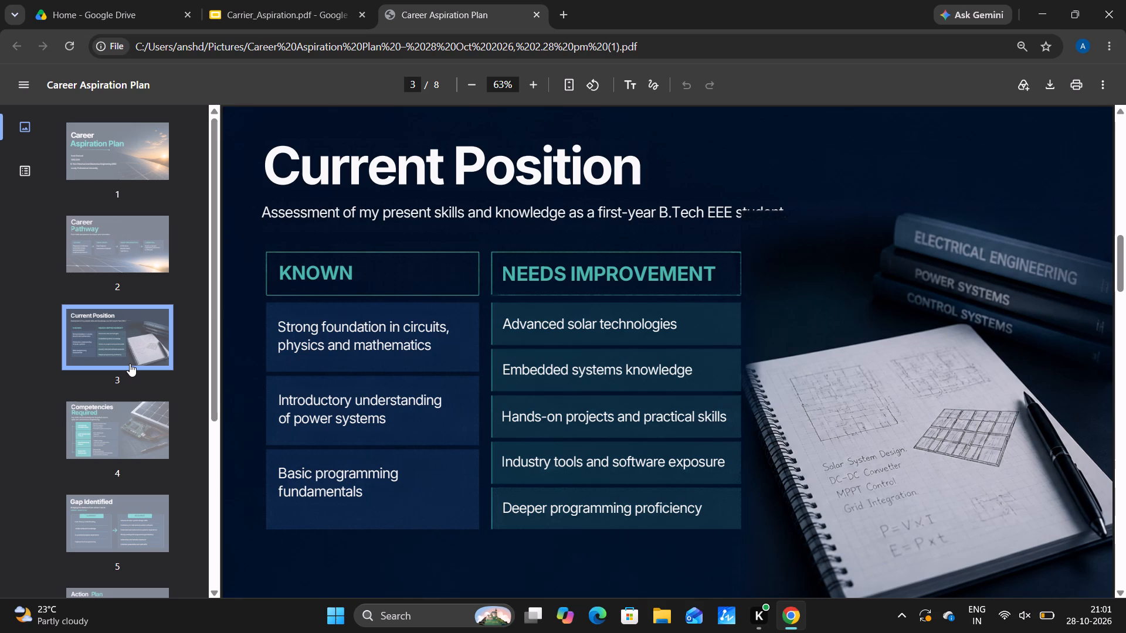
left_click(134, 241)
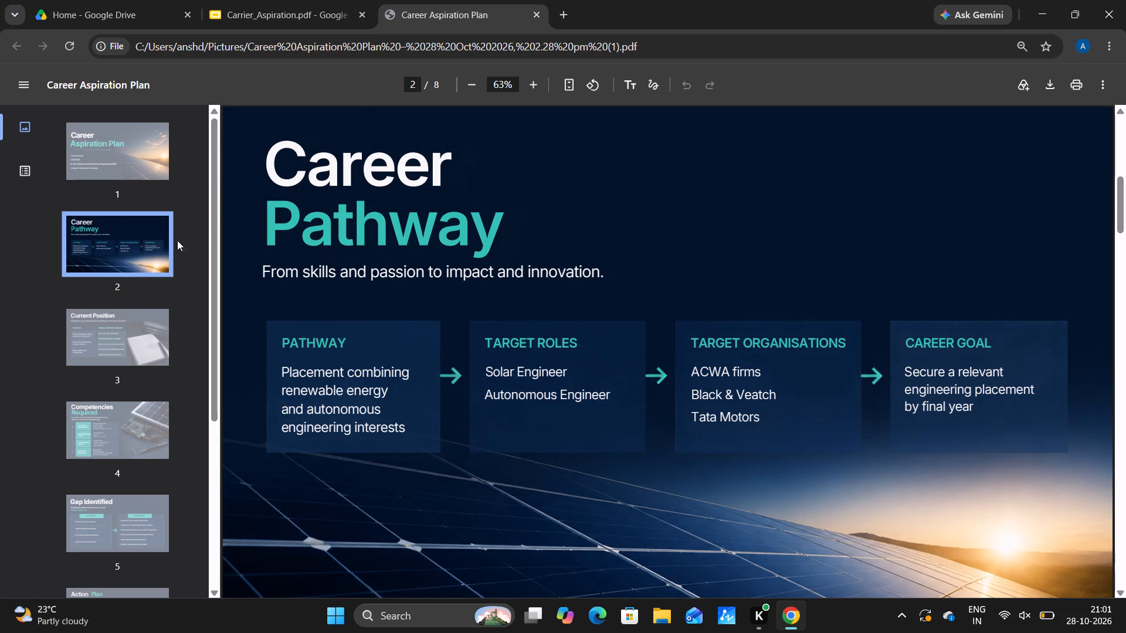
left_click(314, 0)
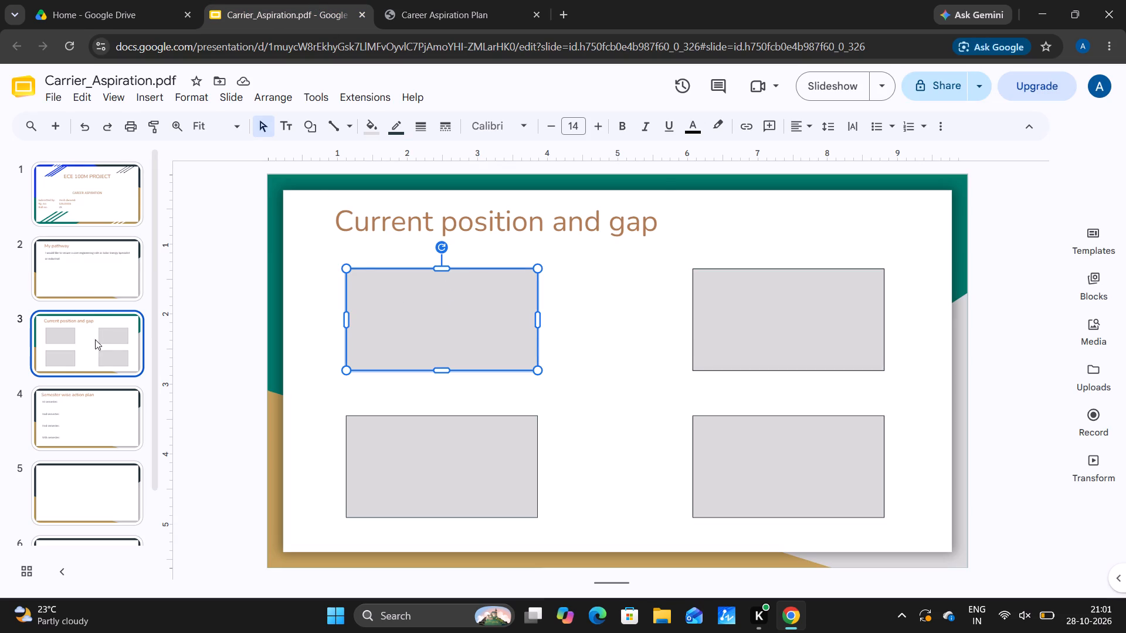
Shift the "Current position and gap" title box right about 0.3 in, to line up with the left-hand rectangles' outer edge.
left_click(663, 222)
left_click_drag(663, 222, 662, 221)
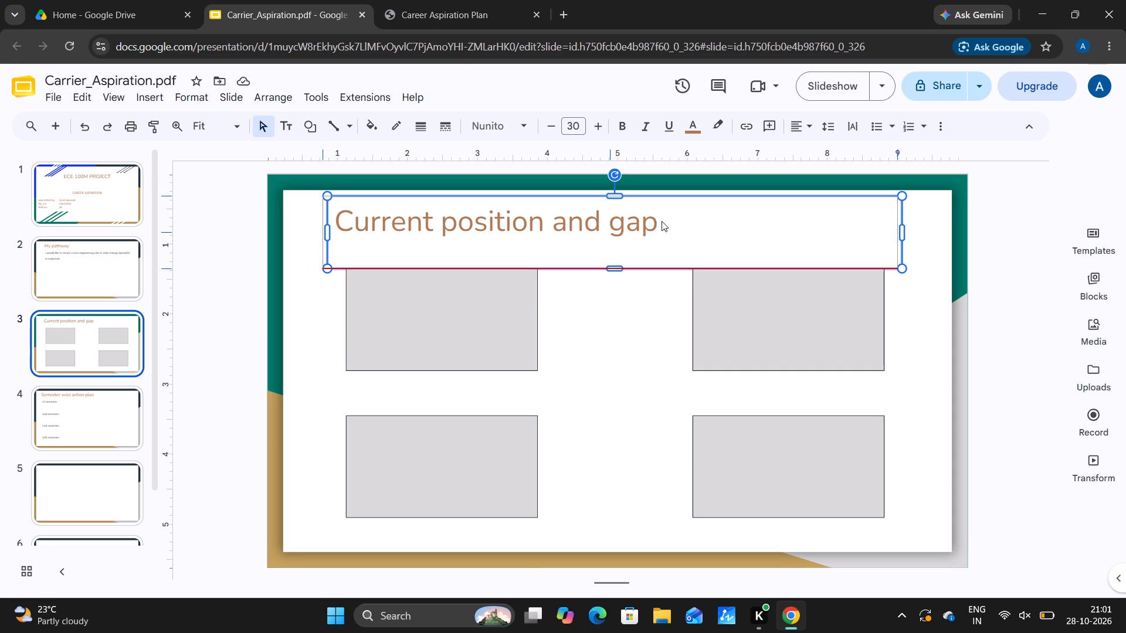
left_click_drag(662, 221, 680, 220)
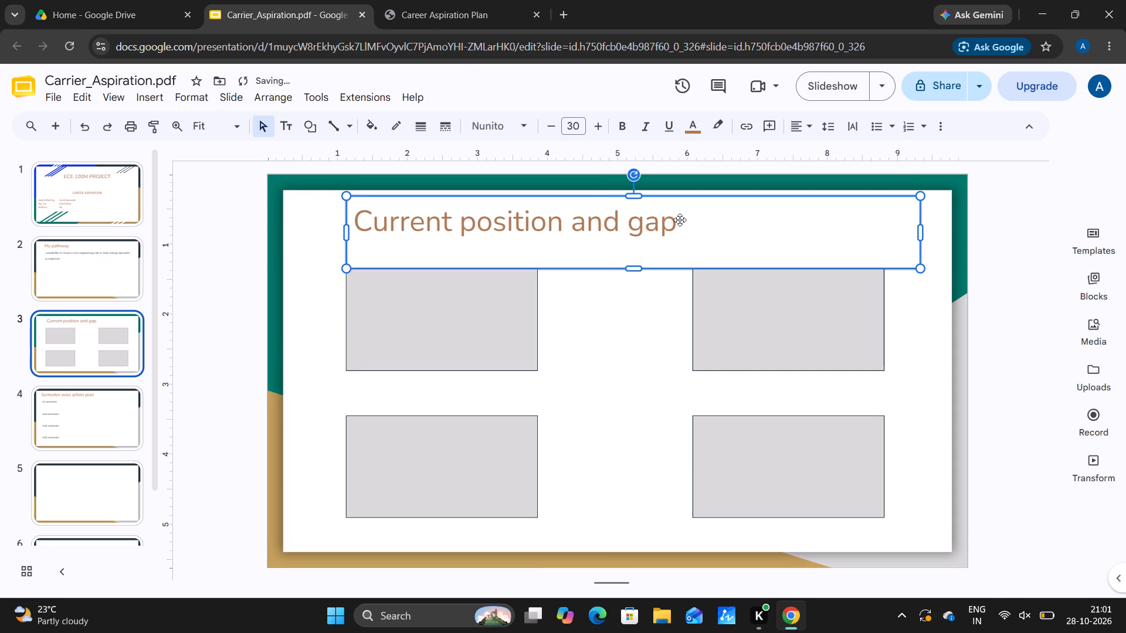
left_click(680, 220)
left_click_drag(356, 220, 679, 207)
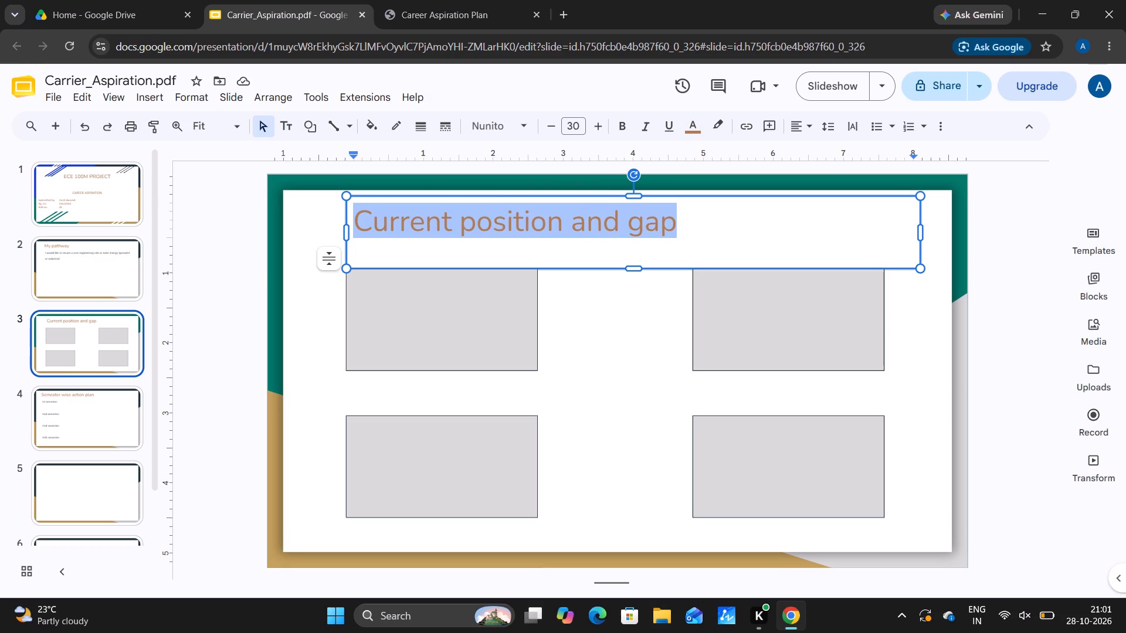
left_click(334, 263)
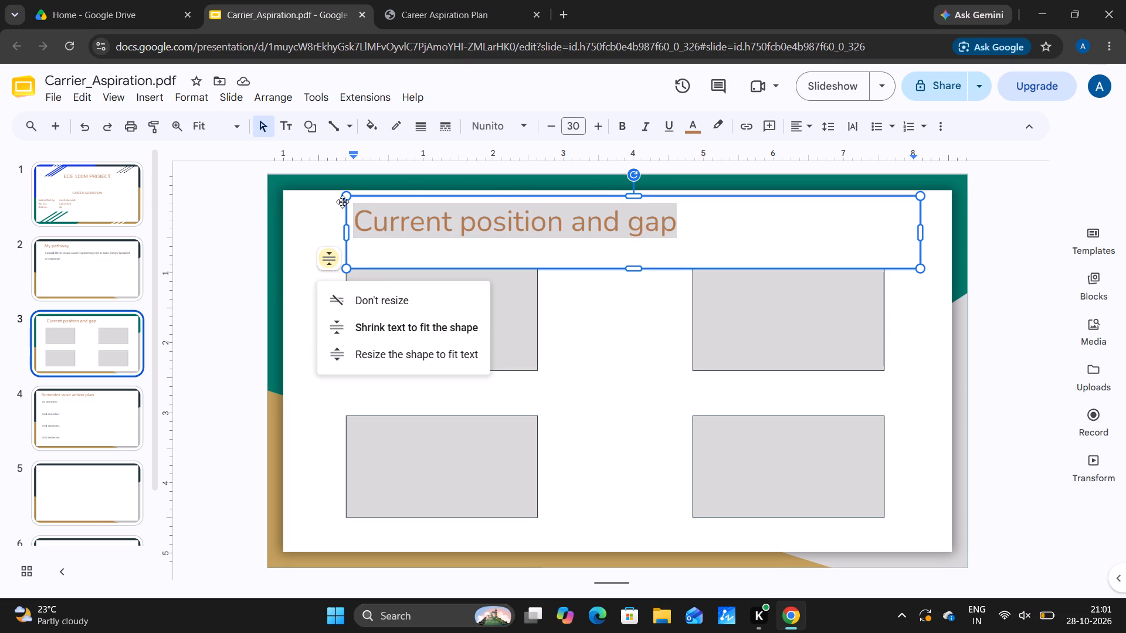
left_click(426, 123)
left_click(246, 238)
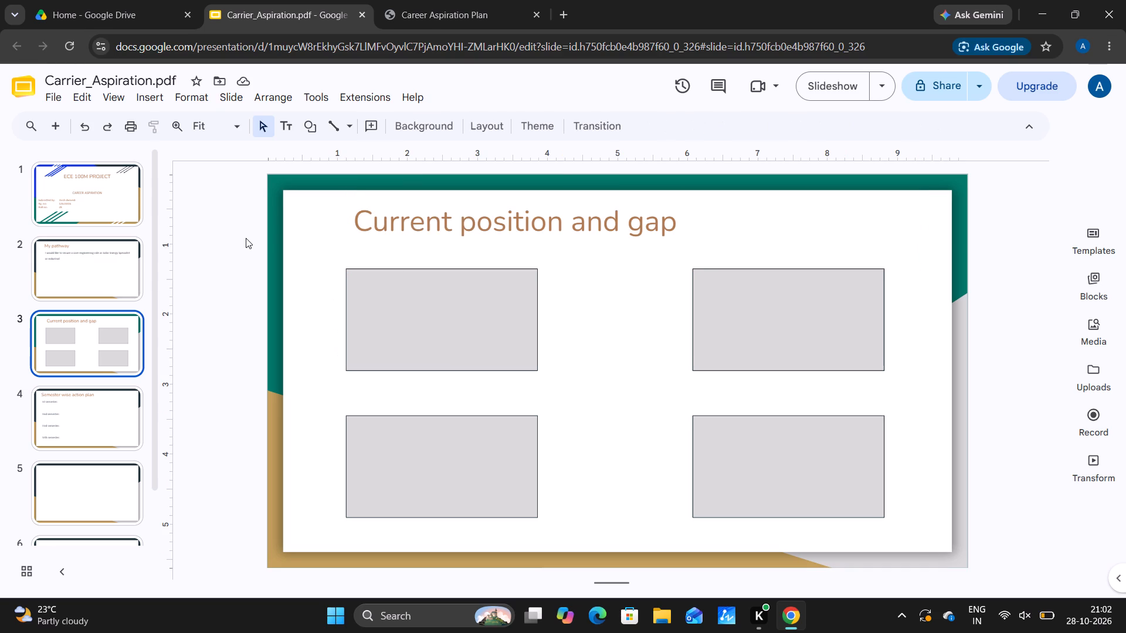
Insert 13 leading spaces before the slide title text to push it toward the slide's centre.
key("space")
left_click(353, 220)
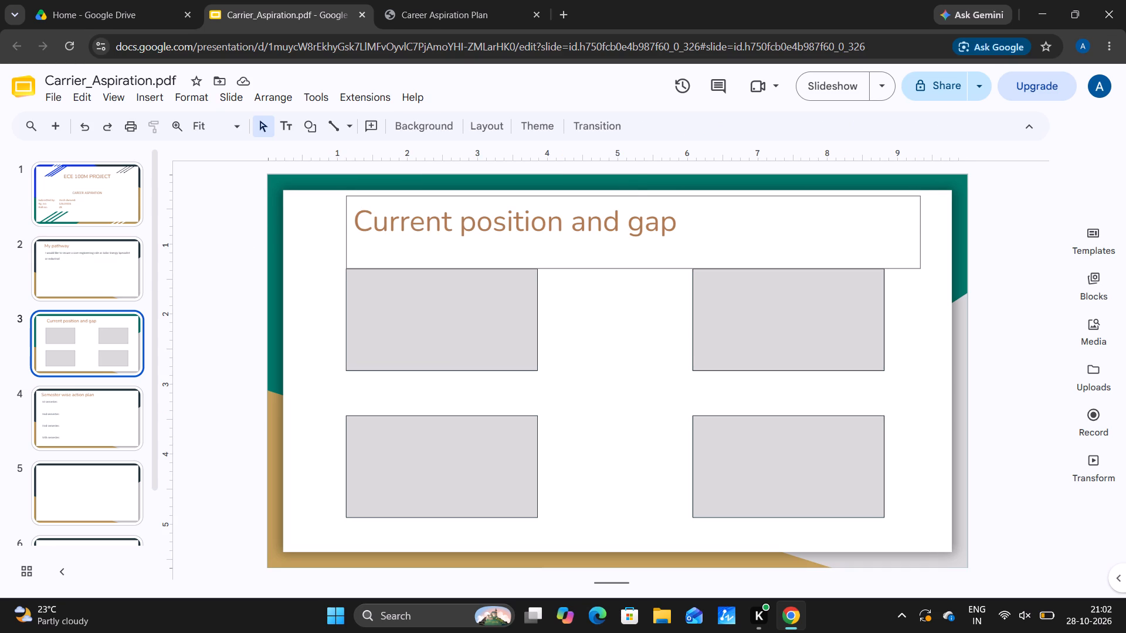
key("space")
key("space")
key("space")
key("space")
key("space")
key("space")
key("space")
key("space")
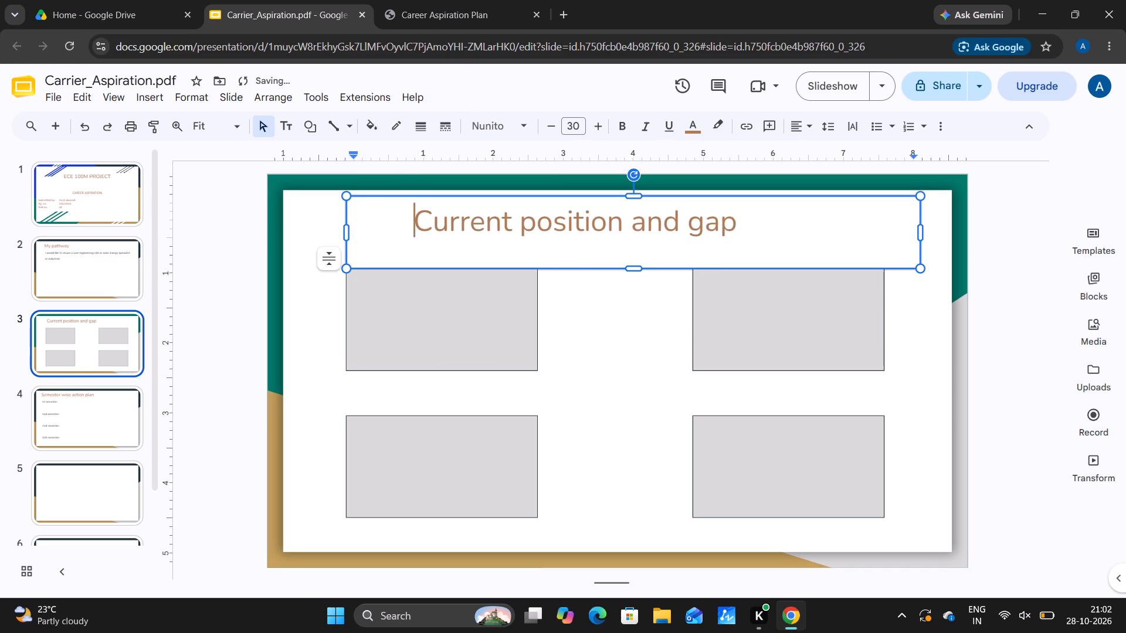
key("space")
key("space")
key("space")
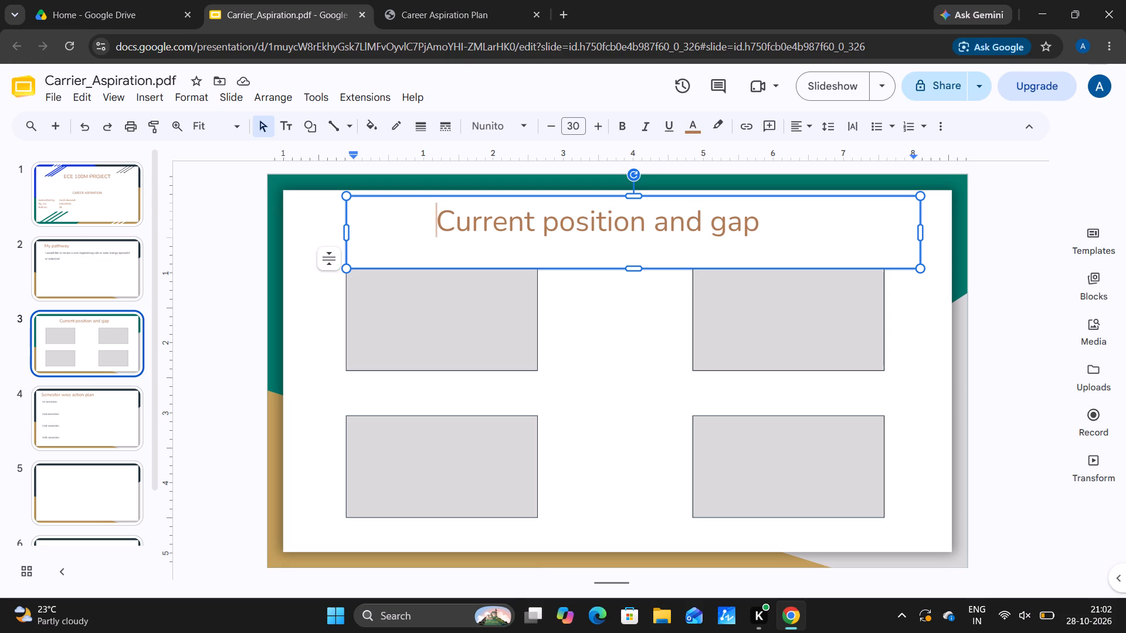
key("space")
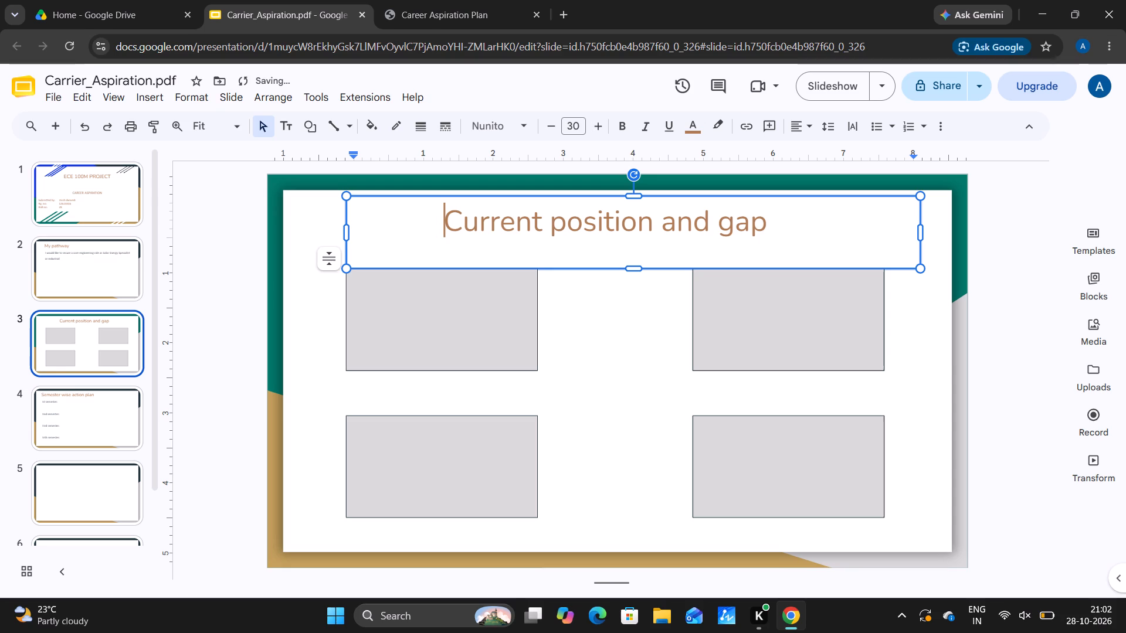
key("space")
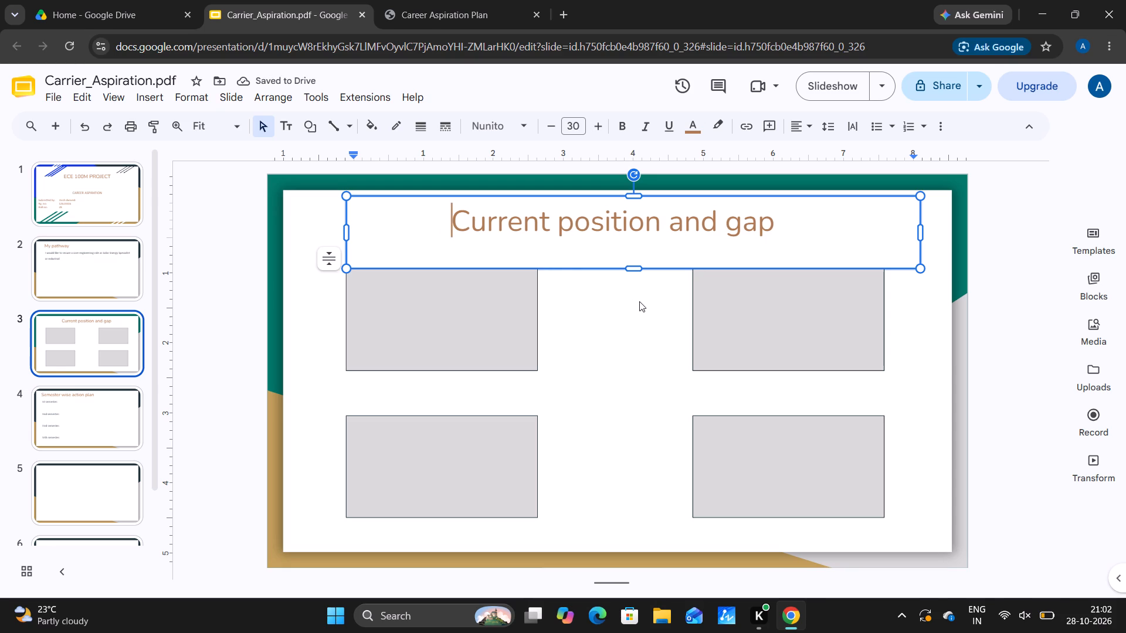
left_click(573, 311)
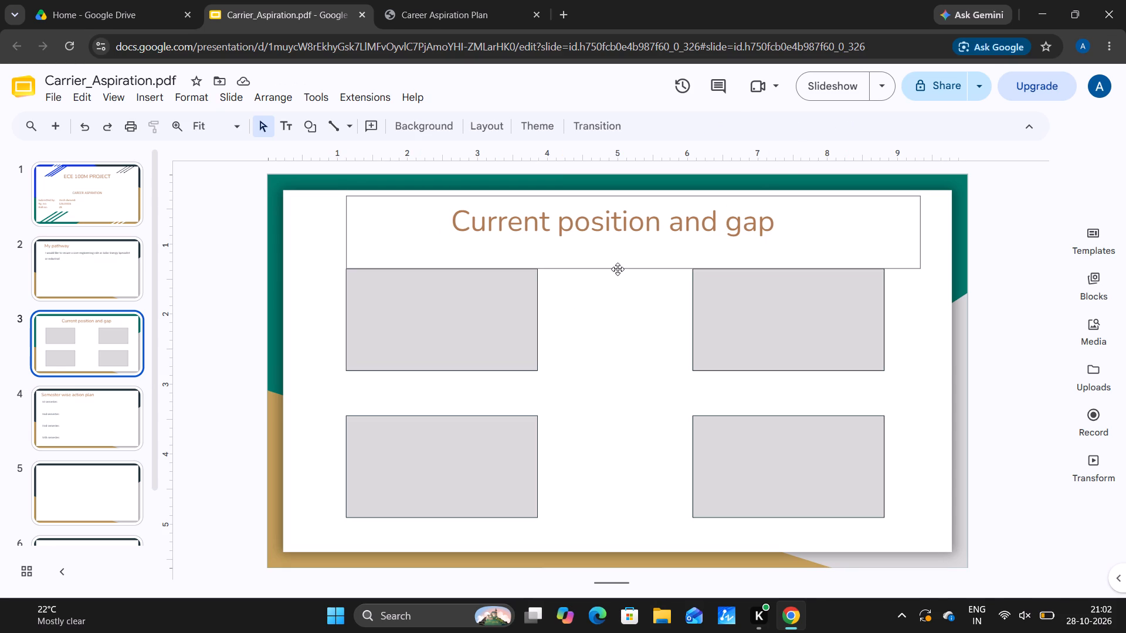
Move the title box left about 0.2 in to centre it horizontally on the slide, keeping its height.
left_click_drag(618, 269, 611, 271)
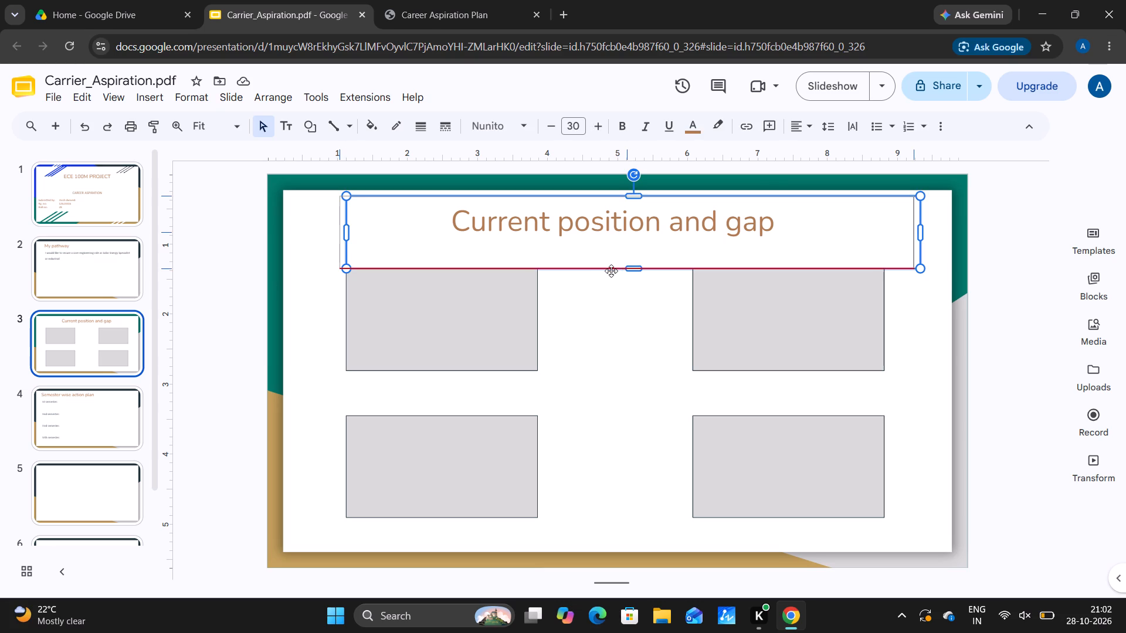
left_click_drag(611, 271, 605, 273)
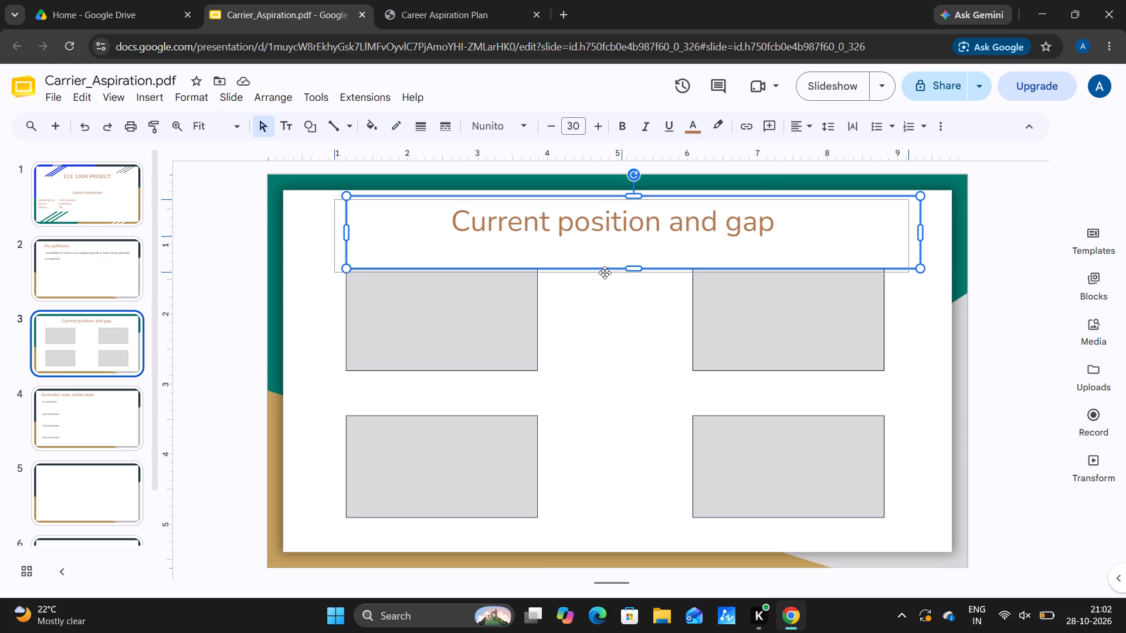
left_click_drag(605, 273, 601, 270)
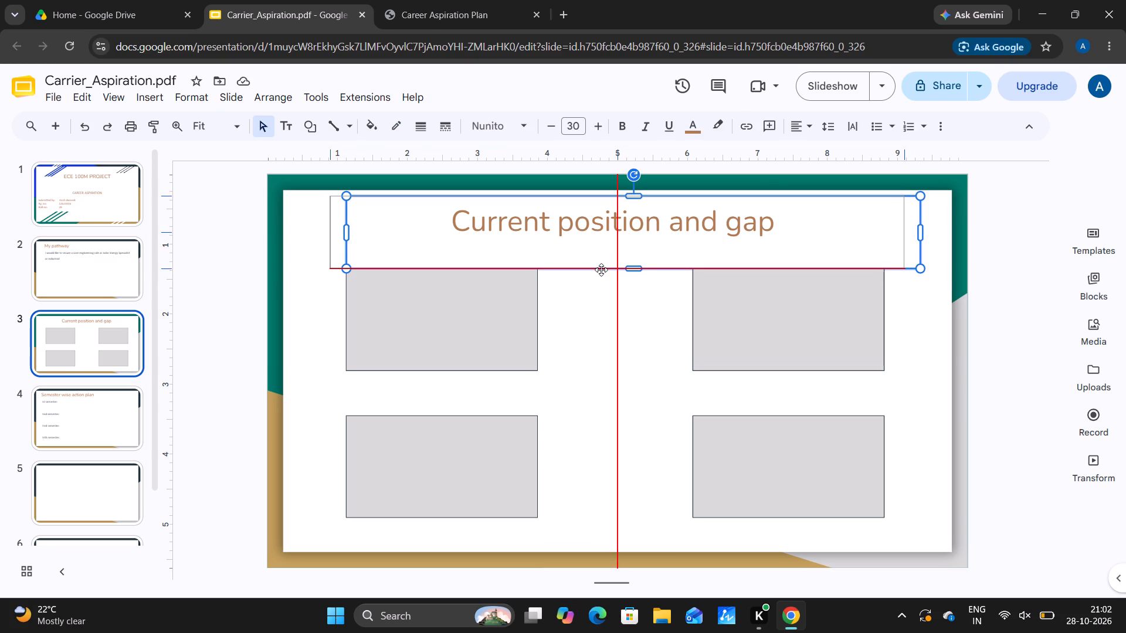
left_click_drag(601, 270, 603, 269)
left_click_drag(603, 269, 603, 268)
left_click(605, 316)
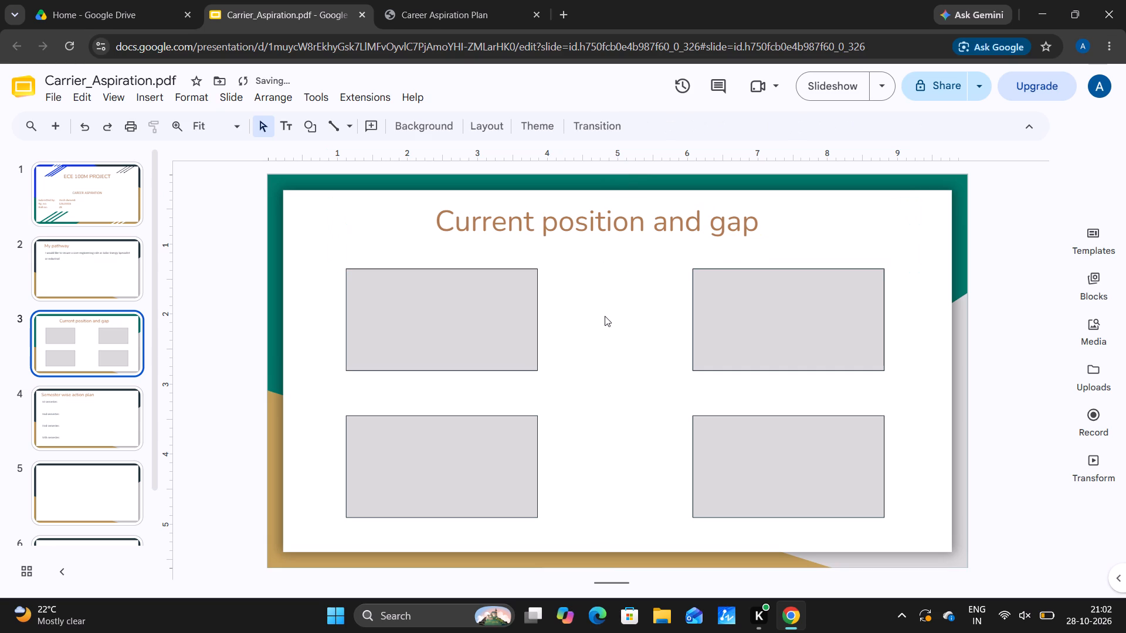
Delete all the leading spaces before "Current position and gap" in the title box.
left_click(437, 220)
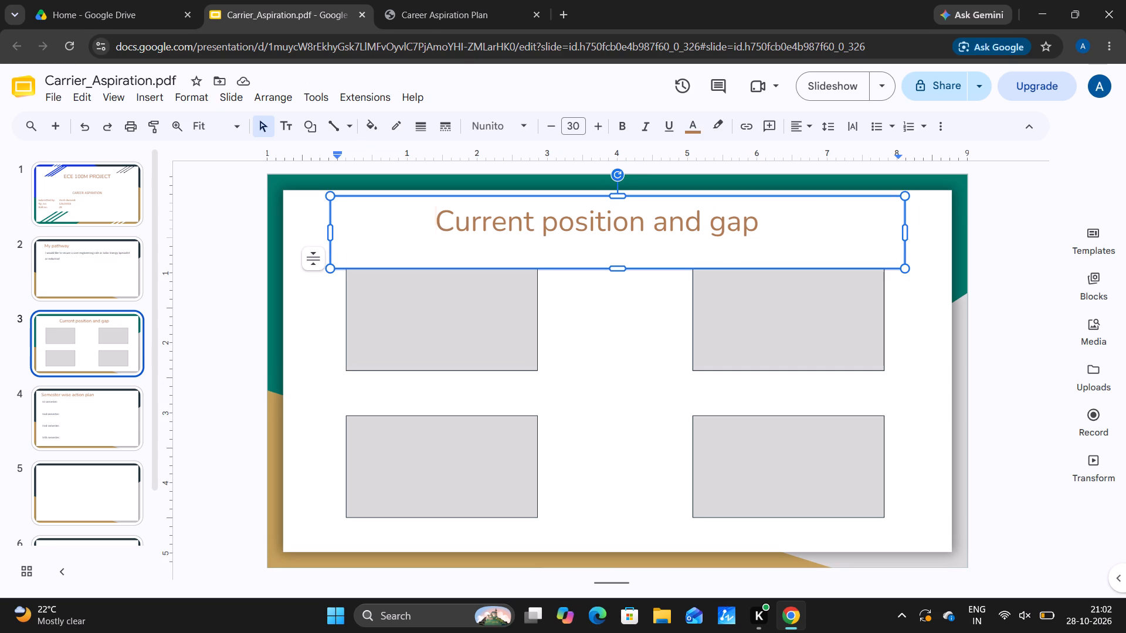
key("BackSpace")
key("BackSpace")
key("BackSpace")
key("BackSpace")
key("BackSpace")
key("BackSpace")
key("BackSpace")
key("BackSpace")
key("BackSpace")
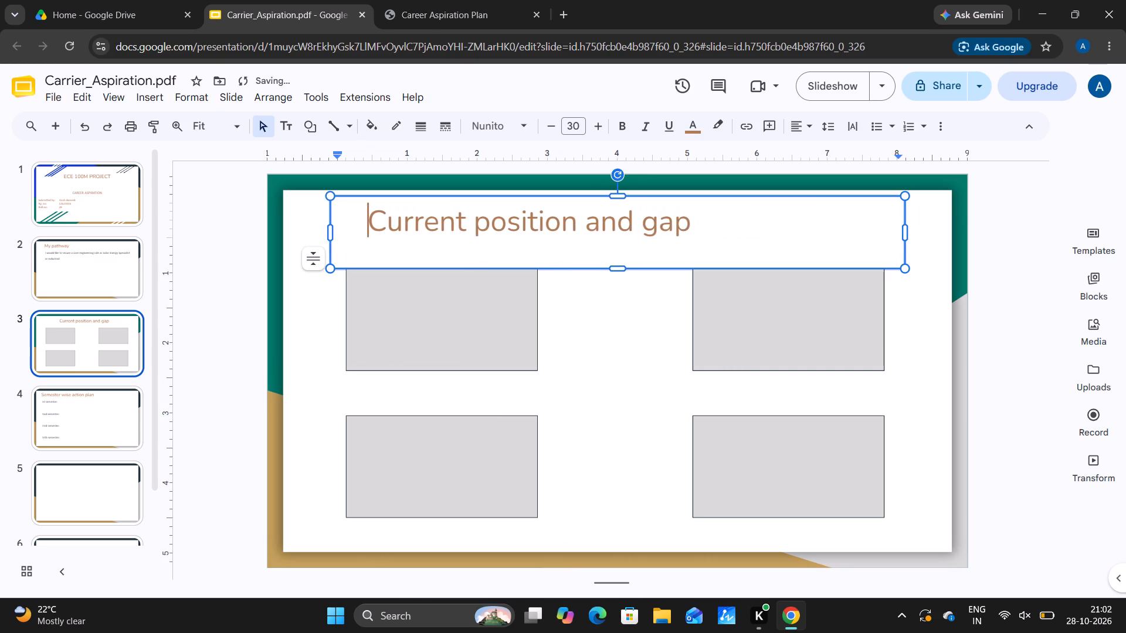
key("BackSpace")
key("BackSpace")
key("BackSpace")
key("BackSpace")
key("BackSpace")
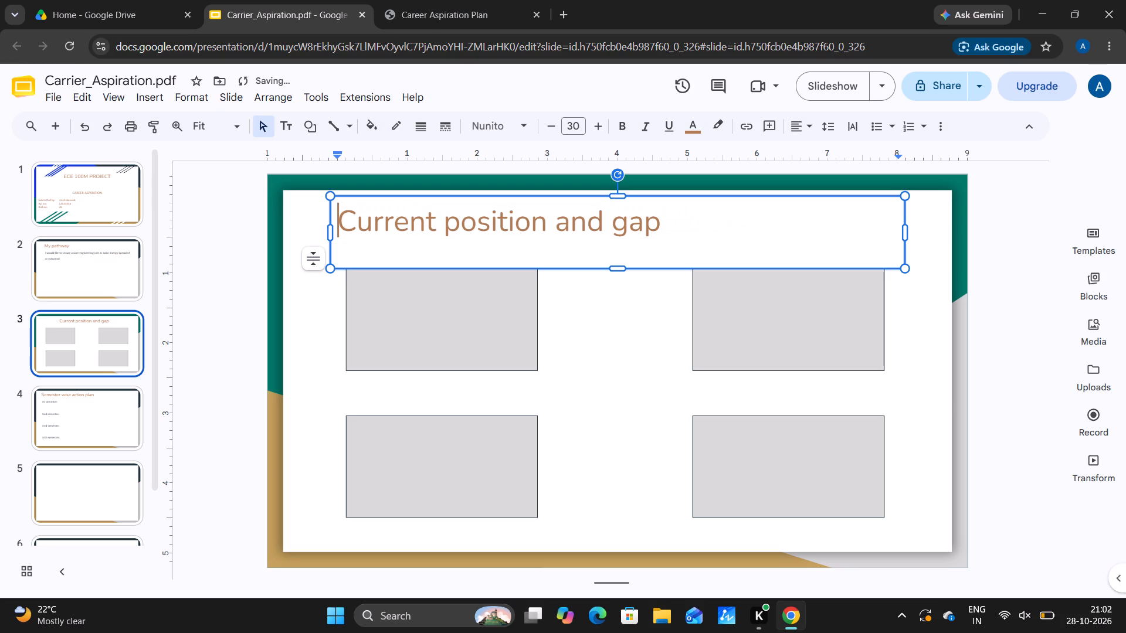
Try justified and right alignment on the whole title text, and finish with centre alignment.
left_click(523, 220)
left_click_drag(338, 215, 685, 223)
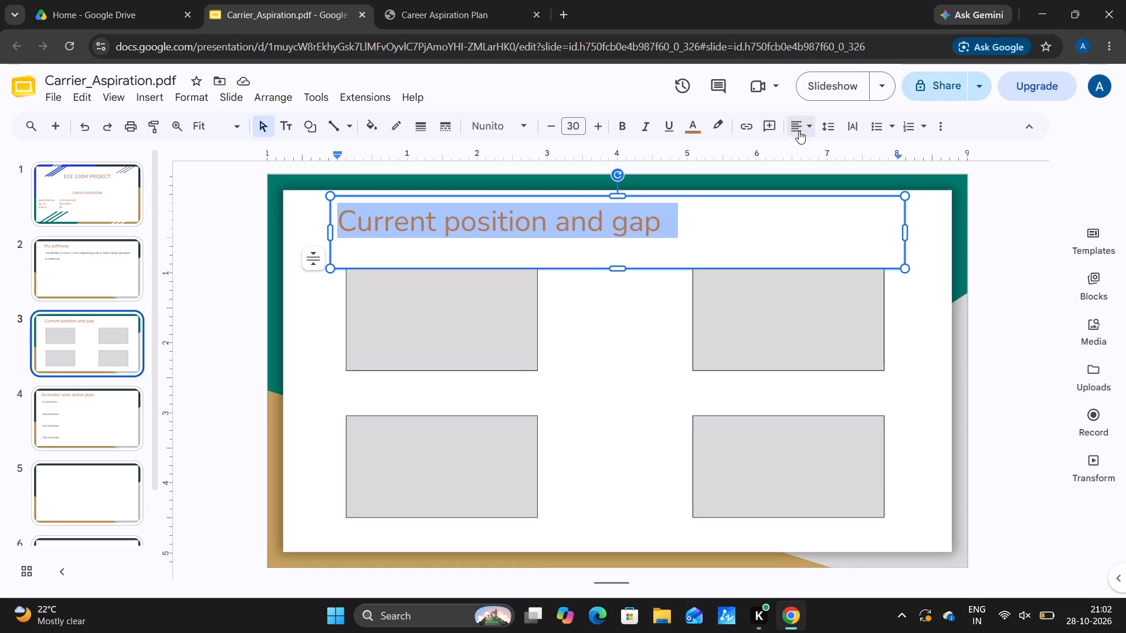
left_click(812, 127)
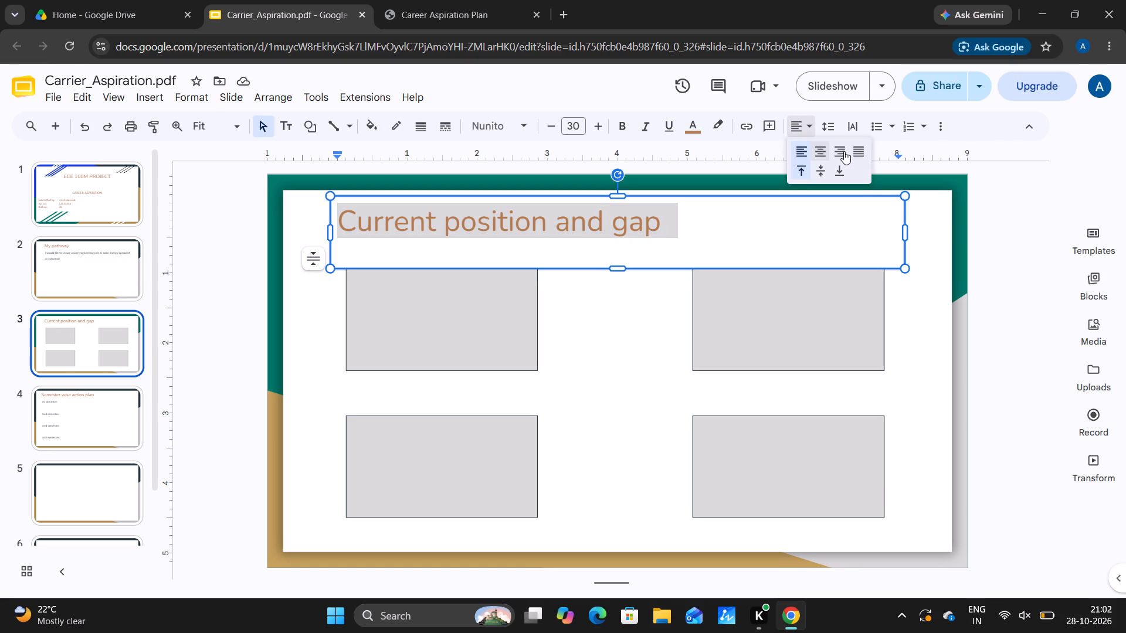
left_click(856, 149)
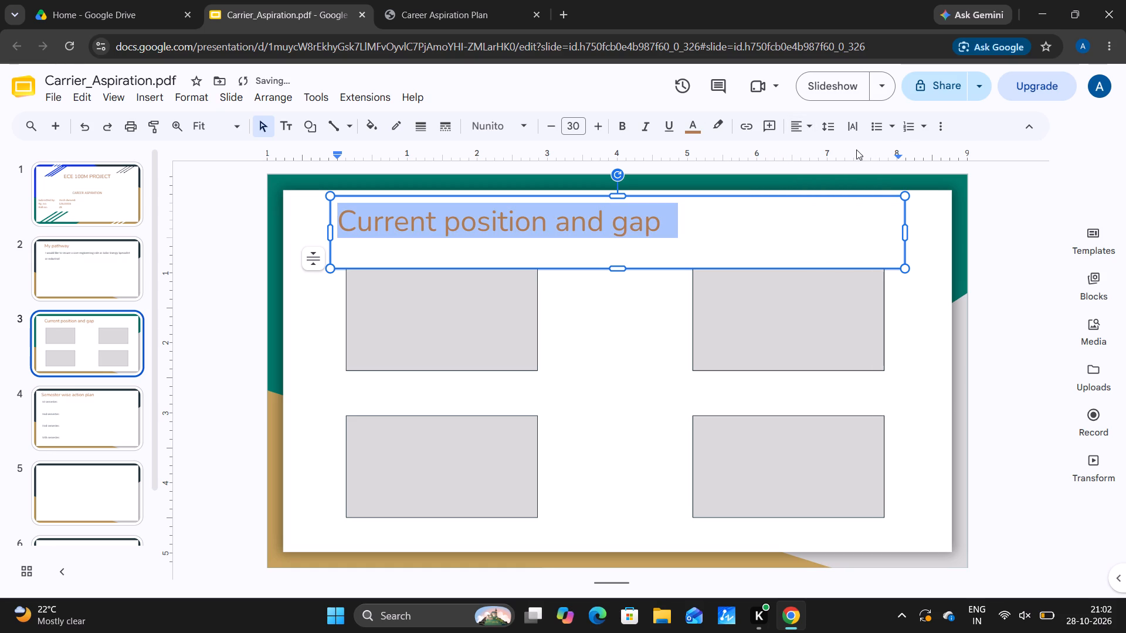
left_click(809, 128)
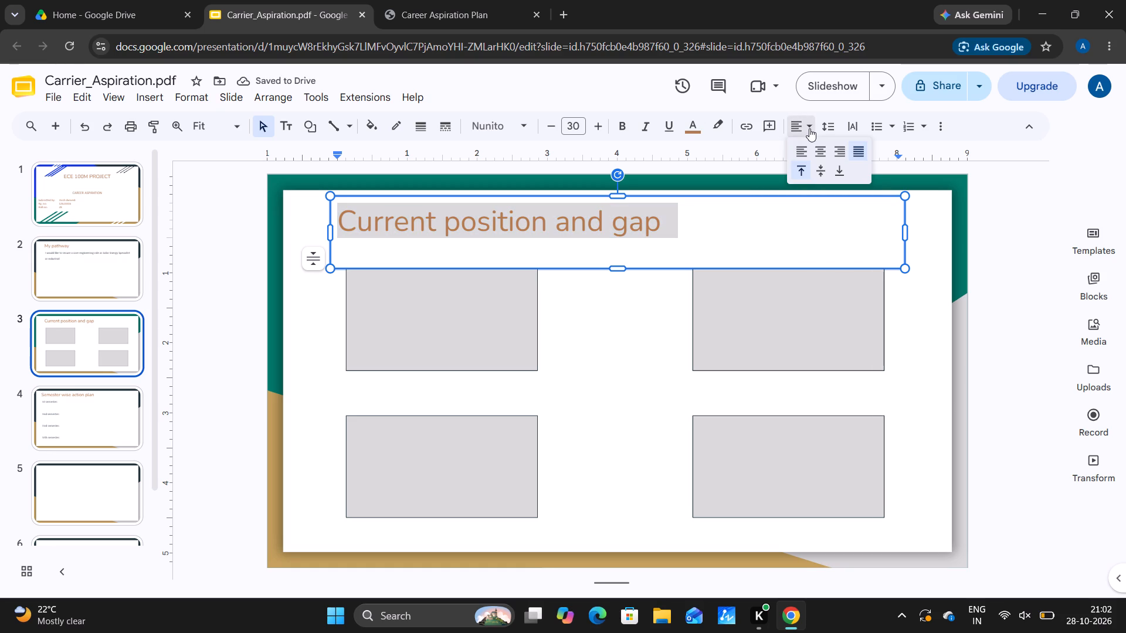
left_click(839, 151)
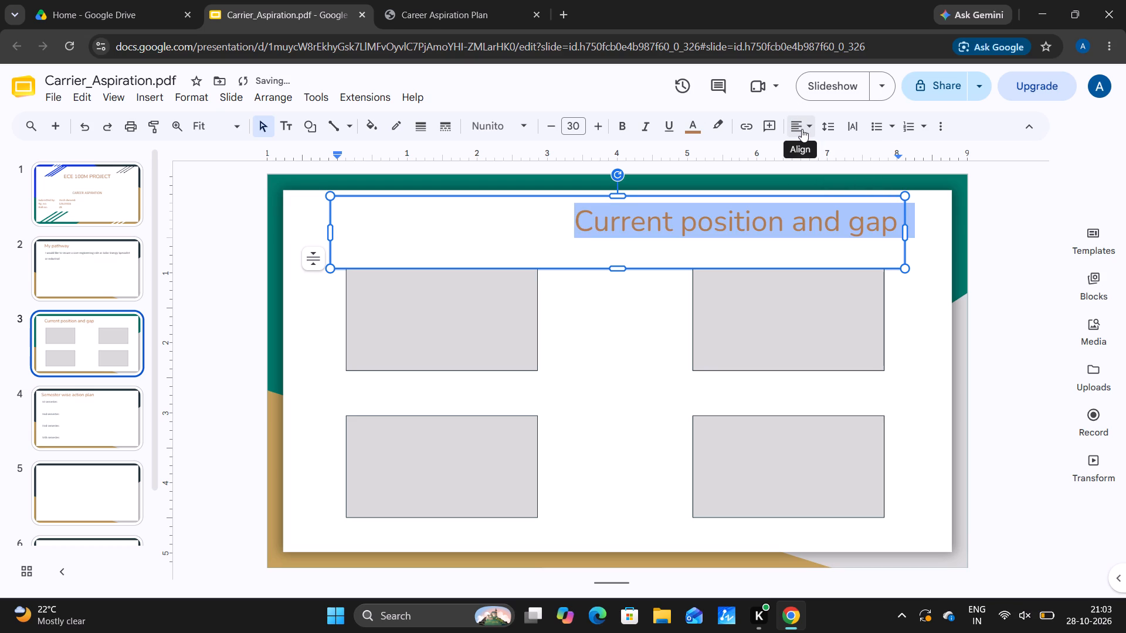
left_click(802, 129)
left_click(815, 148)
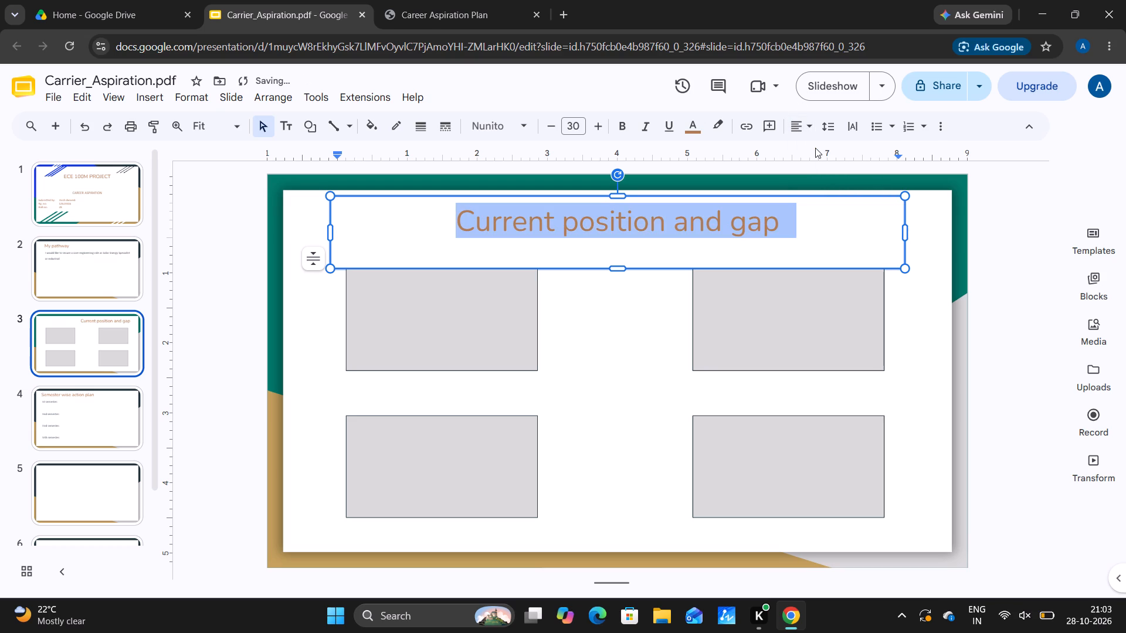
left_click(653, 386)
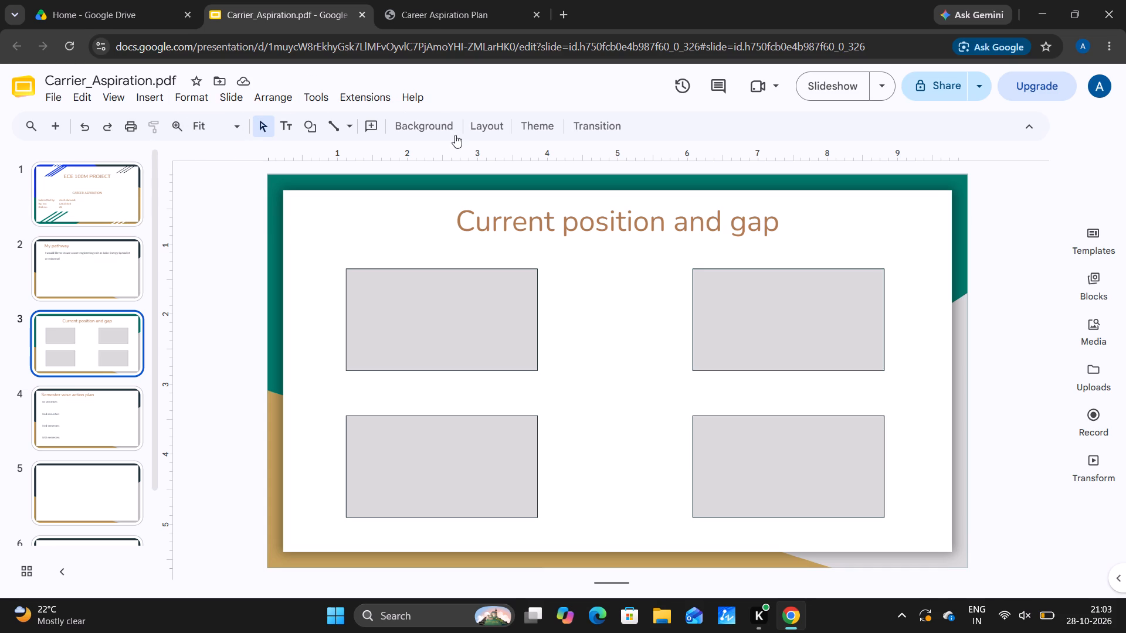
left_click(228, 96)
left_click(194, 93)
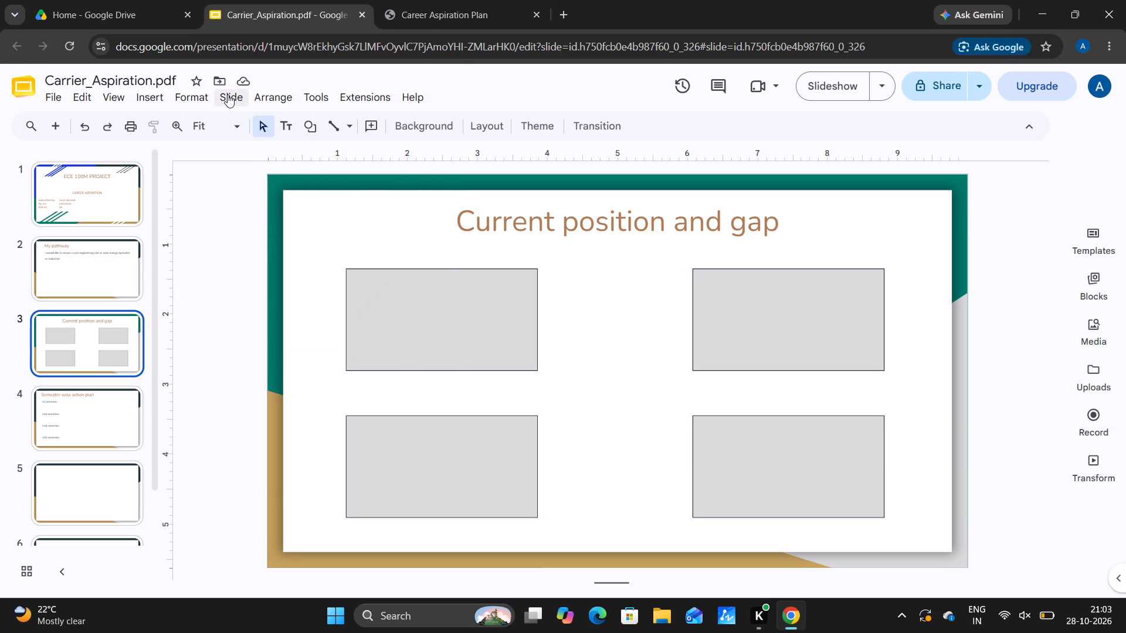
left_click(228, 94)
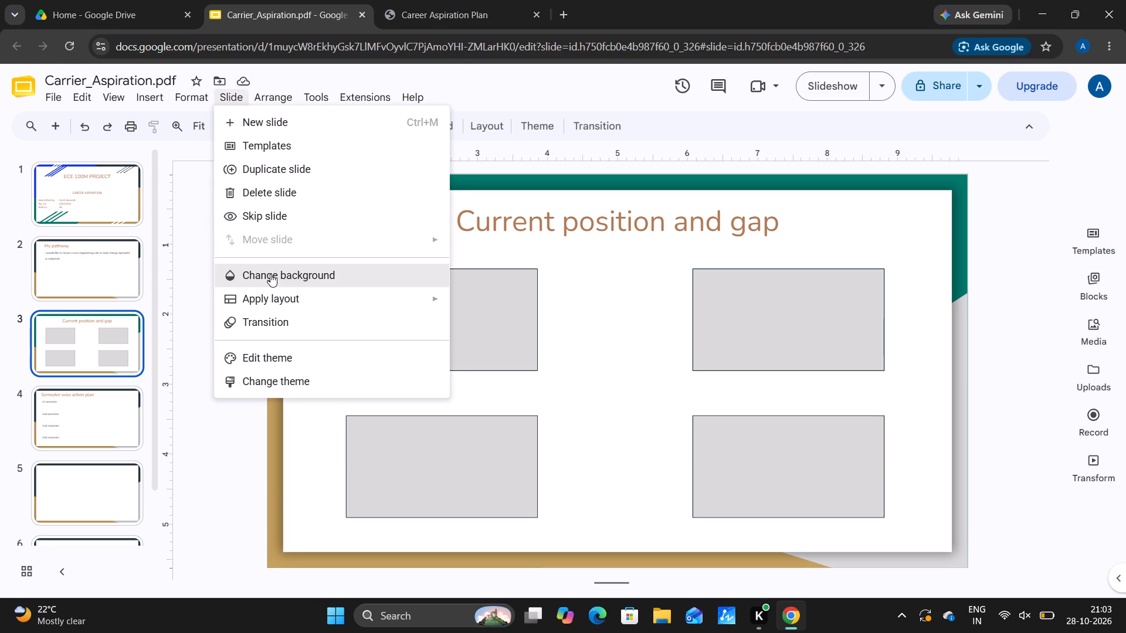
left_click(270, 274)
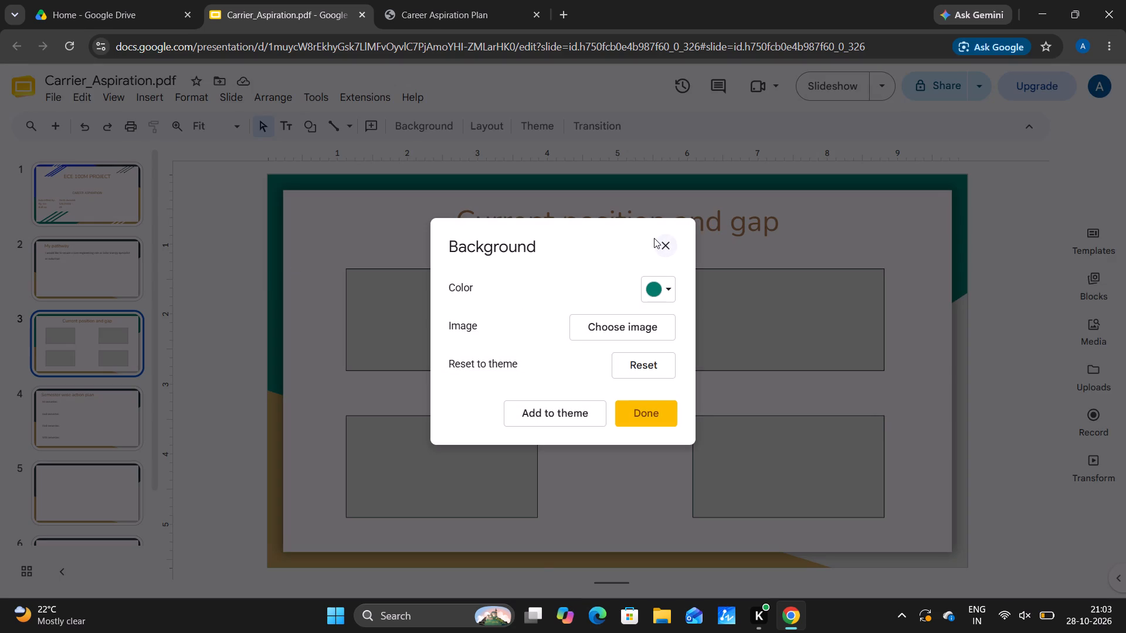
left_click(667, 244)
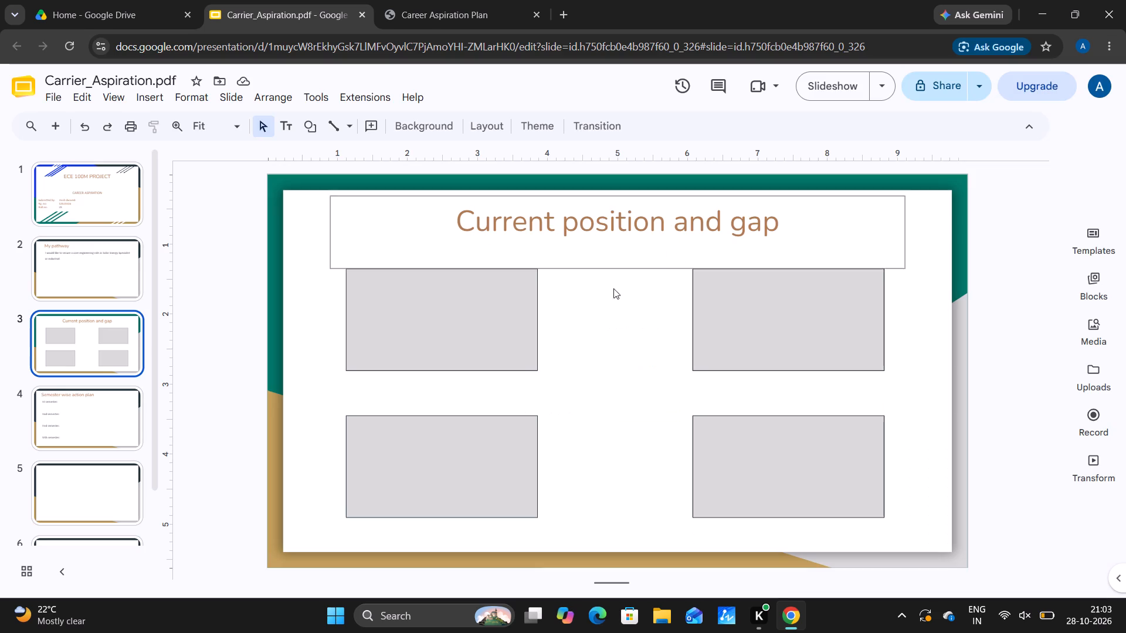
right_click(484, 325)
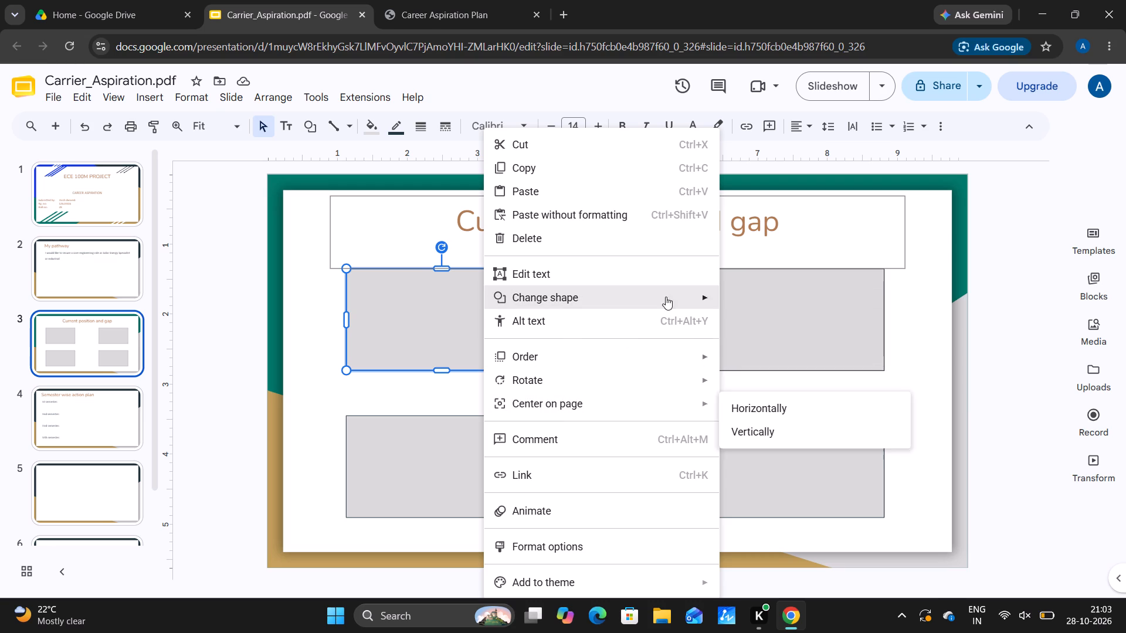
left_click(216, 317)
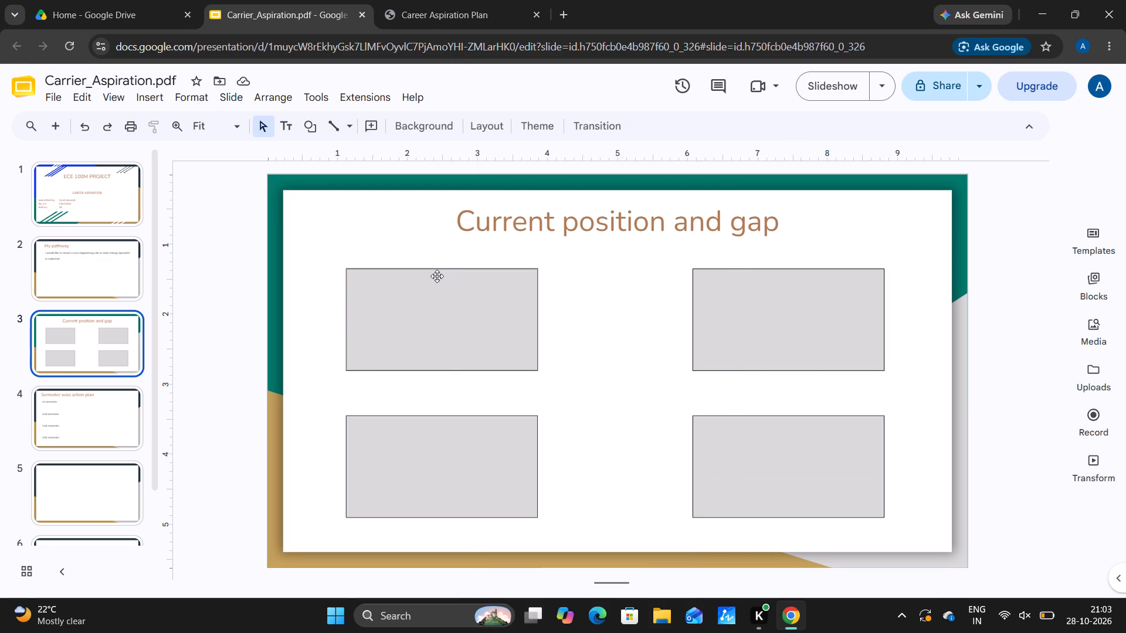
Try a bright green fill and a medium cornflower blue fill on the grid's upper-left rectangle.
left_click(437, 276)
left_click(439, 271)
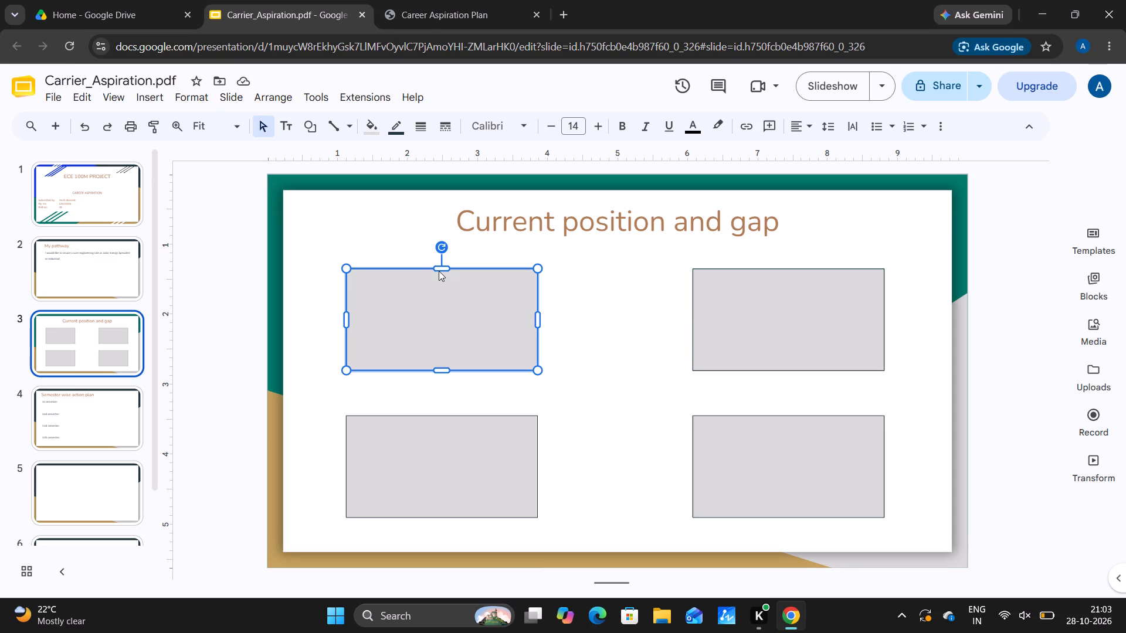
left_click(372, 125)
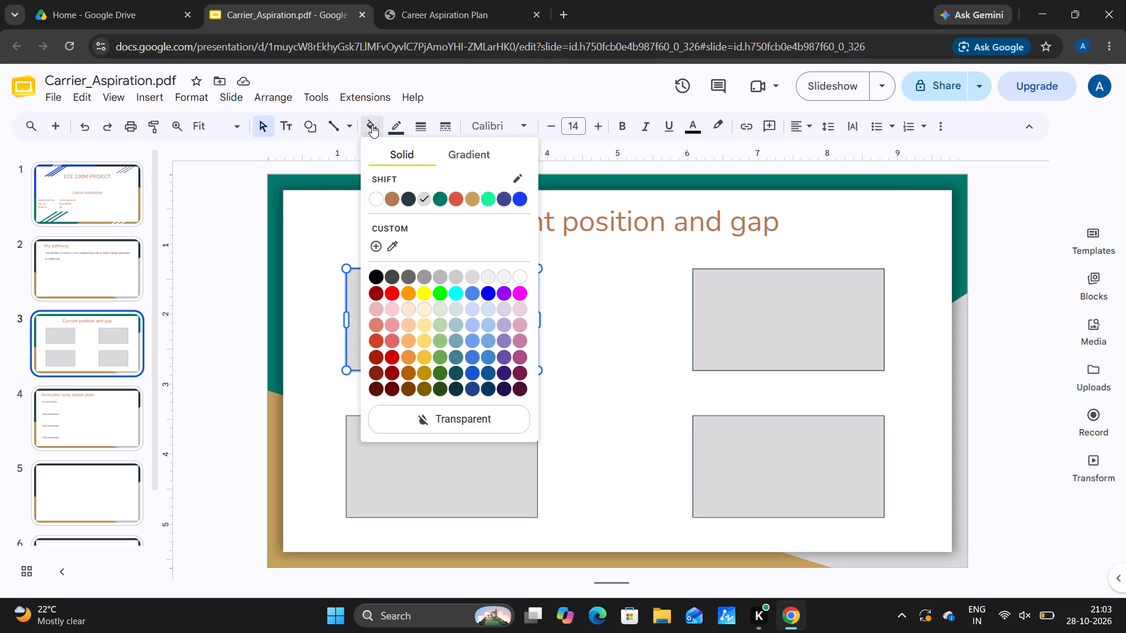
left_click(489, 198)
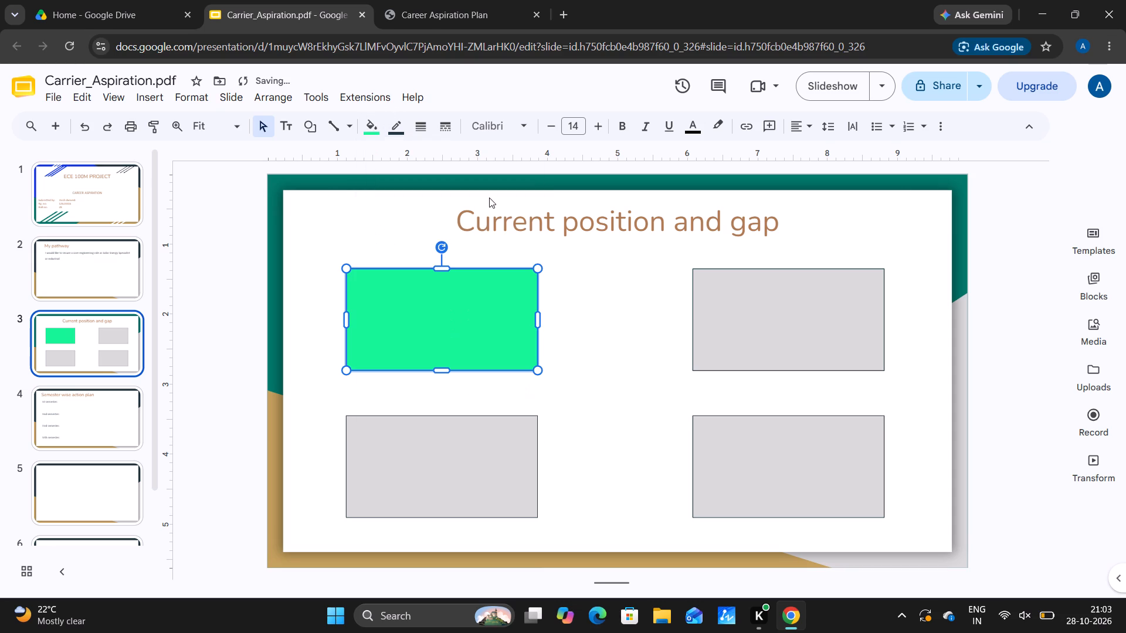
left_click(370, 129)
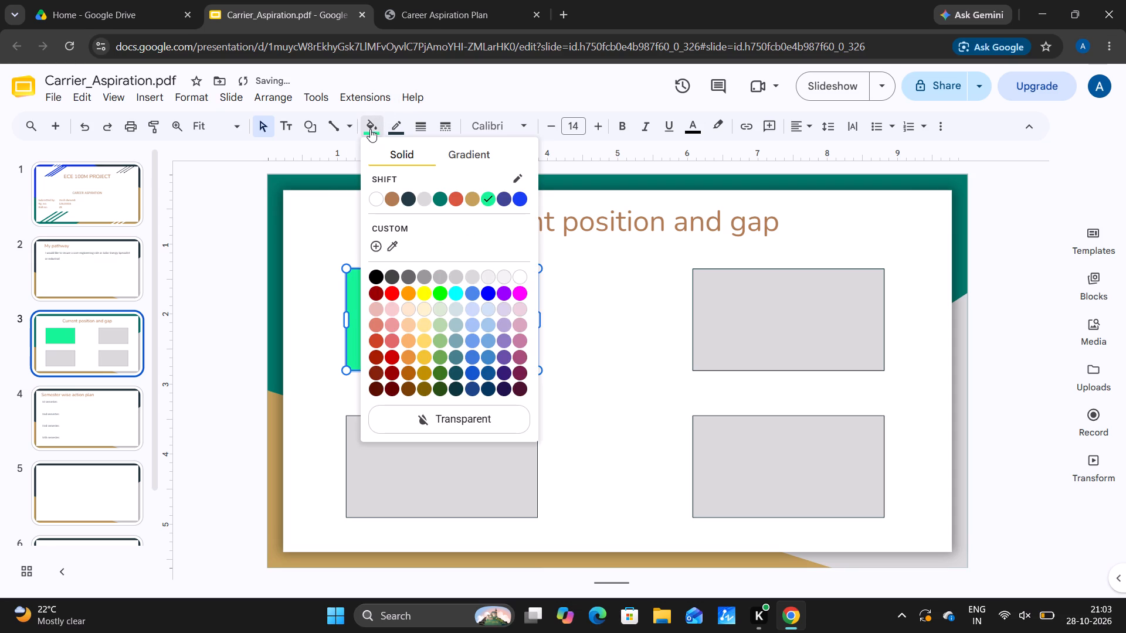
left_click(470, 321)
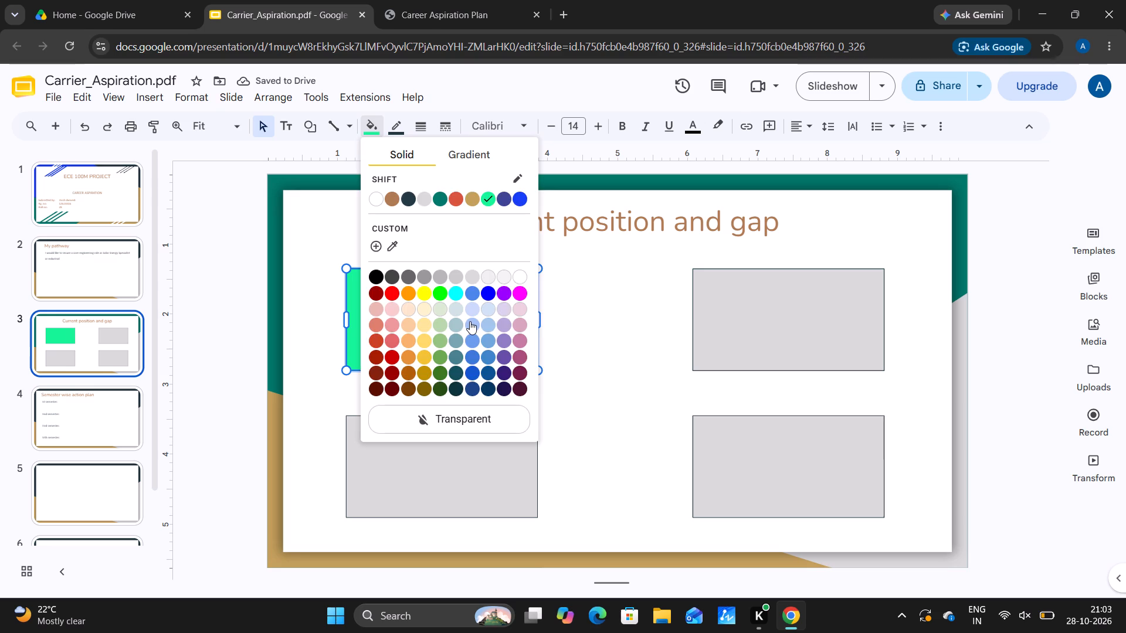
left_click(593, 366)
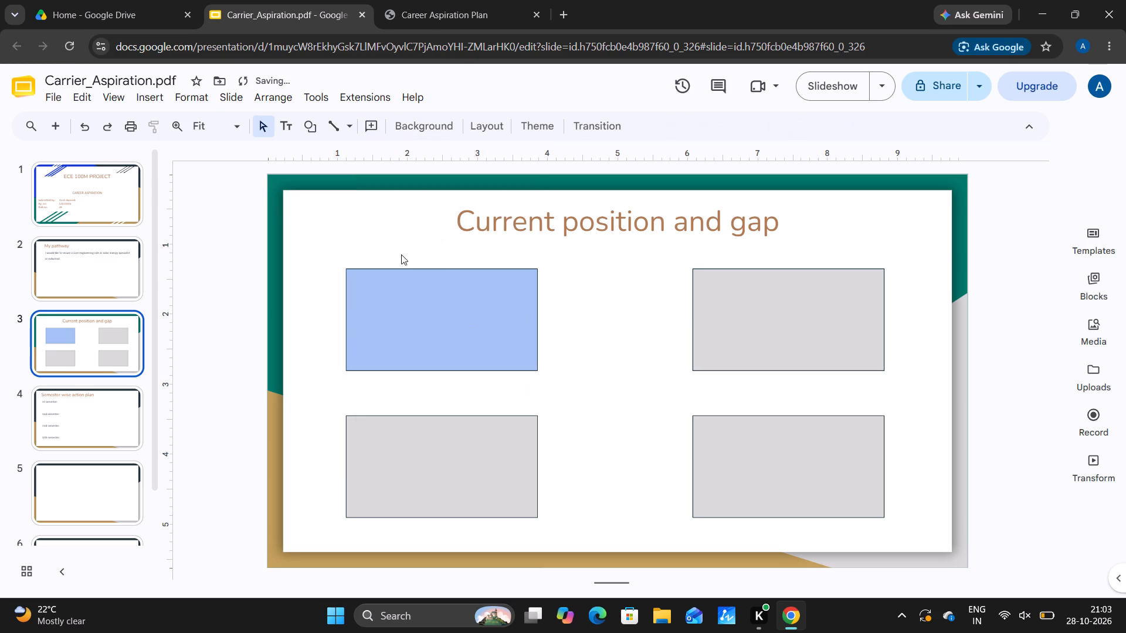
Fill the upper-left rectangle of the grid with light blue 3 and deselect it.
left_click(471, 267)
left_click(467, 284)
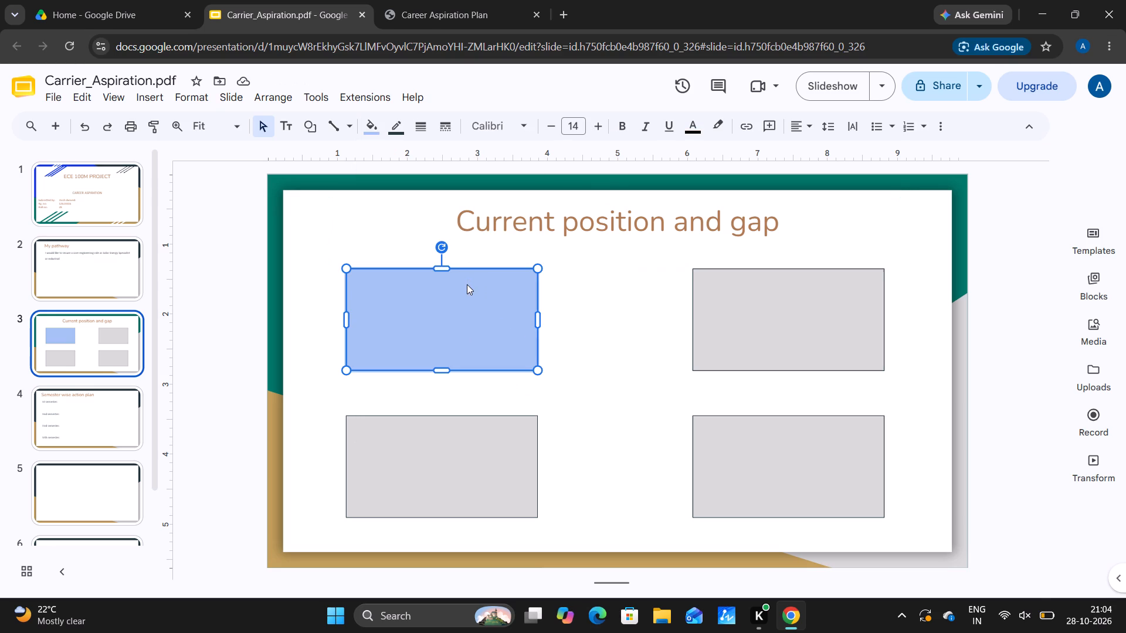
left_click(437, 267)
left_click(364, 121)
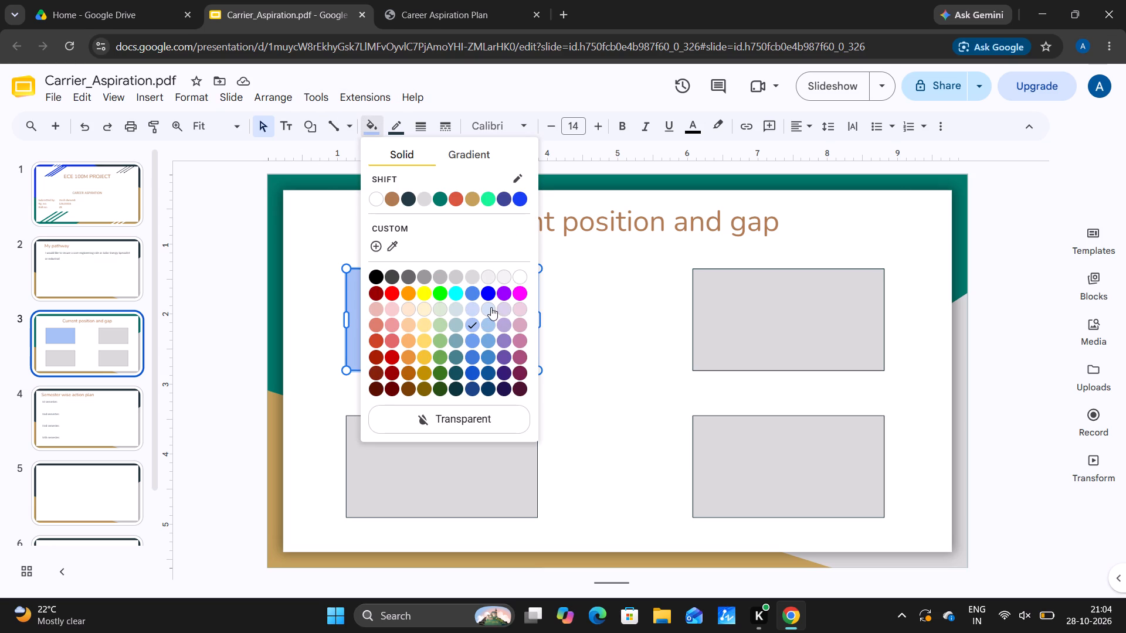
left_click(491, 307)
left_click(561, 322)
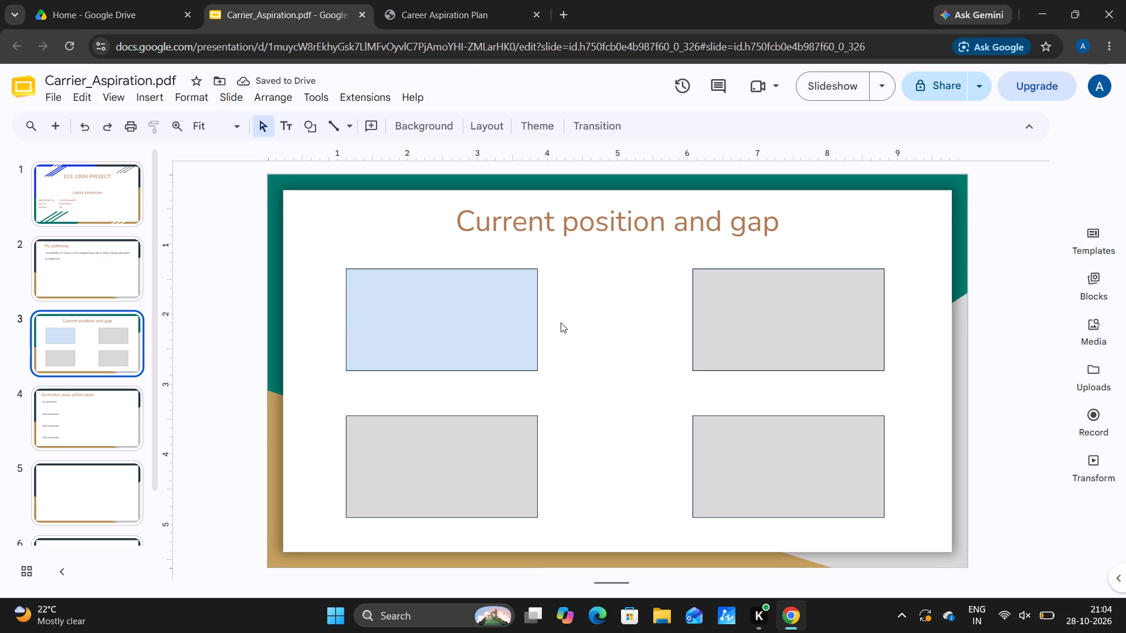
Fill the upper-right rectangle of the grid with light blue 3 and deselect it.
left_click(767, 363)
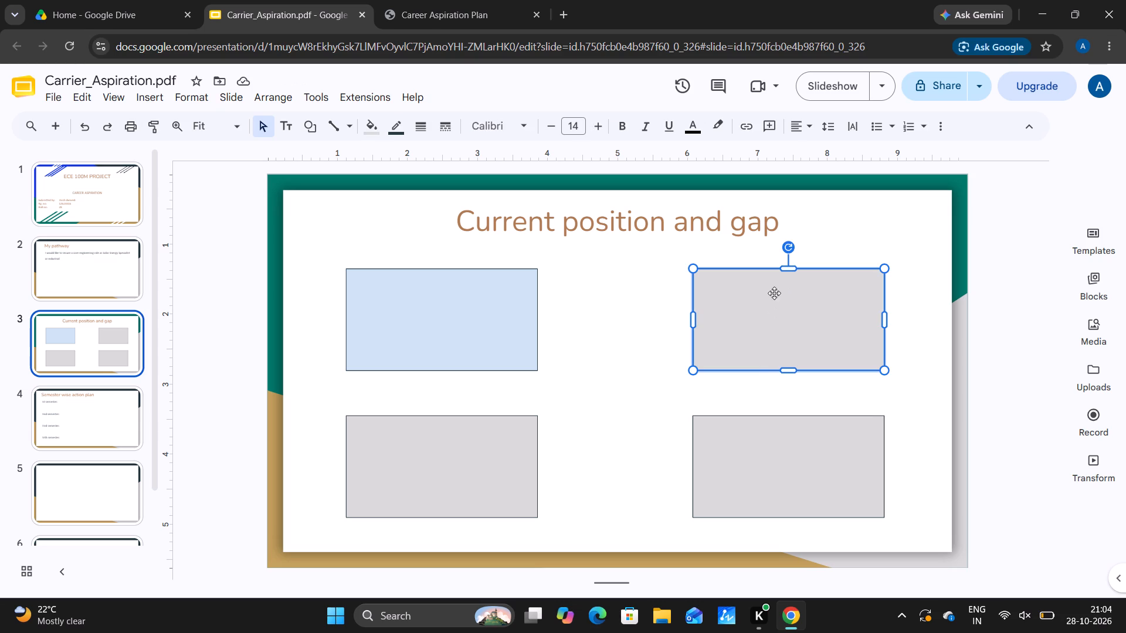
left_click(790, 268)
left_click(377, 127)
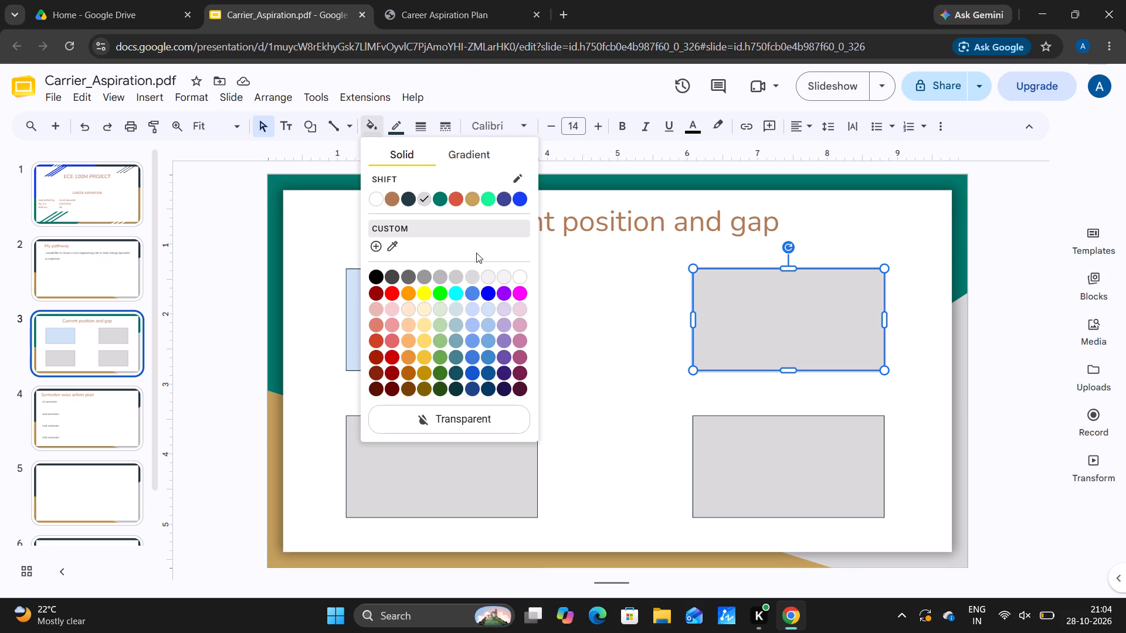
left_click(482, 307)
left_click(551, 314)
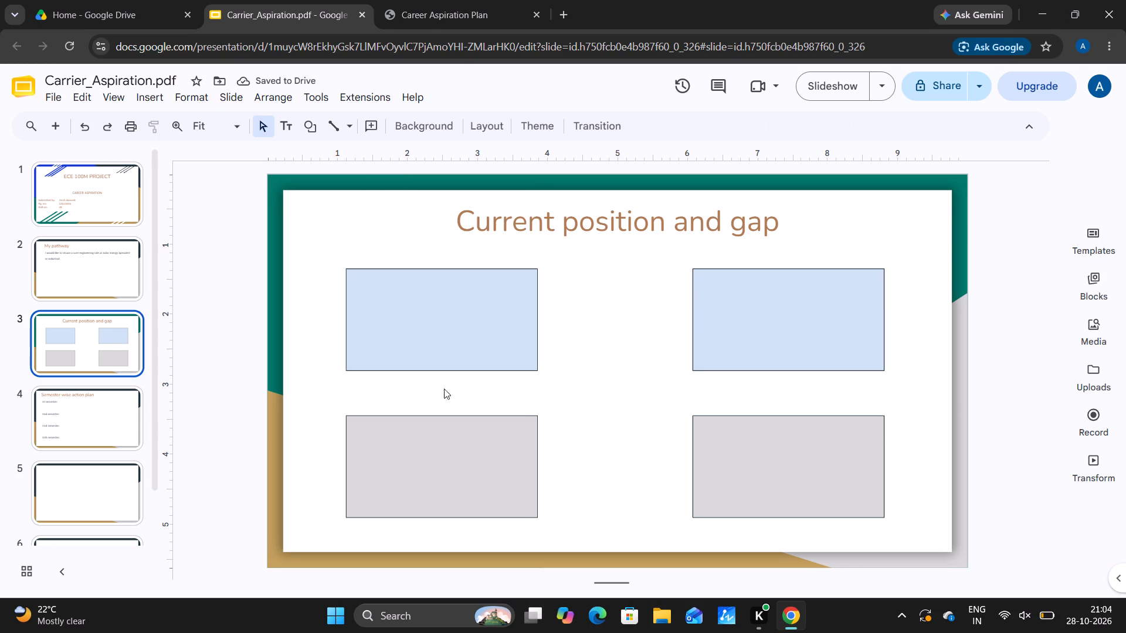
Try a medium cornflower blue fill on the grid's lower-left rectangle, and finish with light blue 3.
left_click(474, 462)
left_click(369, 128)
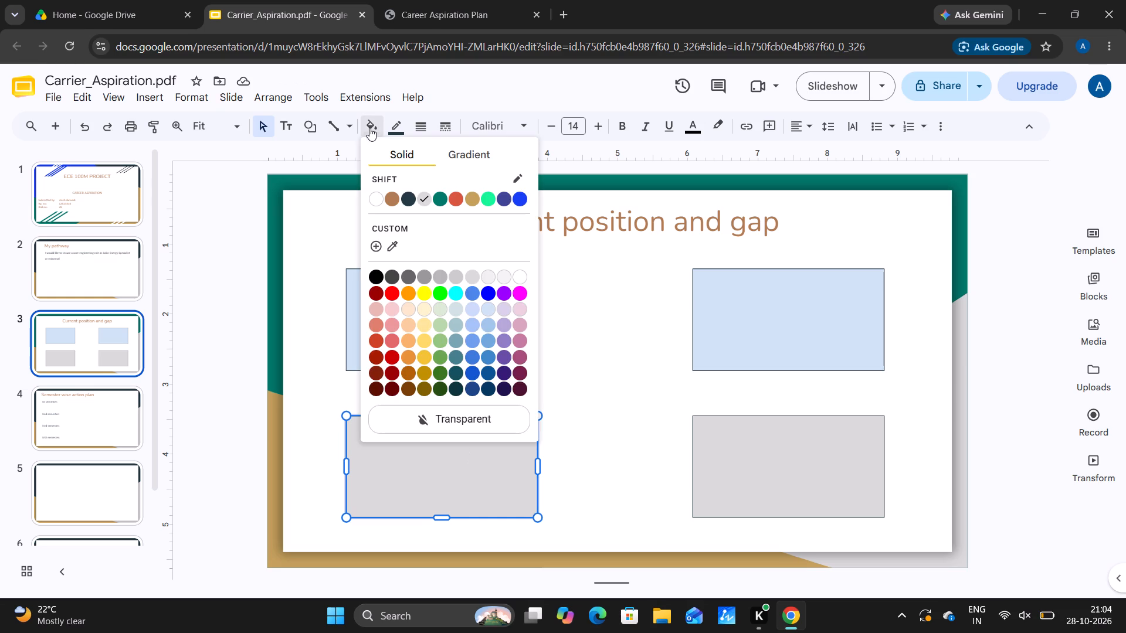
left_click(470, 322)
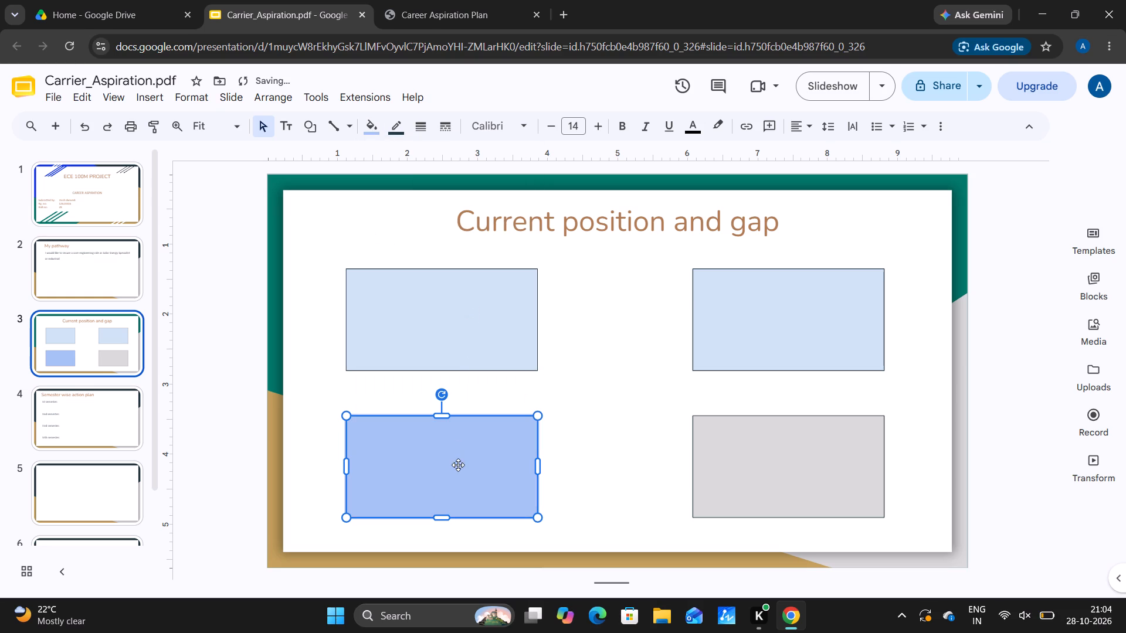
left_click(376, 128)
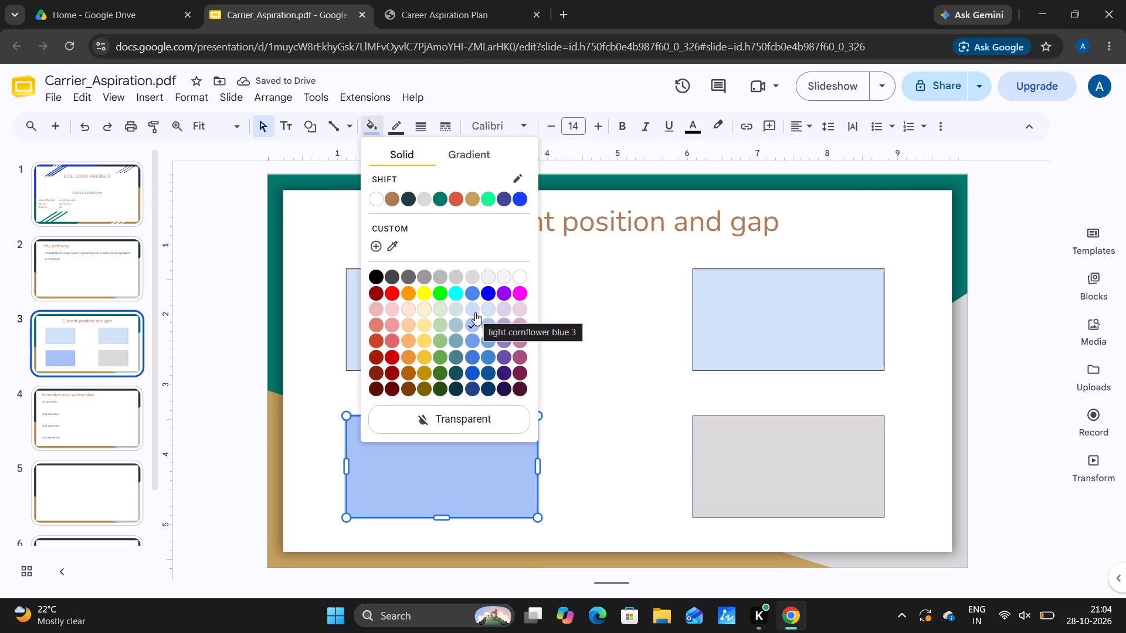
left_click(488, 309)
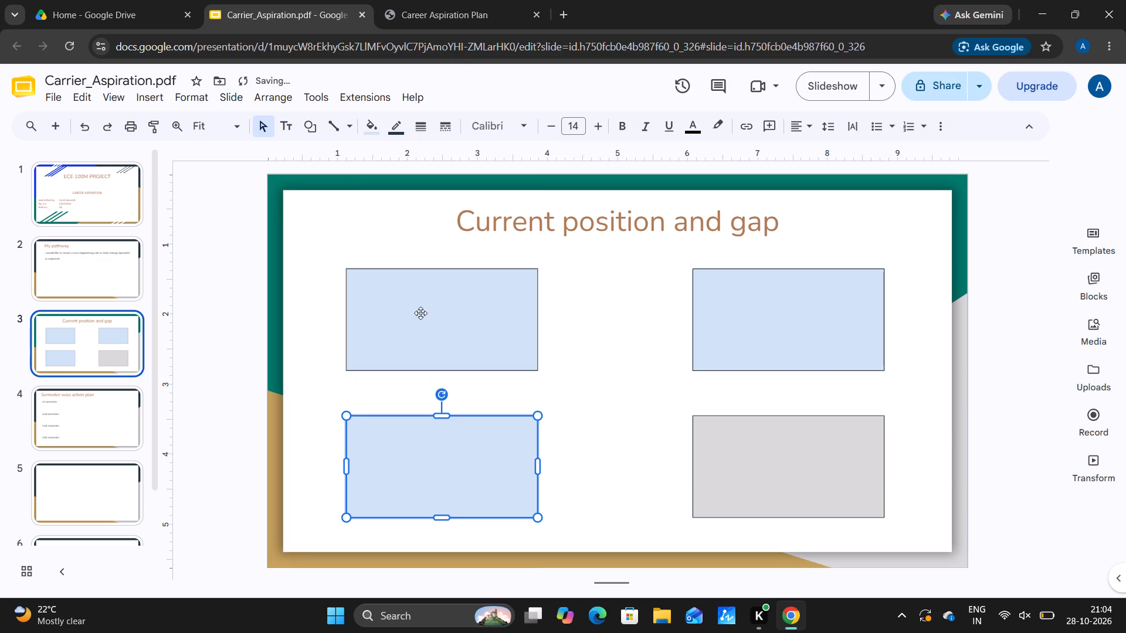
left_click(588, 359)
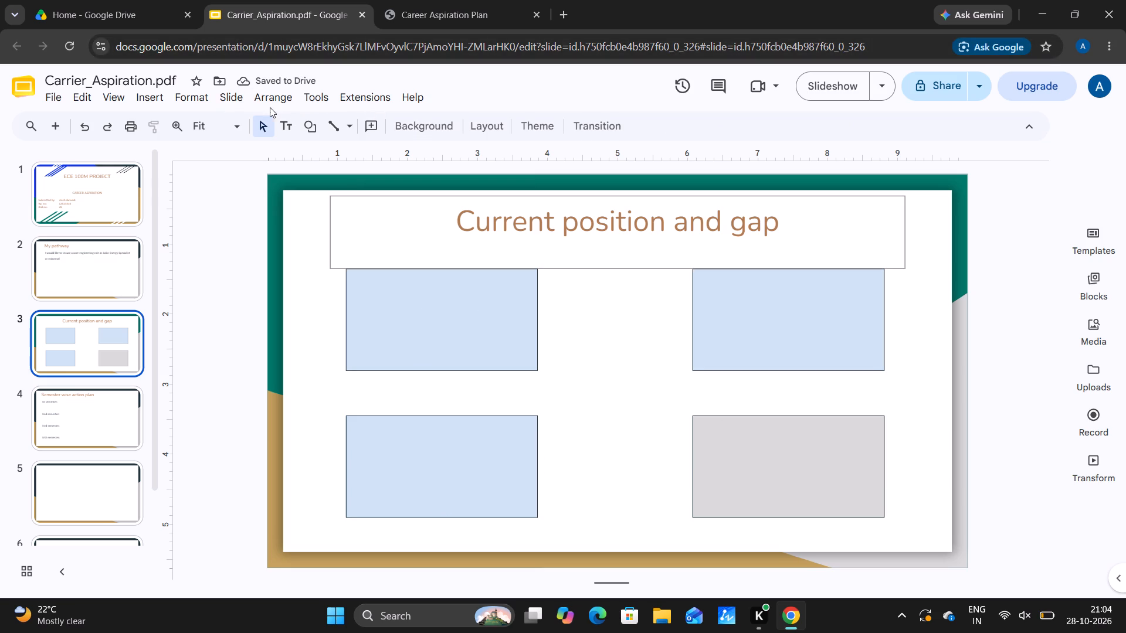
Fill the lower-right rectangle of the grid with light blue 3 and deselect it.
left_click(774, 441)
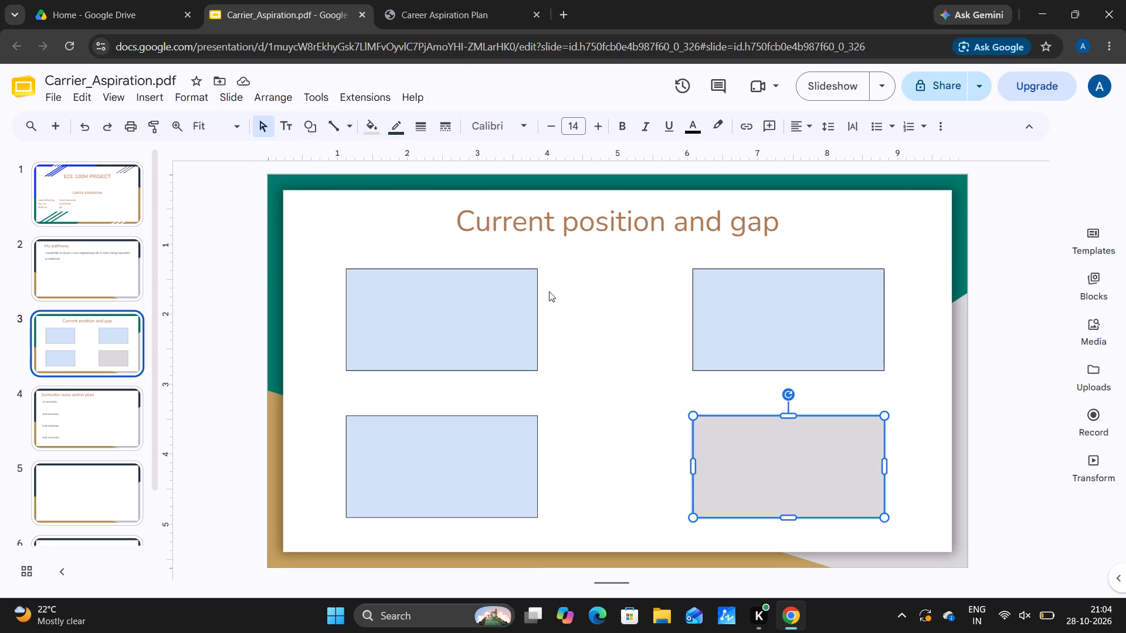
left_click(376, 125)
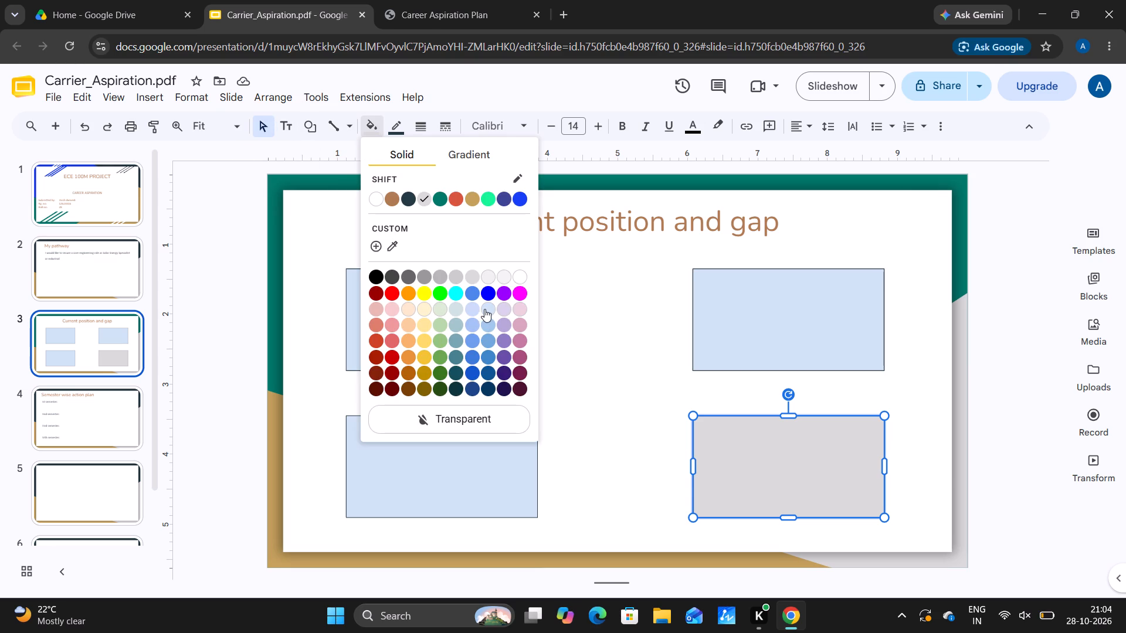
left_click(485, 307)
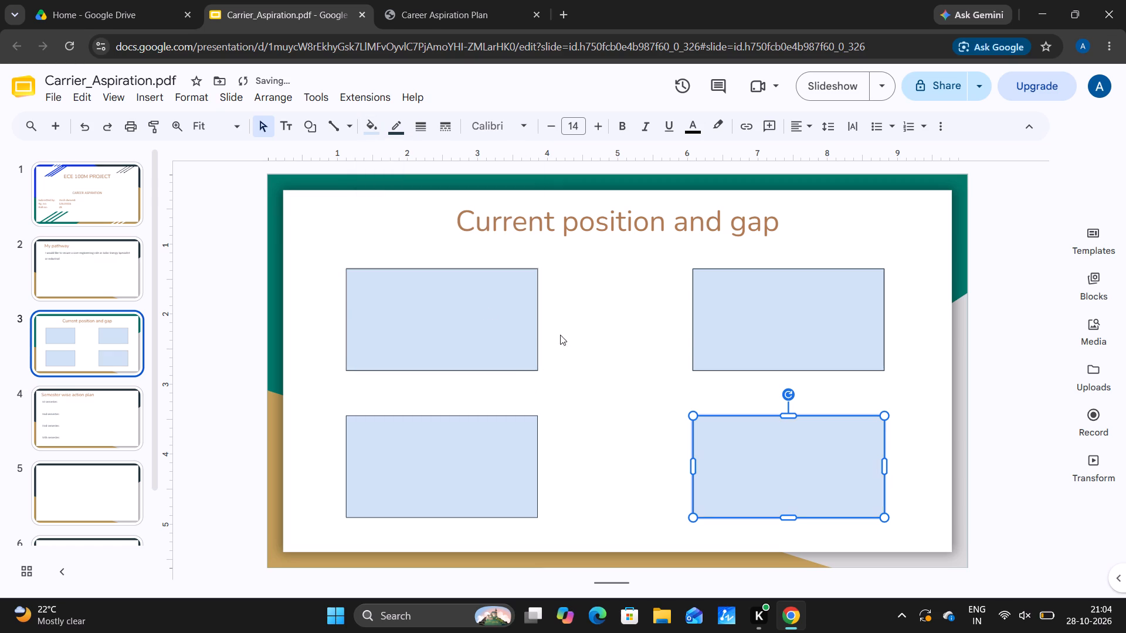
left_click(561, 335)
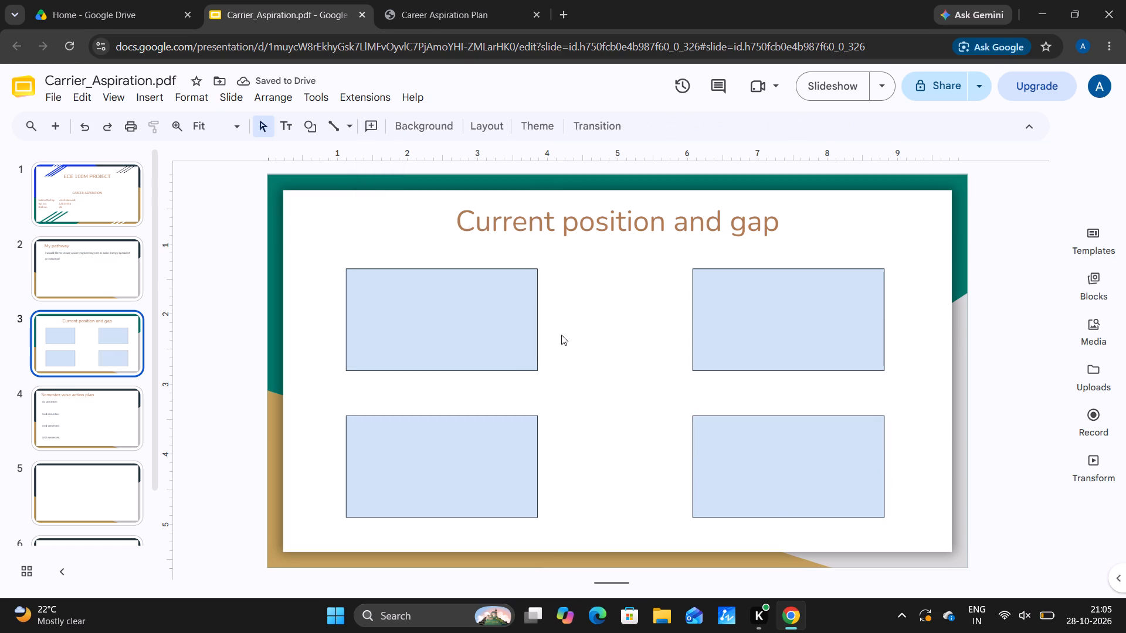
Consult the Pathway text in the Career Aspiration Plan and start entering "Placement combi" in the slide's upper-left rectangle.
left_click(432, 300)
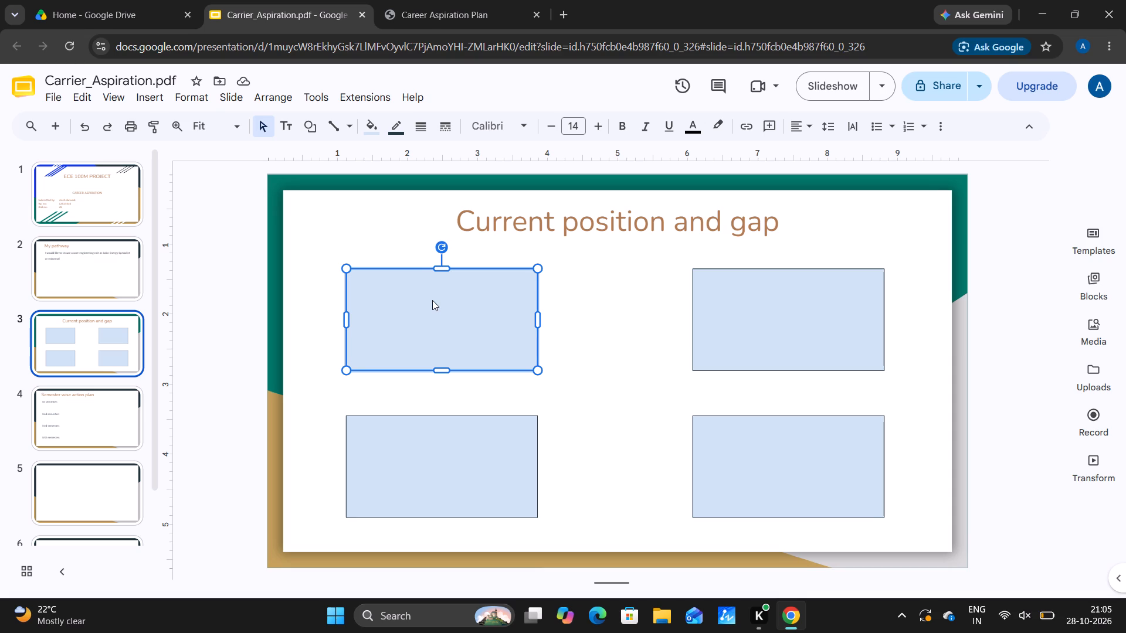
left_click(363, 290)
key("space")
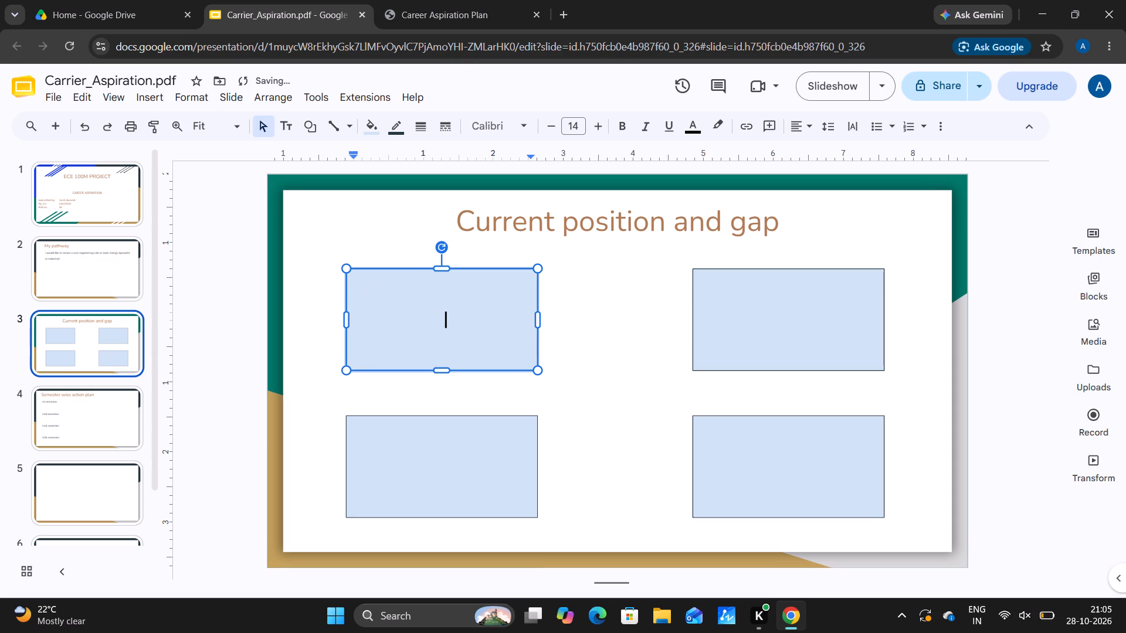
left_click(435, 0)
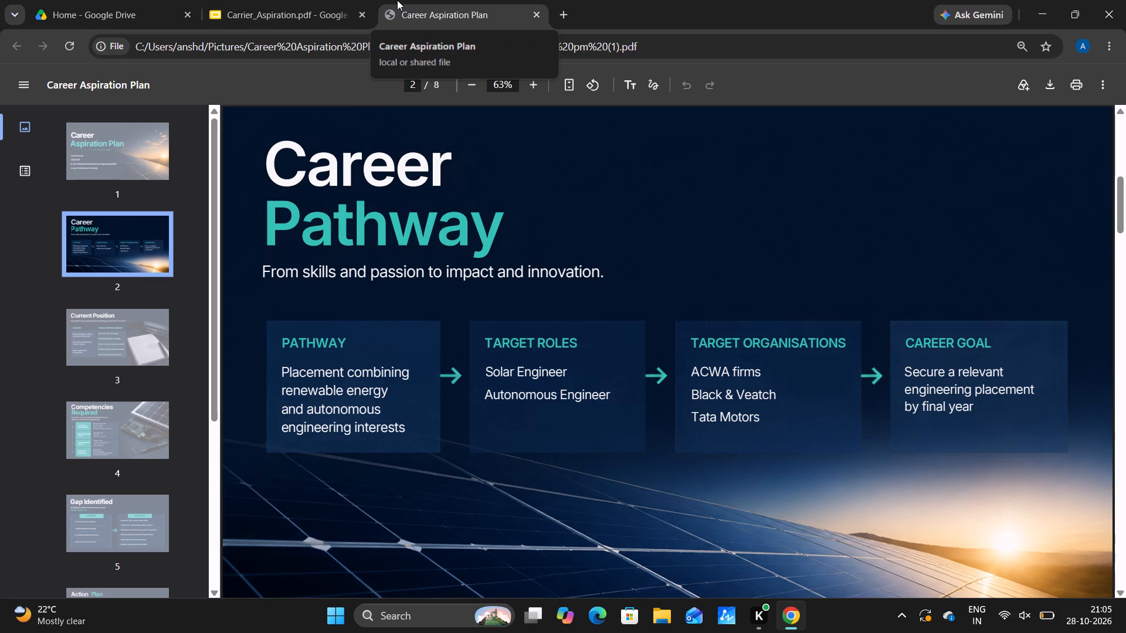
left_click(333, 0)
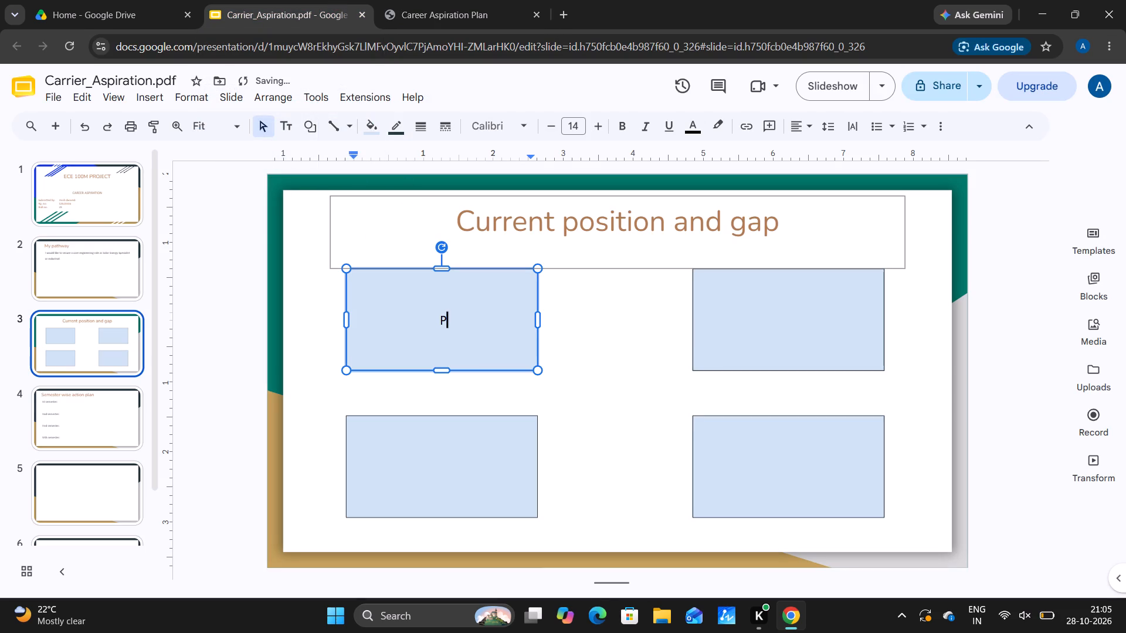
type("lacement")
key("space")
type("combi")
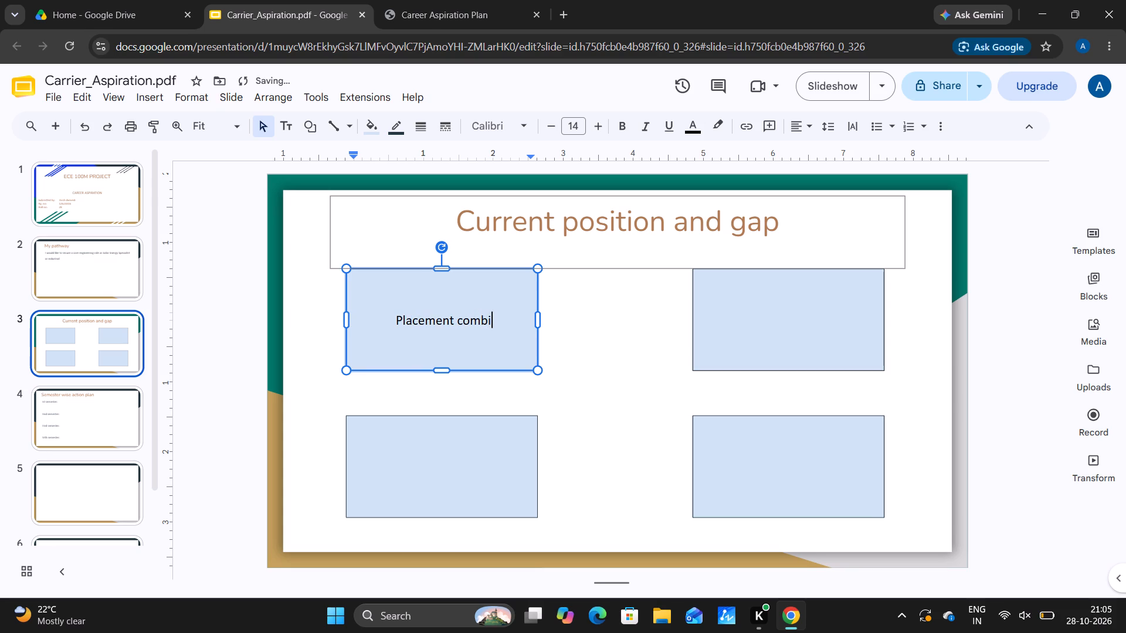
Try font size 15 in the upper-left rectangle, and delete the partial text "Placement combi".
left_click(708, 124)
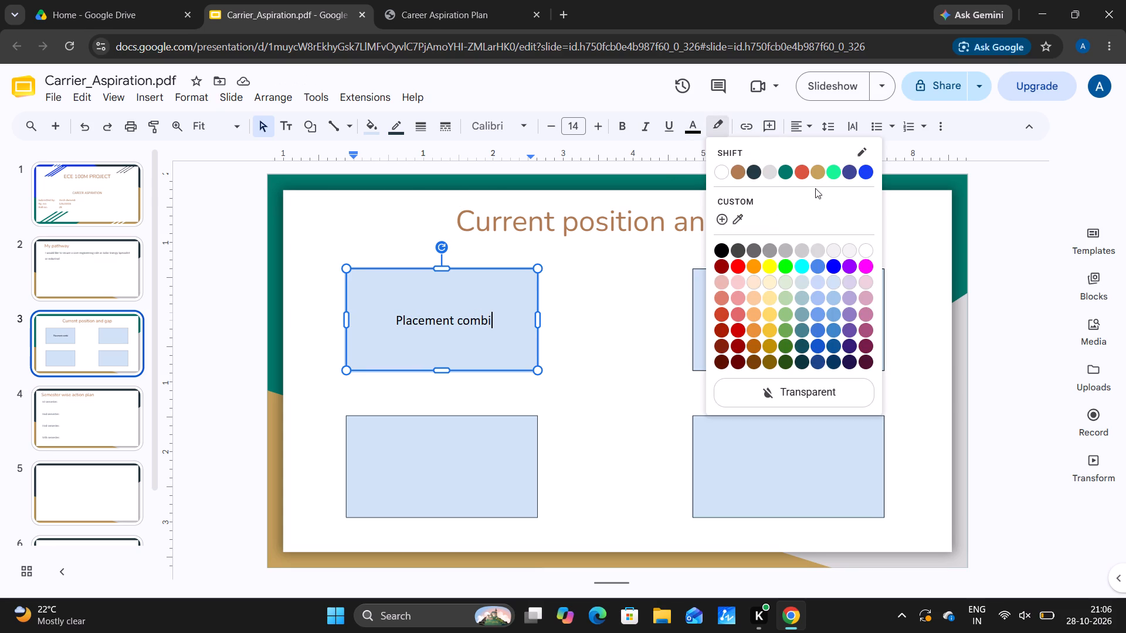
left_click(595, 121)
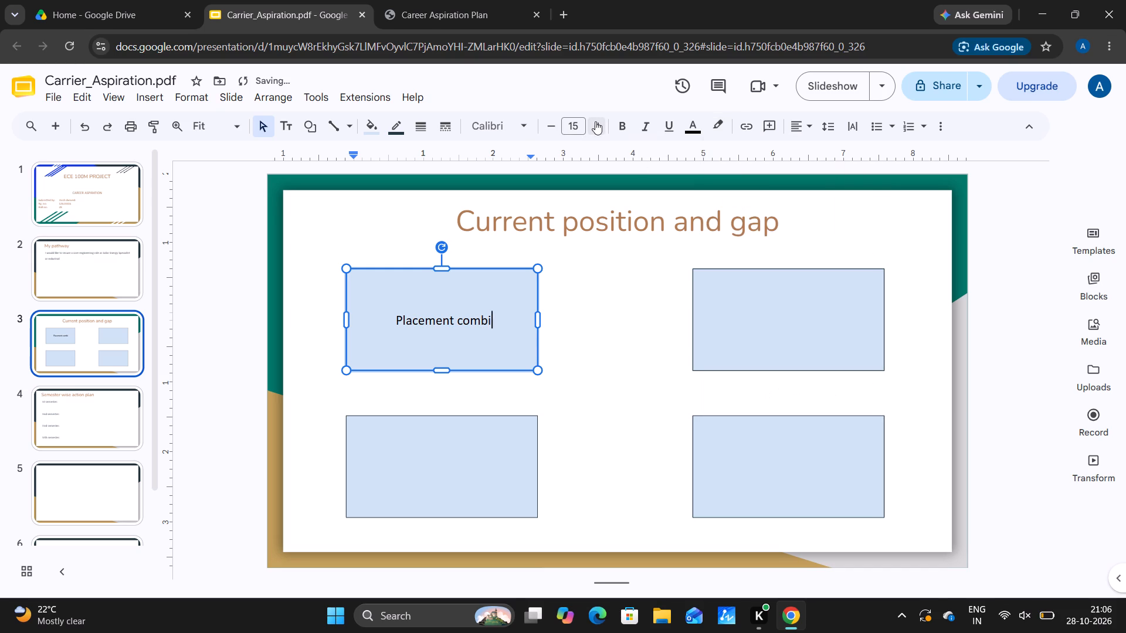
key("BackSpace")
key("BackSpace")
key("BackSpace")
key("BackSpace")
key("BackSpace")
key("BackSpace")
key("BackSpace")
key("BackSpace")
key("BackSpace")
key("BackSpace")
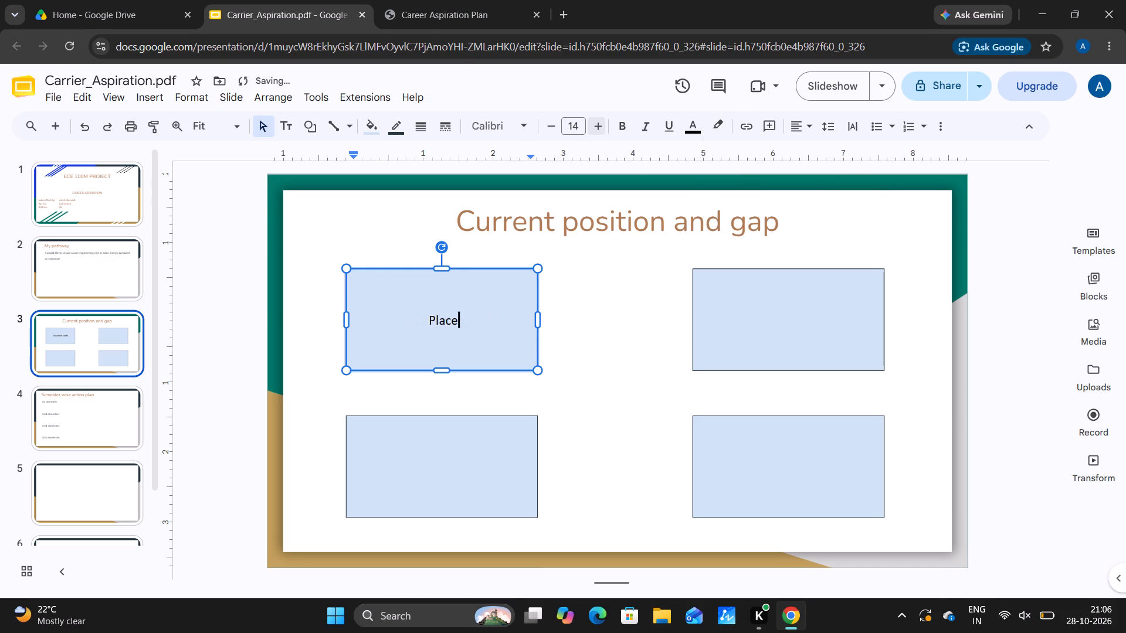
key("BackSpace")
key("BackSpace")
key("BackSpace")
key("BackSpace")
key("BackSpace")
Set the upper-left rectangle's font size to 16 and open its text colour choices.
double_click(592, 132)
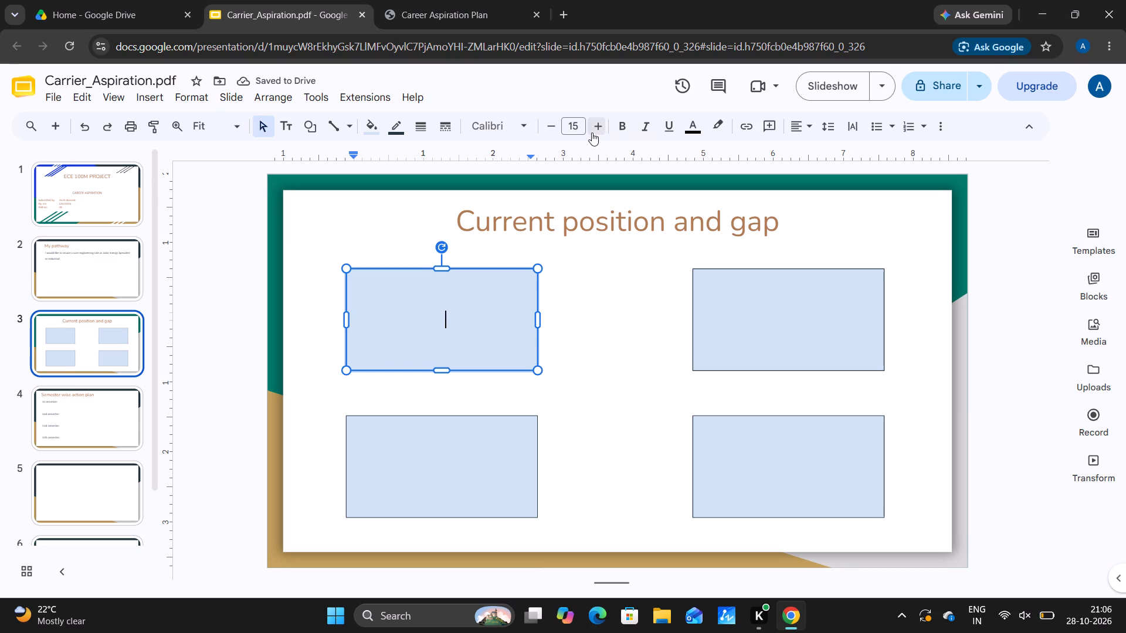
left_click(696, 128)
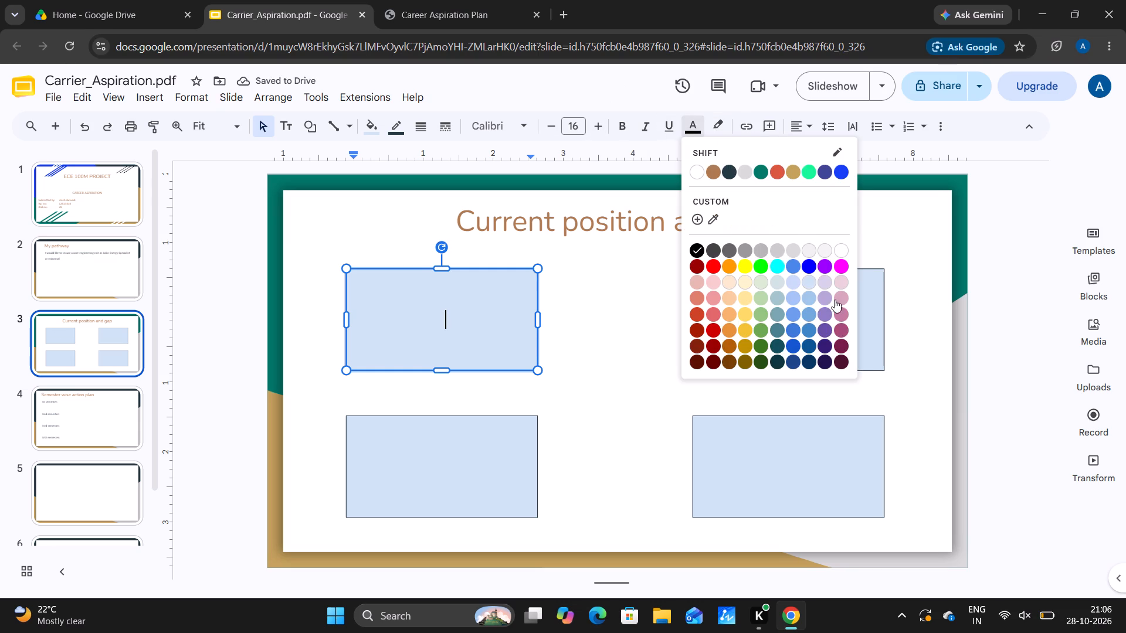
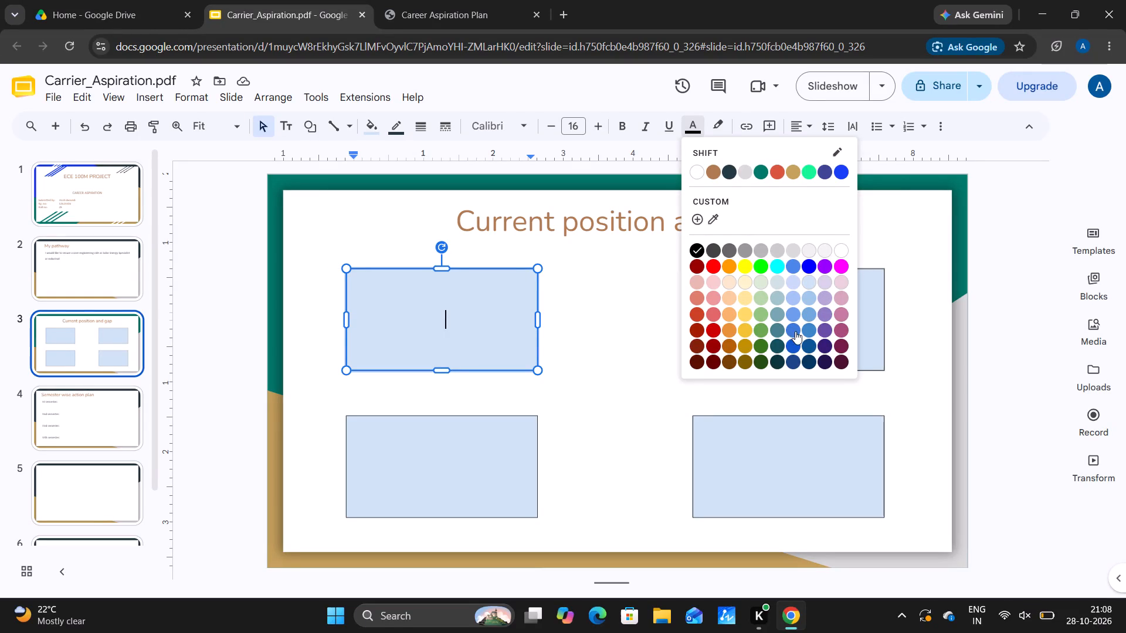
Consult the Pathway card in the Career Aspiration Plan and enter the heading "Pathway" in the slide's upper-left rectangle.
left_click(647, 300)
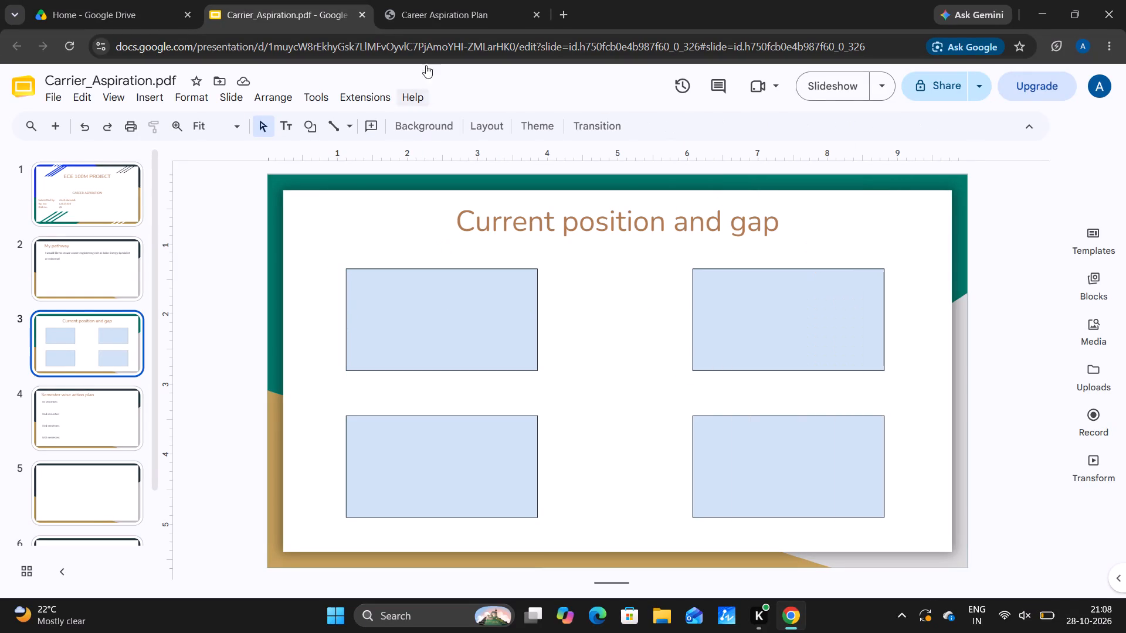
left_click(498, 1)
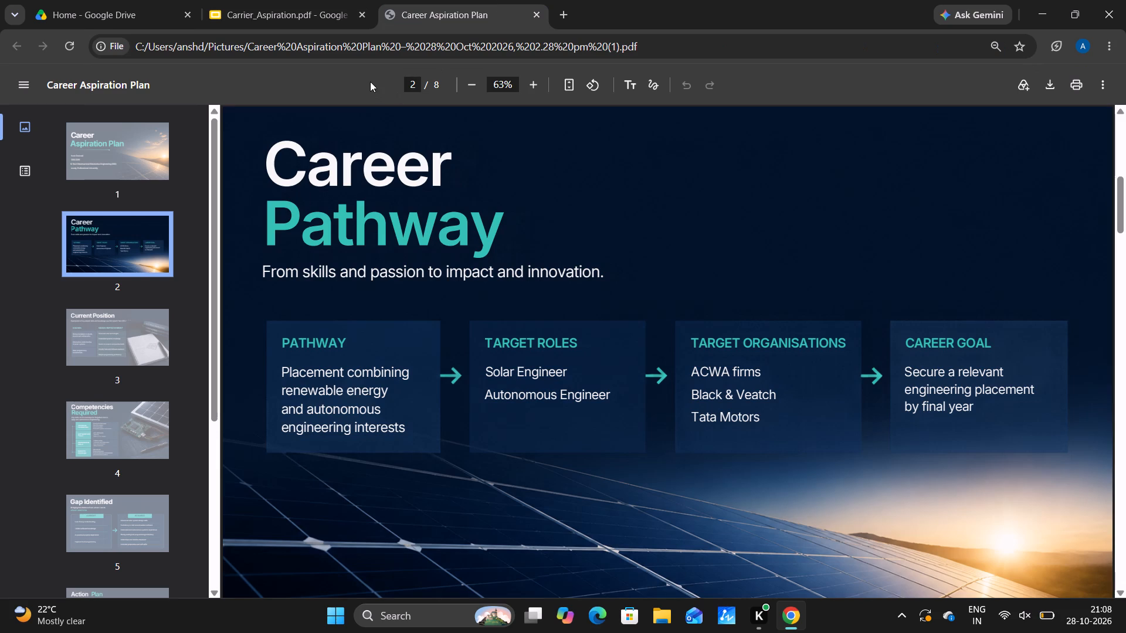
left_click(313, 0)
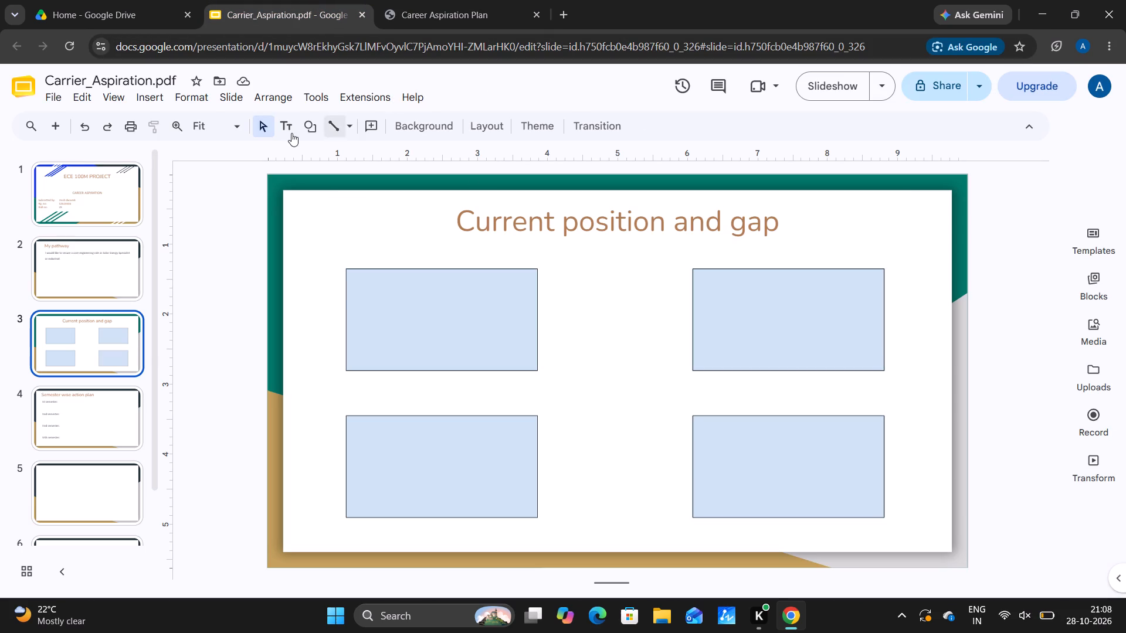
key("space")
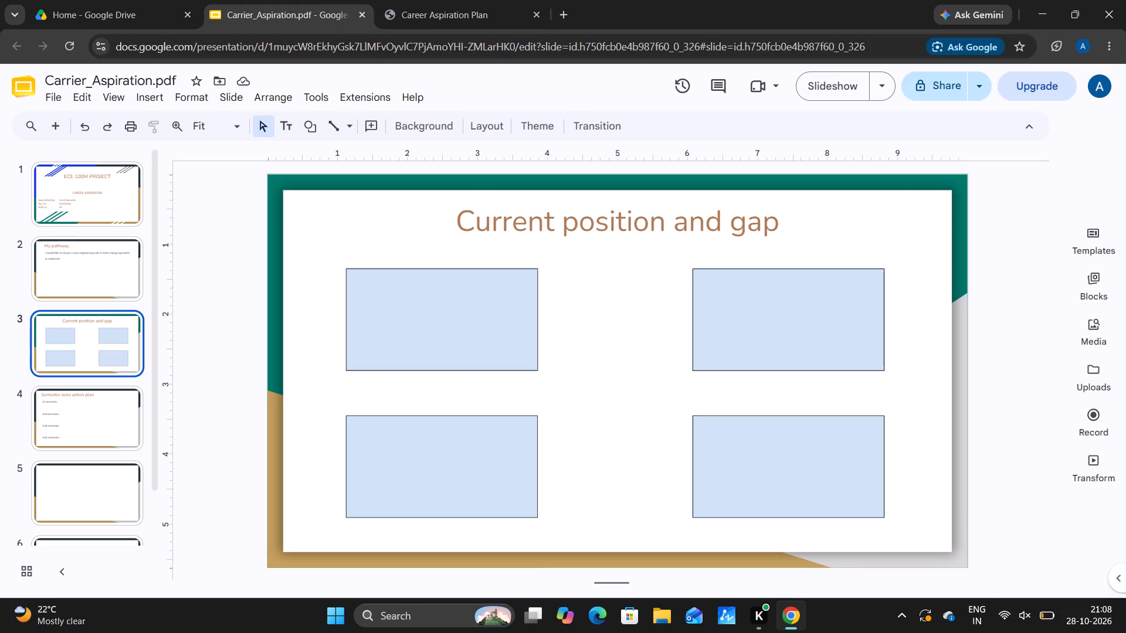
left_click(418, 334)
key("space")
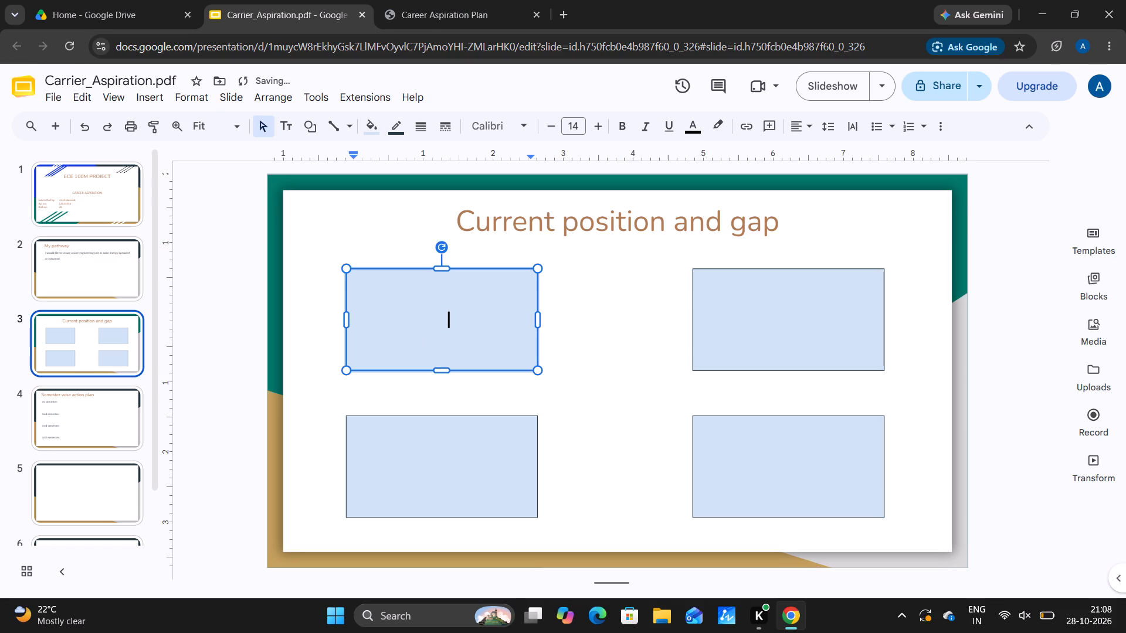
key("p")
key("BackSpace")
type("PA")
key("BackSpace")
type("ath")
type("way")
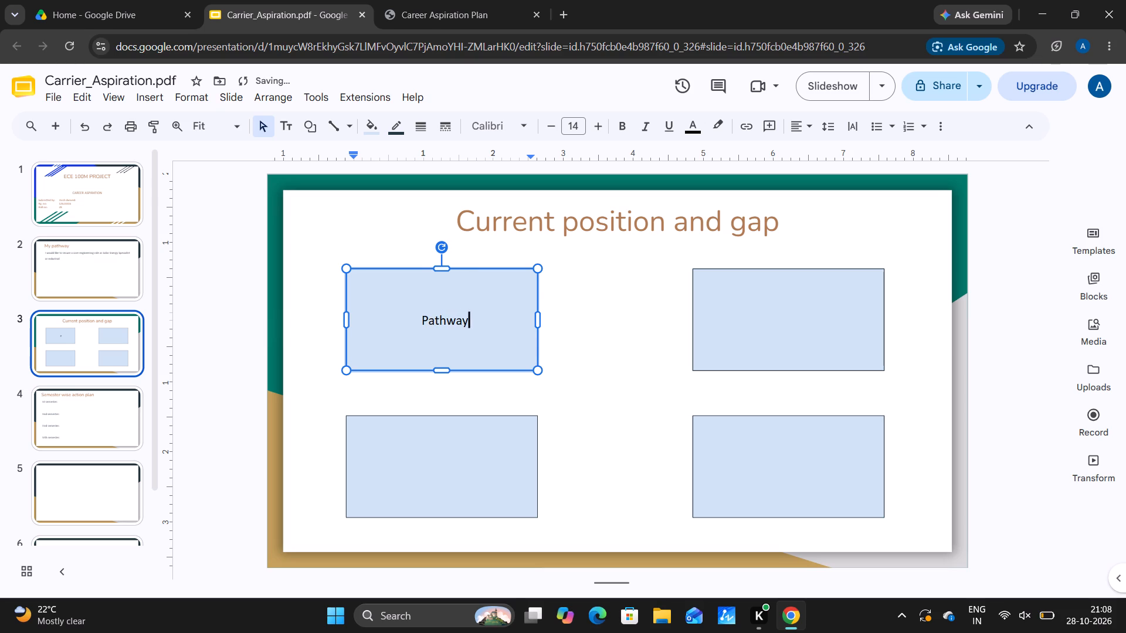
key("space")
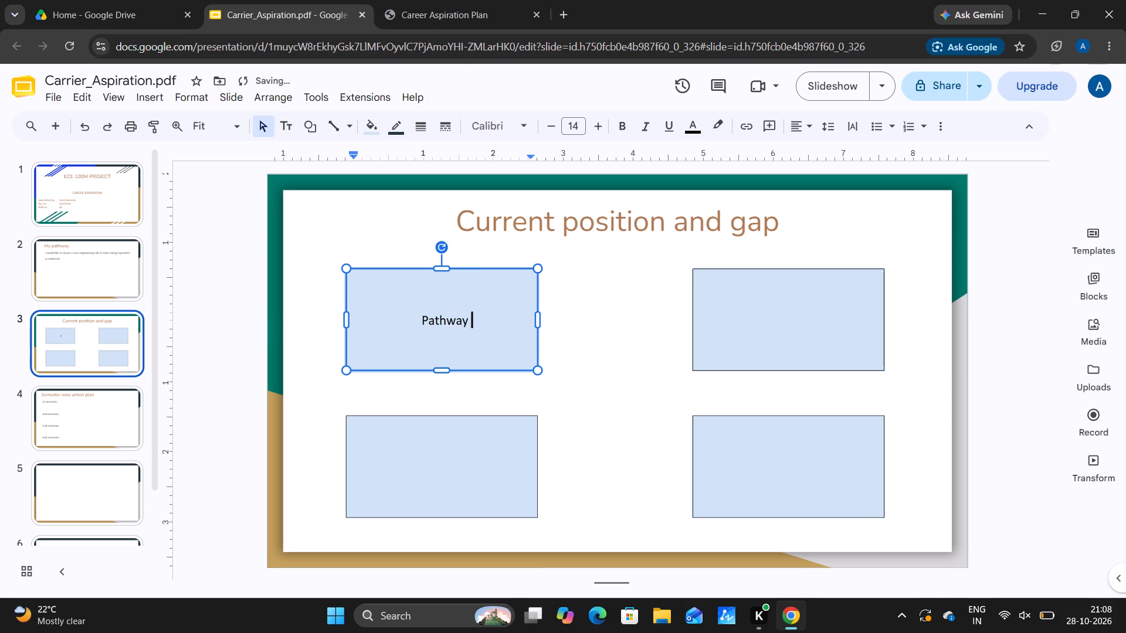
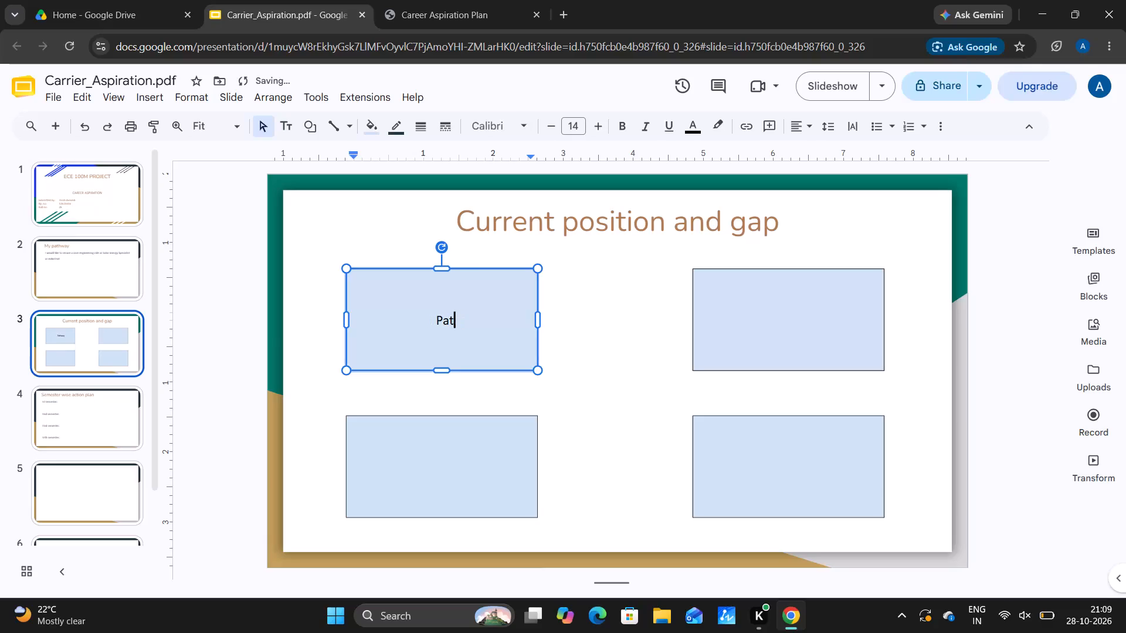
Clear the partial heading from the upper-left rectangle and set its font size to 16.
key("BackSpace")
key("BackSpace")
key("BackSpace")
double_click(591, 128)
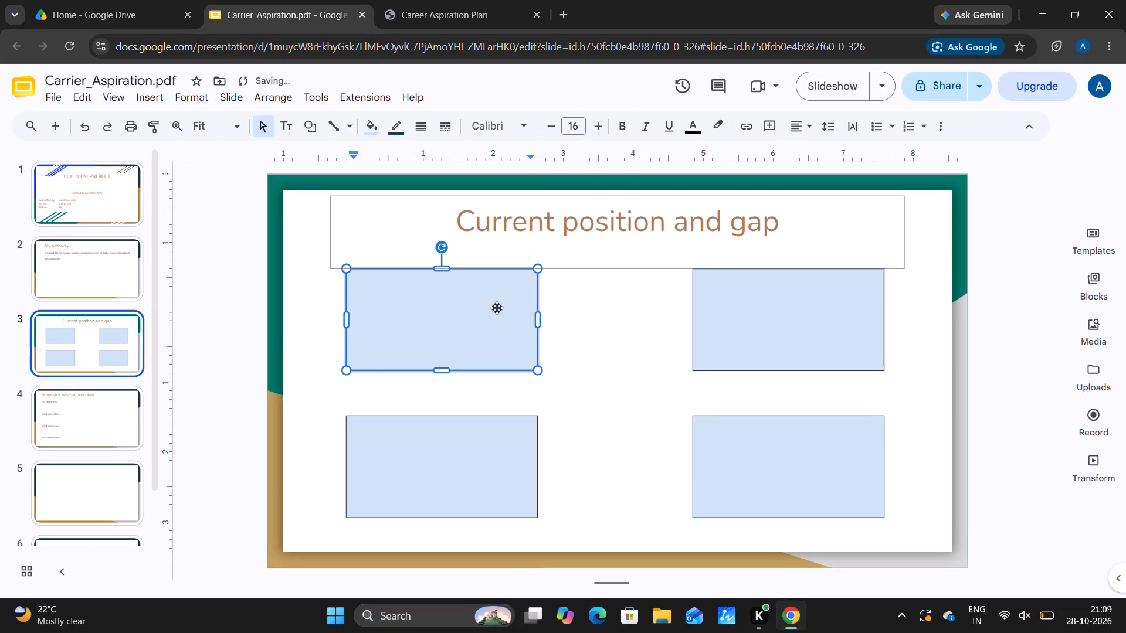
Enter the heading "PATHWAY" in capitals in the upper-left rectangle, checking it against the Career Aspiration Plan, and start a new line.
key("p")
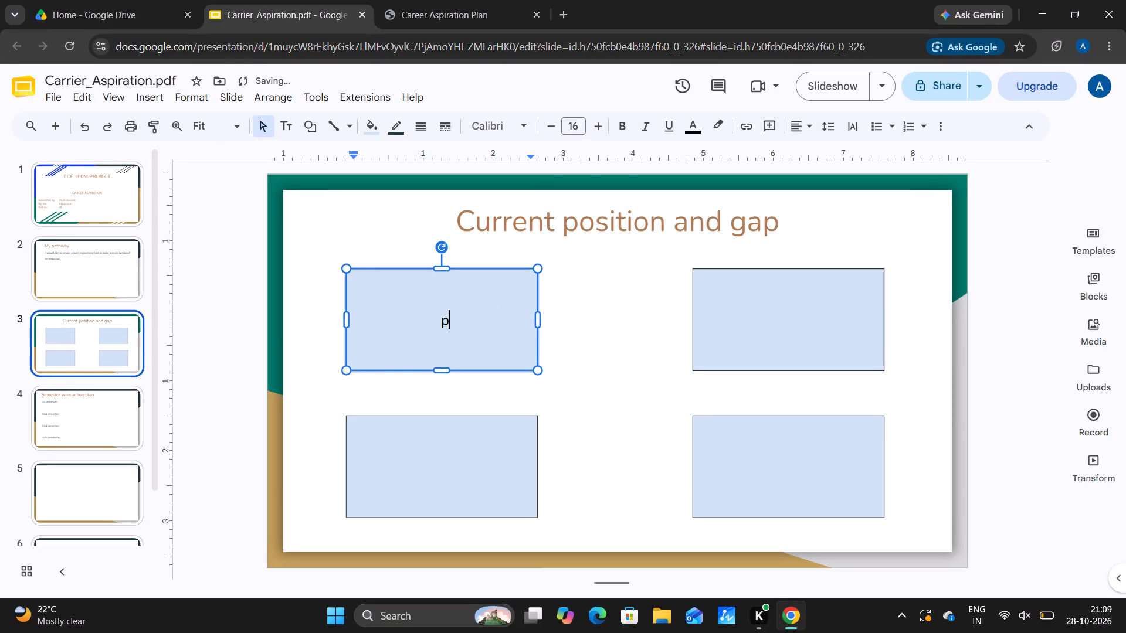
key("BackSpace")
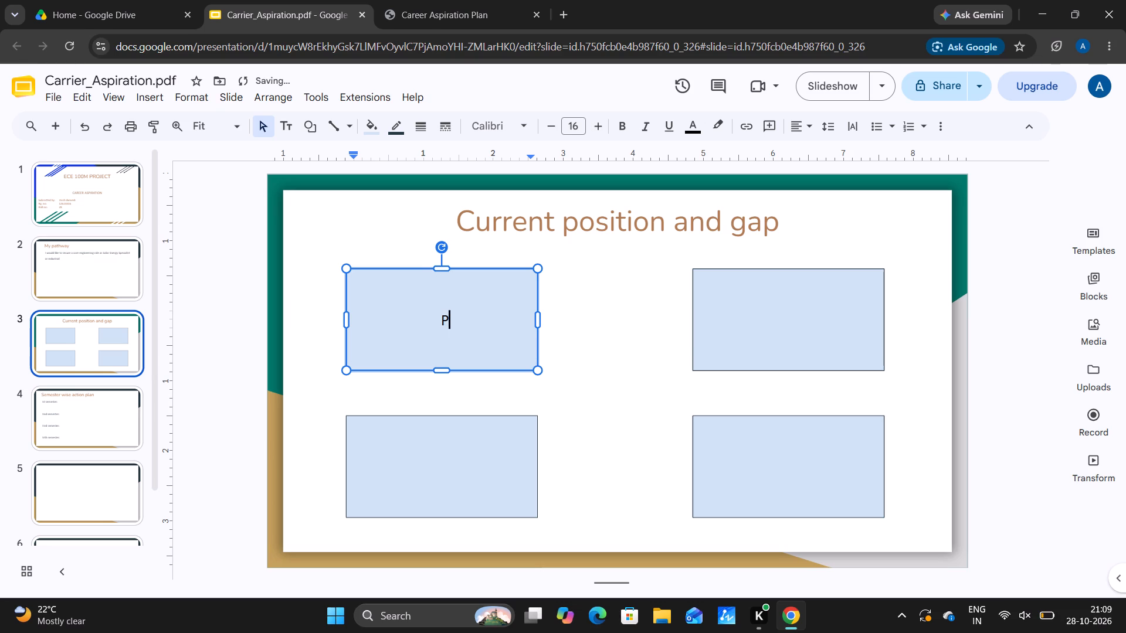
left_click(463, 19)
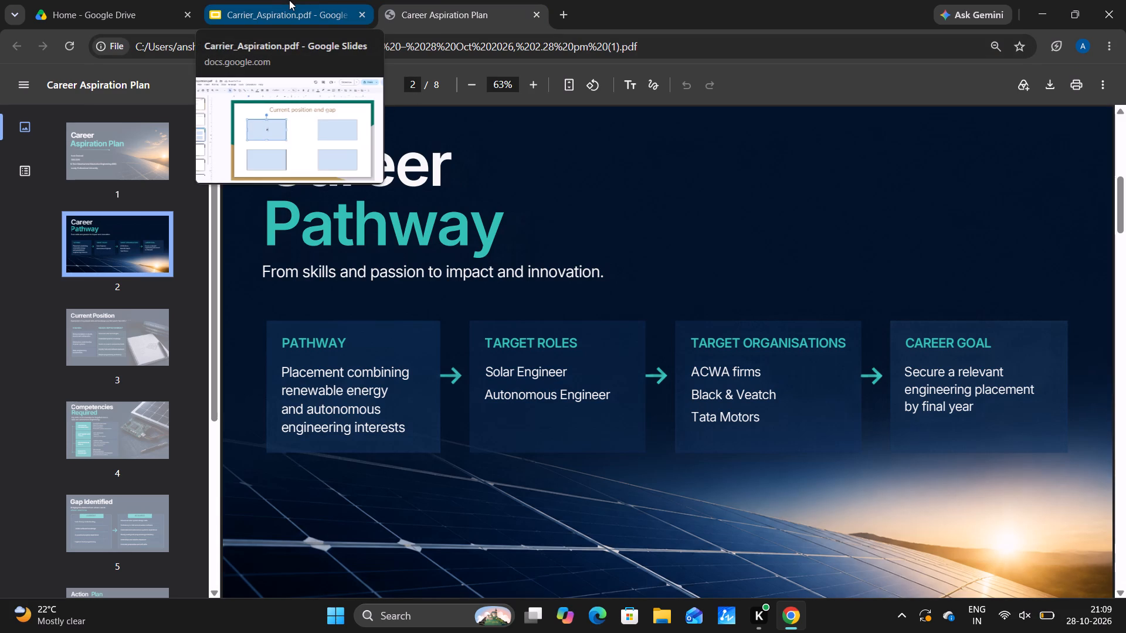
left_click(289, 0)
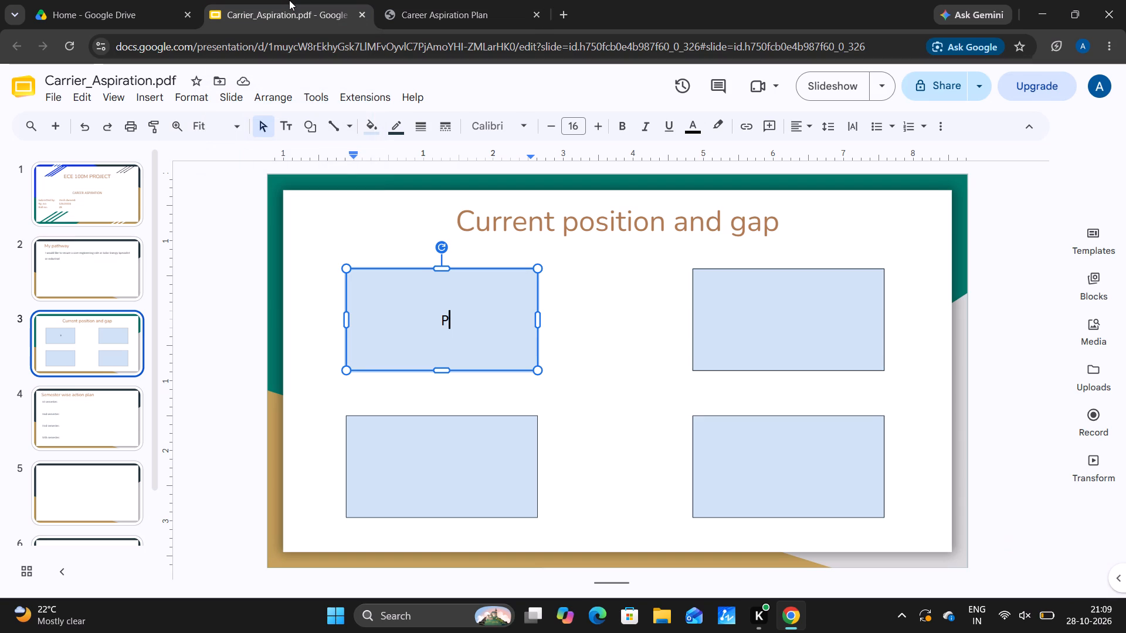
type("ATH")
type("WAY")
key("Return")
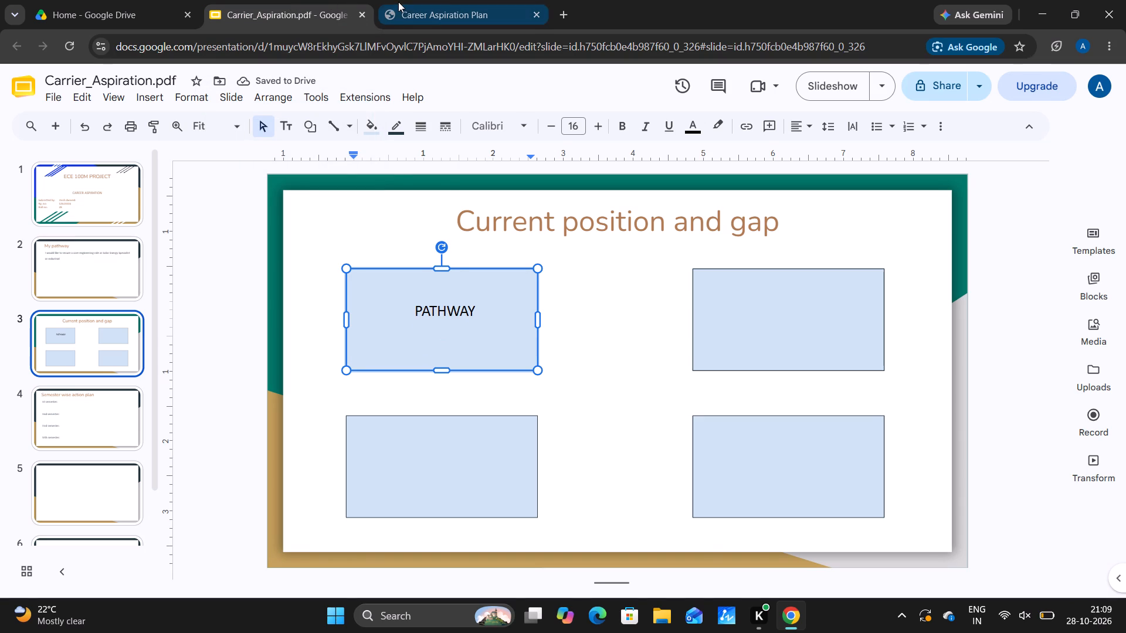
Replace the upper-left rectangle's text with the Pathway card's heading and description copied from the Career Aspiration Plan PDF.
left_click(399, 2)
left_click(289, 16)
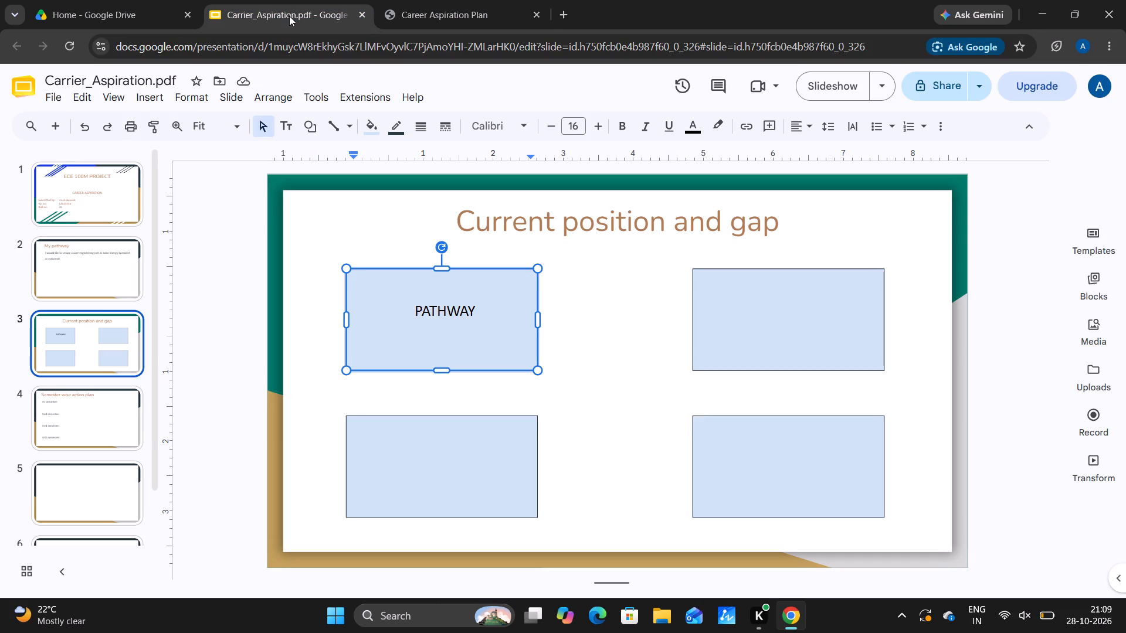
left_click(423, 0)
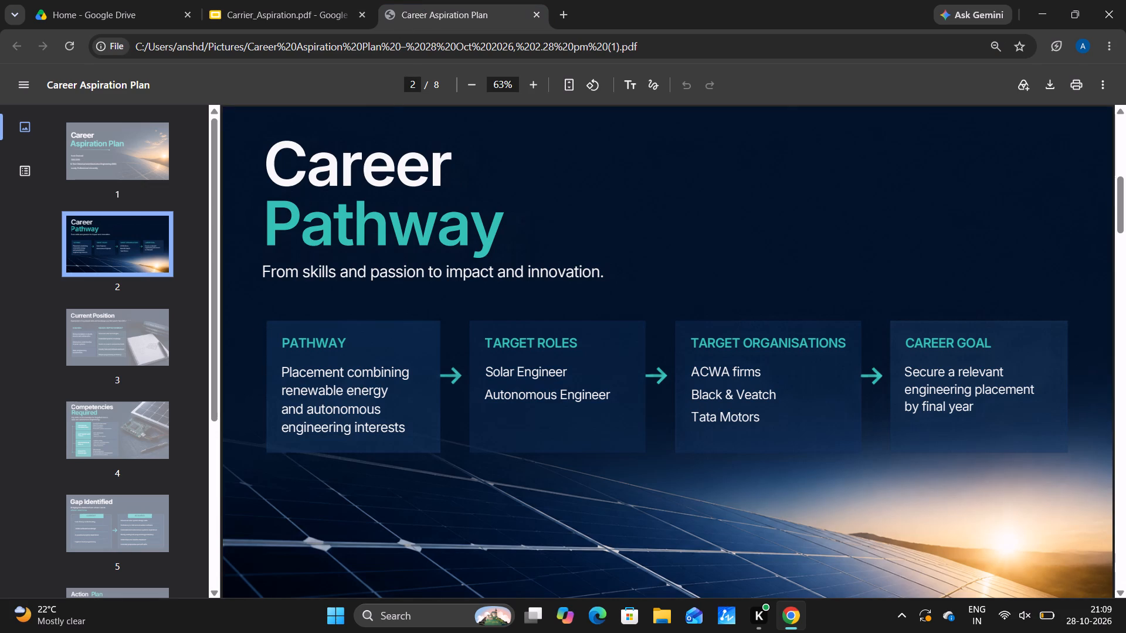
left_click_drag(280, 342, 423, 448)
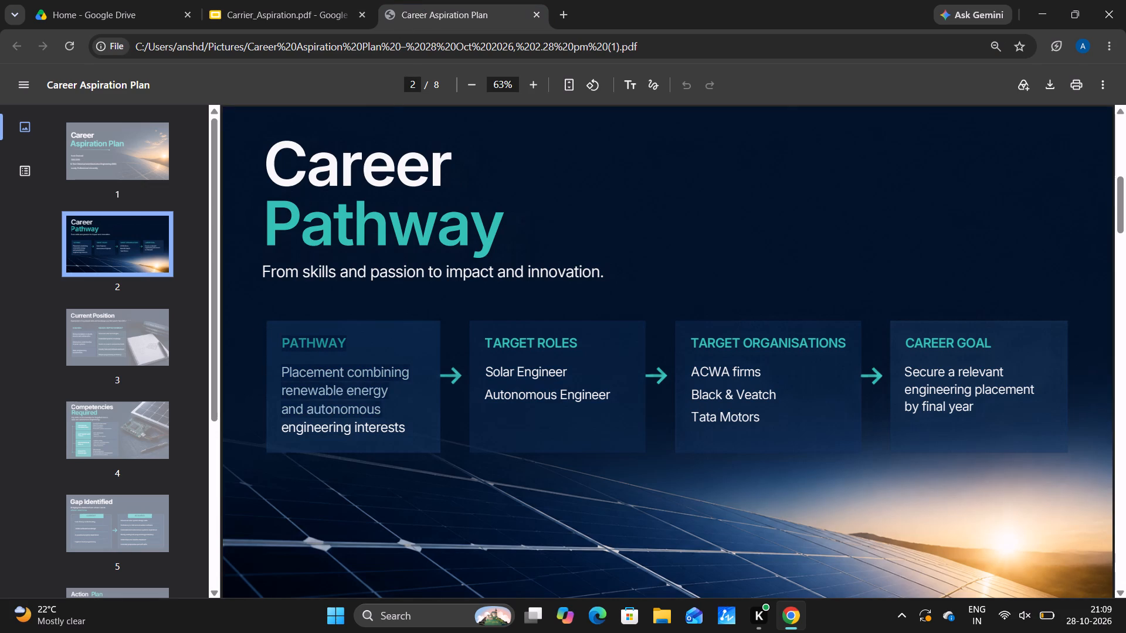
left_click_drag(423, 448, 428, 418)
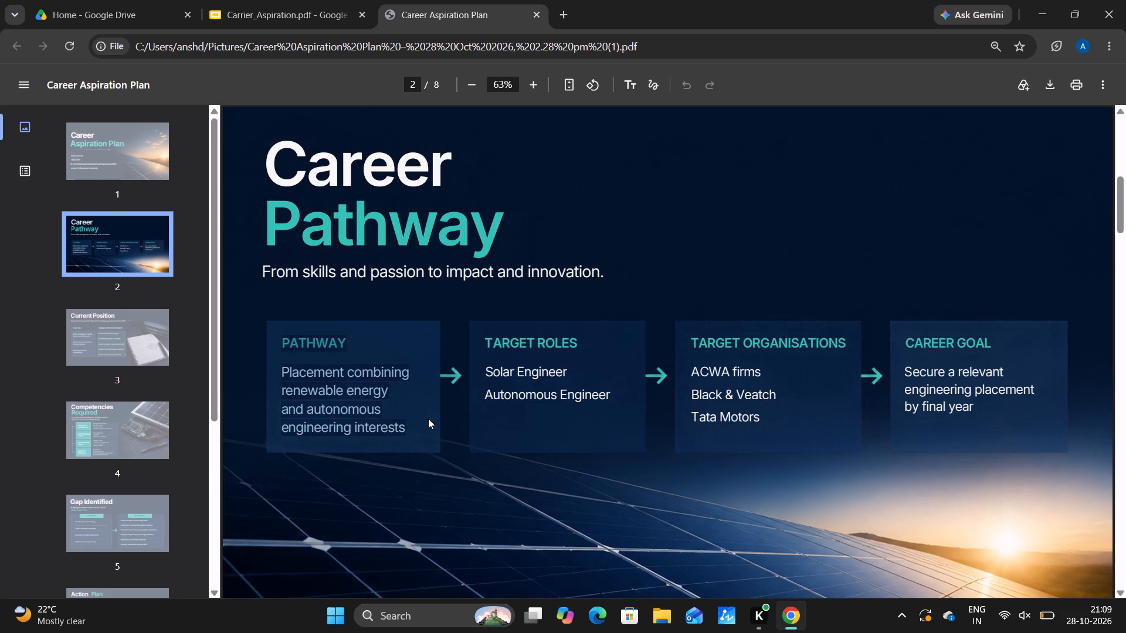
key("ctrl+c")
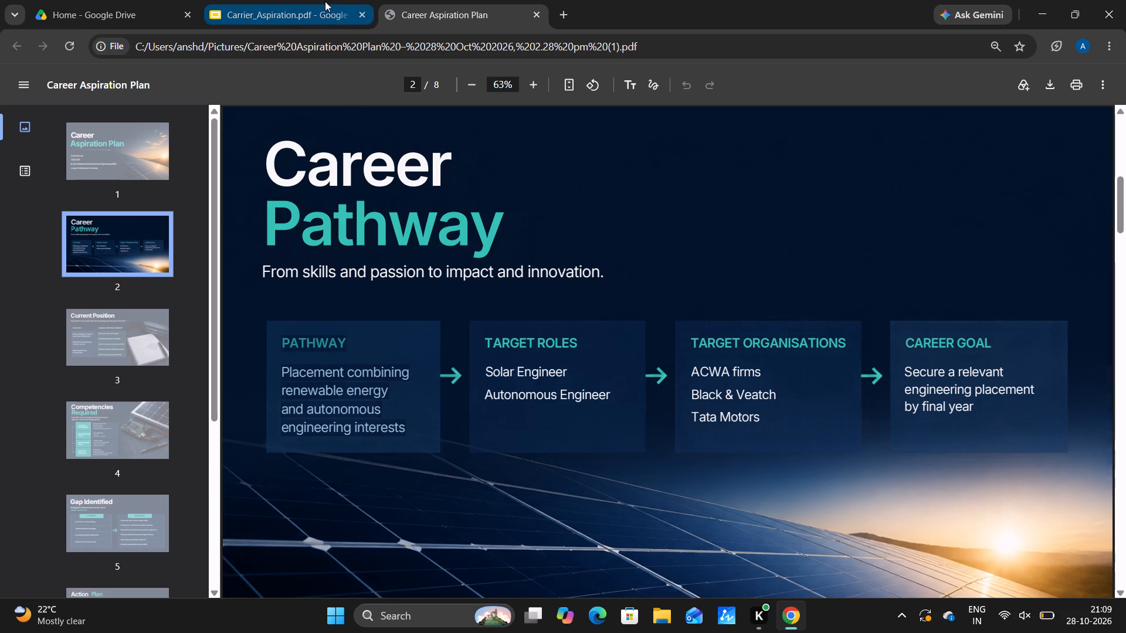
left_click(325, 1)
key("BackSpace")
key("BackSpace")
key("BackSpace")
key("BackSpace")
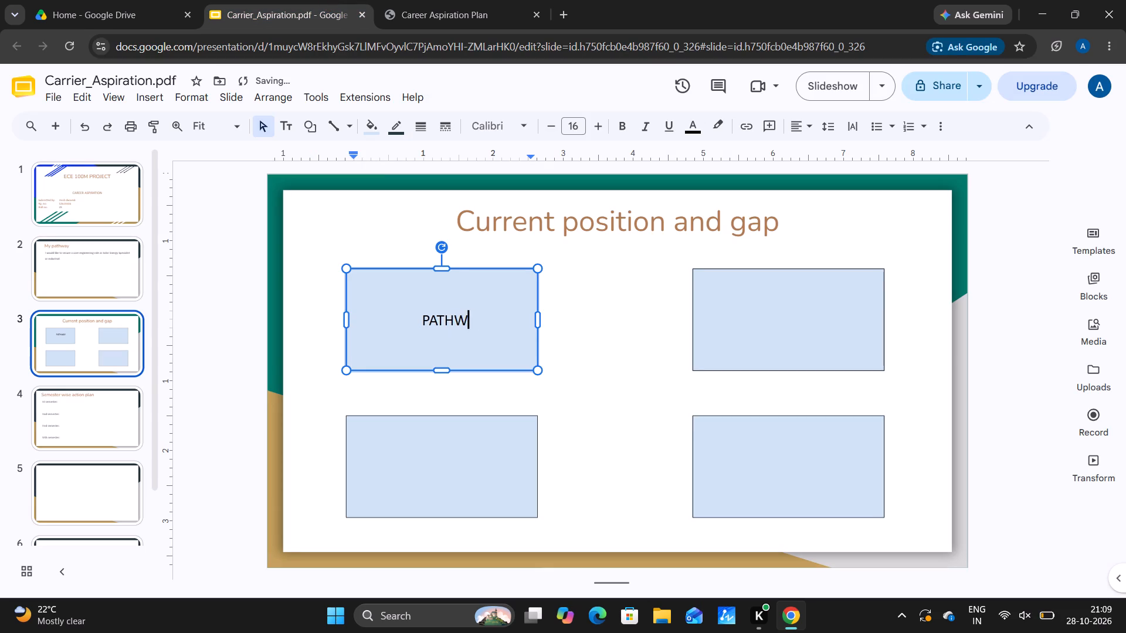
key("BackSpace")
key("BackSpace")
key("BackSpace")
key("BackSpace")
key("BackSpace")
key("ctrl+v")
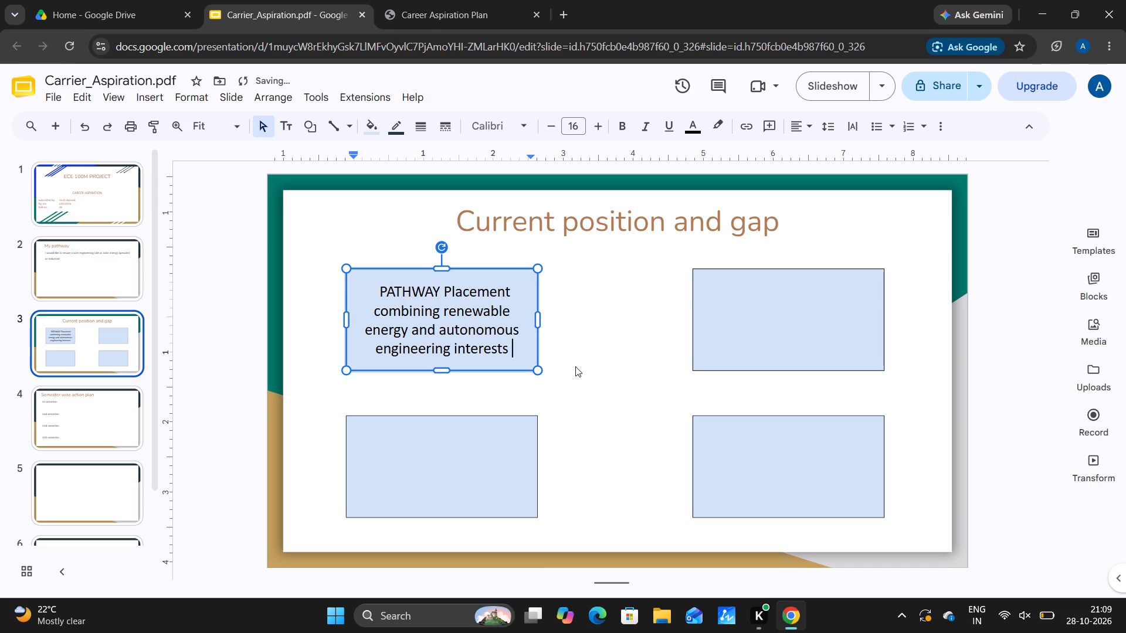
Add a colon after "PATHWAY" and move the placement description onto its own line below it.
left_click(440, 292)
key("shift+colon")
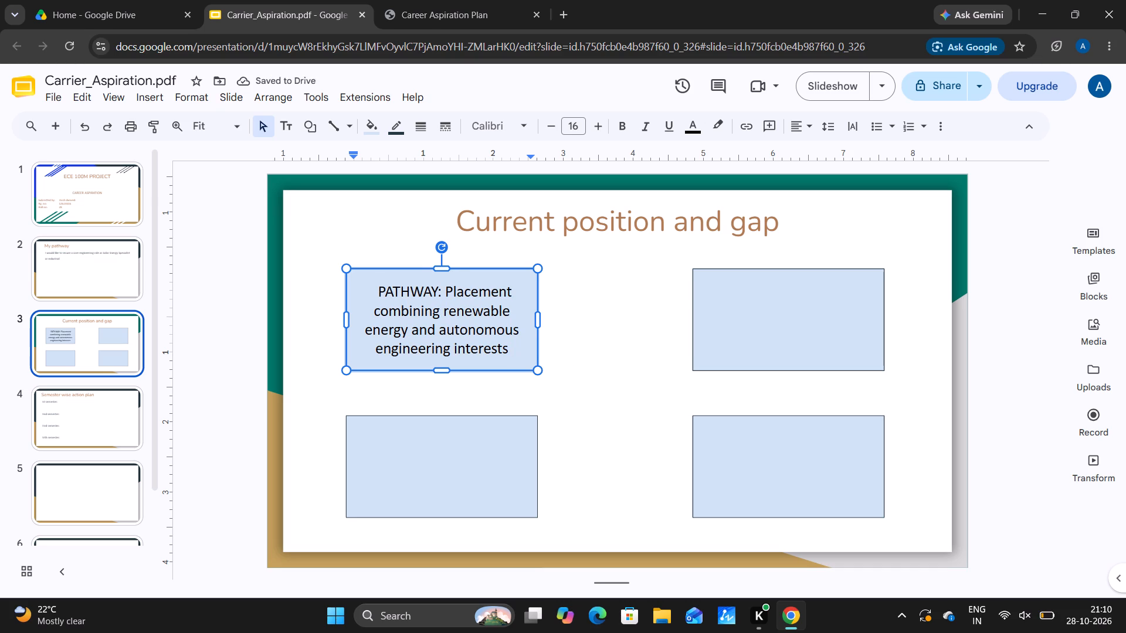
key("Return")
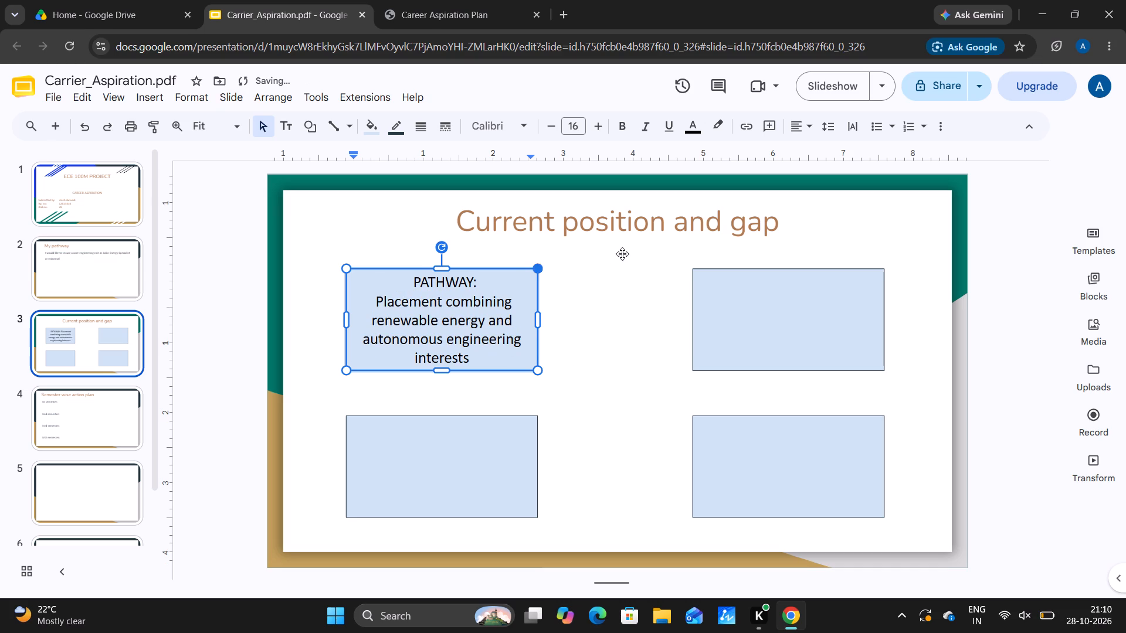
left_click(600, 334)
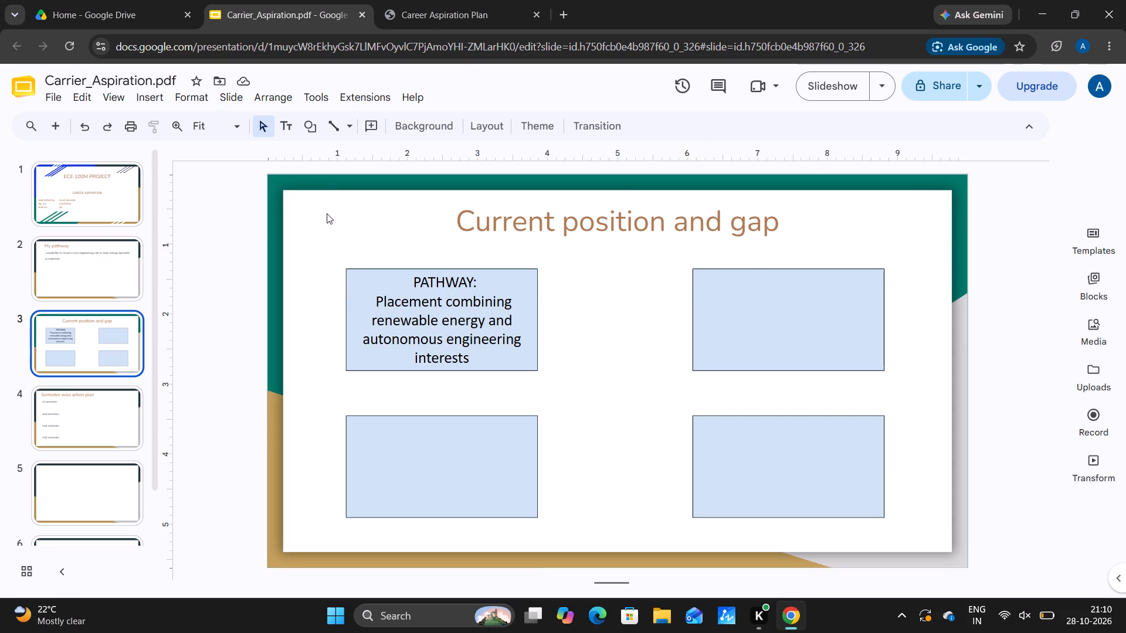
Copy the Target Roles card's text from the Career Aspiration Plan PDF and paste it into the slide's upper-right rectangle.
left_click(408, 7)
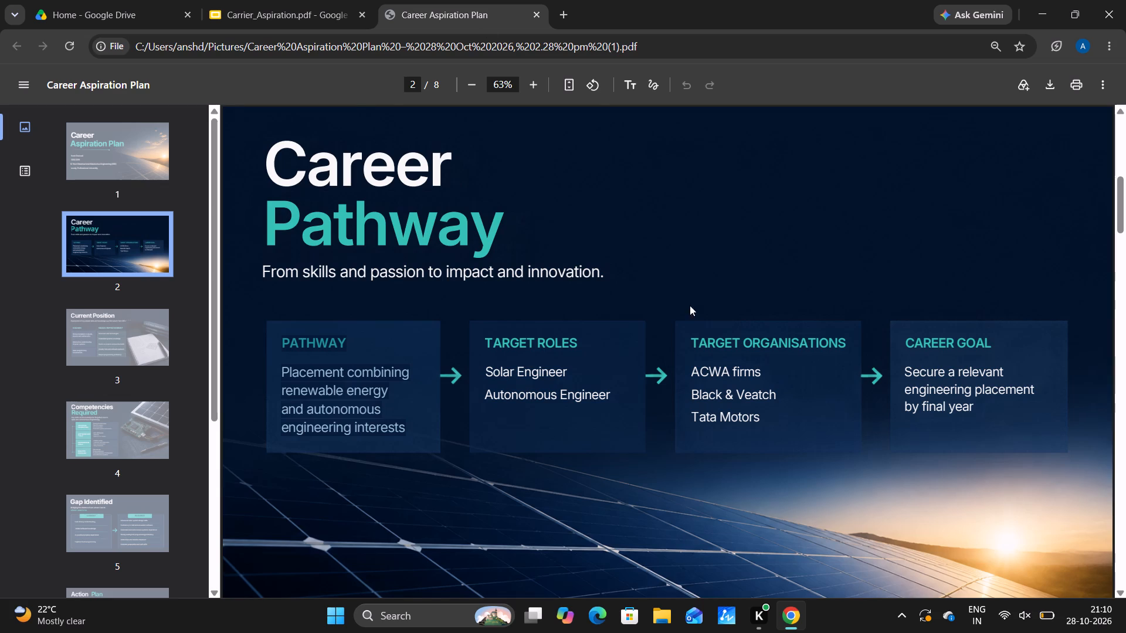
left_click_drag(484, 339, 621, 410)
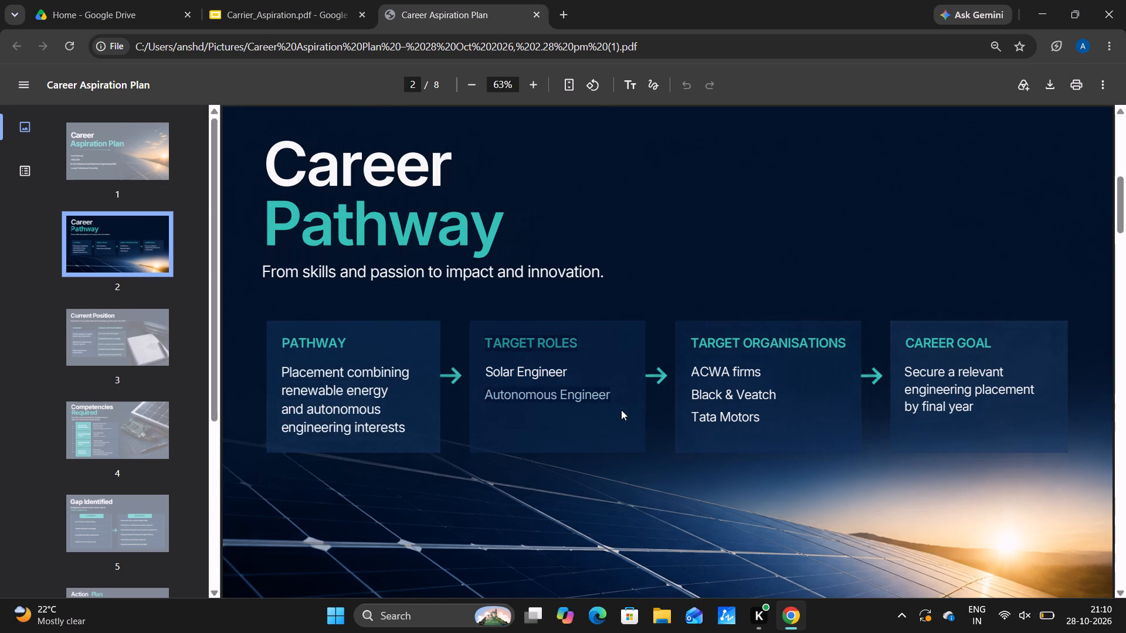
left_click_drag(707, 523, 488, 344)
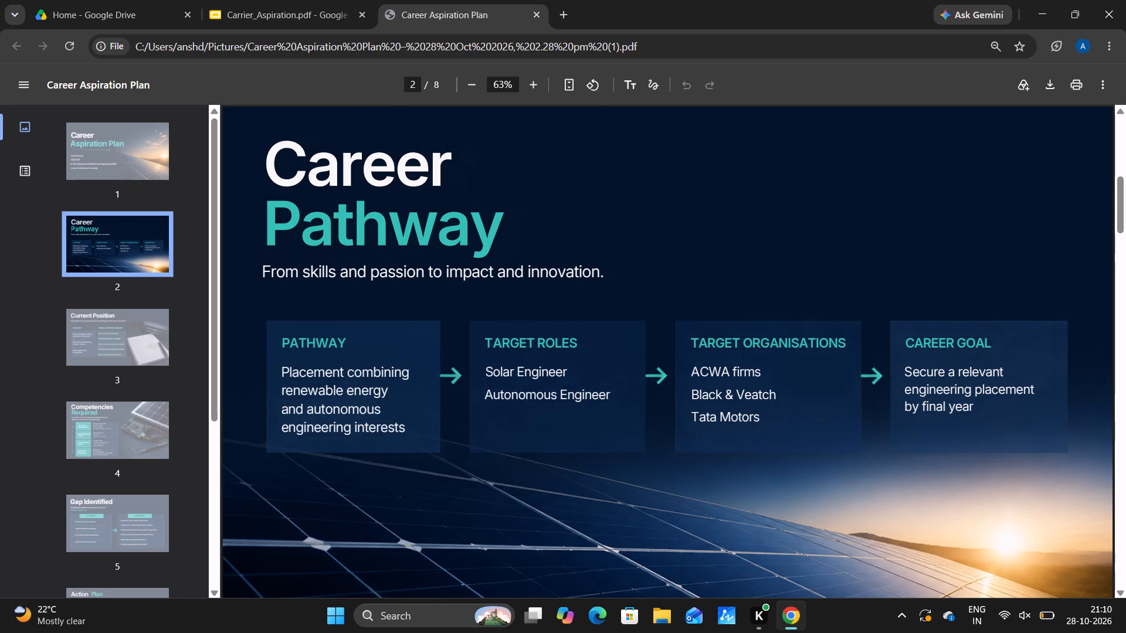
left_click_drag(488, 344, 485, 342)
left_click_drag(485, 342, 543, 383)
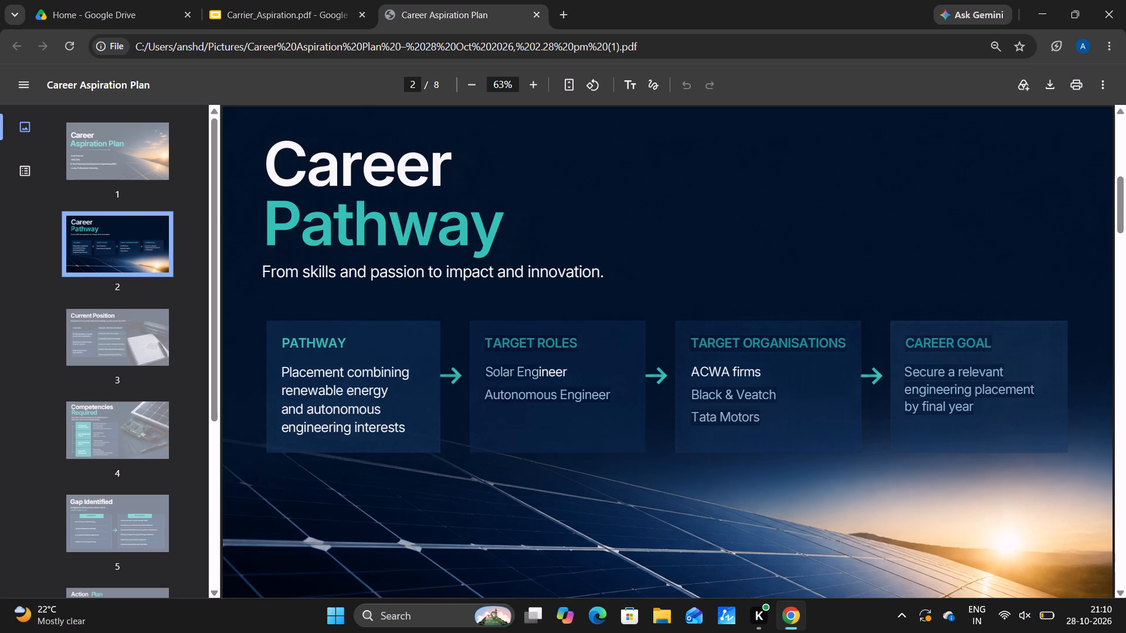
left_click_drag(543, 383, 613, 370)
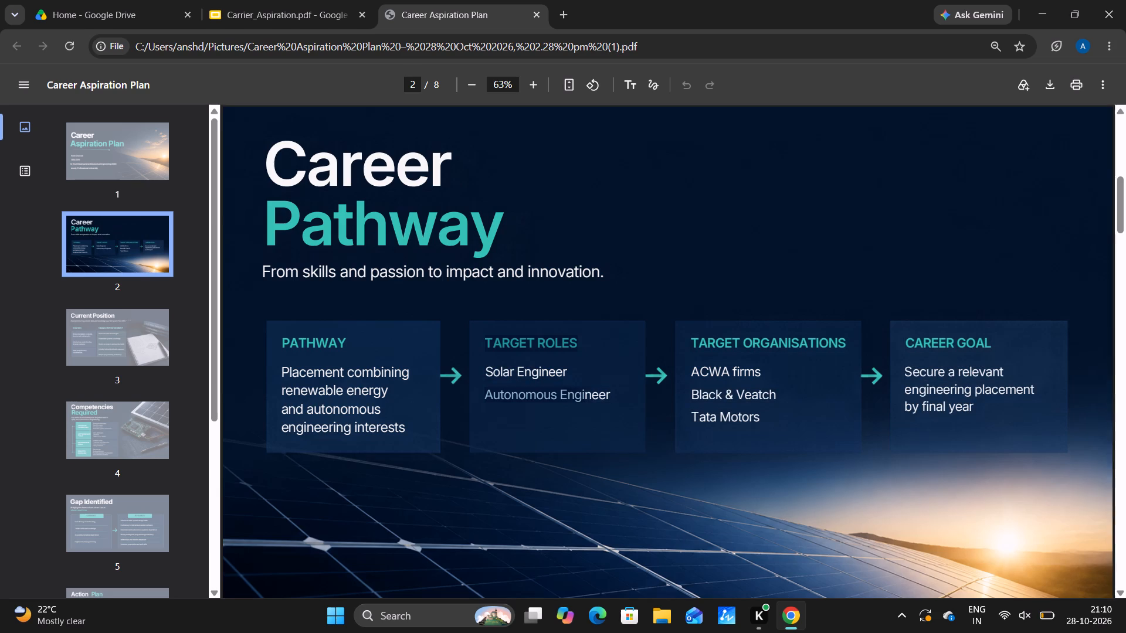
left_click_drag(613, 370, 520, 368)
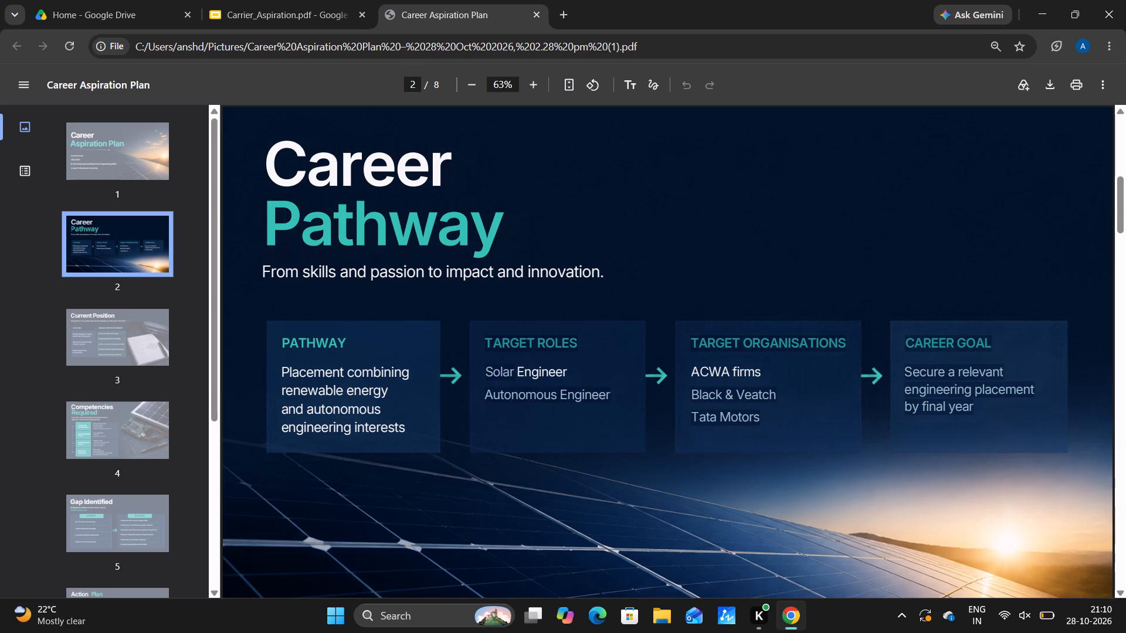
left_click_drag(520, 368, 585, 377)
key("ctrl+c")
left_click(333, 7)
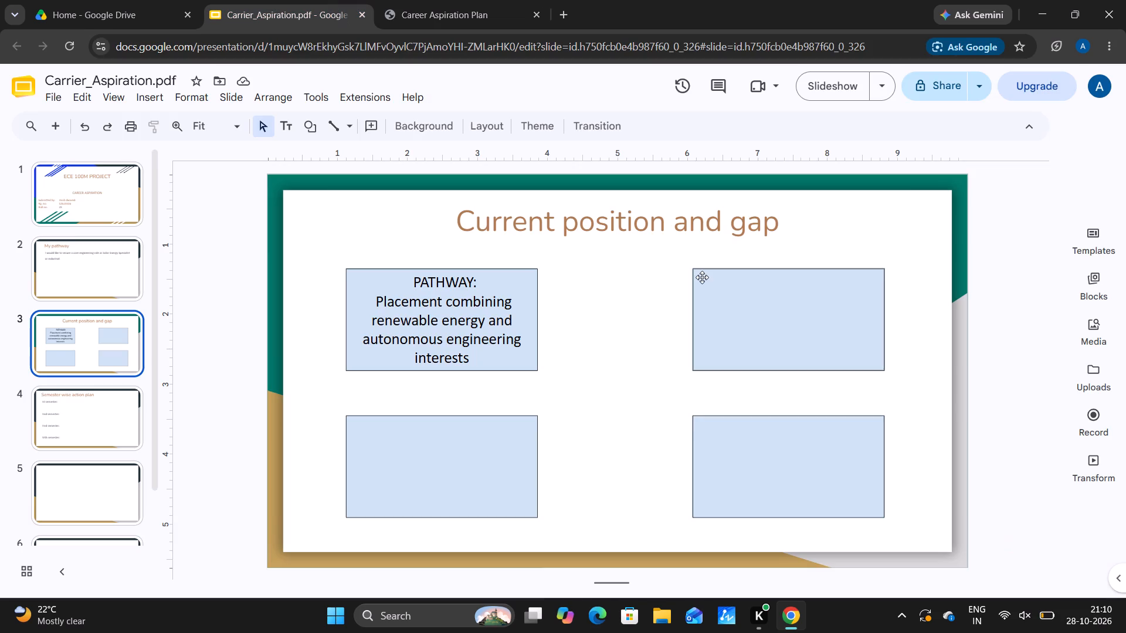
left_click(765, 312)
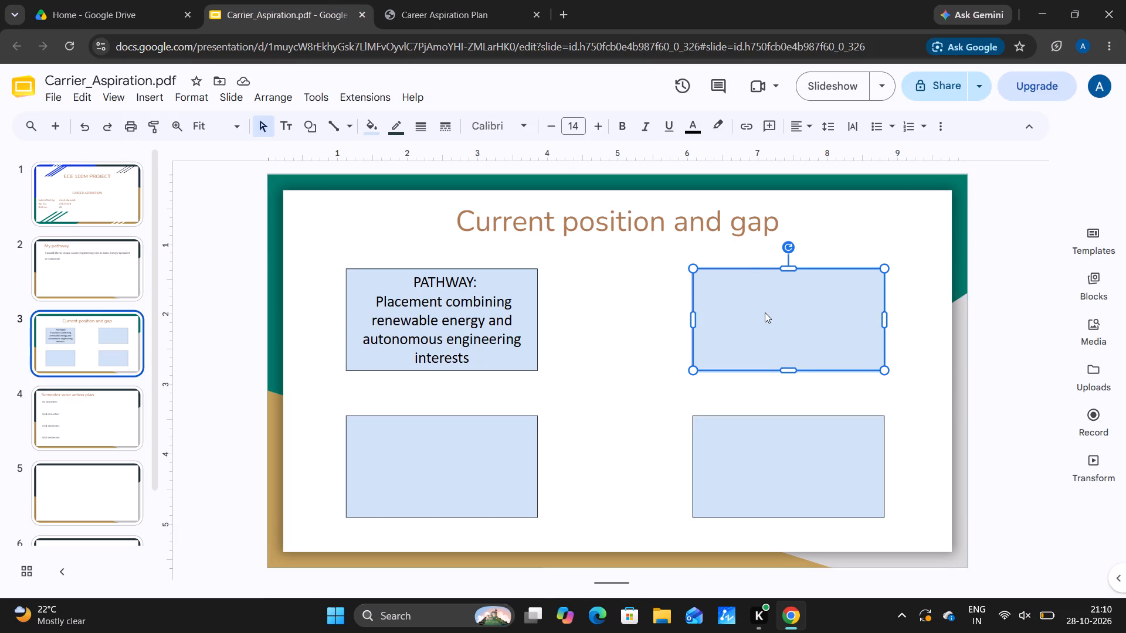
key("ctrl+v")
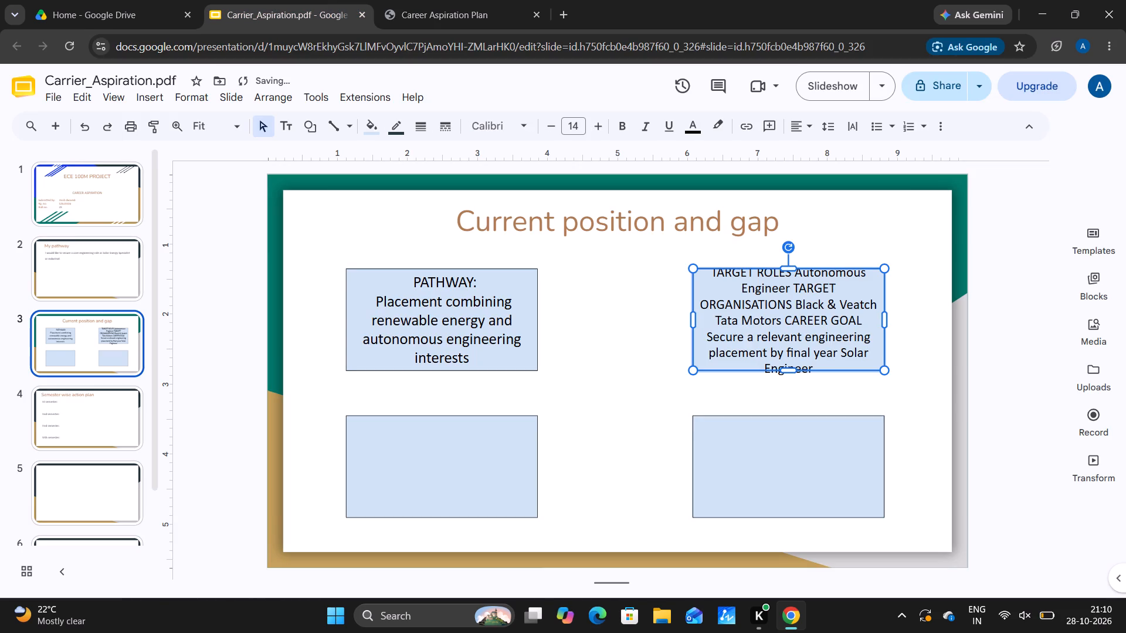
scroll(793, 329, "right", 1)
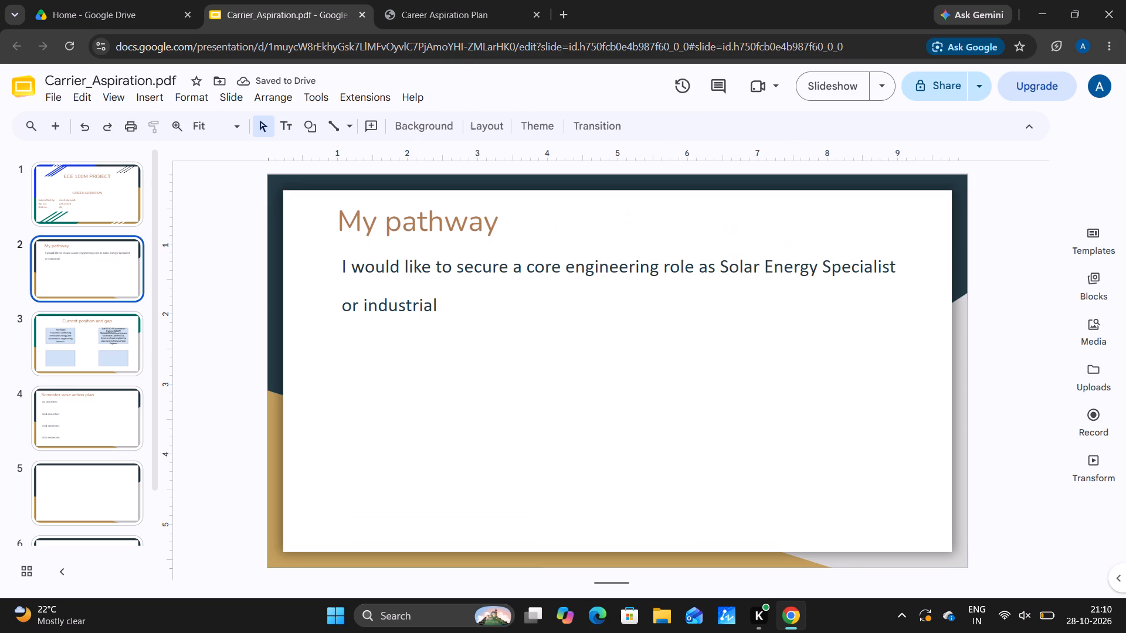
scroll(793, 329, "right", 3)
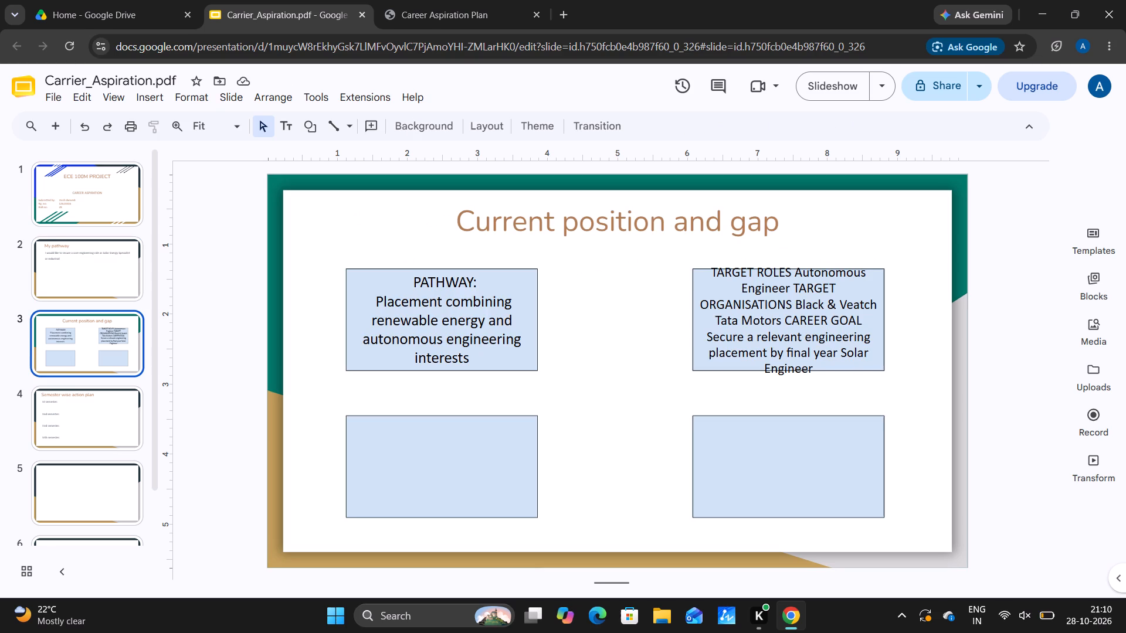
Delete everything after "TARGET ROLES Autonomous Engineer" in the slide's upper-right rectangle, checking against the Career Aspiration Plan PDF.
left_click(823, 369)
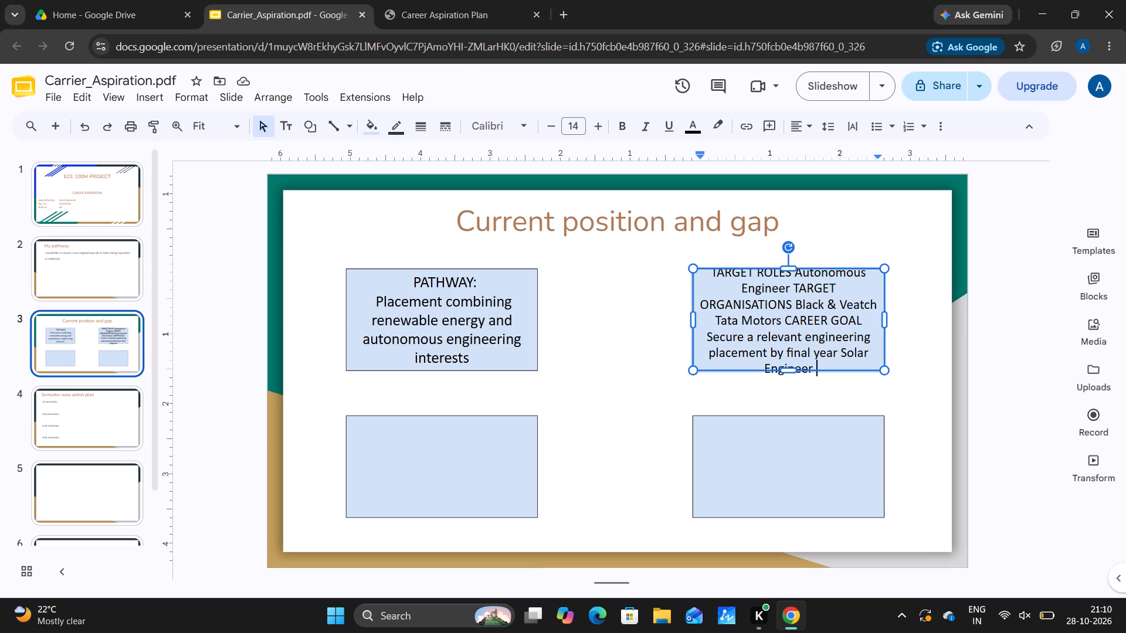
key("BackSpace")
key("BackSpace")
key("BackSpace")
key("BackSpace")
key("BackSpace")
key("BackSpace")
key("BackSpace")
key("BackSpace")
key("BackSpace")
key("BackSpace")
key("BackSpace")
key("BackSpace")
key("BackSpace")
key("BackSpace")
key("BackSpace")
key("BackSpace")
key("BackSpace")
key("BackSpace")
key("BackSpace")
key("BackSpace")
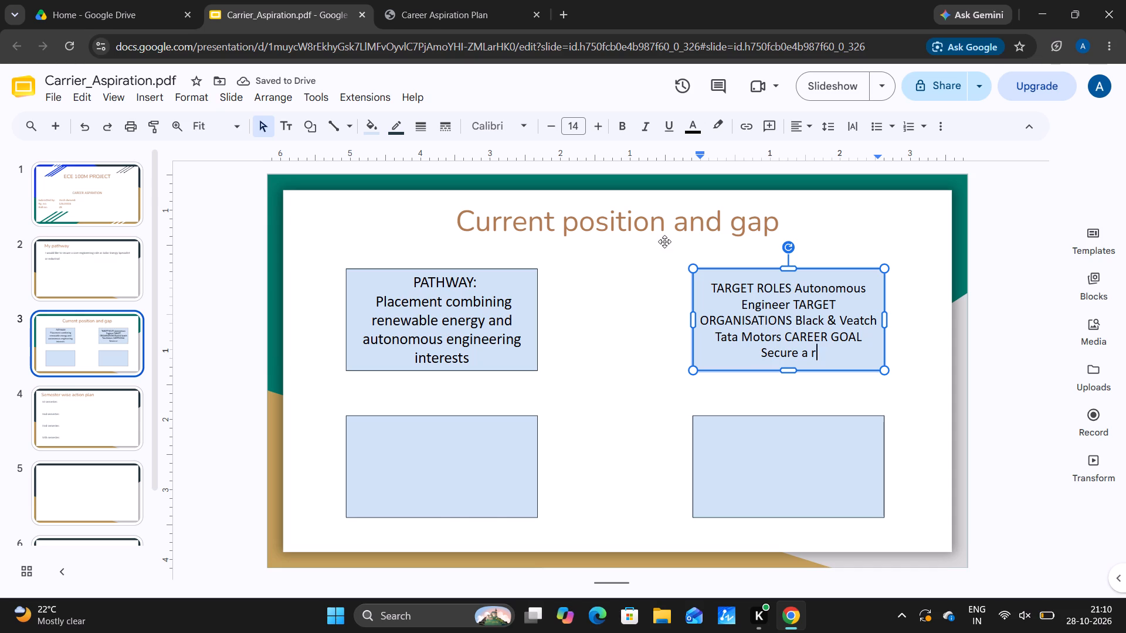
left_click(422, 1)
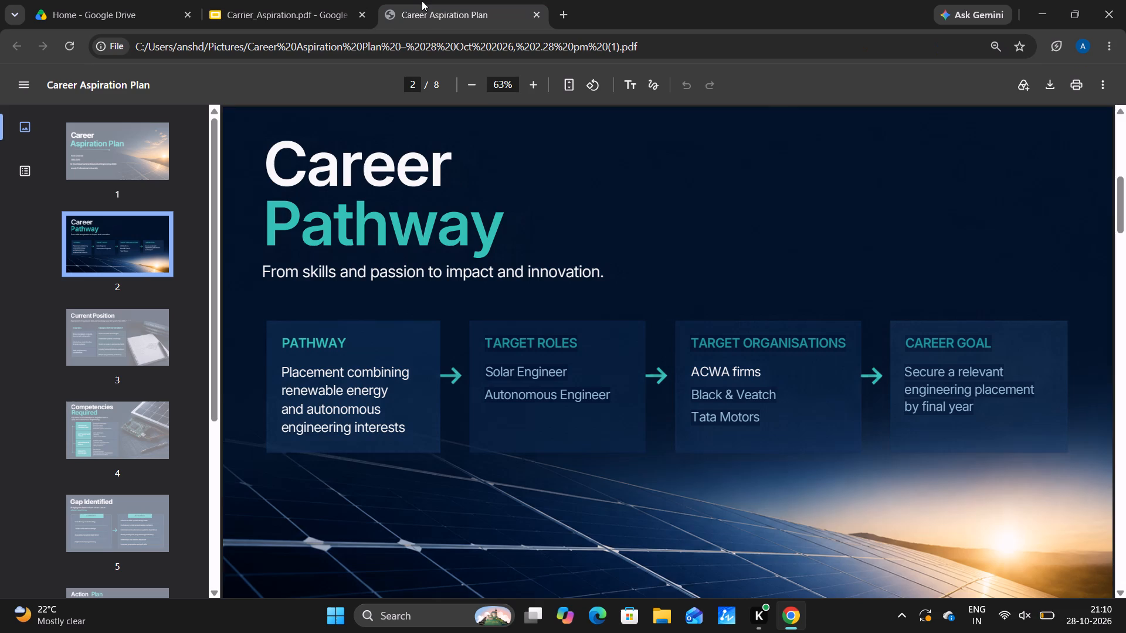
left_click(272, 1)
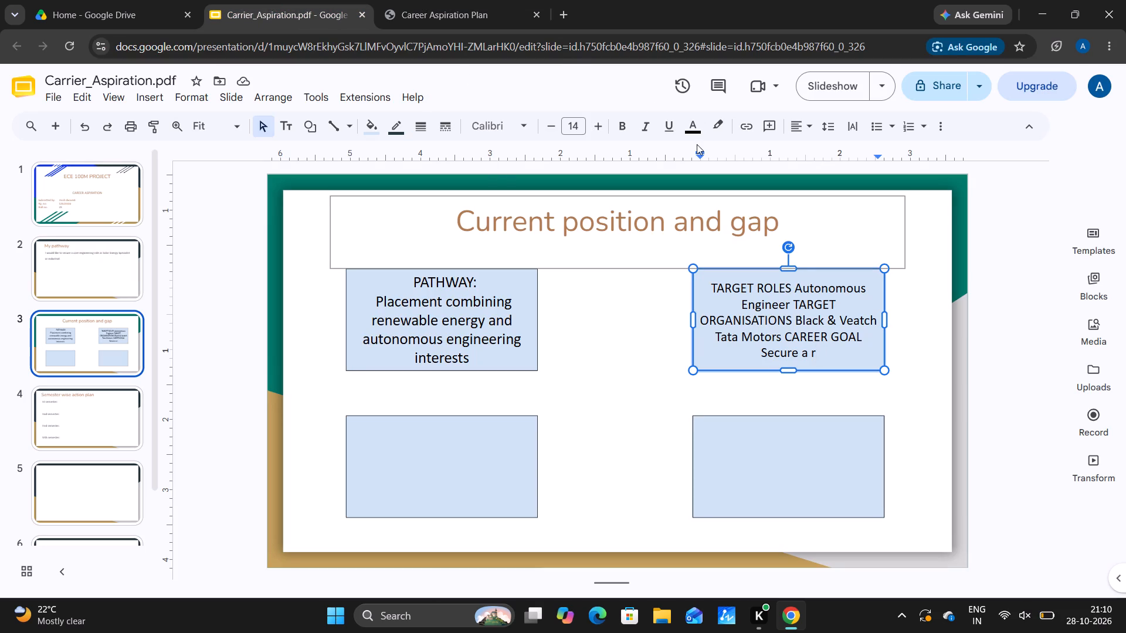
key("BackSpace")
key("BackSpace")
key("BackSpace")
key("BackSpace")
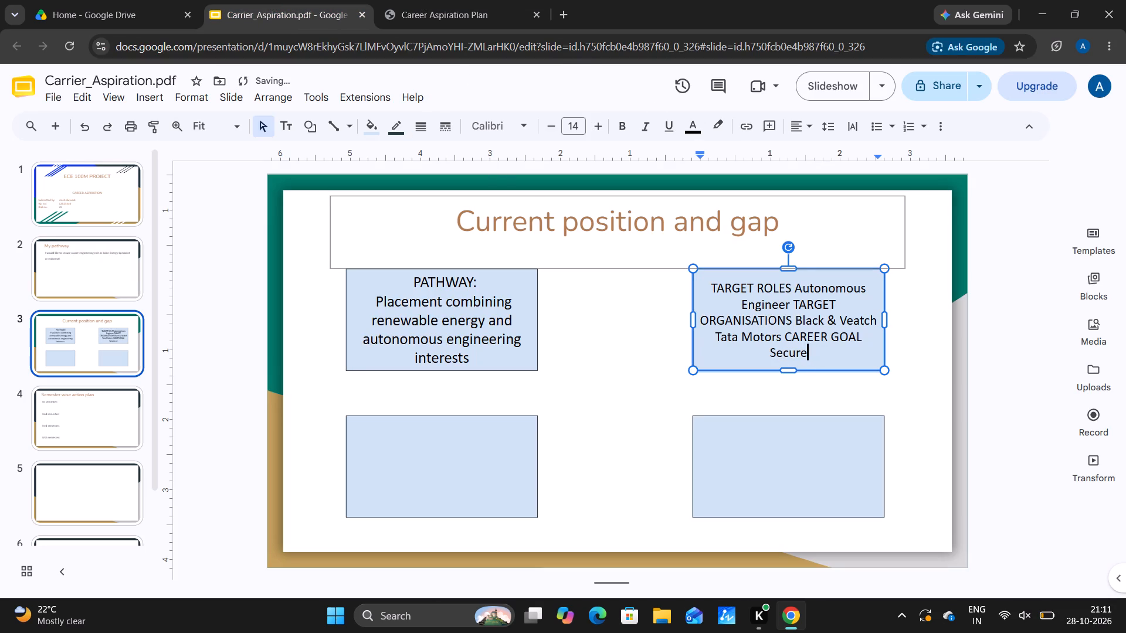
key("BackSpace")
key("BackSpace")
key("BackSpace")
key("BackSpace")
key("BackSpace")
key("BackSpace")
key("BackSpace")
key("BackSpace")
key("BackSpace")
key("BackSpace")
key("BackSpace")
key("BackSpace")
key("BackSpace")
key("BackSpace")
key("BackSpace")
key("BackSpace")
key("BackSpace")
key("BackSpace")
key("BackSpace")
key("BackSpace")
key("BackSpace")
key("BackSpace")
key("BackSpace")
key("BackSpace")
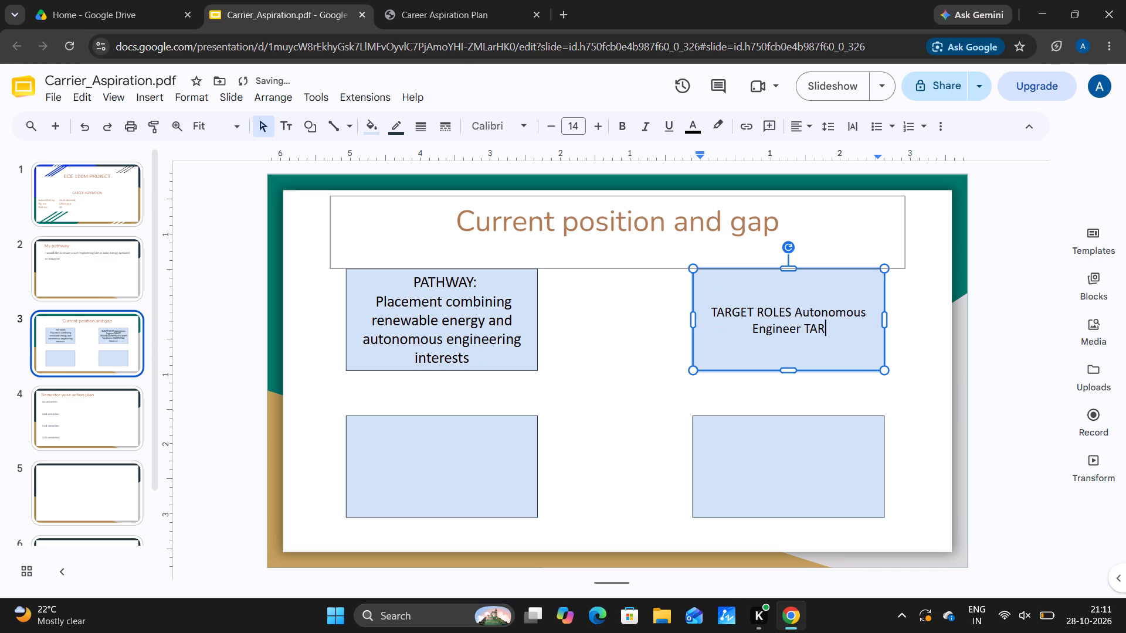
key("BackSpace")
key("BackSpace")
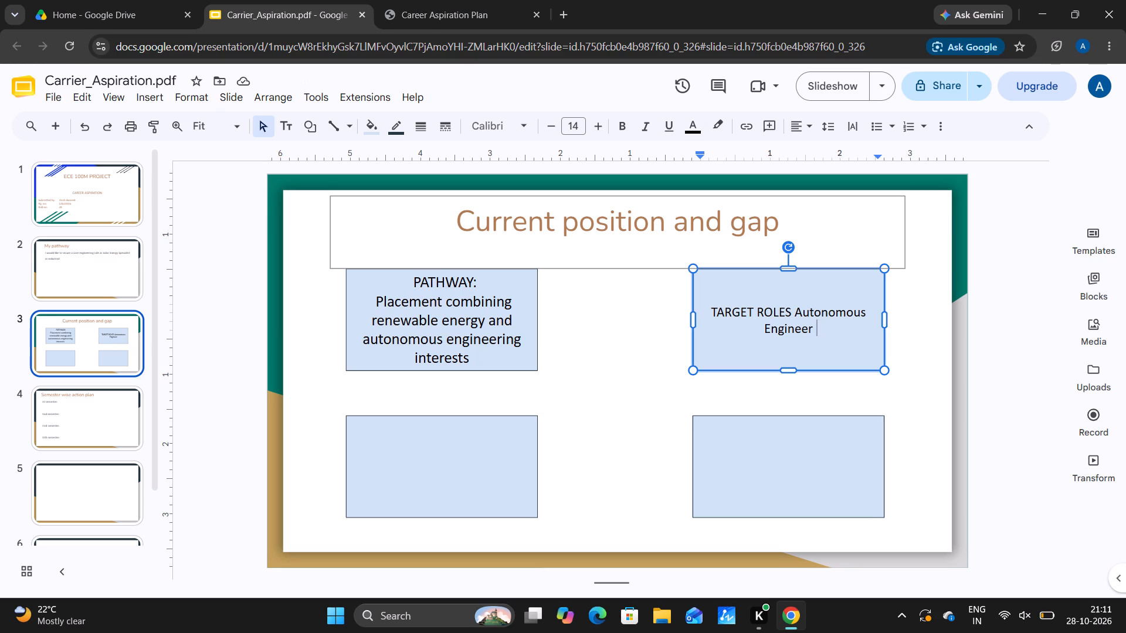
Recheck the PDF's Target Roles card, break the line after "TARGET ROLES", and begin a hyphenated "Solar Engineer" entry before "Autonomous Engineer".
left_click(403, 10)
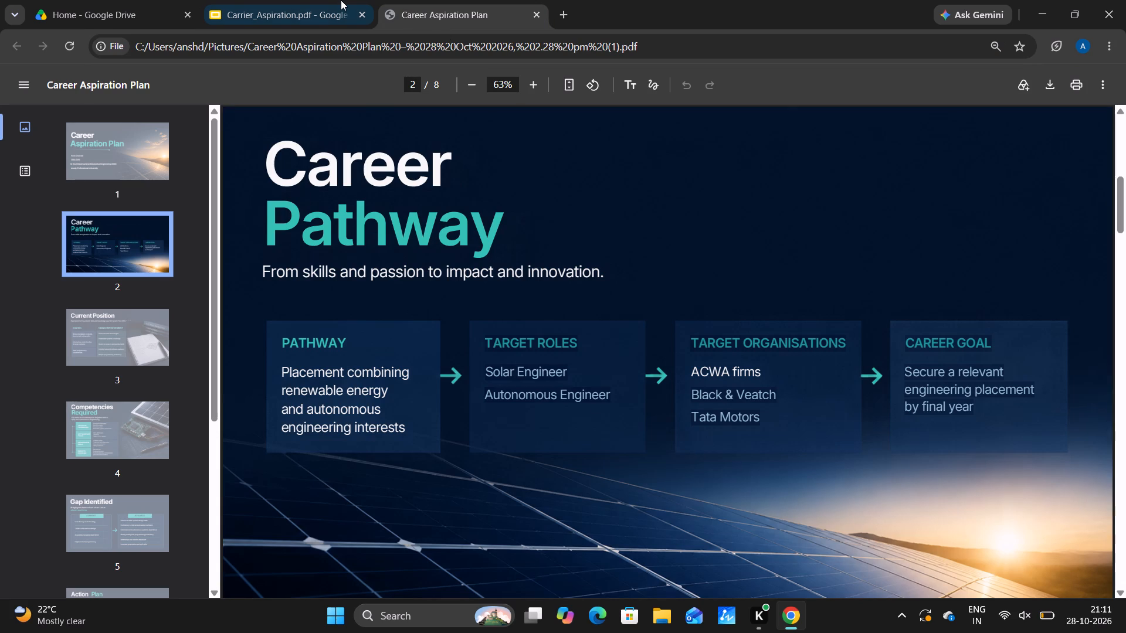
left_click(283, 5)
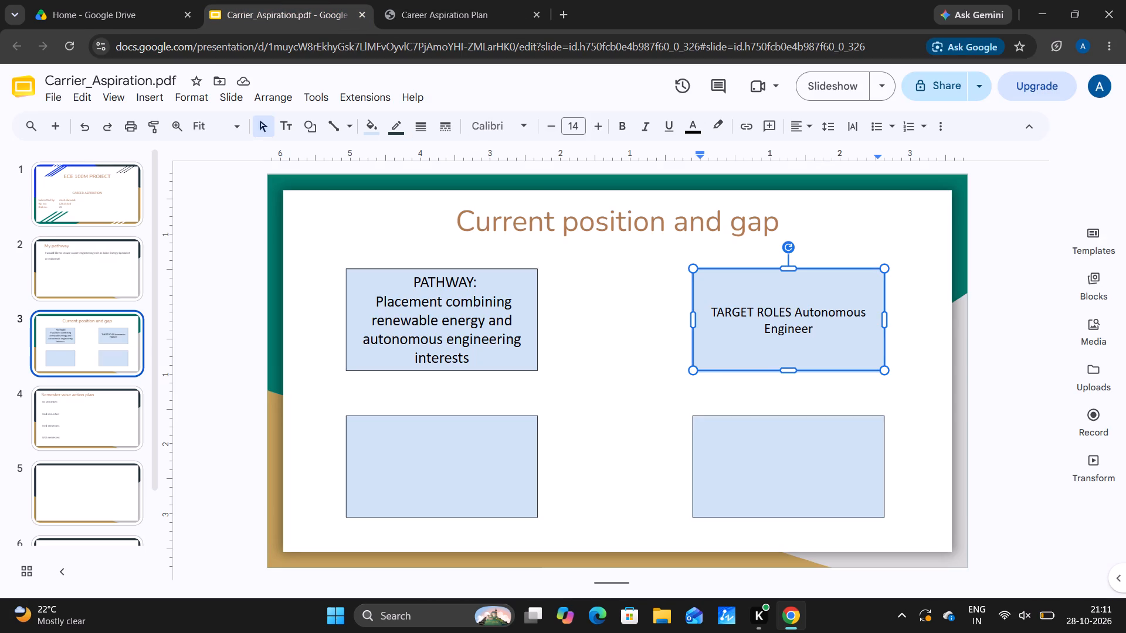
left_click(791, 311)
key("Return")
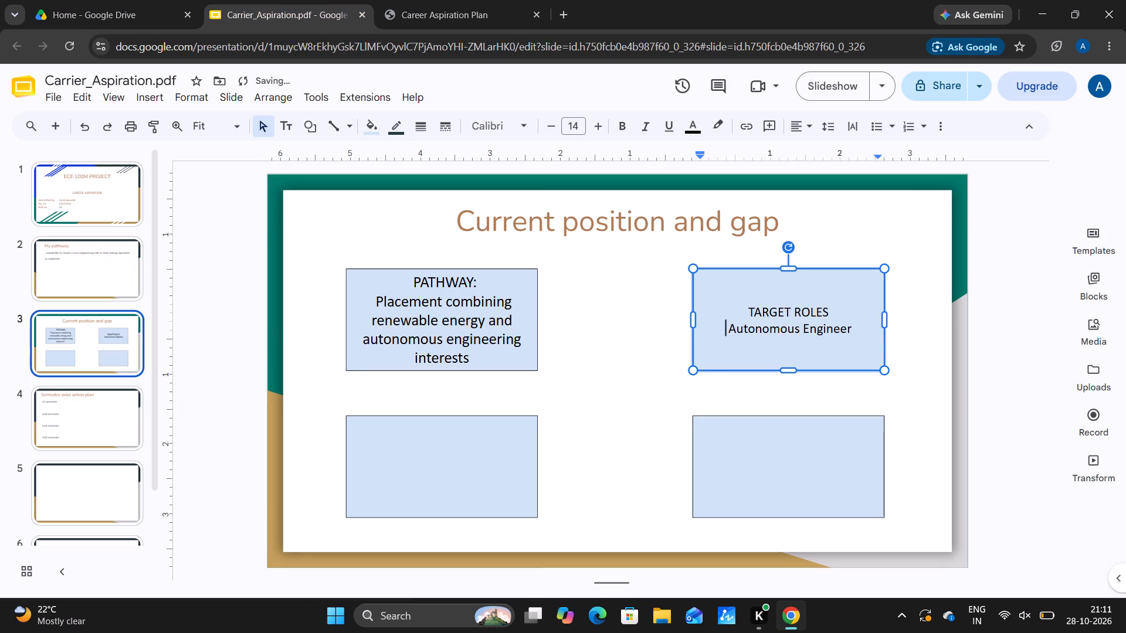
key("minus")
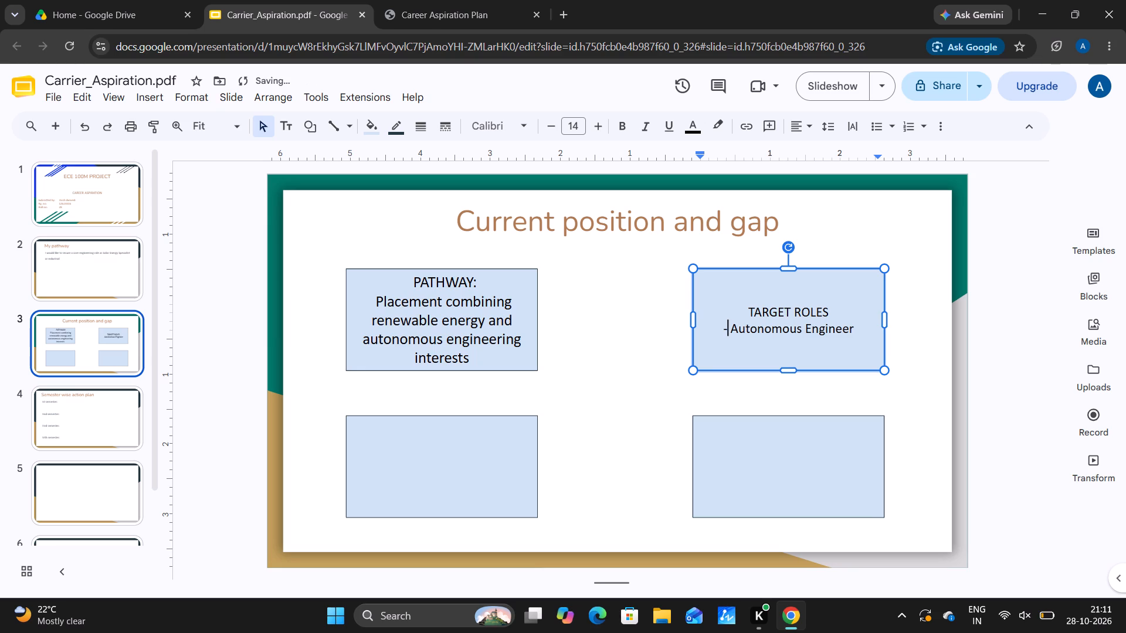
key("s")
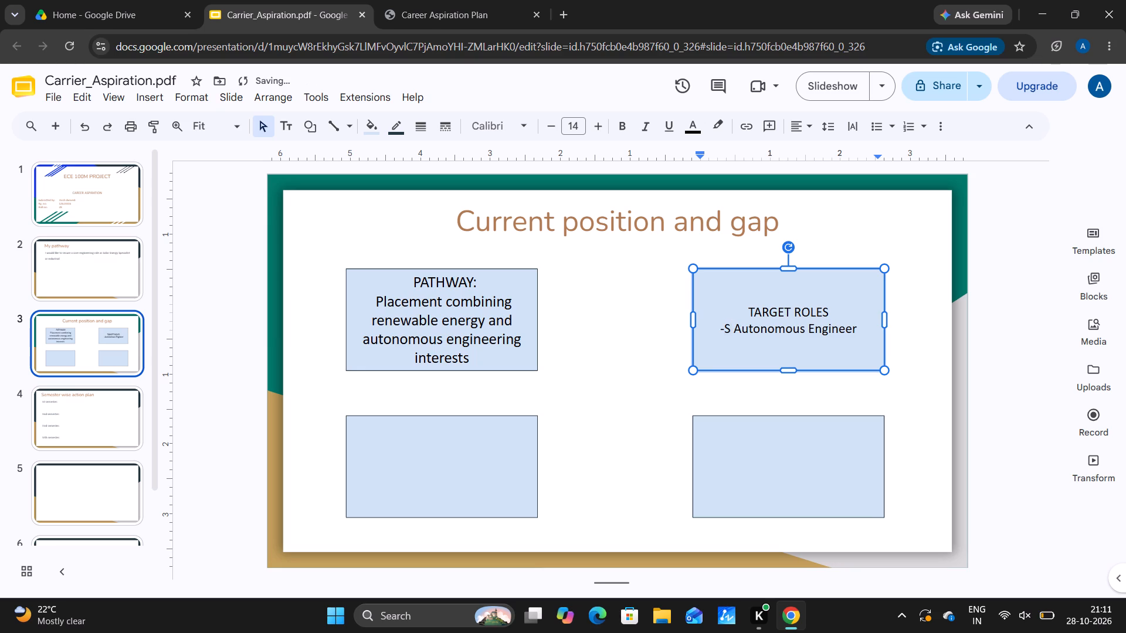
key("o")
type("lla")
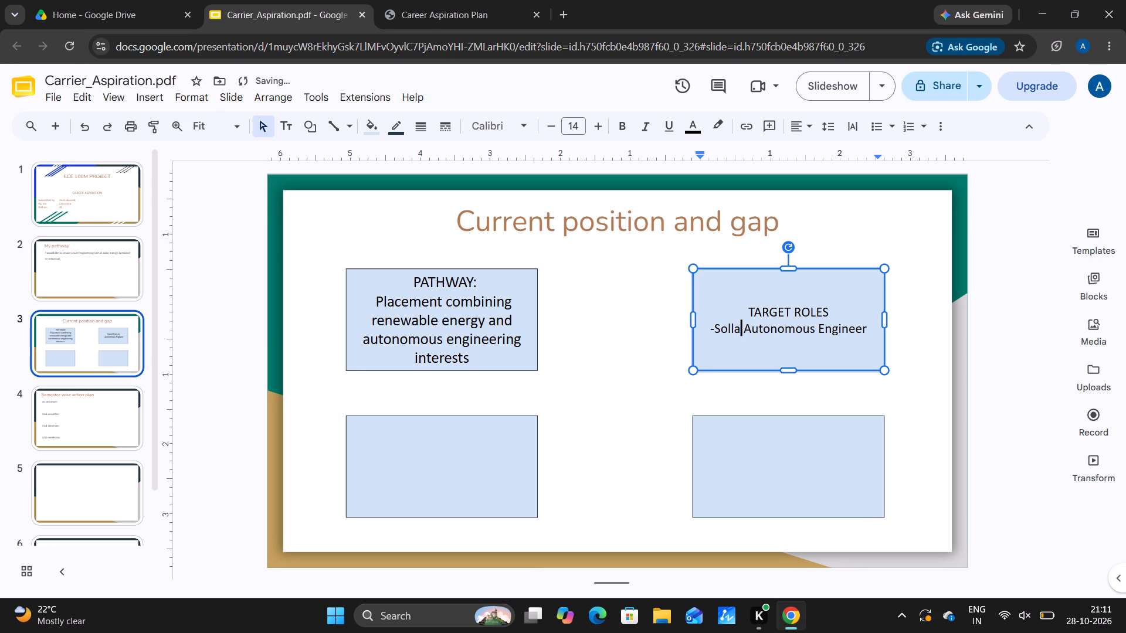
key("BackSpace")
key("BackSpace")
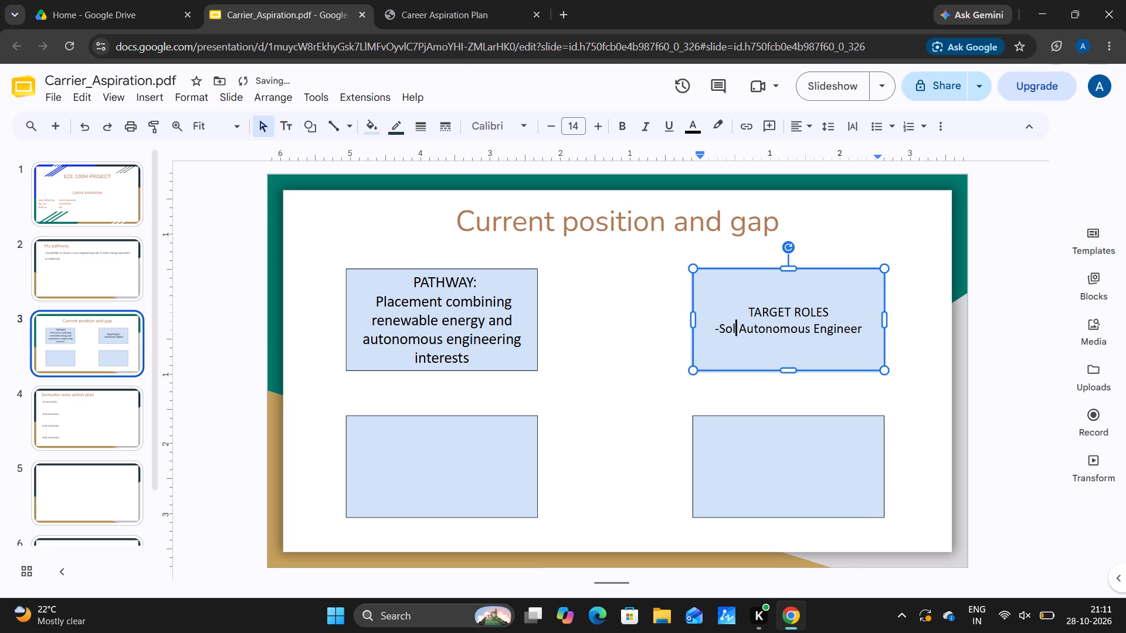
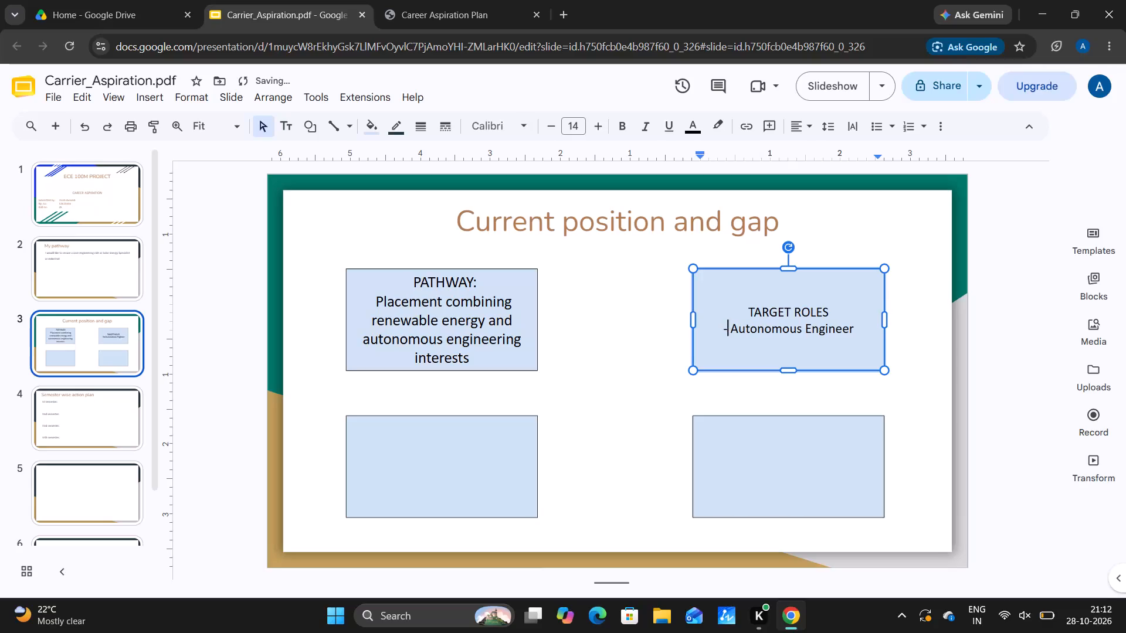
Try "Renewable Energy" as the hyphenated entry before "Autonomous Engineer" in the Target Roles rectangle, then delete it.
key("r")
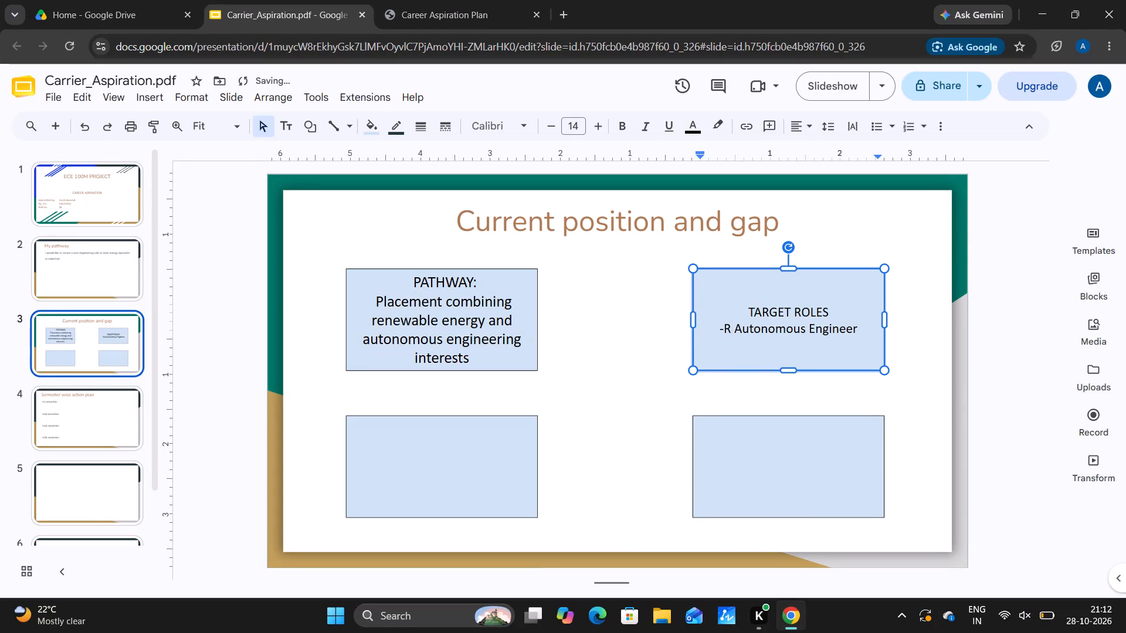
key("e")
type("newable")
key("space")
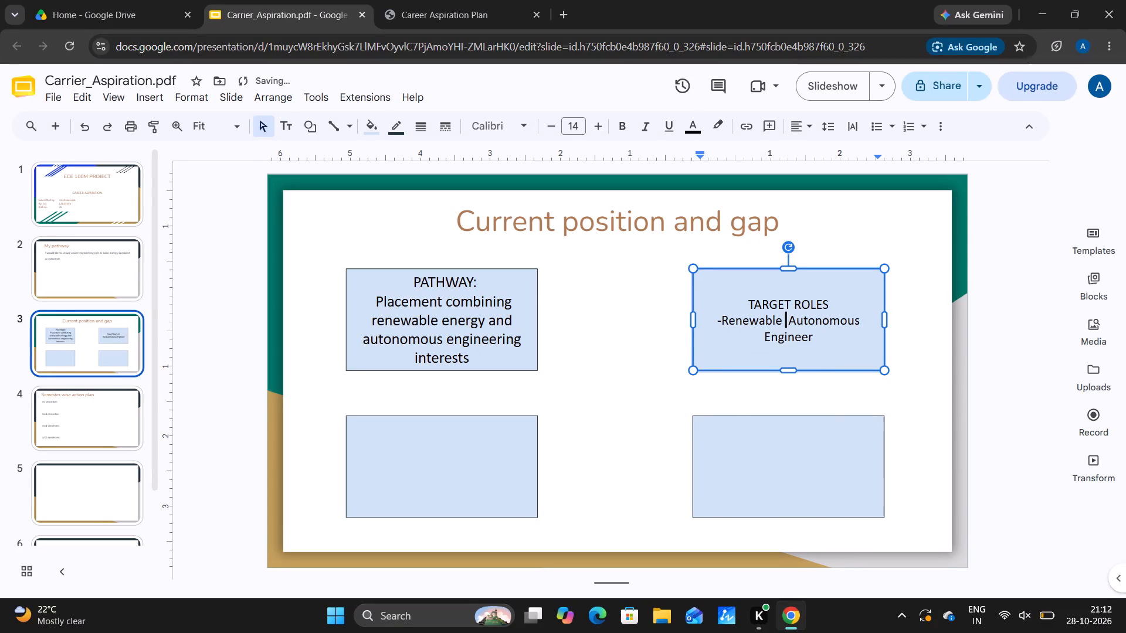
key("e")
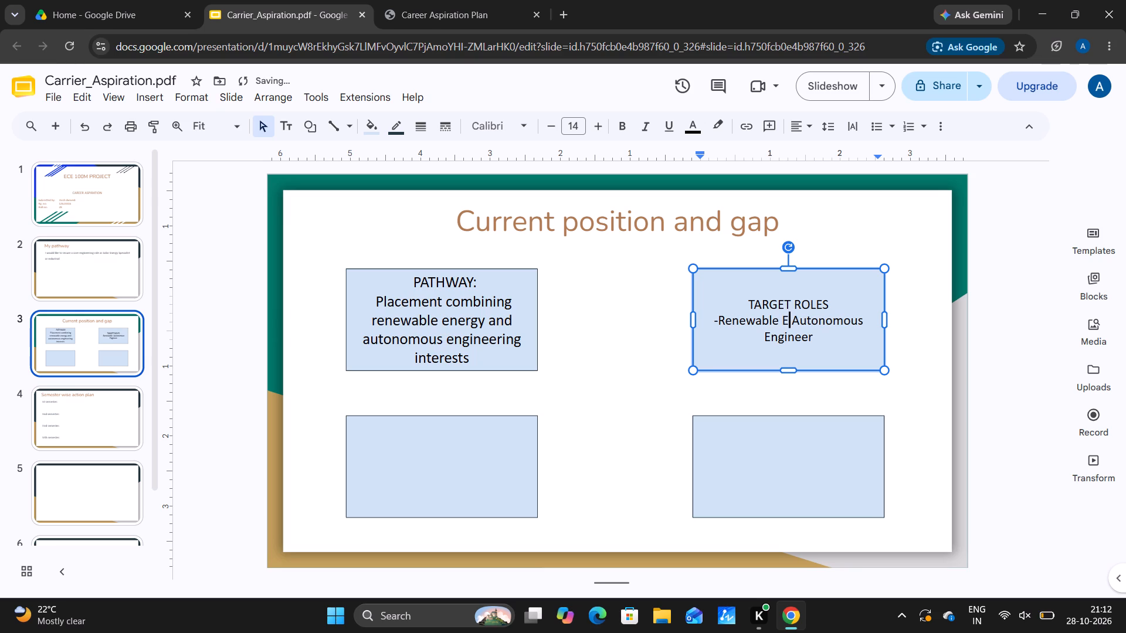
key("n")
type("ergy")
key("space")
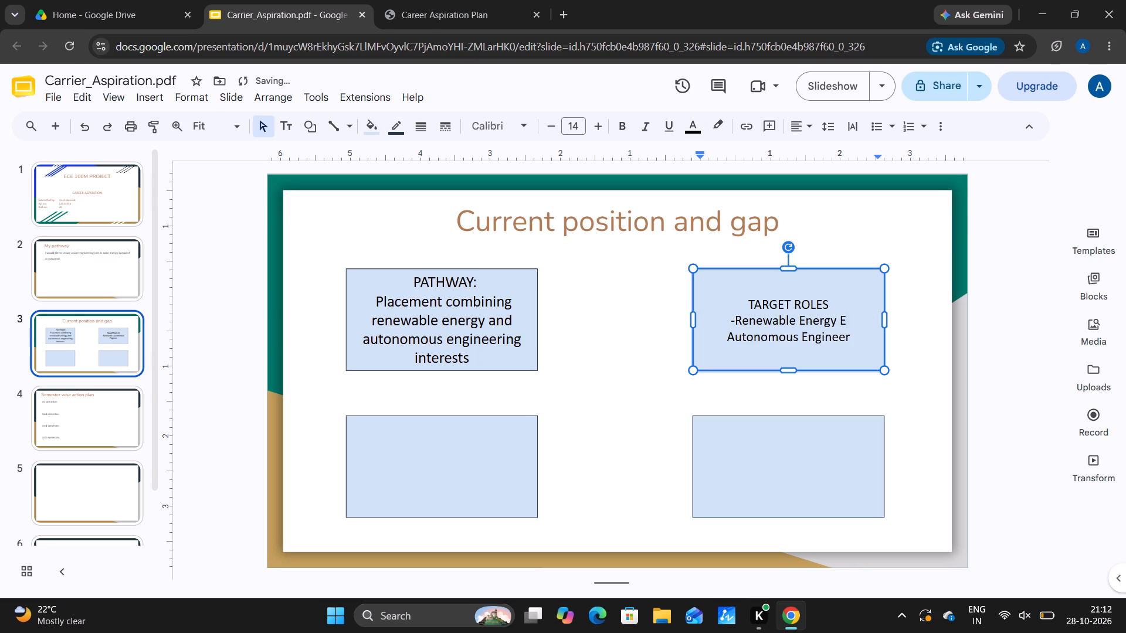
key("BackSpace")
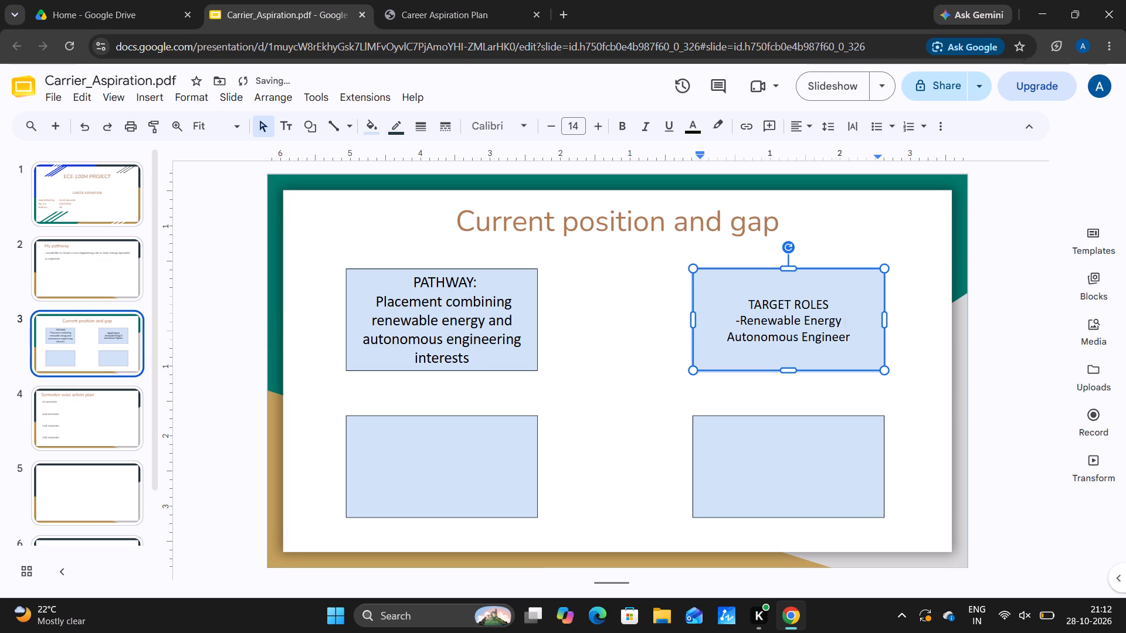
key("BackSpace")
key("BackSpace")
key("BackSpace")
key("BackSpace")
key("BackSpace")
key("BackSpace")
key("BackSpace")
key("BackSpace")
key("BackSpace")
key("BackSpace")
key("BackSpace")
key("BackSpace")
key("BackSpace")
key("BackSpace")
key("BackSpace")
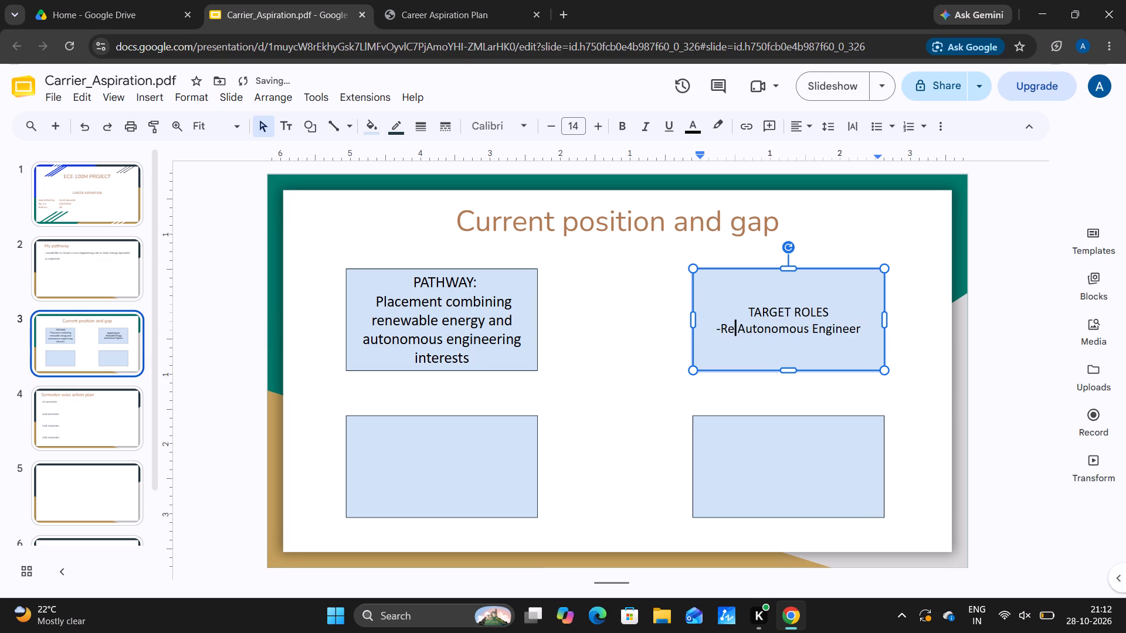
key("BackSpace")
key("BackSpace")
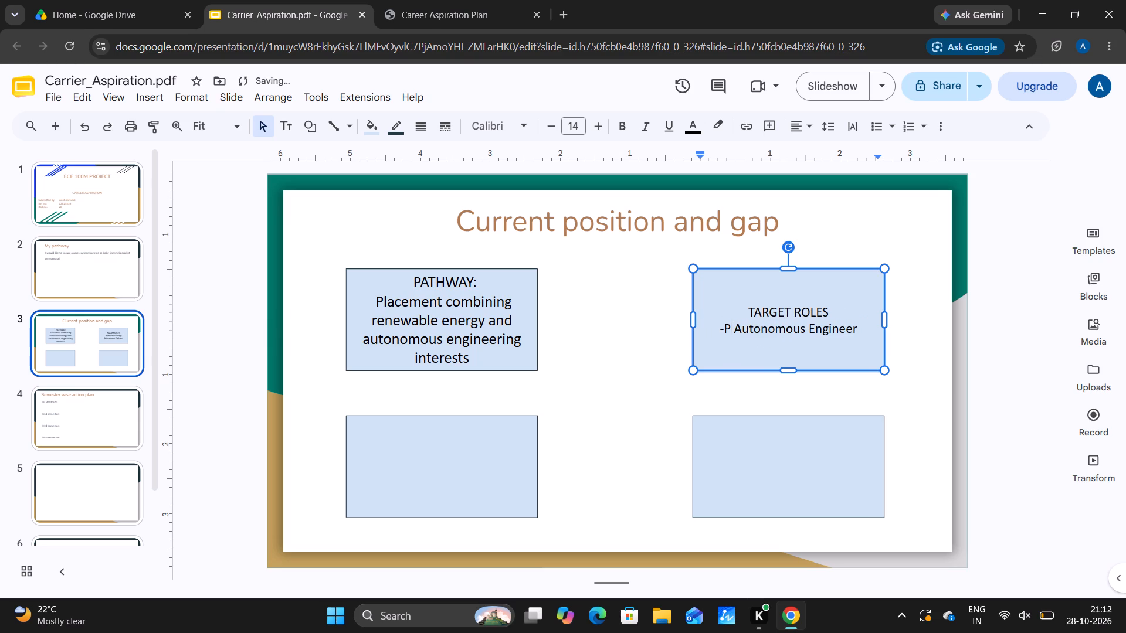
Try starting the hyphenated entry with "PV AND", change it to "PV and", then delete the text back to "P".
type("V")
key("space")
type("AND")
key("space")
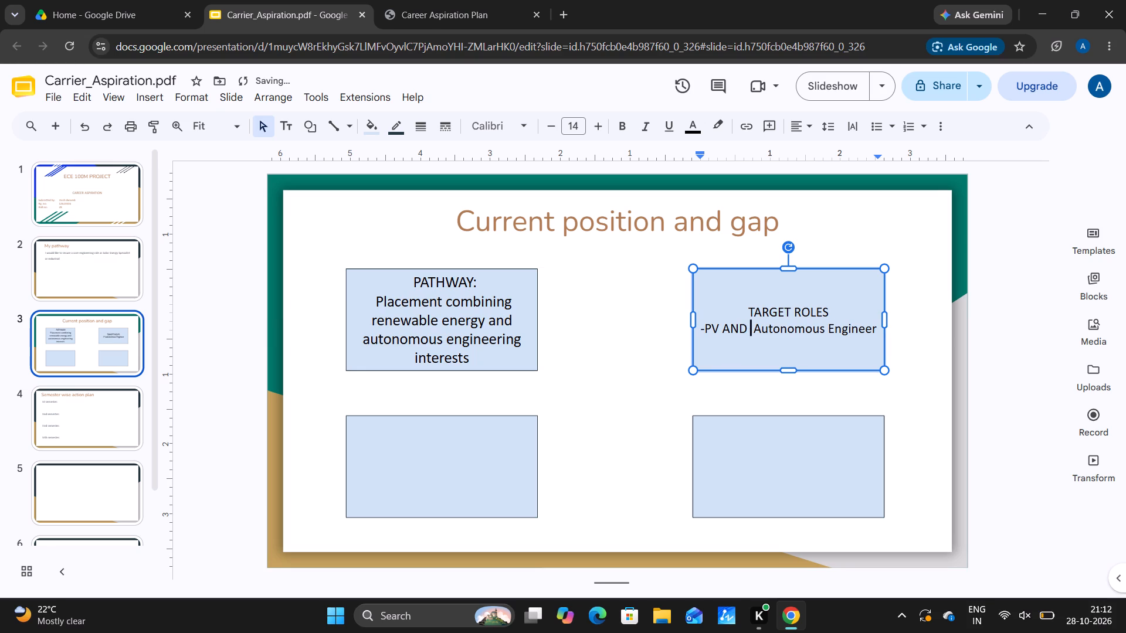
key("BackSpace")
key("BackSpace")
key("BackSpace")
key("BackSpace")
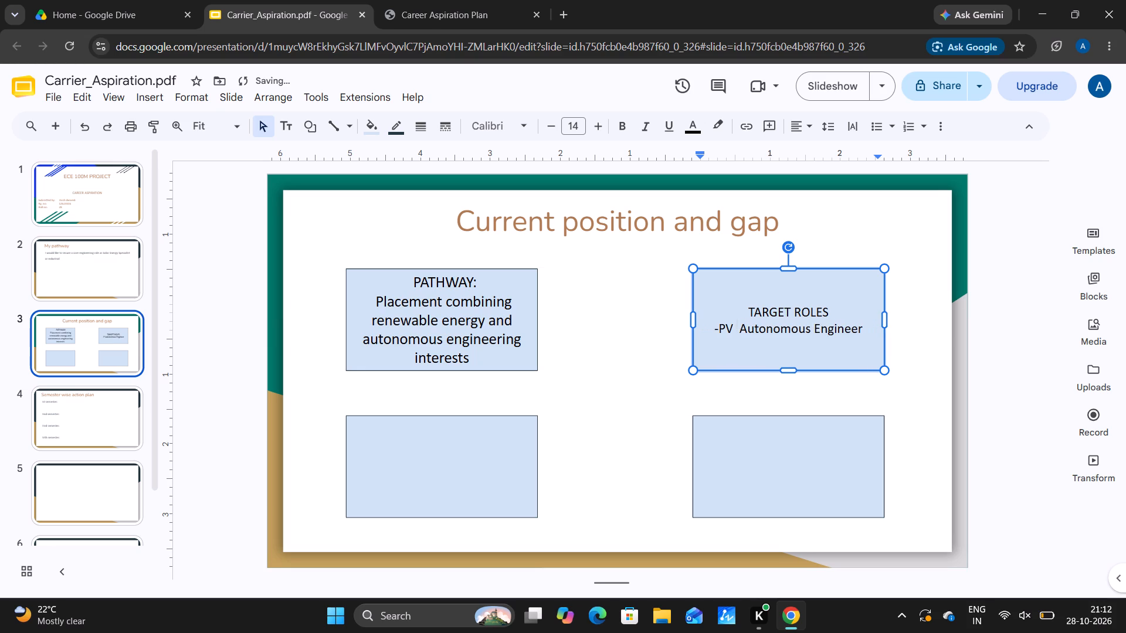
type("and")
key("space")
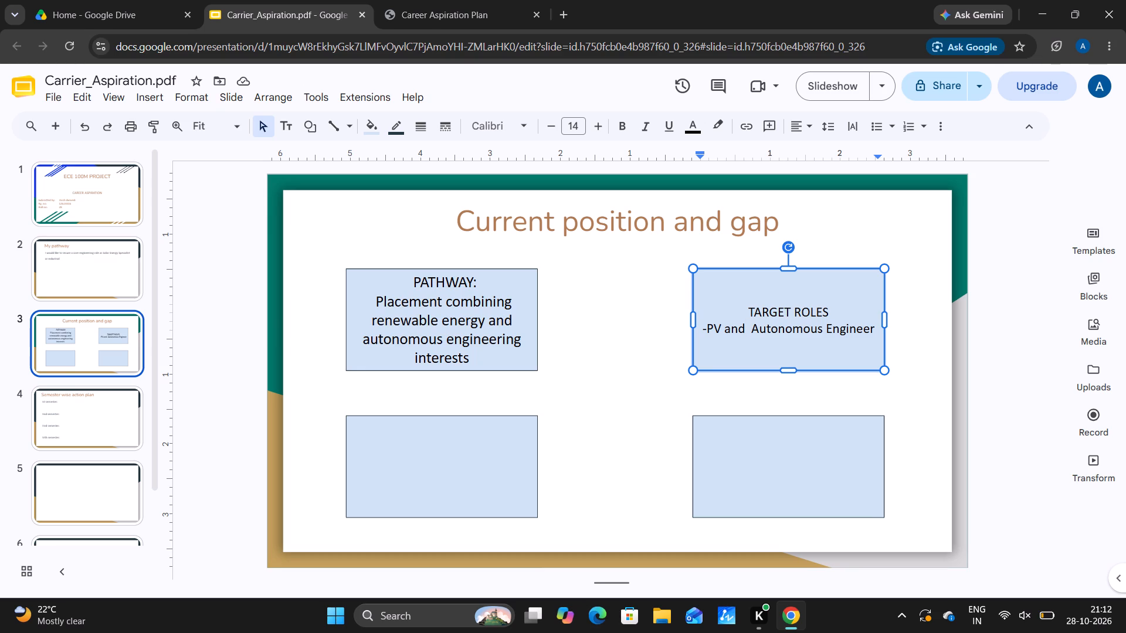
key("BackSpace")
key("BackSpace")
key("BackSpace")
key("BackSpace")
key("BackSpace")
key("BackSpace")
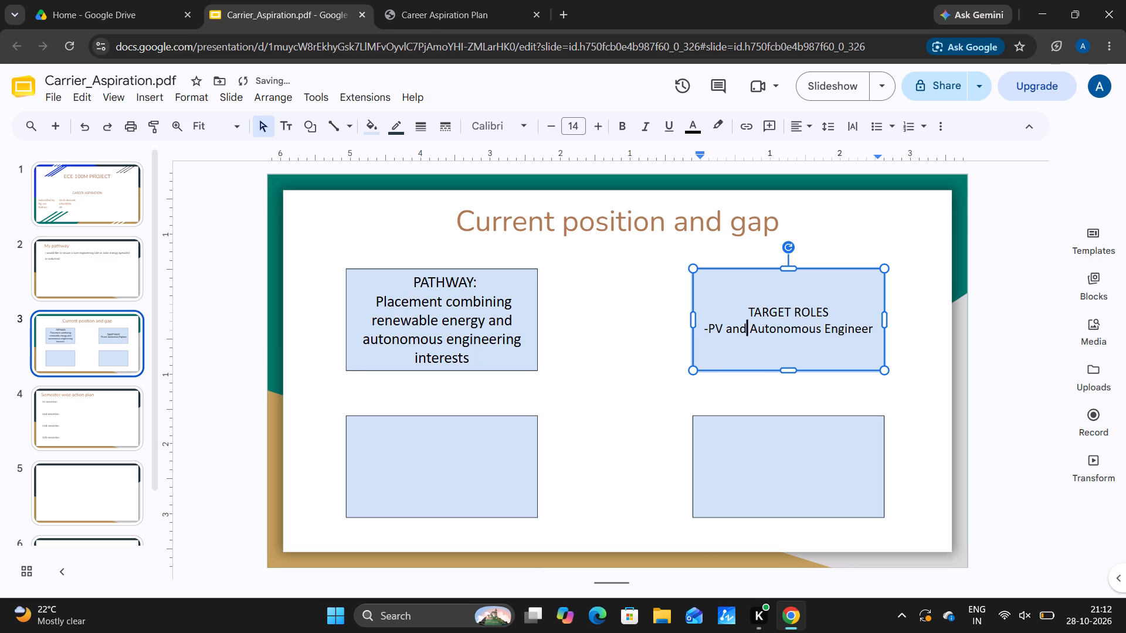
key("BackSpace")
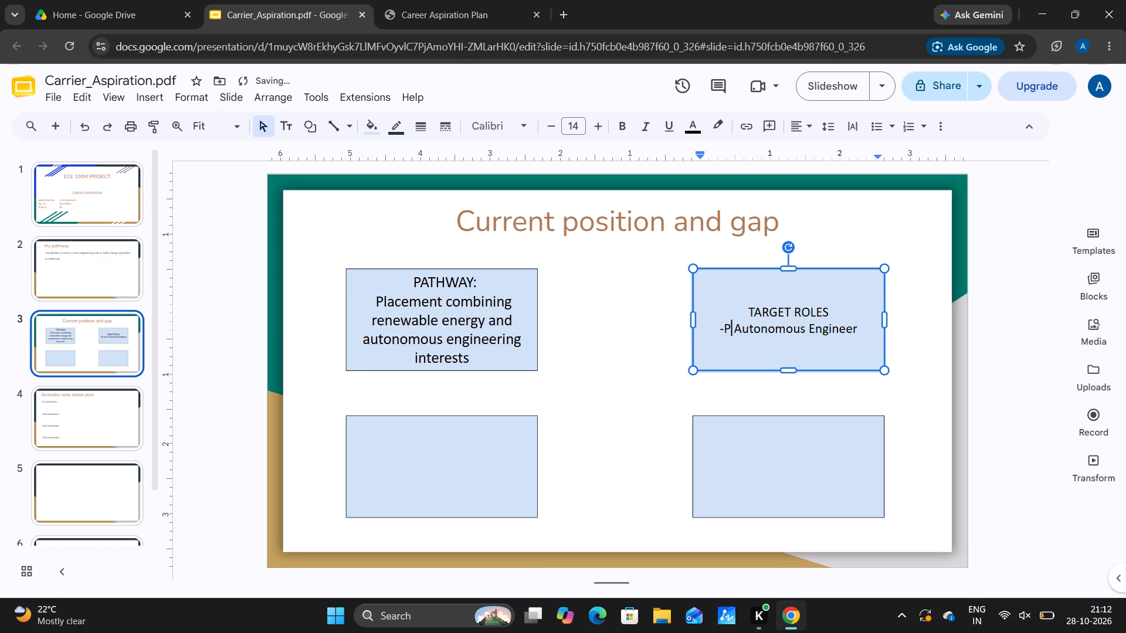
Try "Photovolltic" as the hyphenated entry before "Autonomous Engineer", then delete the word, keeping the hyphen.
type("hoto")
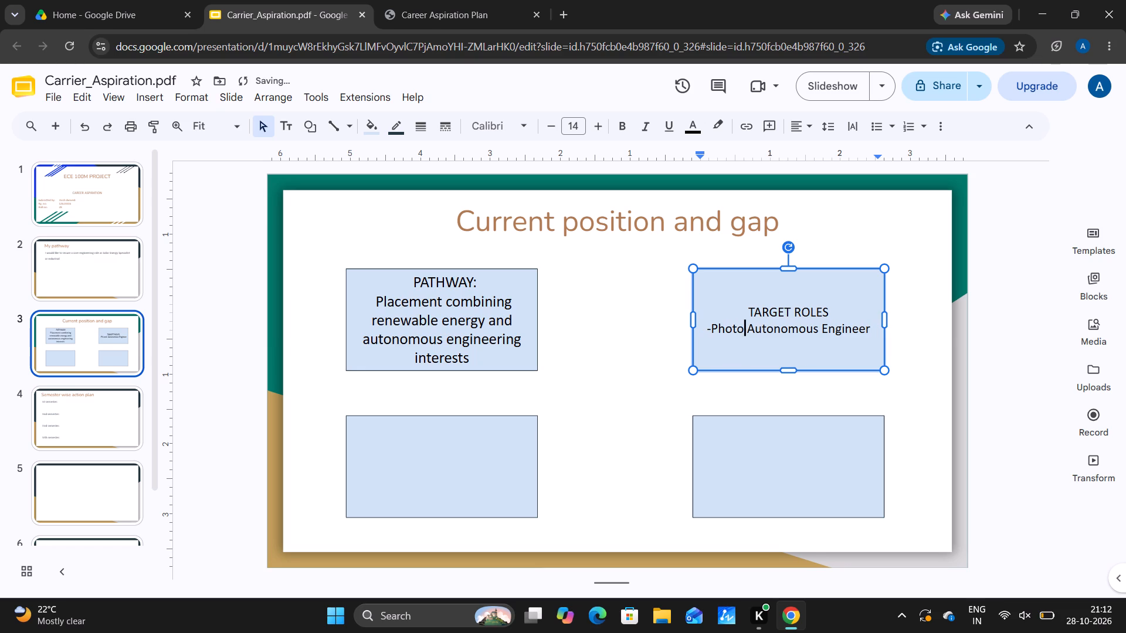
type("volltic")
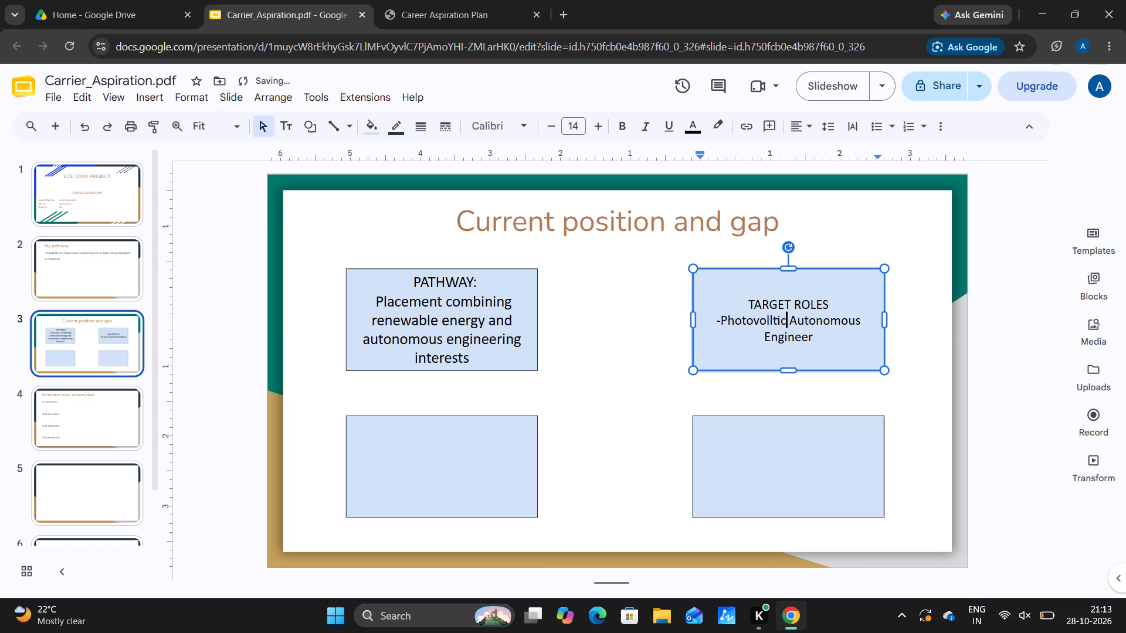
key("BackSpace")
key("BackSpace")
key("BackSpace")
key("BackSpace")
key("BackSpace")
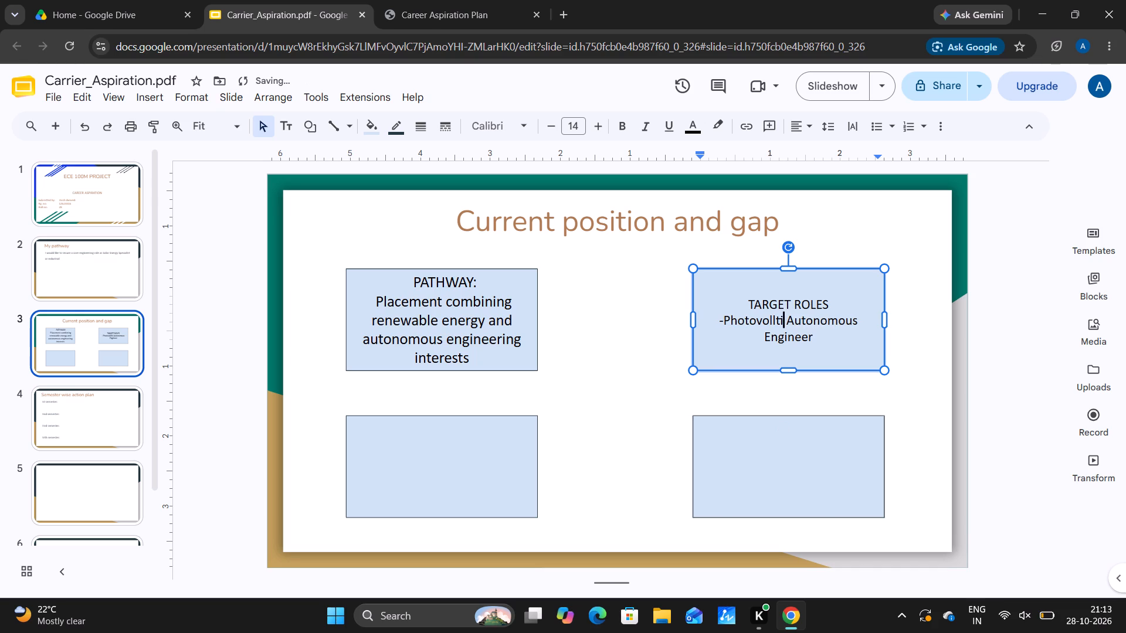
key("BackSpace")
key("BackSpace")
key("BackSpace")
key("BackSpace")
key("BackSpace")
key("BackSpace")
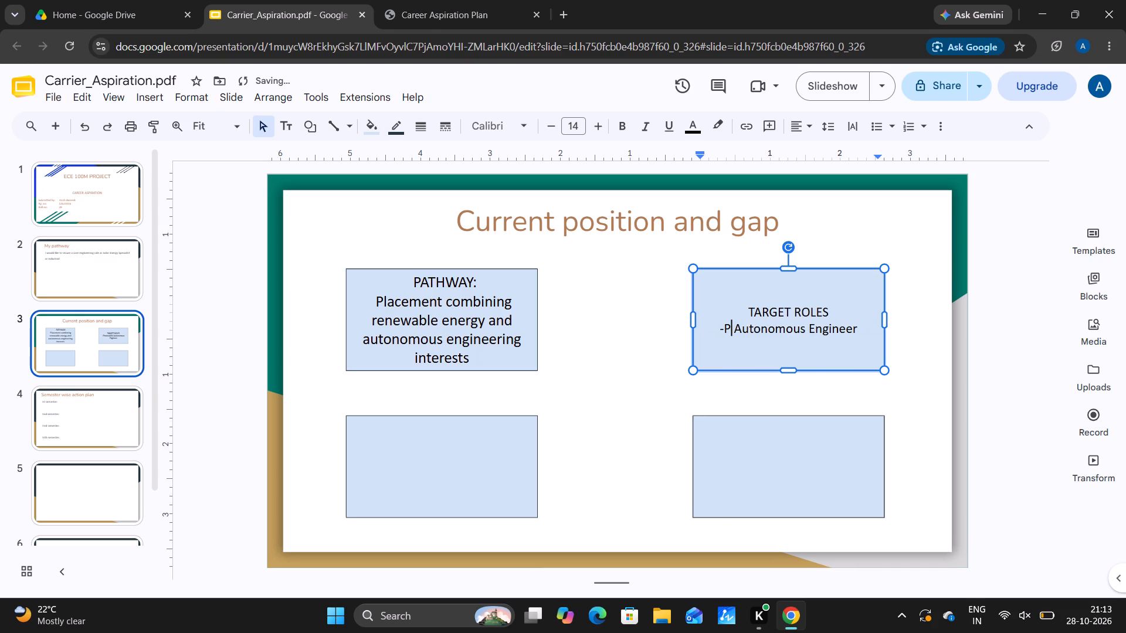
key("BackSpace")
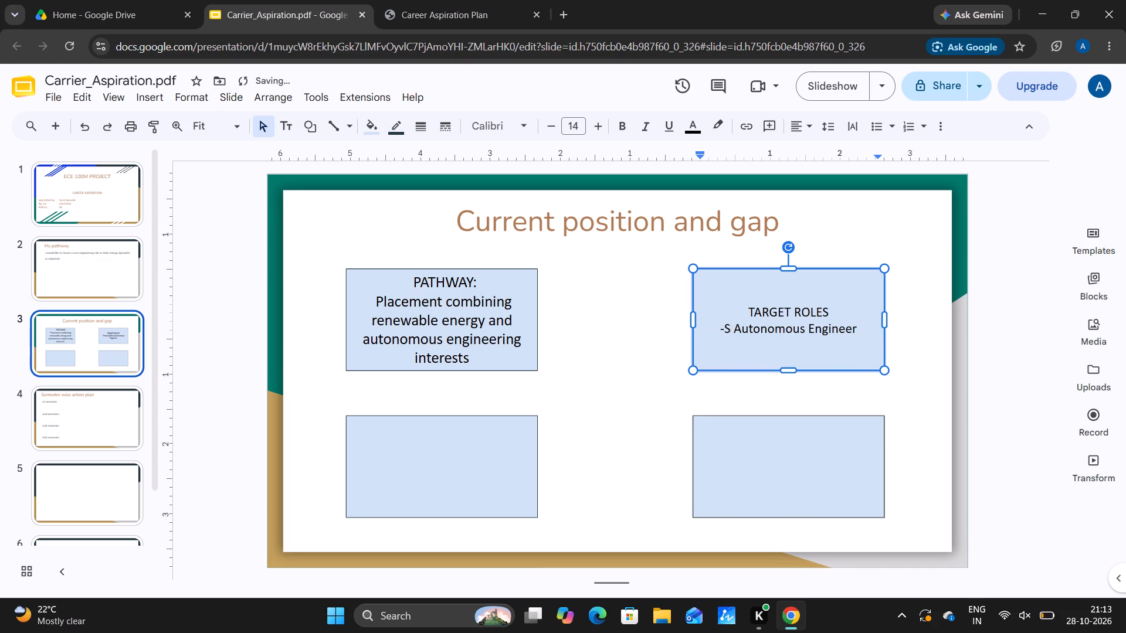
Complete the hyphenated entry as "Solar Engineer" and move "Autonomous Engineer" onto its own line below it.
type("olar")
key("space")
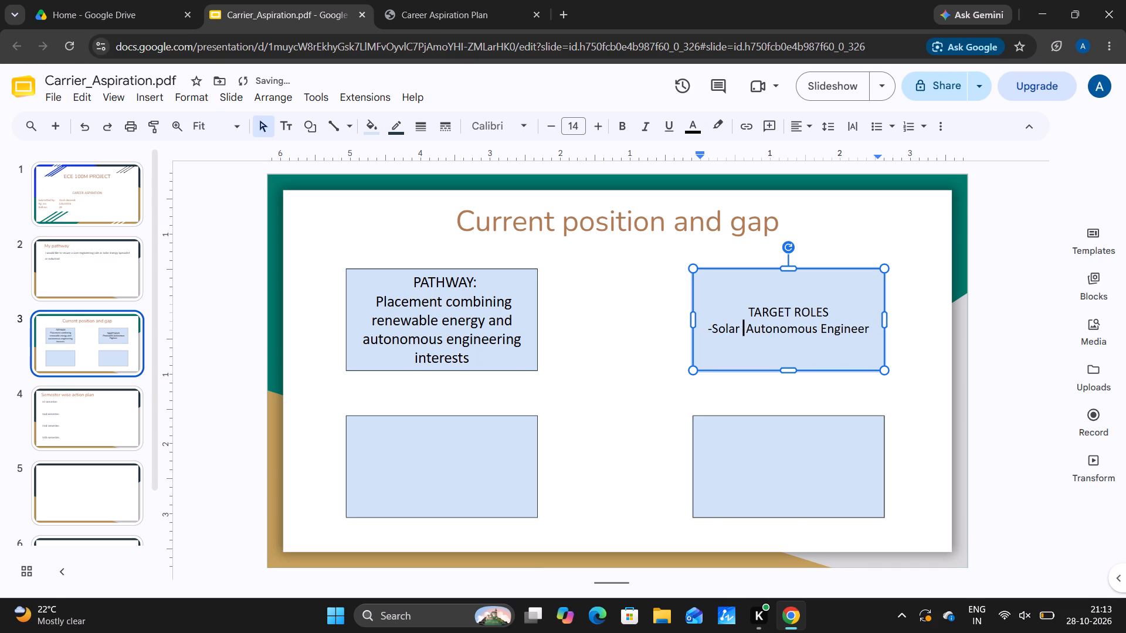
key("e")
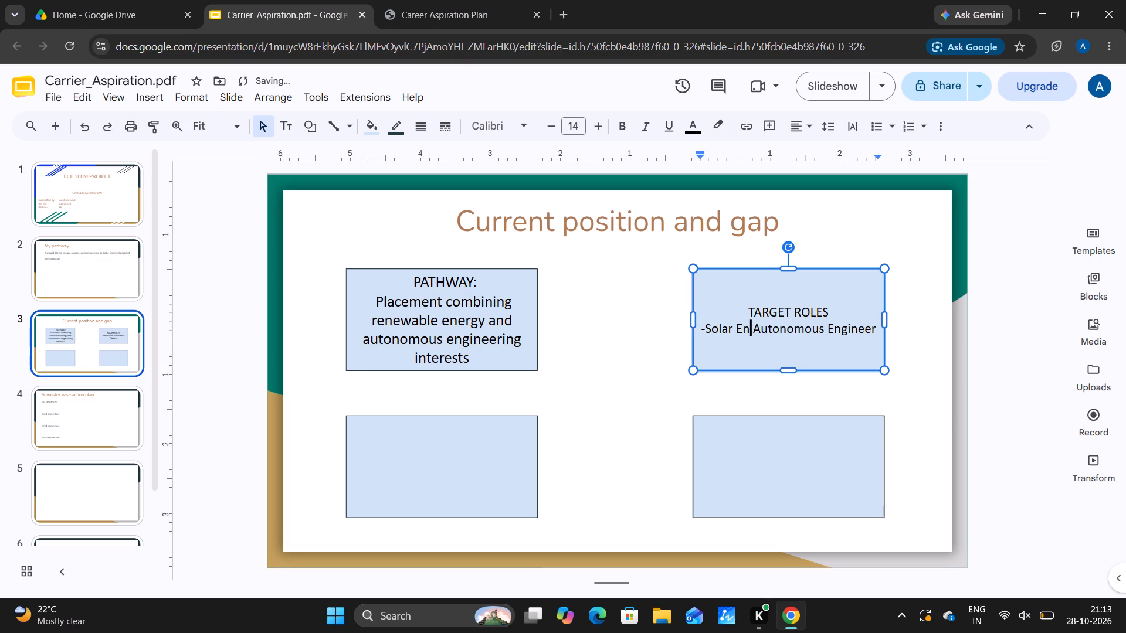
type("gi")
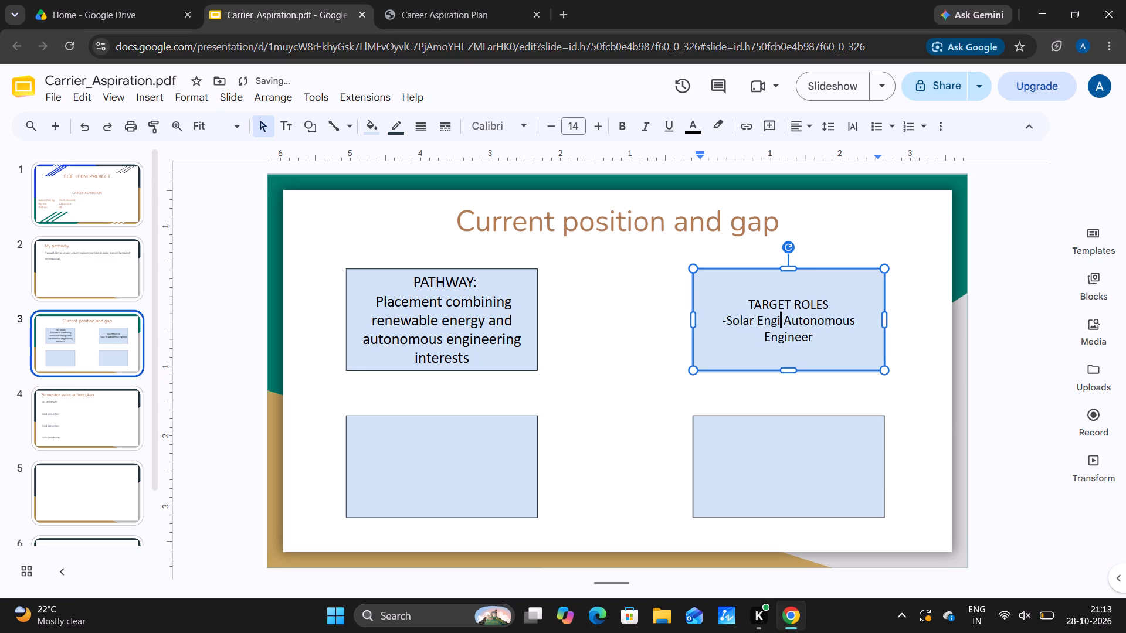
type("neer")
key("Return")
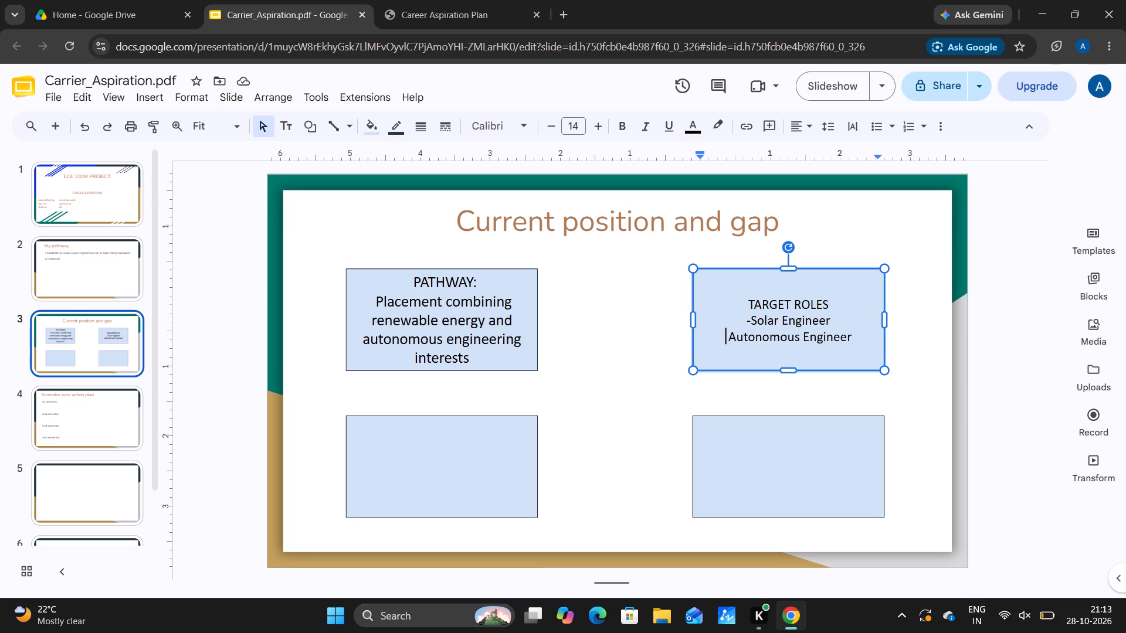
Add a colon after the "TARGET ROLES" heading in the slide's upper-right rectangle.
key("Up")
key("Up")
key("Left")
key("Left")
key("Right")
key("Right")
key("Right")
key("Right")
key("Right")
key("Right")
key("Right")
key("Right")
key("Right")
key("Right")
key("Right")
key("Right")
key("shift+colon")
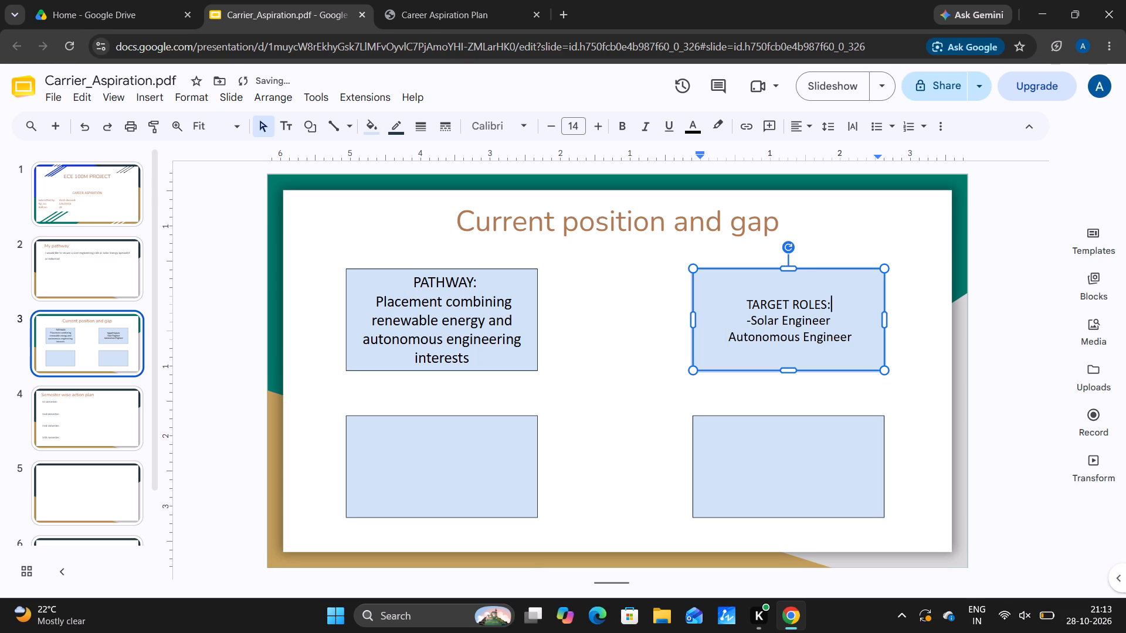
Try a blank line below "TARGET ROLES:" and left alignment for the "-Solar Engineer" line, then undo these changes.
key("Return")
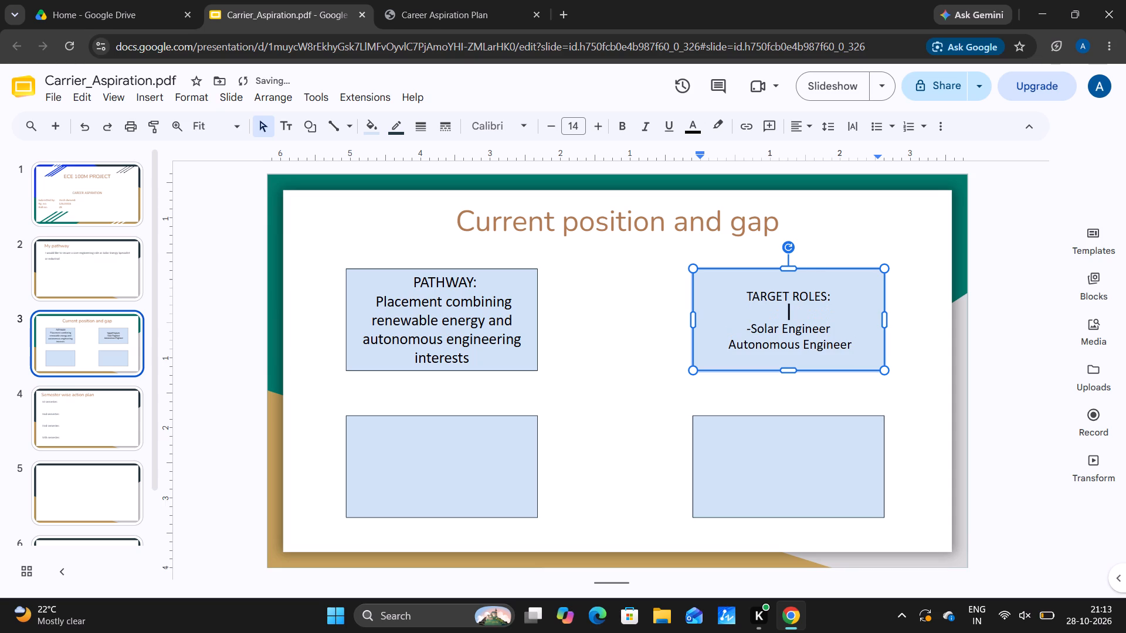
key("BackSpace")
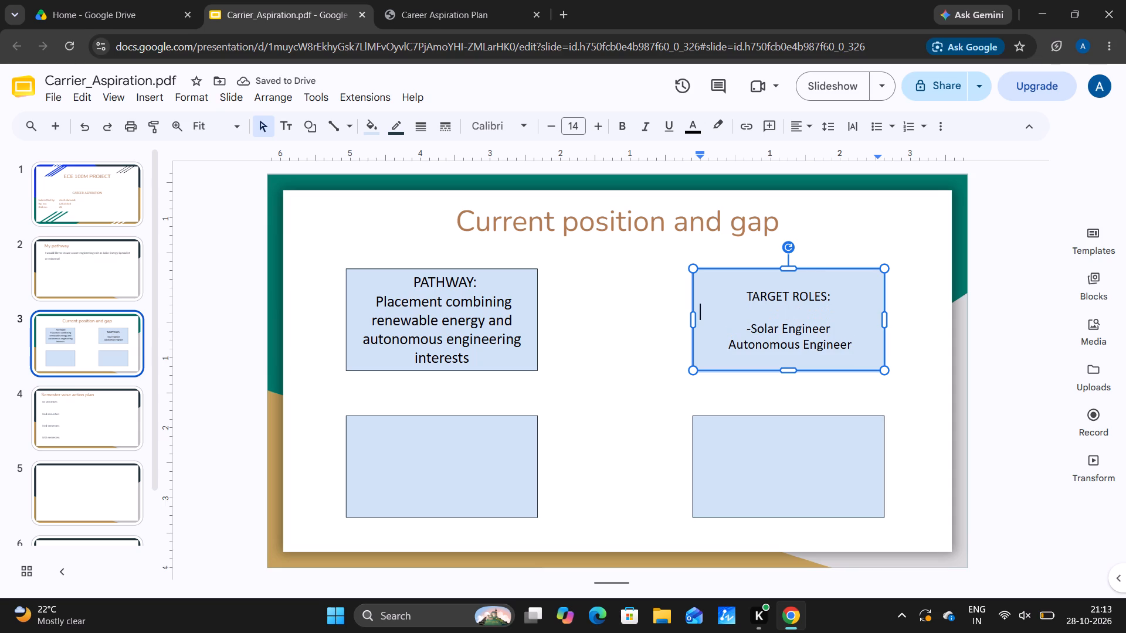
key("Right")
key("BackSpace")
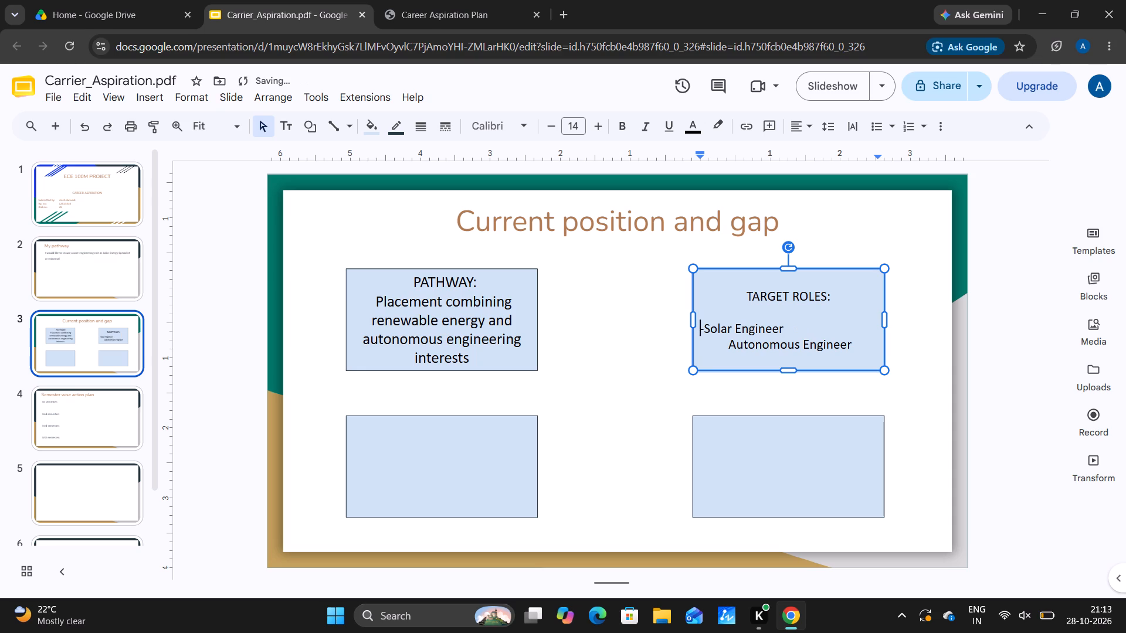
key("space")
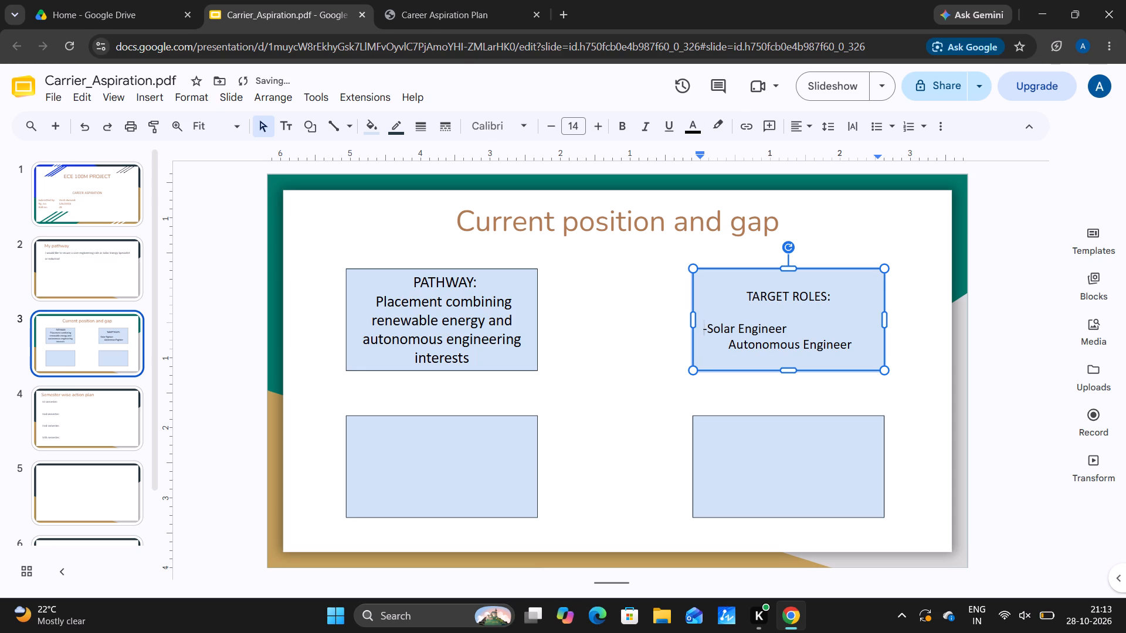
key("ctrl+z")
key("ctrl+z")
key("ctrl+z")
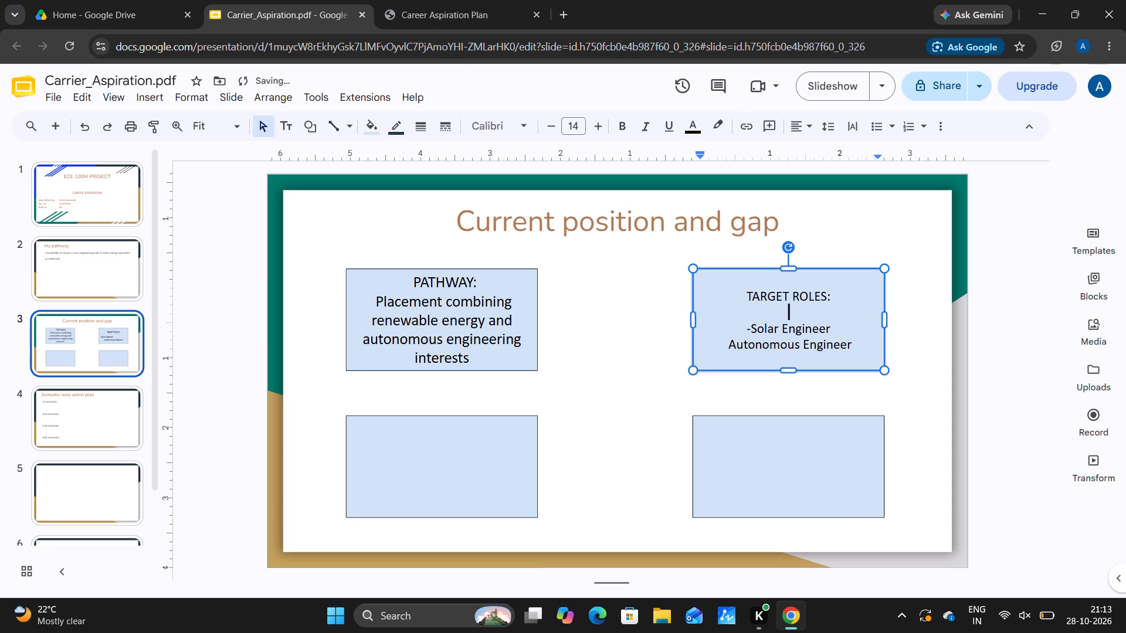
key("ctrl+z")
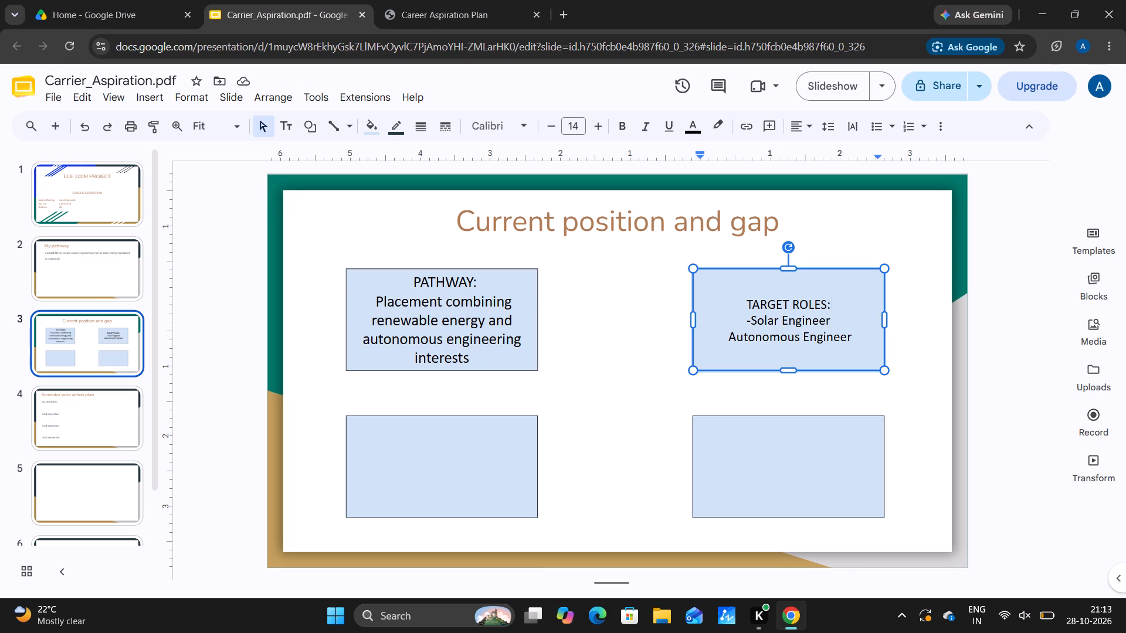
Select all of the PATHWAY text in the slide's upper-left rectangle.
left_click_drag(404, 279, 469, 369)
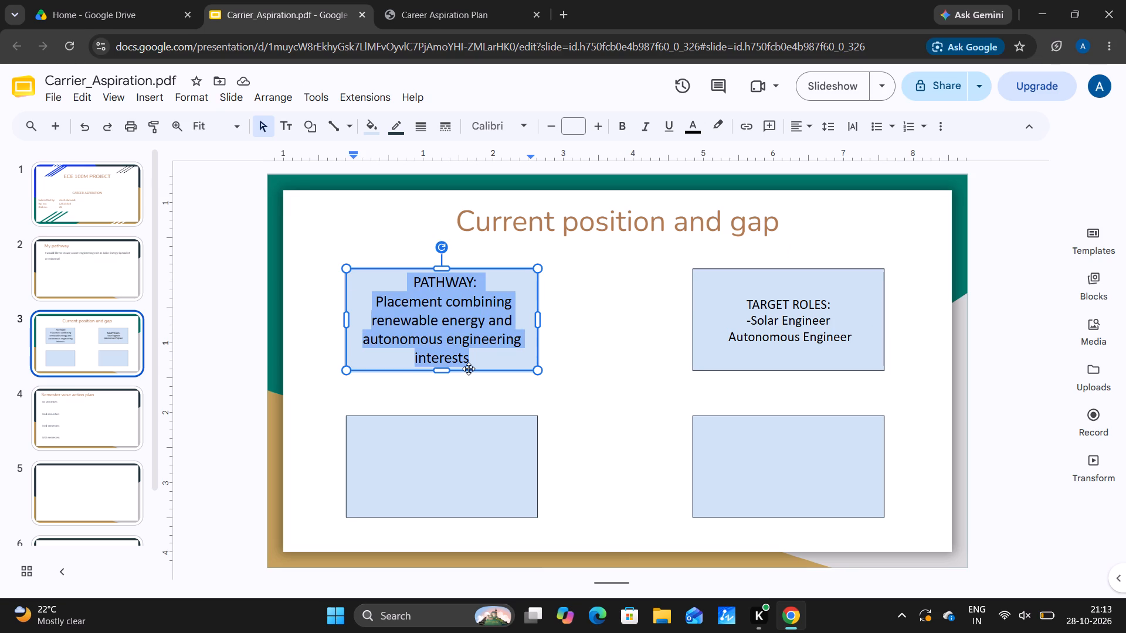
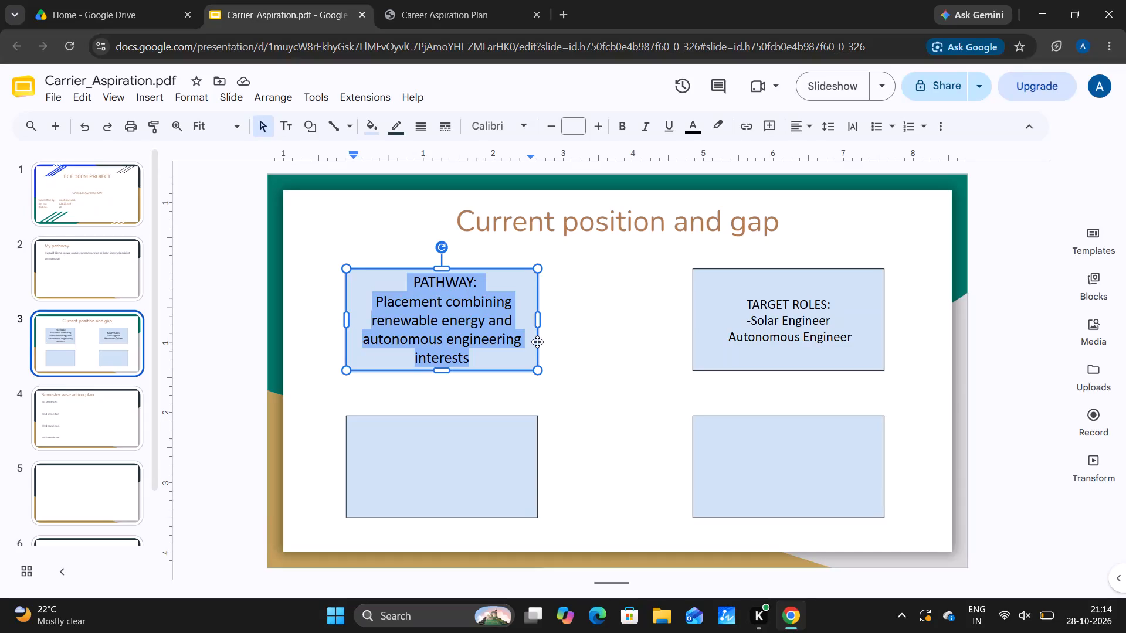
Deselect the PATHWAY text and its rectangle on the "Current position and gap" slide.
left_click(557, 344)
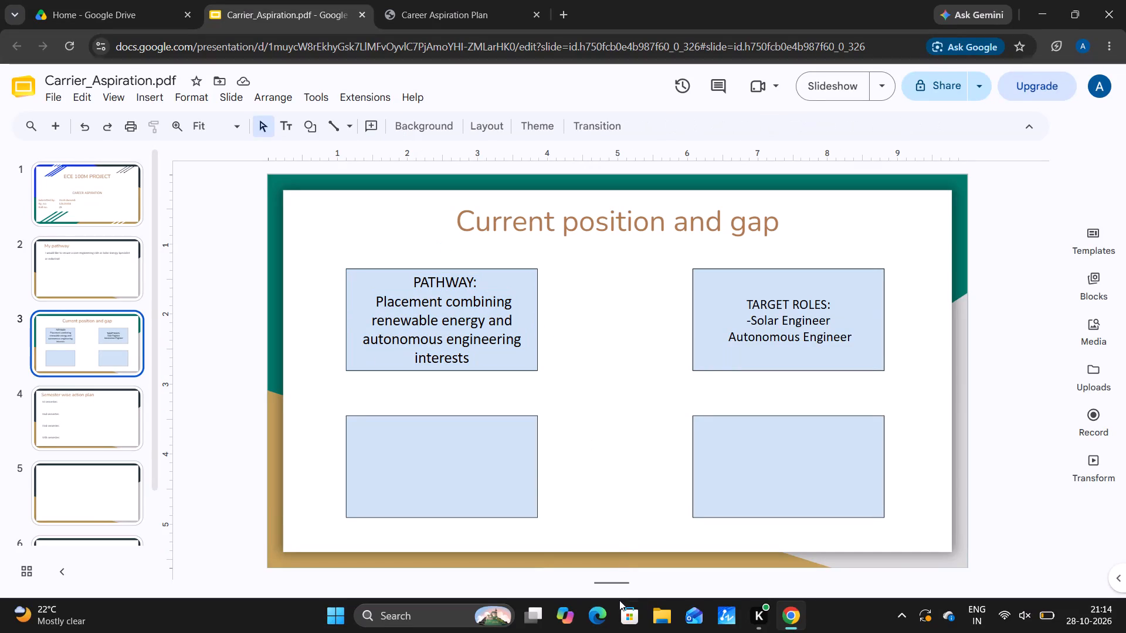
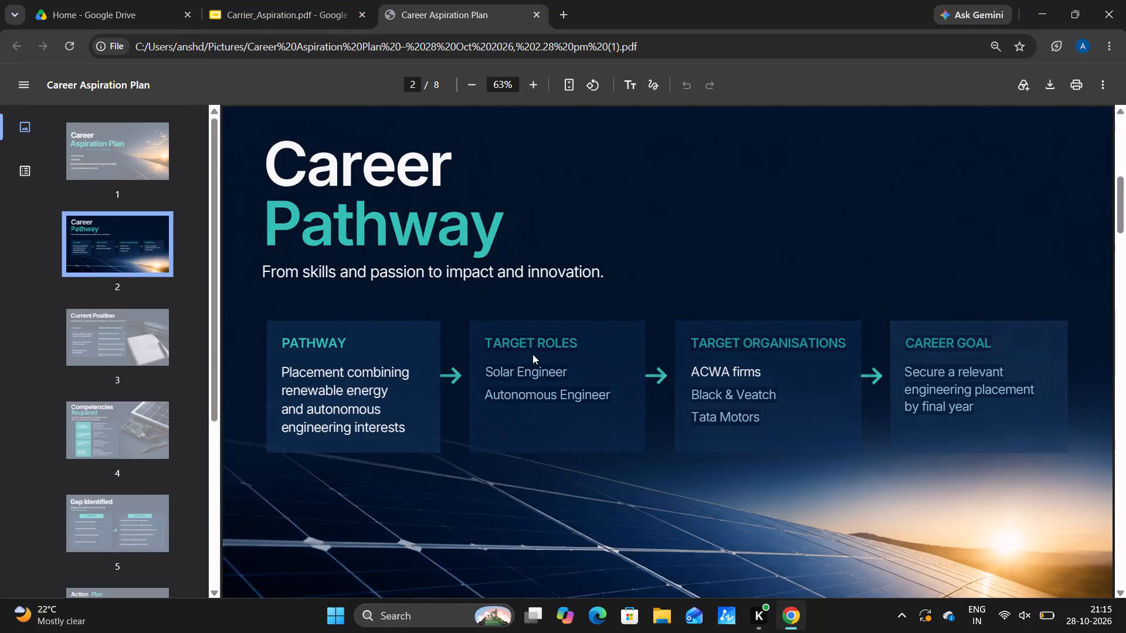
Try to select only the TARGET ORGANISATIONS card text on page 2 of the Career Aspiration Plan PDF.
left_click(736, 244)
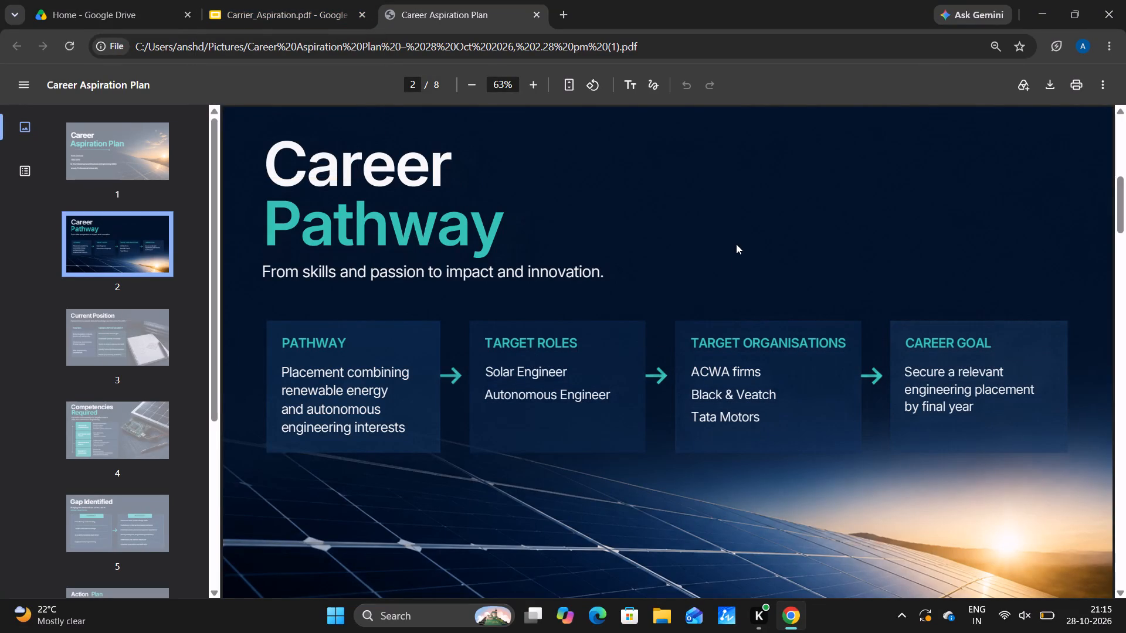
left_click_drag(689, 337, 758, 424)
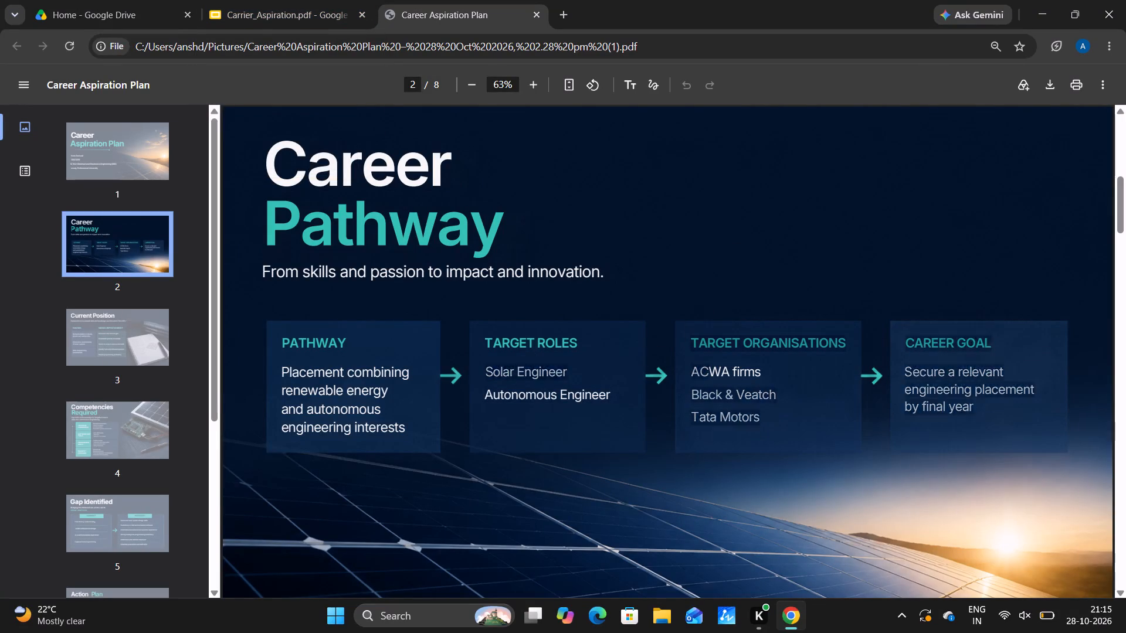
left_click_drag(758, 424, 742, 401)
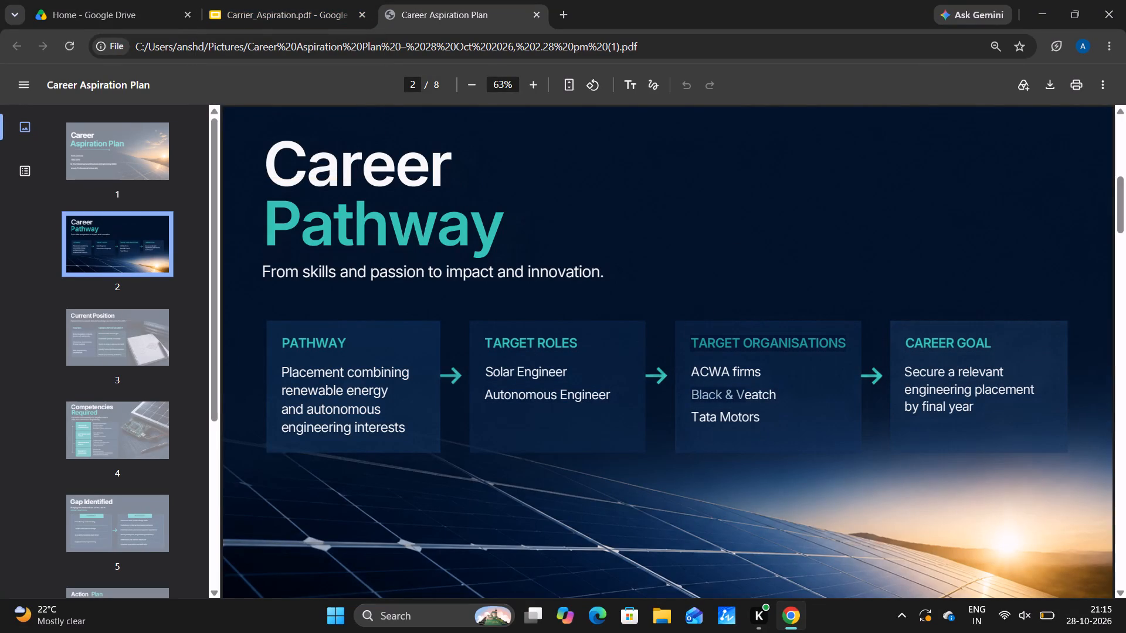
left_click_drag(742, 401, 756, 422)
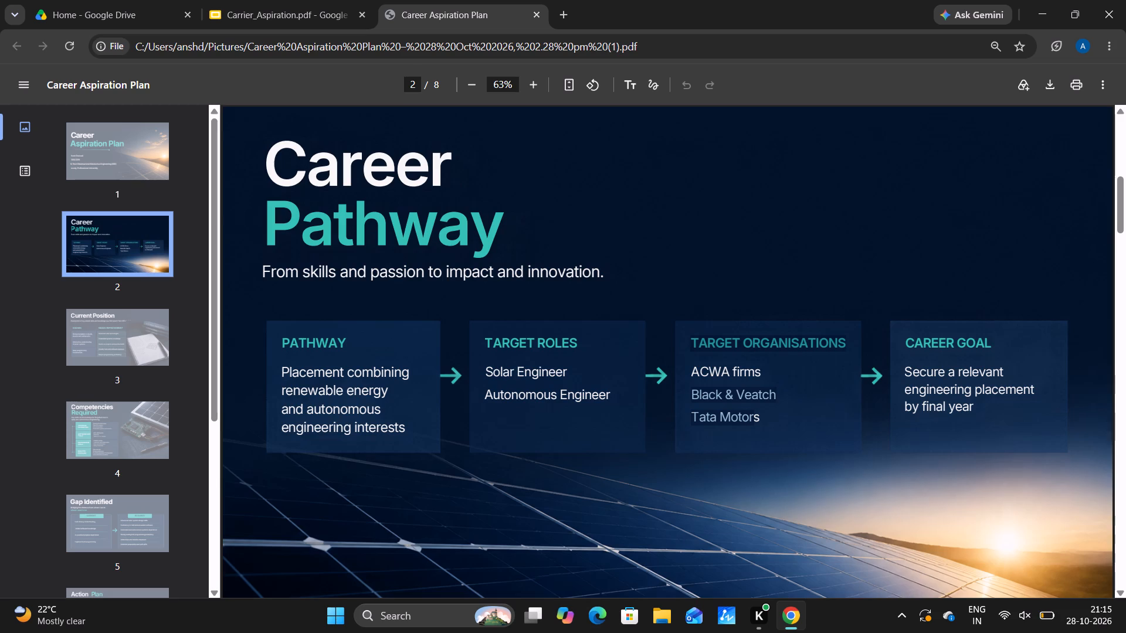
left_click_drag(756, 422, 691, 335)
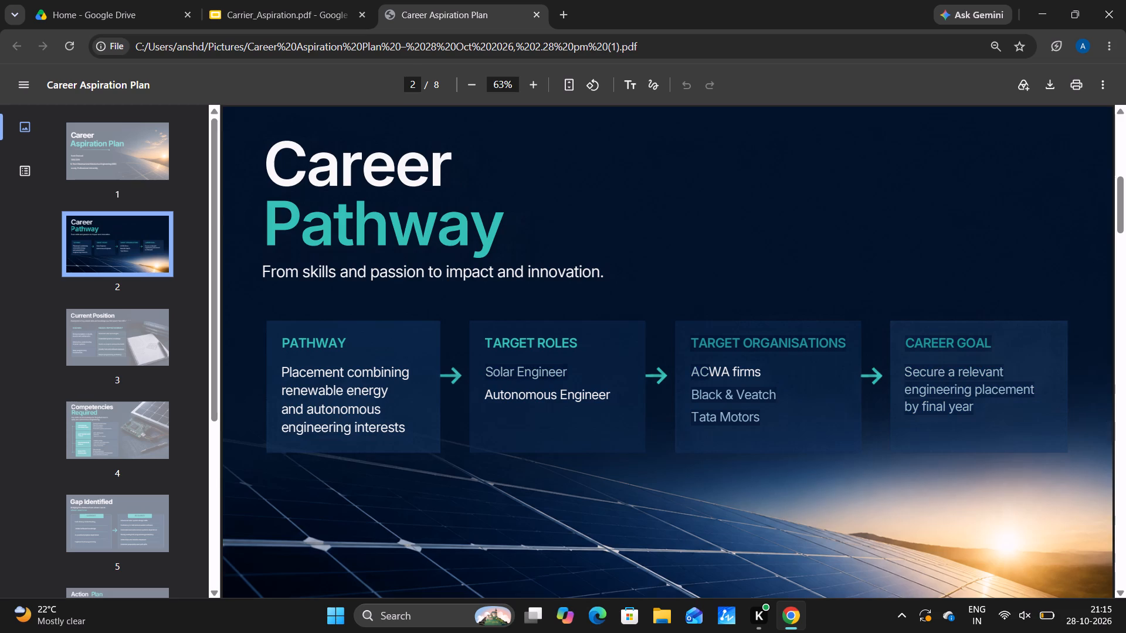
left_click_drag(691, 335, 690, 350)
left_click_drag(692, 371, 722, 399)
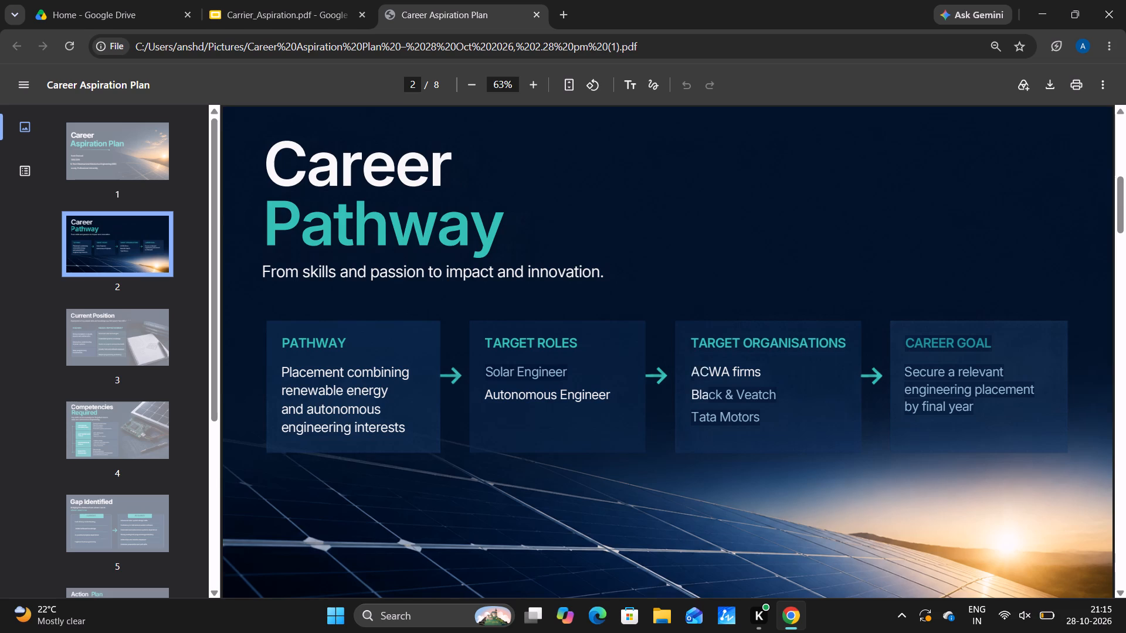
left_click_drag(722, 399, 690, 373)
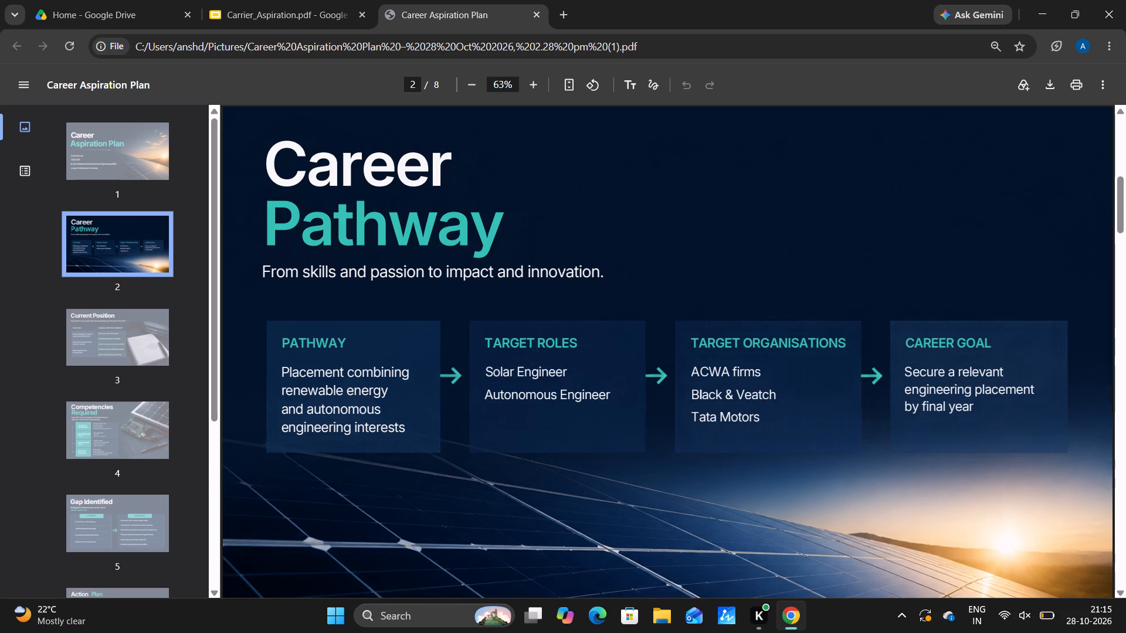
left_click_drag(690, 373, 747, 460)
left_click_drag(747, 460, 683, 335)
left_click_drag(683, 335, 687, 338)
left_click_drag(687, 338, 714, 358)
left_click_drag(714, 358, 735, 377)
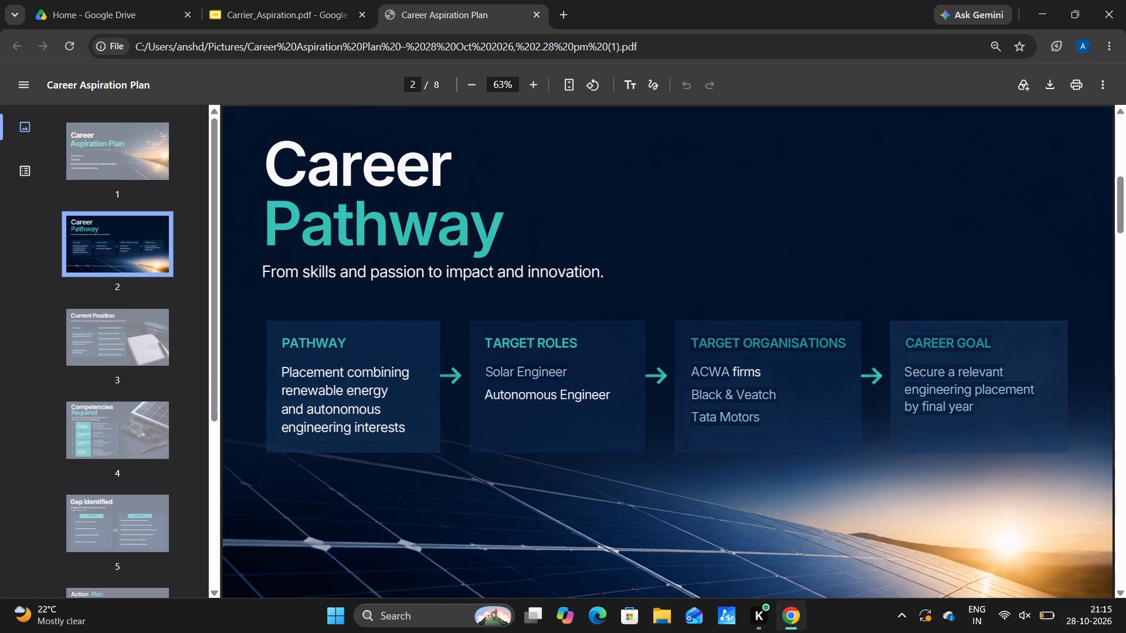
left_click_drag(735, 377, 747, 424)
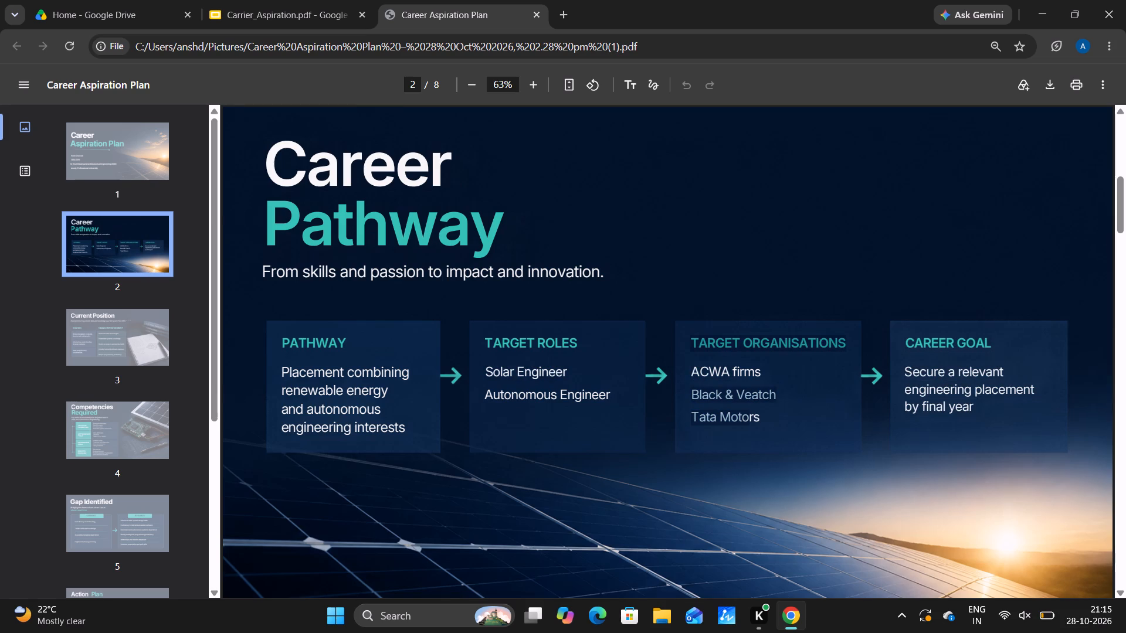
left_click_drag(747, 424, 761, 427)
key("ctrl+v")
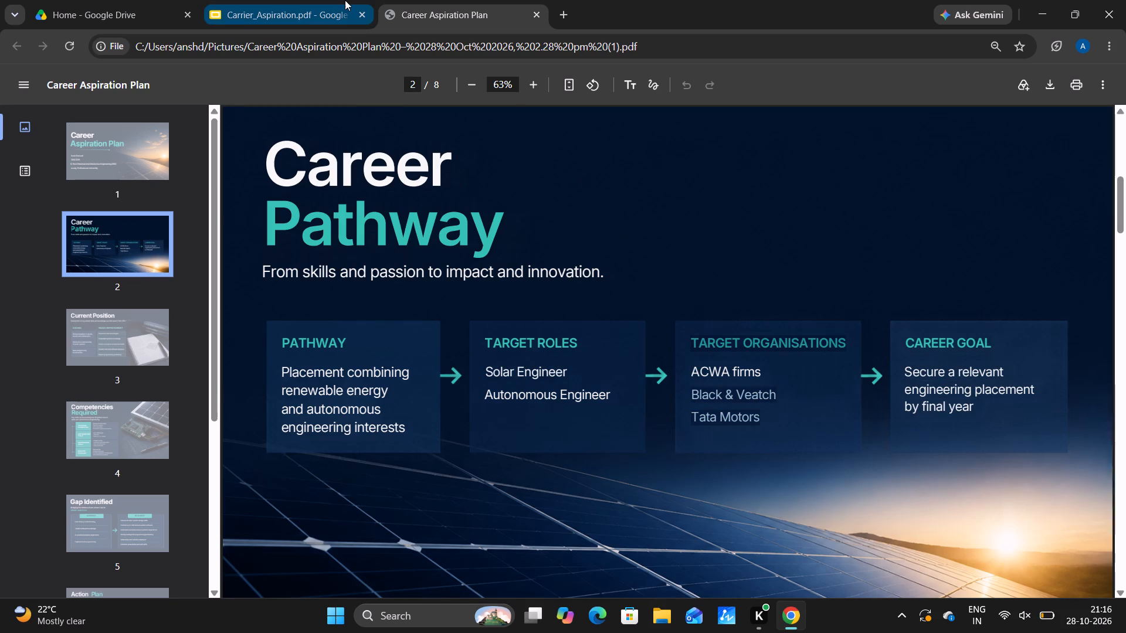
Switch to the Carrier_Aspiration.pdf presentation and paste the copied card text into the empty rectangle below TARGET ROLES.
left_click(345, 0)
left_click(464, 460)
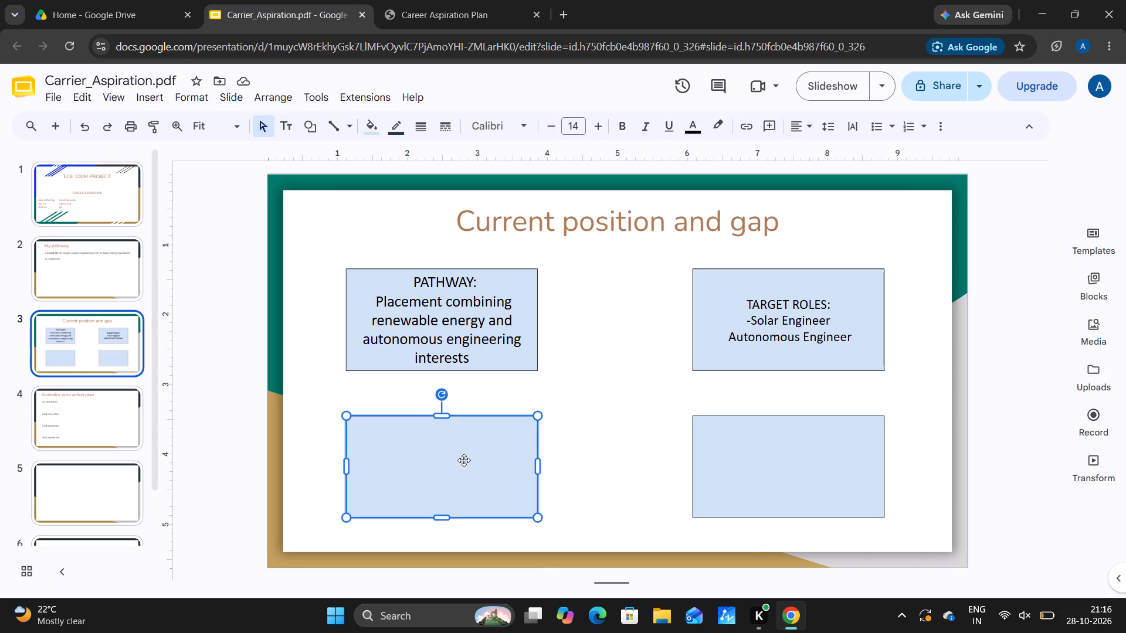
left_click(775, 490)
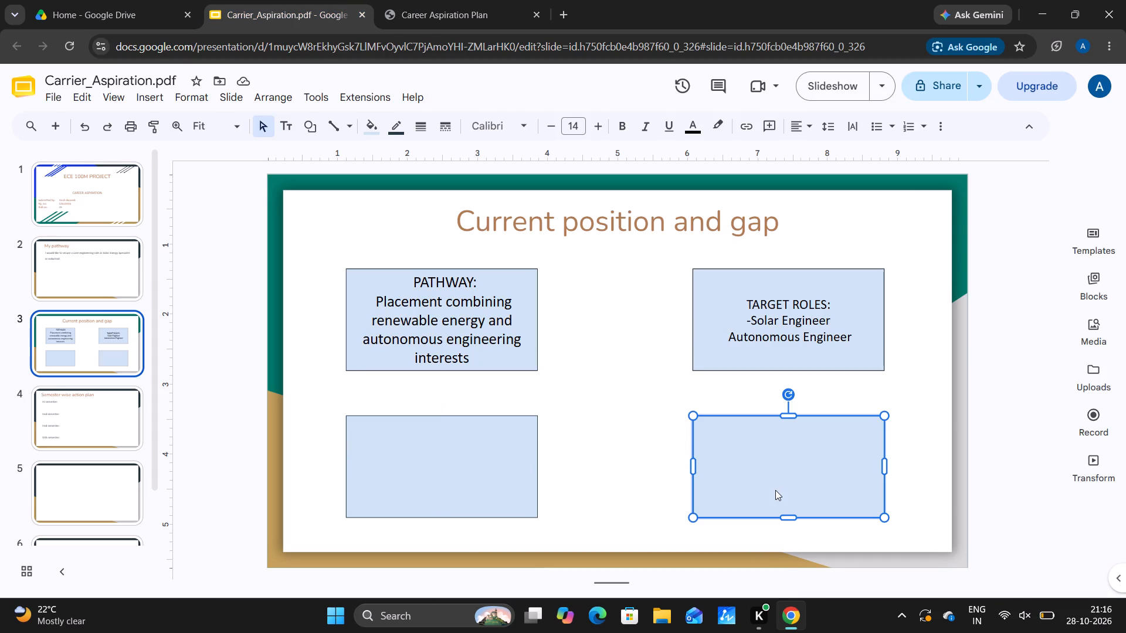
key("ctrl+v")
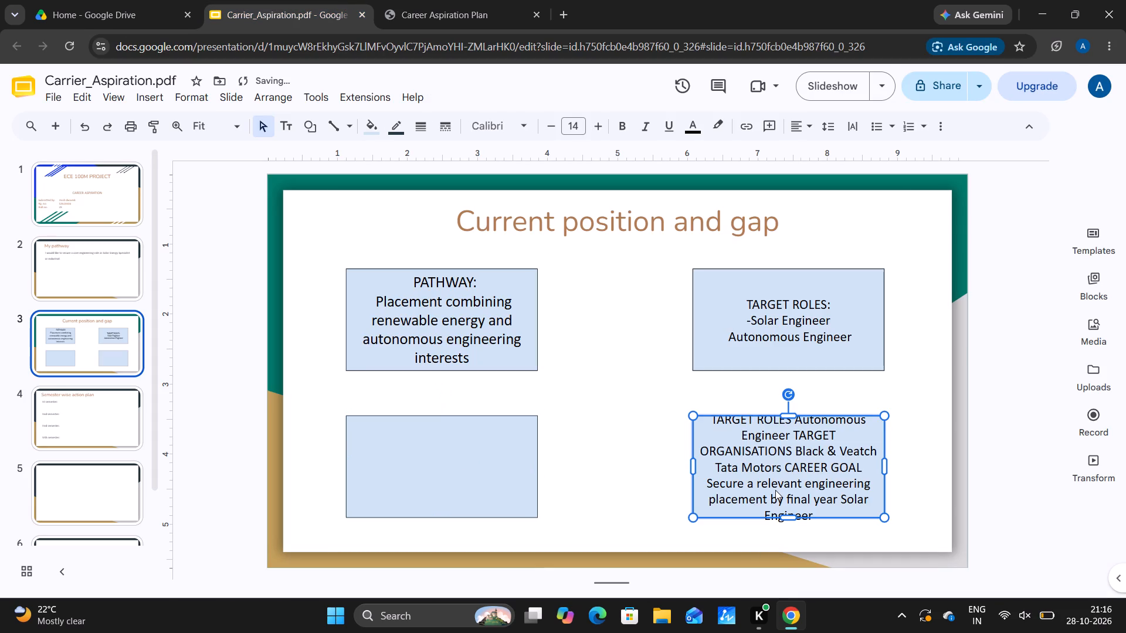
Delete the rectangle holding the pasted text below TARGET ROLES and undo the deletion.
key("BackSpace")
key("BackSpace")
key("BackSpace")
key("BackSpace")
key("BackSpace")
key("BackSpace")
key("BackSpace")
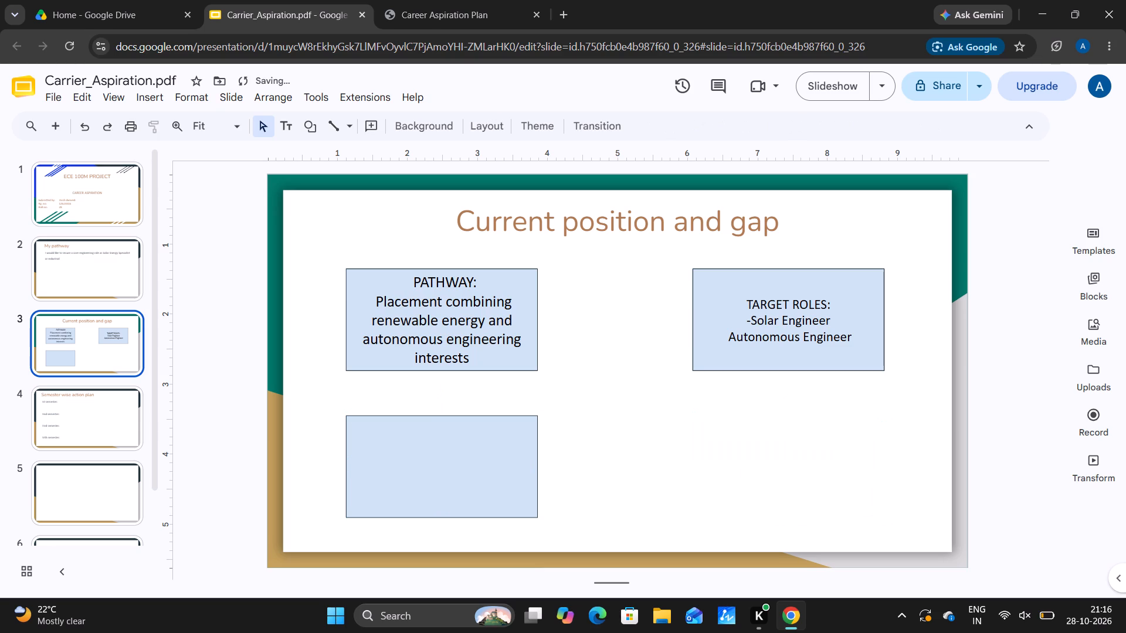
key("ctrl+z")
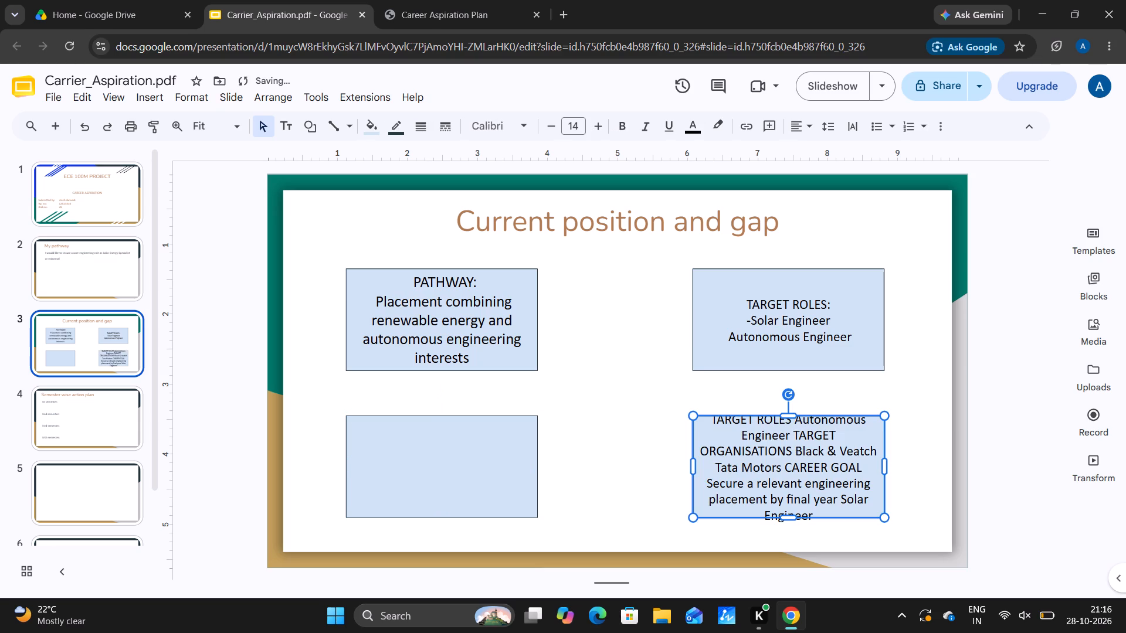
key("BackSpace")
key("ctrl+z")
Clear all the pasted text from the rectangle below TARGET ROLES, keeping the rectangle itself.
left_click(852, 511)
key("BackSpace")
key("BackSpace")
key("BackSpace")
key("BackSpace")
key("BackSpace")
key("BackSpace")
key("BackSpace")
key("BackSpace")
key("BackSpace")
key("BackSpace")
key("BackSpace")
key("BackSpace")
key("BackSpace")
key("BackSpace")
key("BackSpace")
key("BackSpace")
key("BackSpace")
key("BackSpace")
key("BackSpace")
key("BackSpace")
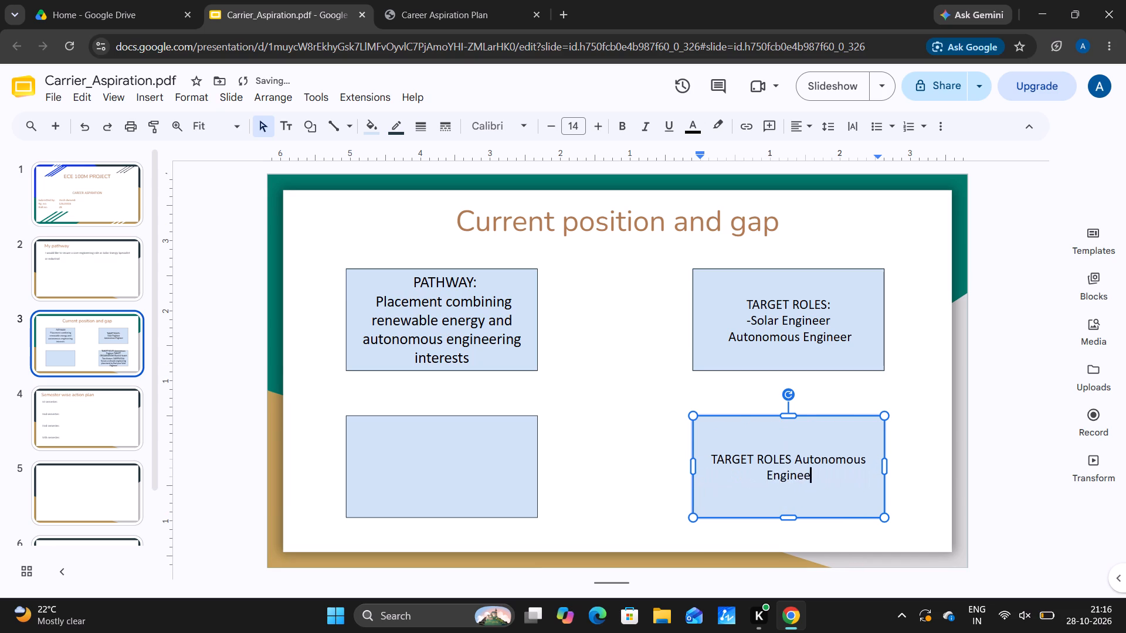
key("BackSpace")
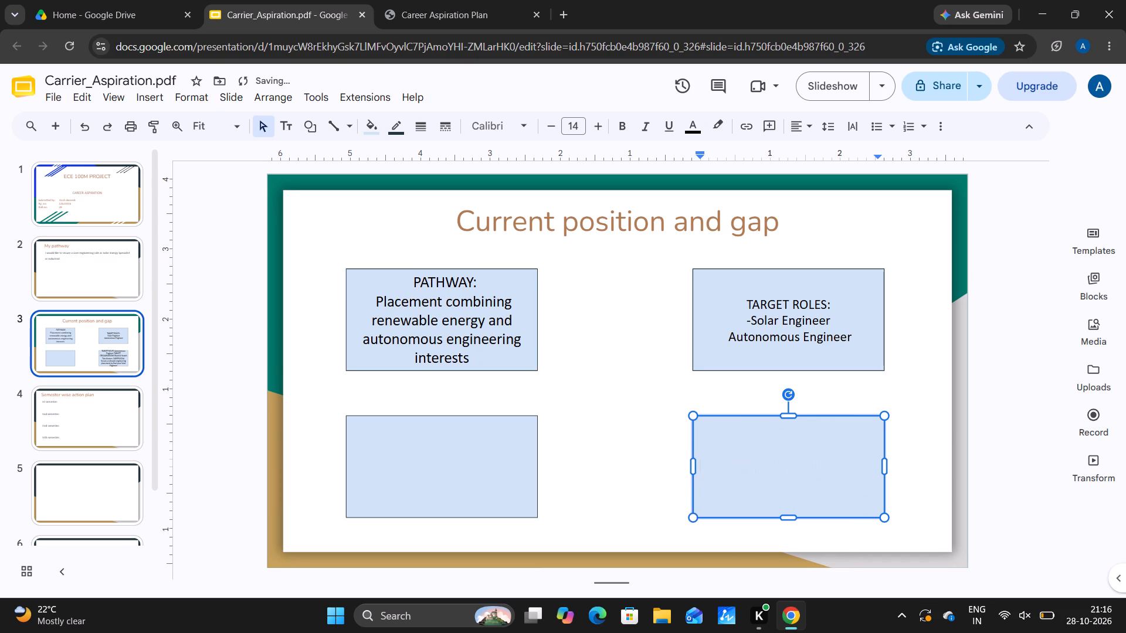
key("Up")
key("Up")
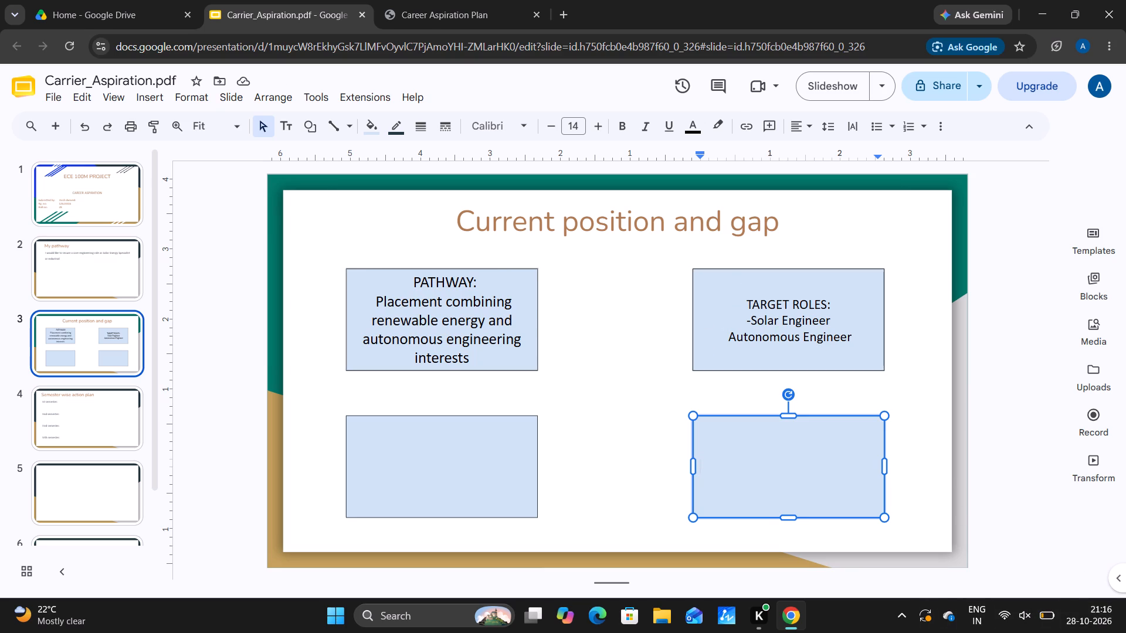
Set the font size of all text in the PATHWAY rectangle to 17.
left_click_drag(410, 278, 479, 365)
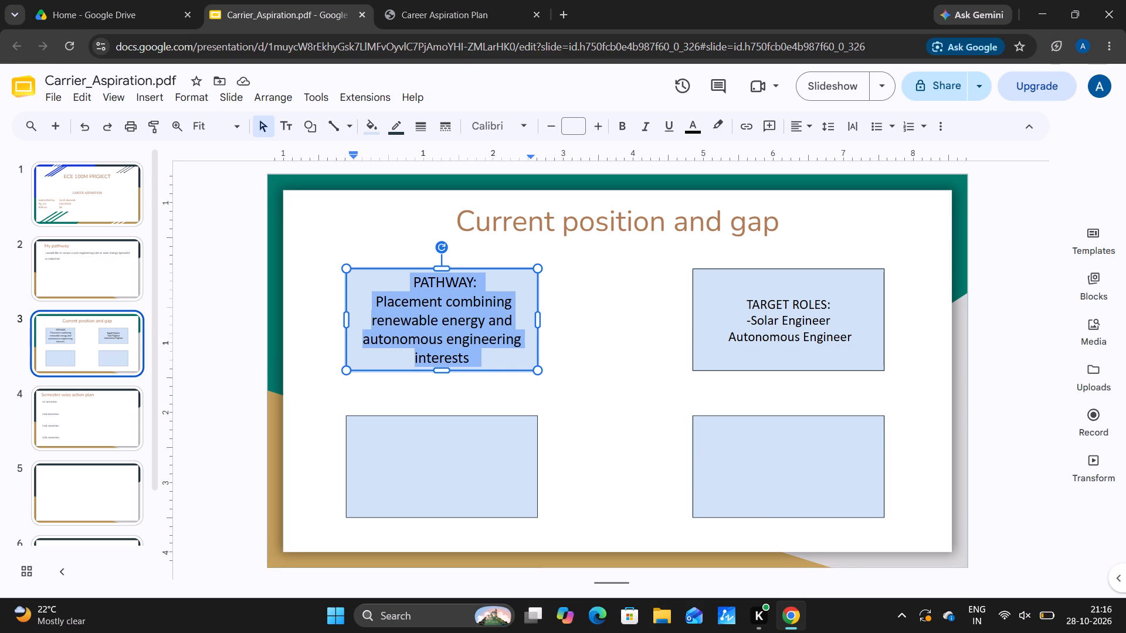
left_click(591, 135)
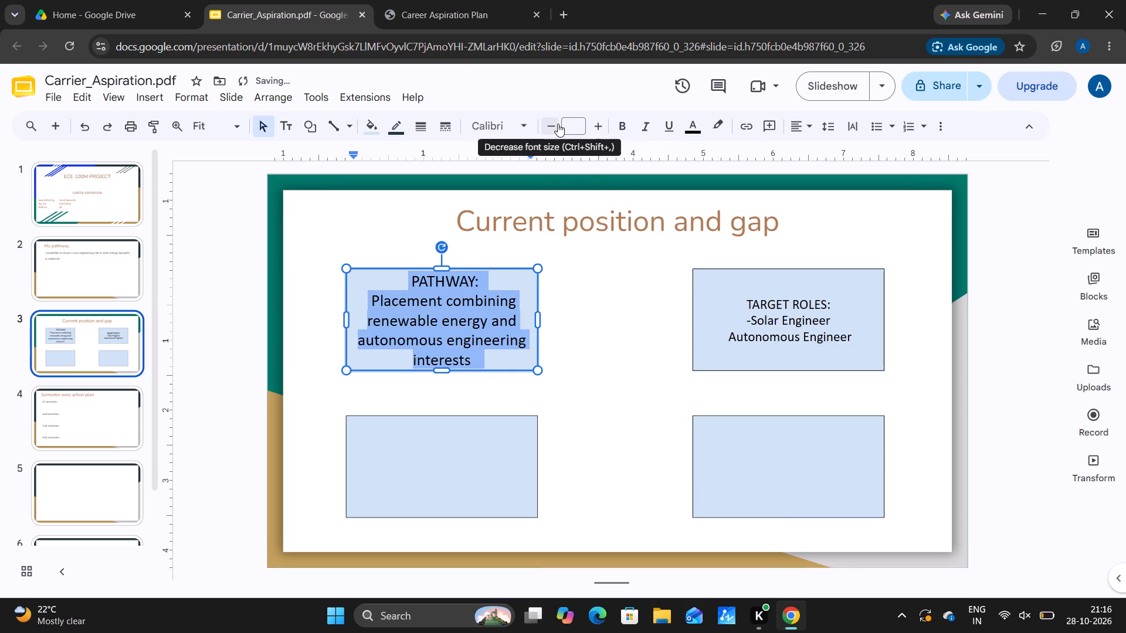
left_click(558, 124)
left_click(568, 124)
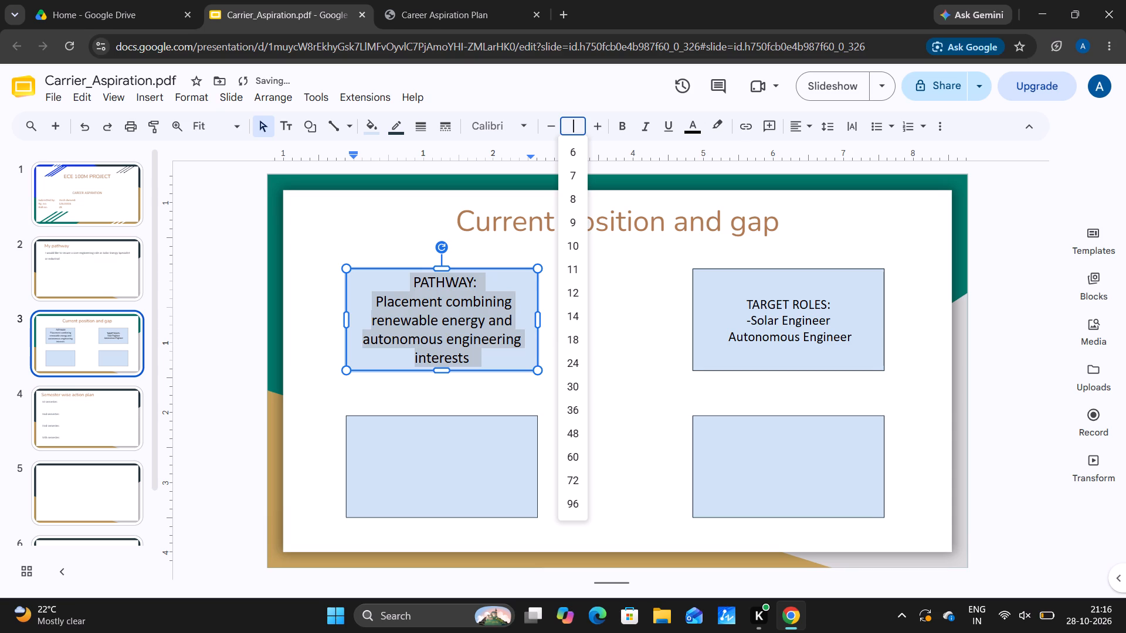
left_click(565, 338)
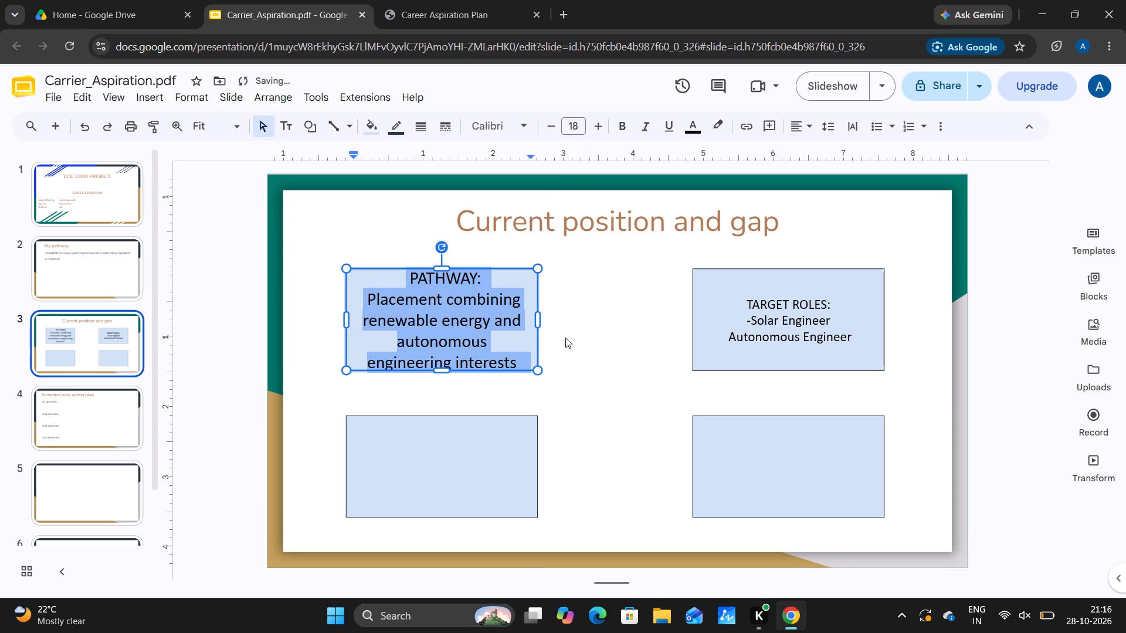
left_click(545, 124)
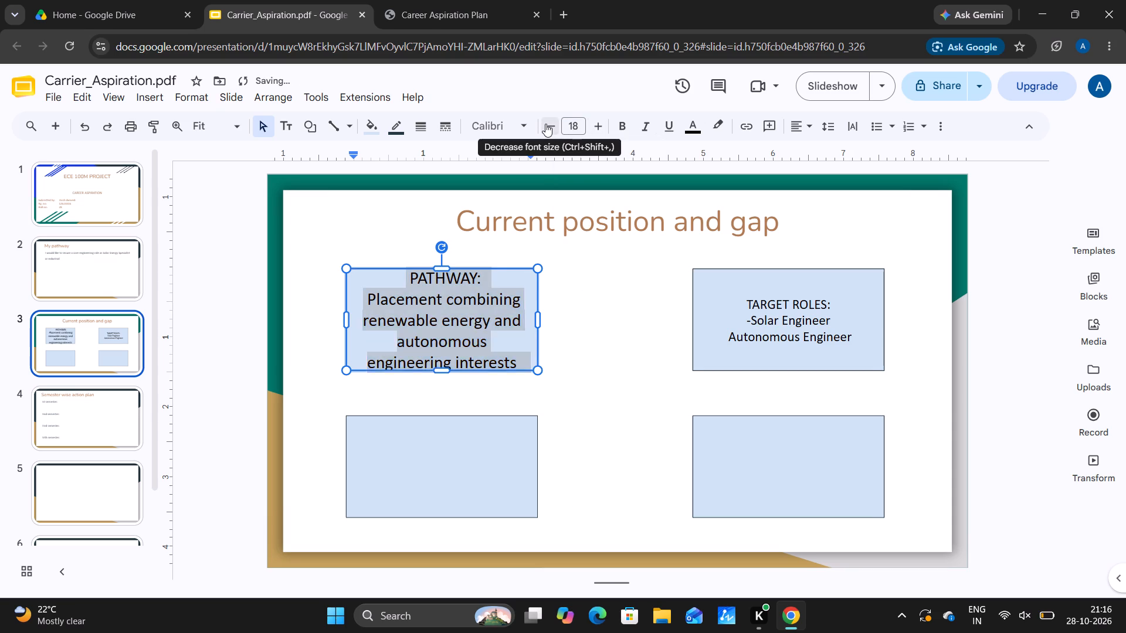
left_click(625, 348)
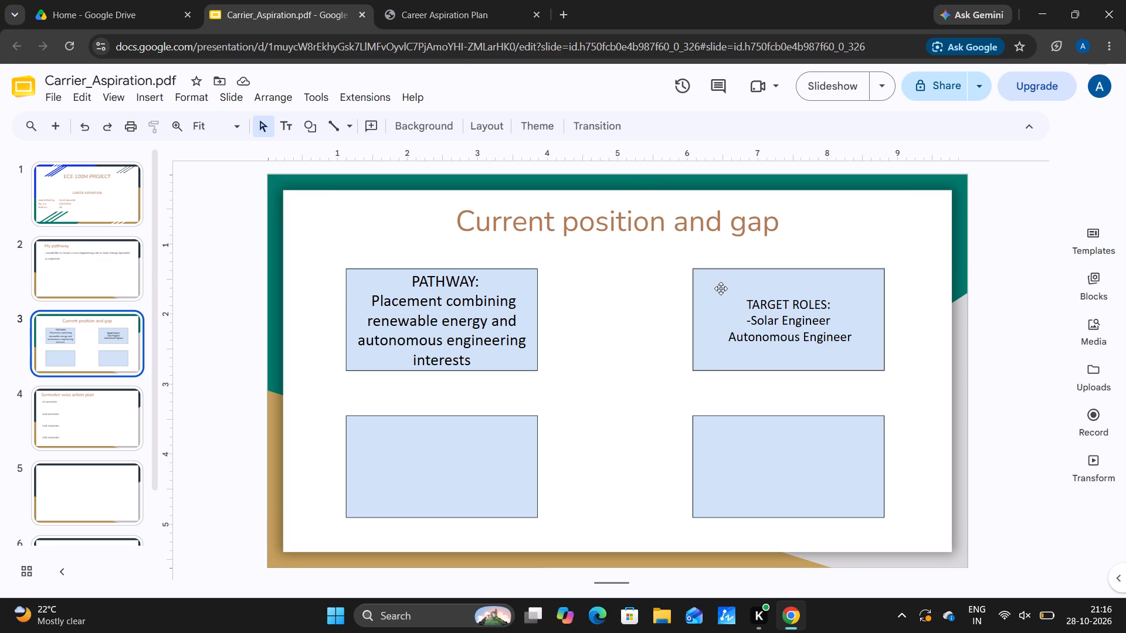
Left-align the "PATHWAY:" heading line in its rectangle and indent it with one leading space.
left_click(409, 282)
key("BackSpace")
key("BackSpace")
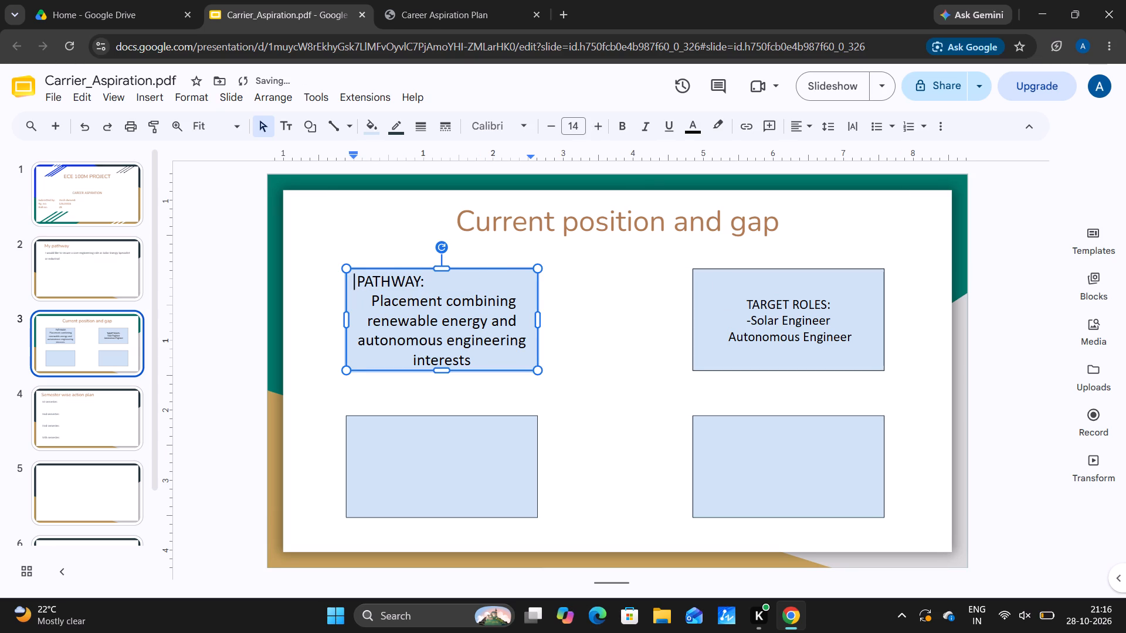
key("space")
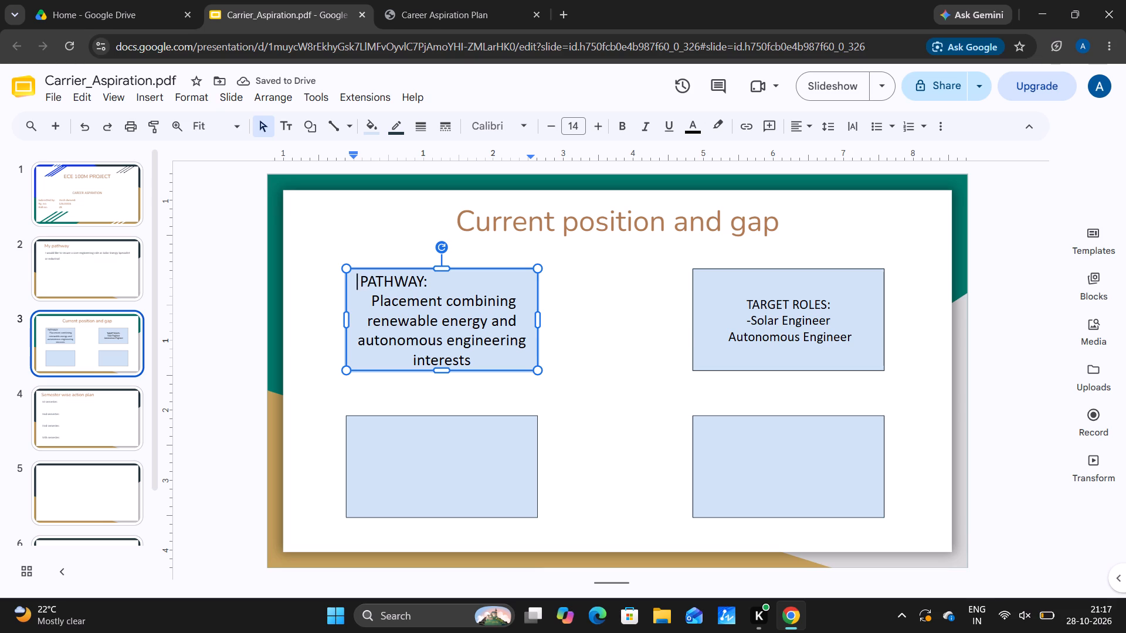
Left-align the "Placement combining renewable energy and autonomous engineering interests" text under the PATHWAY heading.
left_click_drag(369, 300, 385, 308)
left_click_drag(385, 308, 477, 358)
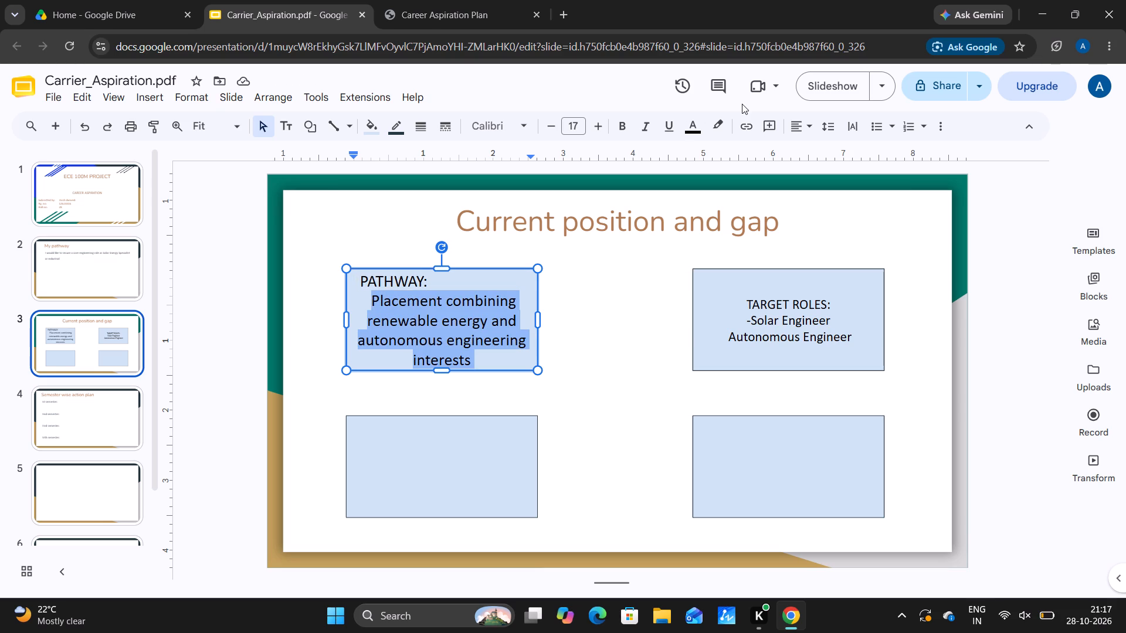
left_click(791, 128)
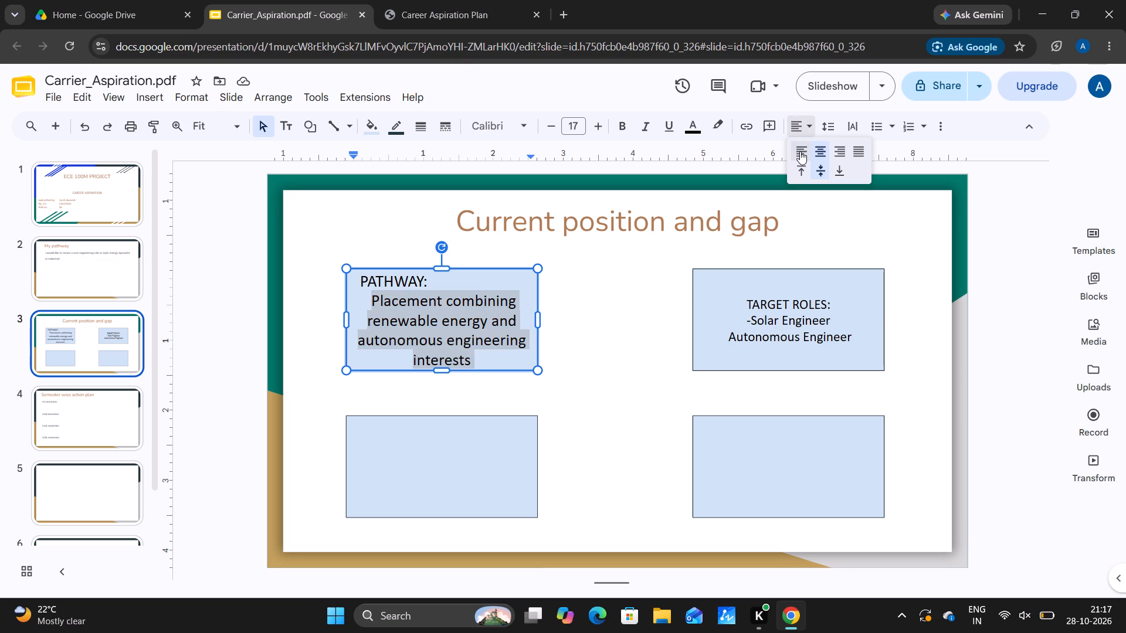
left_click(800, 151)
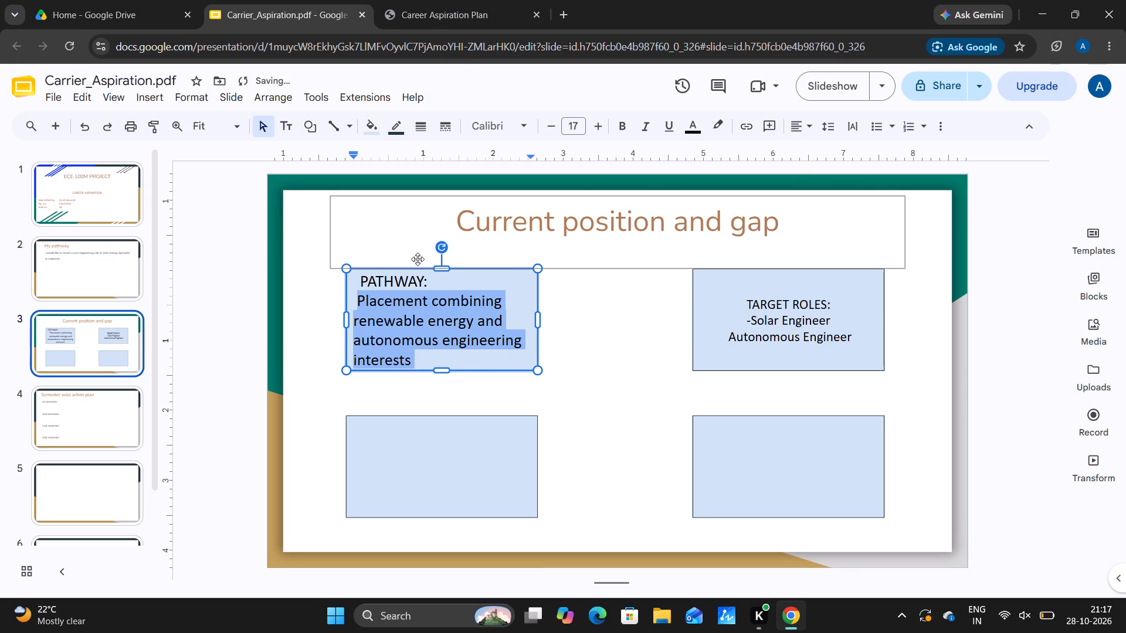
Remove the leading spaces before "PATHWAY:" and before "Placement combining" in the PATHWAY rectangle.
left_click(356, 285)
key("Right")
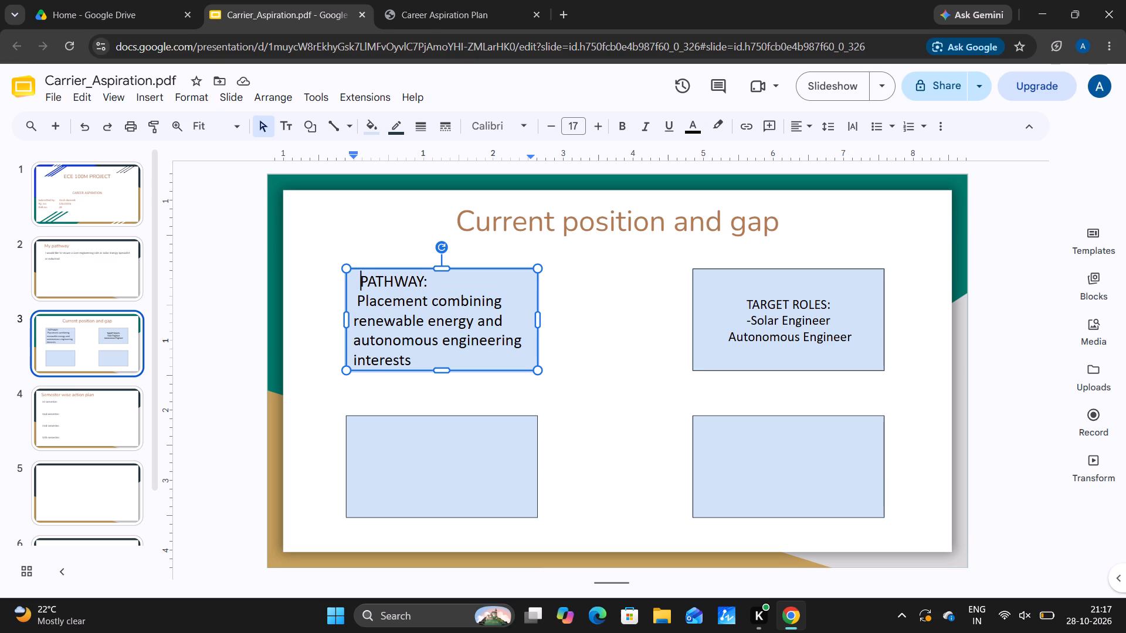
key("BackSpace")
key("BackSpace")
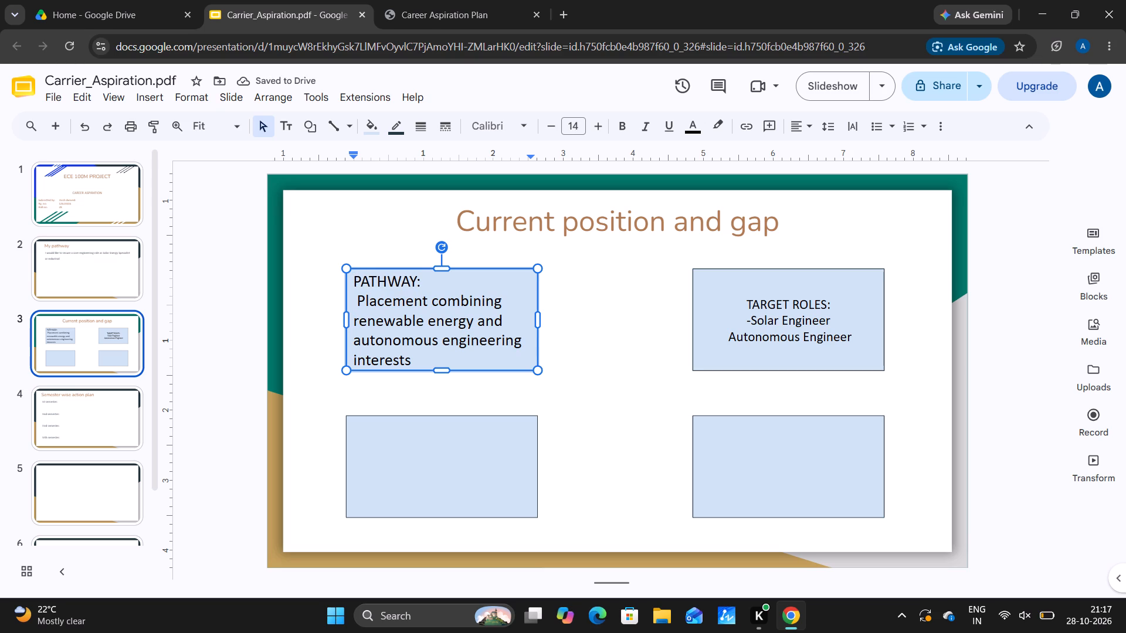
left_click(354, 301)
key("Right")
key("BackSpace")
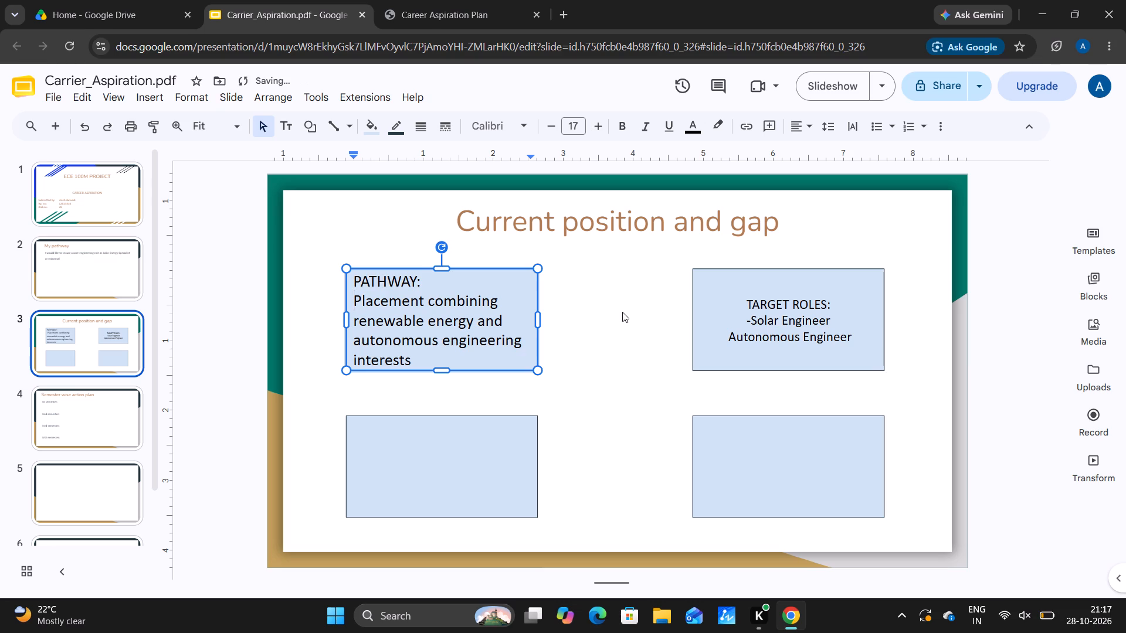
Left-align all three lines in the TARGET ROLES rectangle and put a dash before "Autonomous Engineer".
left_click(745, 305)
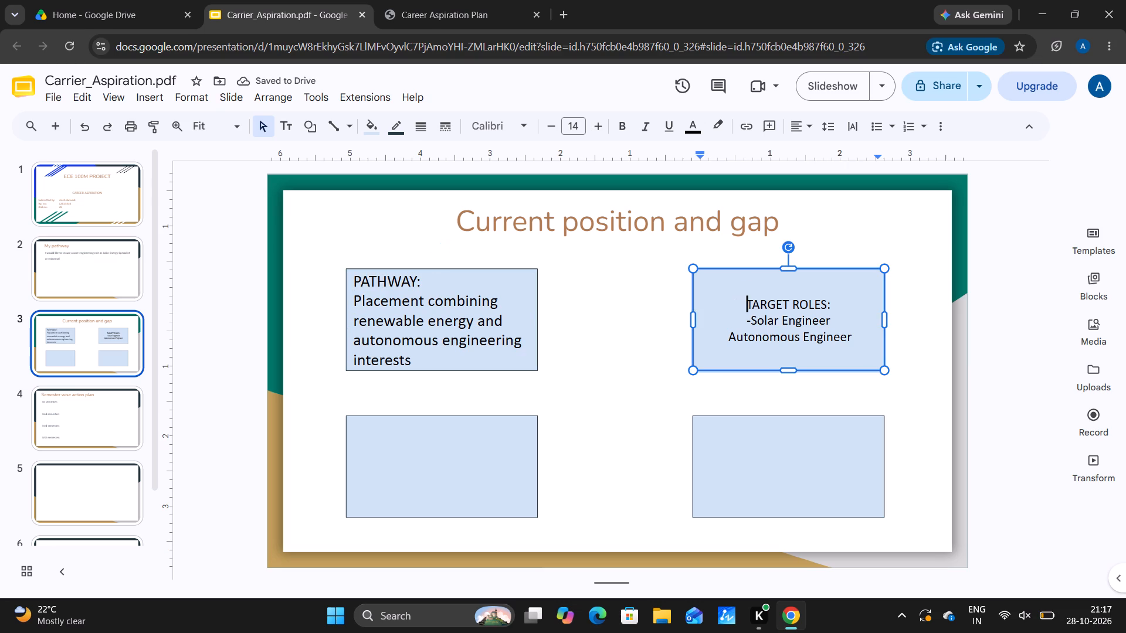
key("BackSpace")
key("Down")
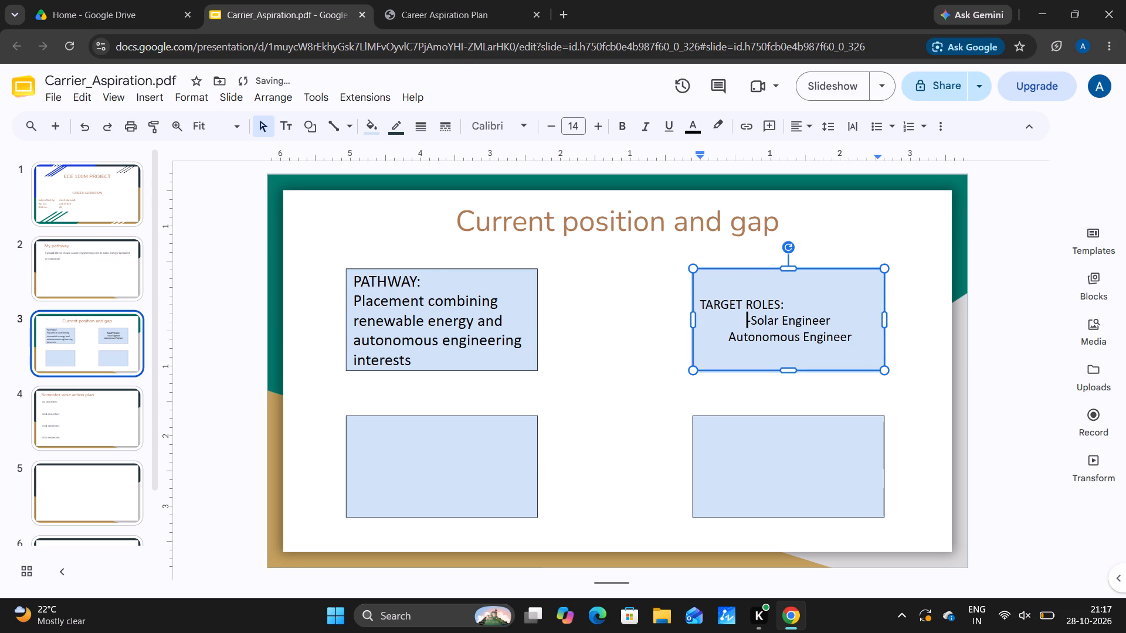
key("BackSpace")
key("Right")
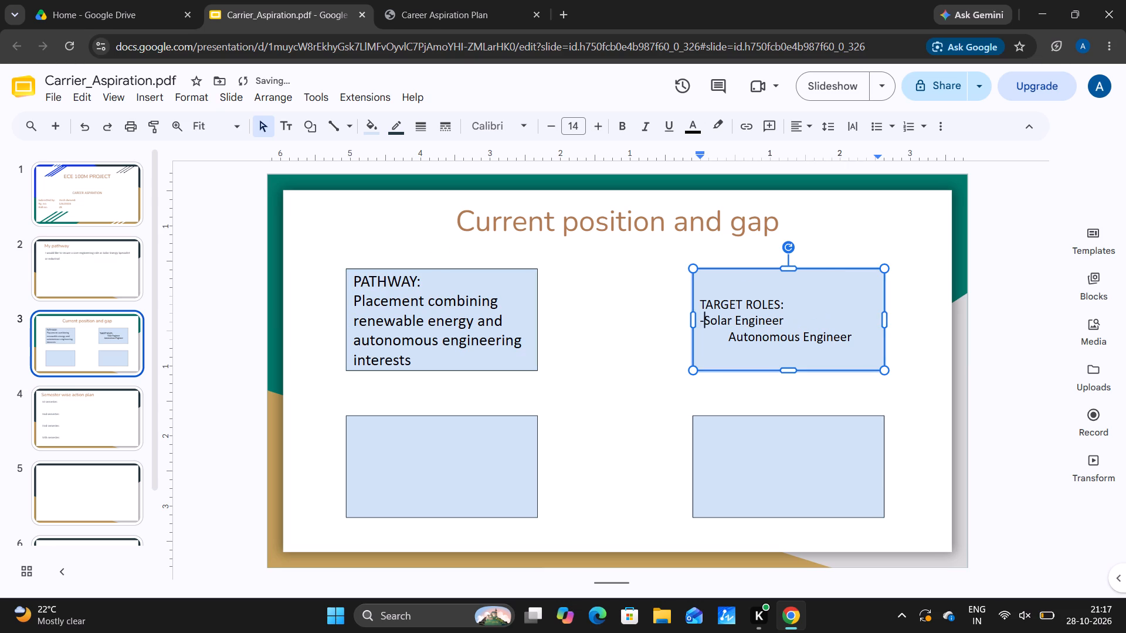
key("Down")
key("Right")
key("BackSpace")
key("BackSpace")
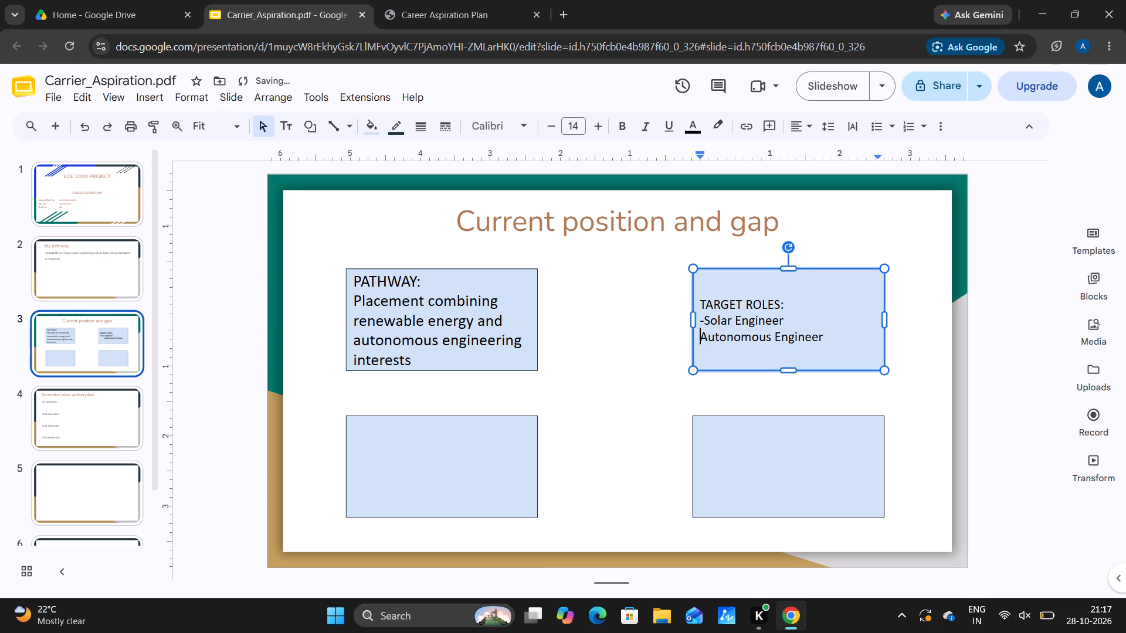
key("minus")
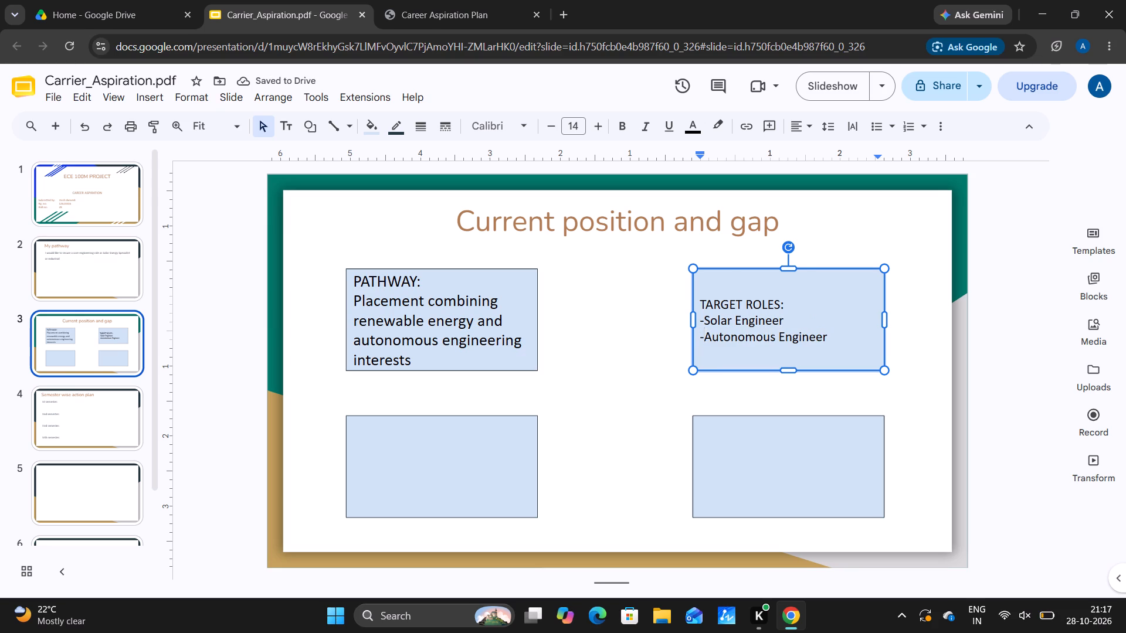
Set the font size of all text in the TARGET ROLES rectangle to 16.
left_click_drag(699, 306, 827, 335)
double_click(599, 129)
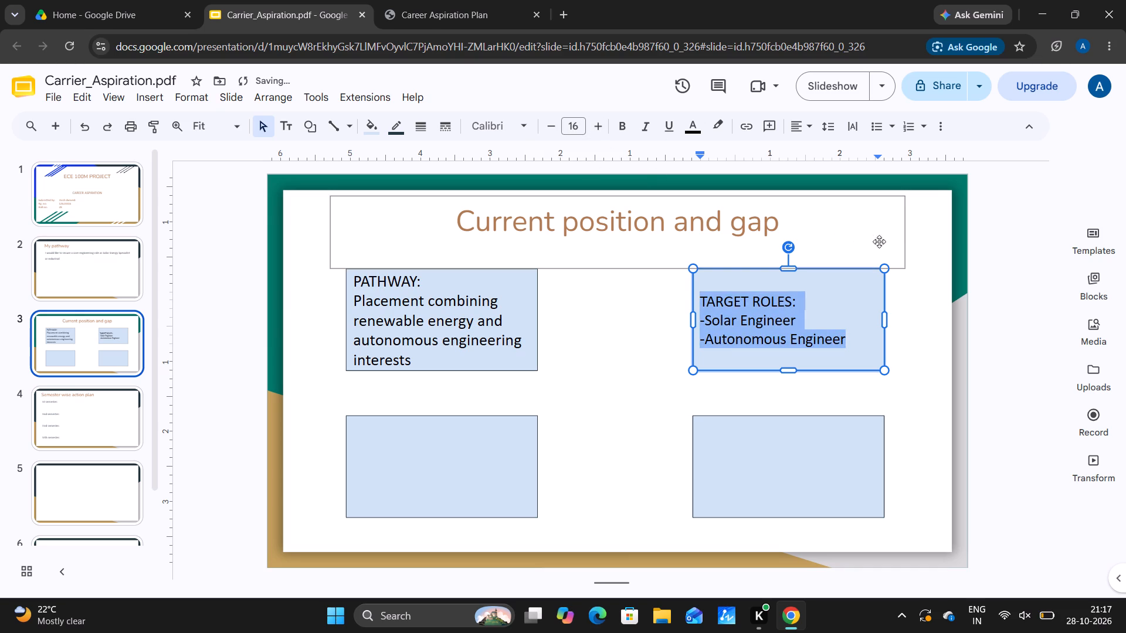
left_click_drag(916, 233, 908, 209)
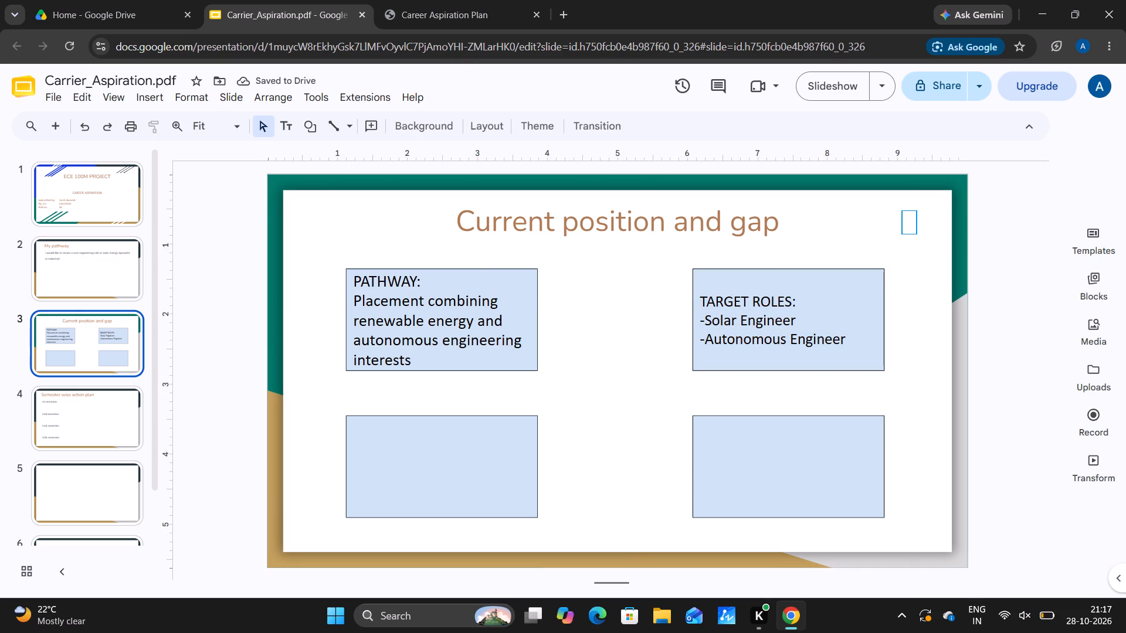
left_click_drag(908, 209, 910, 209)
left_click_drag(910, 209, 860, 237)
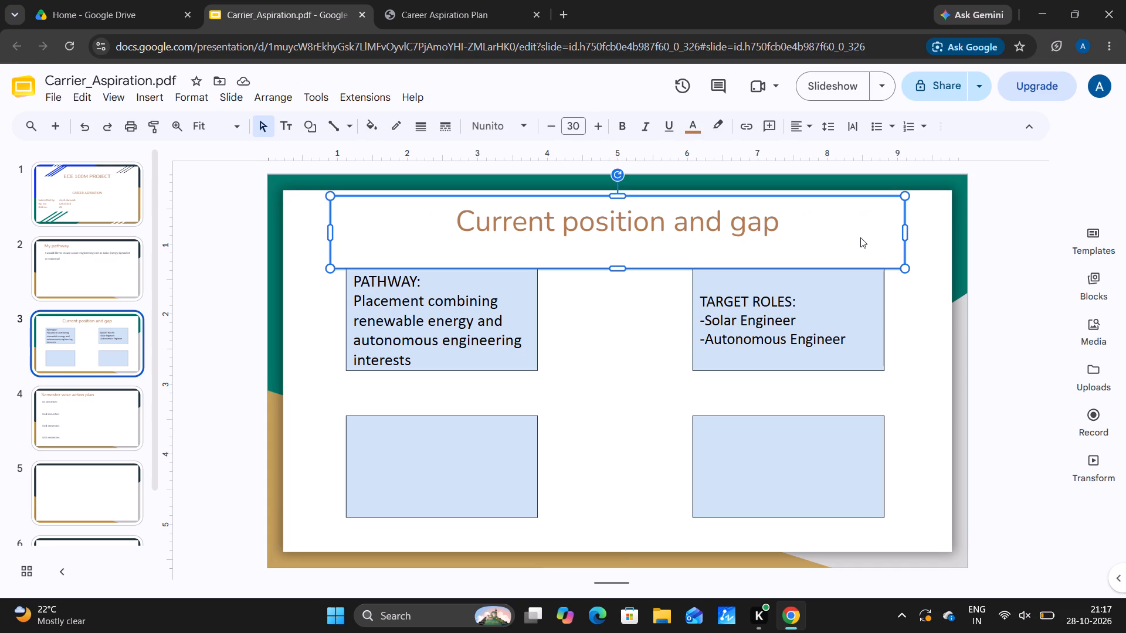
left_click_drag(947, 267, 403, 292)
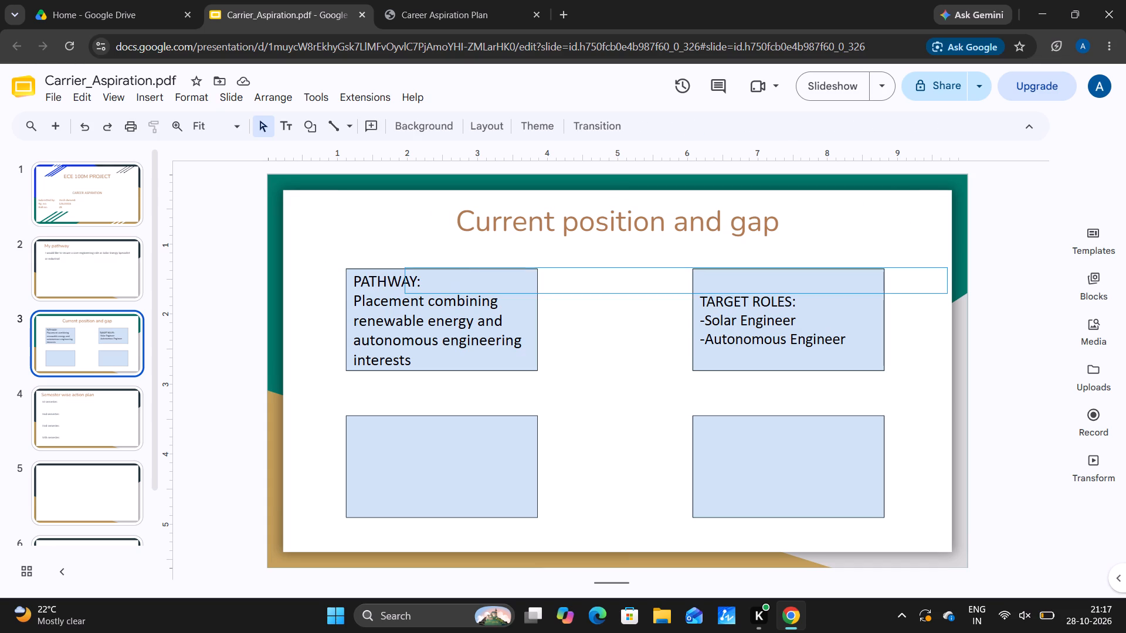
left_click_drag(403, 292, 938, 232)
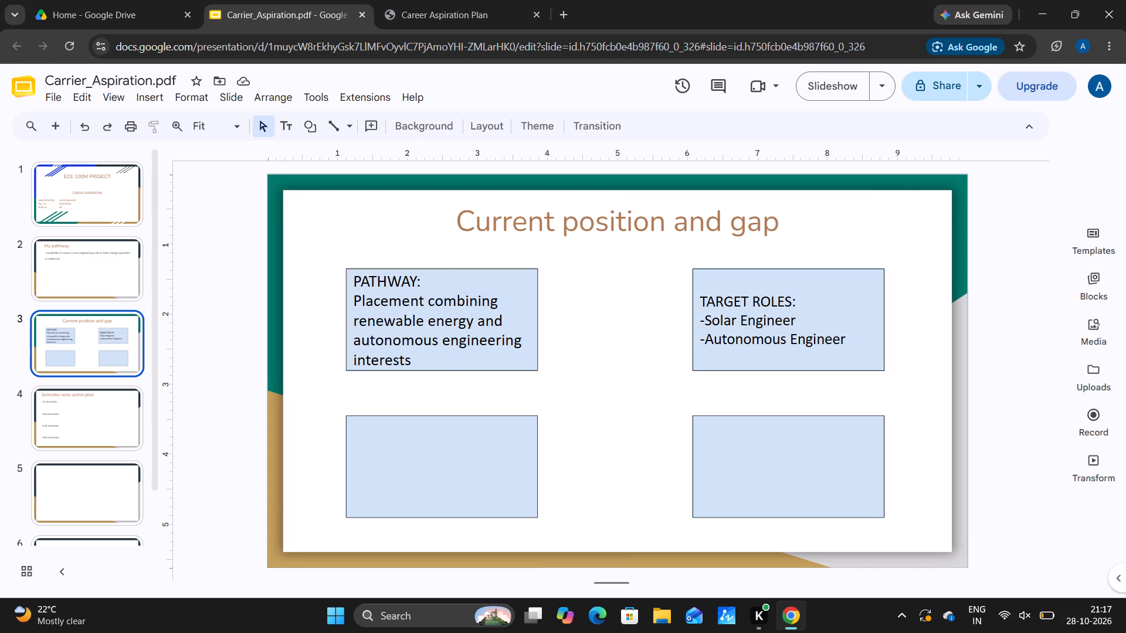
Set the font size of the "Placement combining renewable energy and autonomous engineering interests" text to 16.
left_click_drag(355, 303, 430, 355)
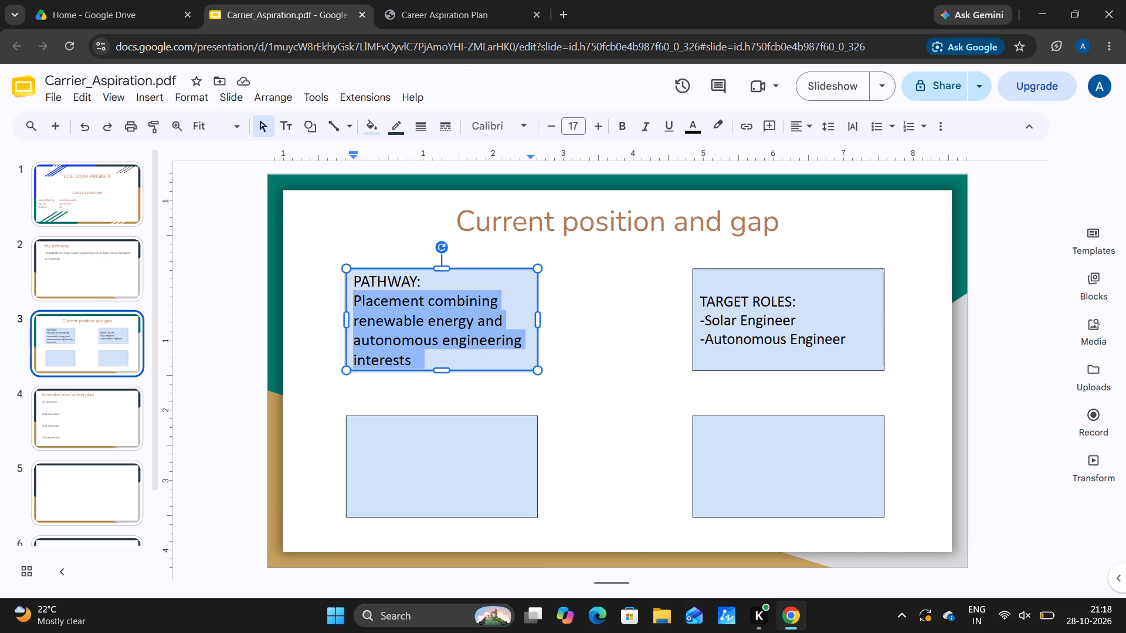
left_click(545, 122)
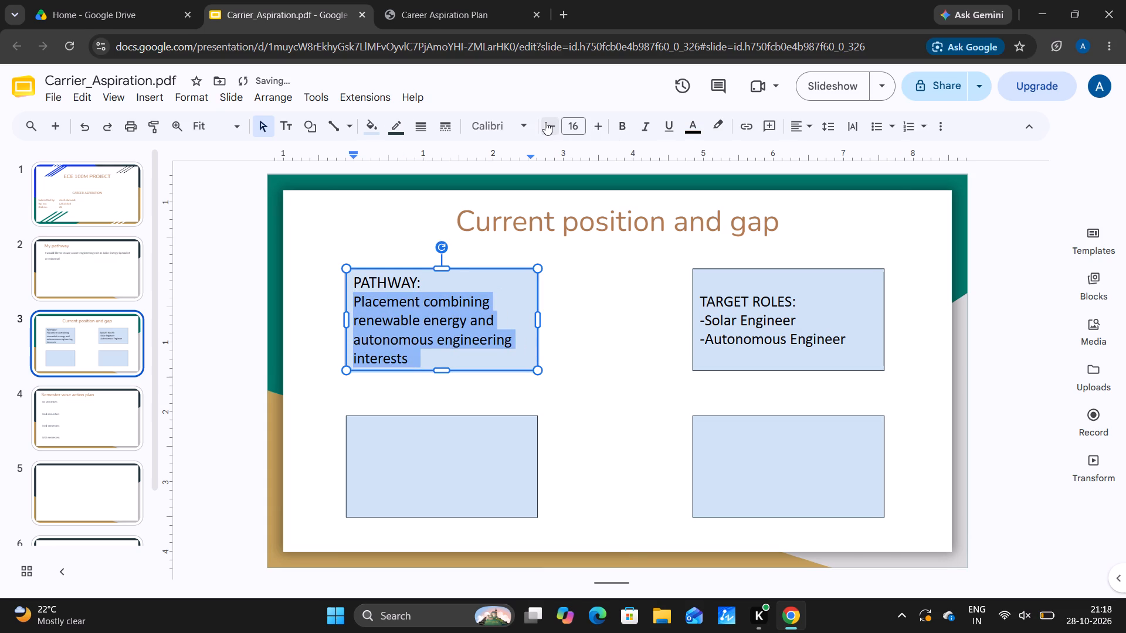
left_click(944, 267)
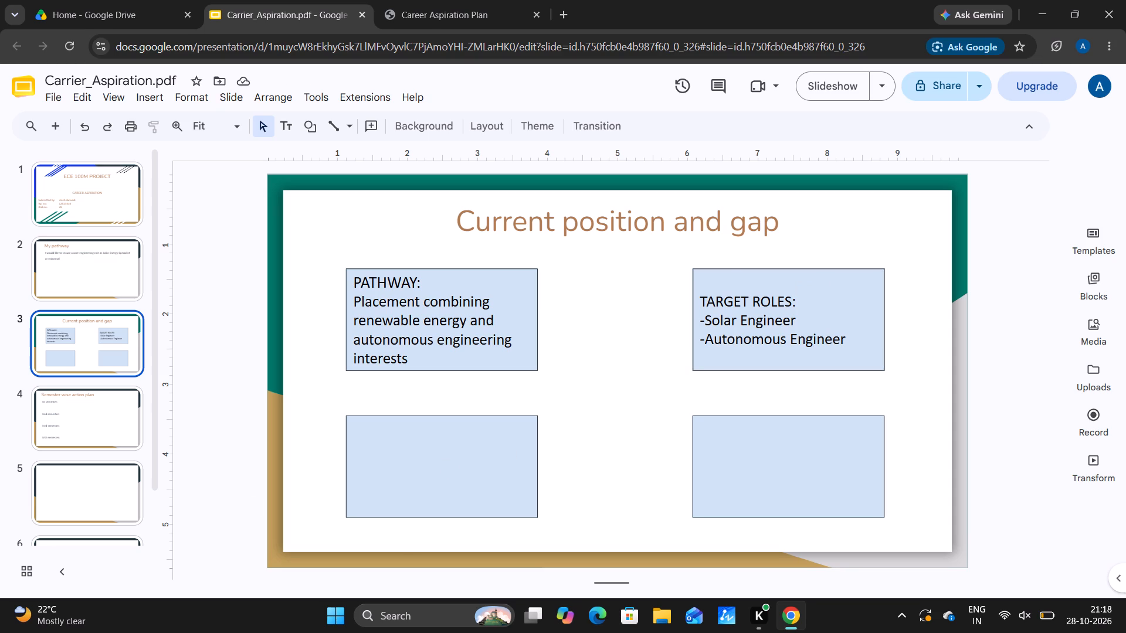
Move the TARGET ROLES text up in its rectangle by adding two blank lines after "-Autonomous Engineer".
left_click(700, 298)
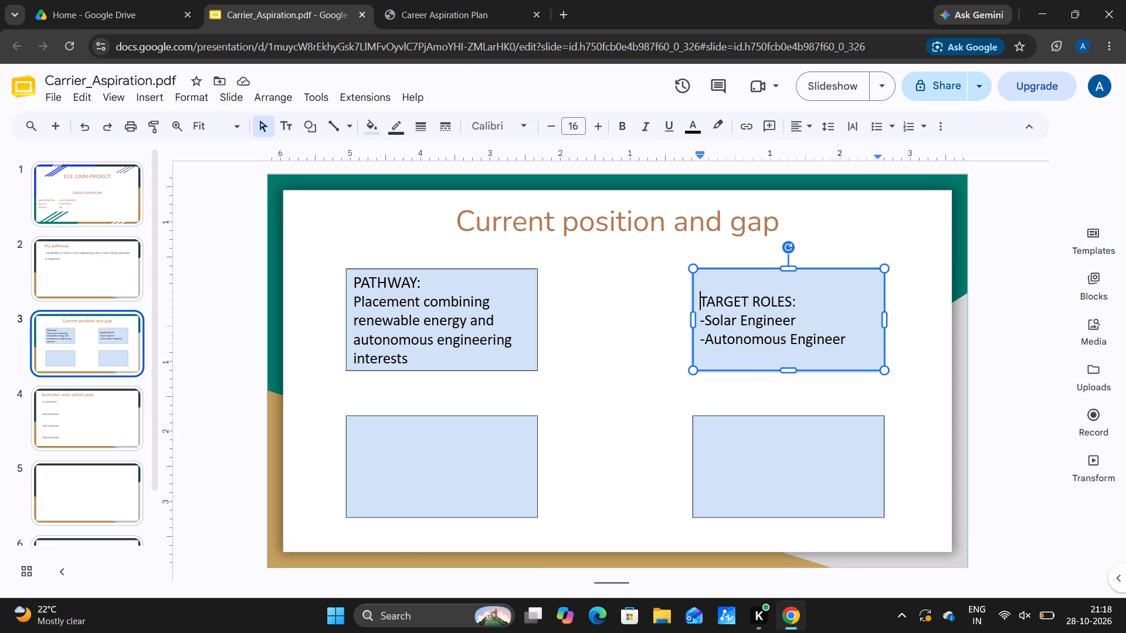
key("BackSpace")
key("BackSpace")
key("BackSpace")
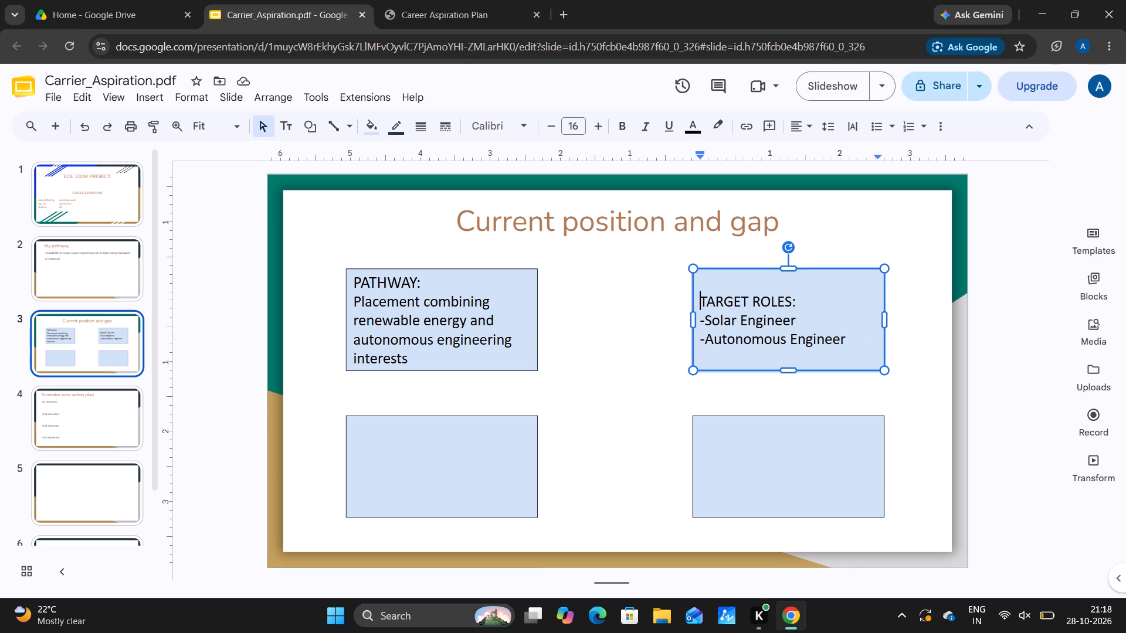
left_click(854, 334)
key("Return")
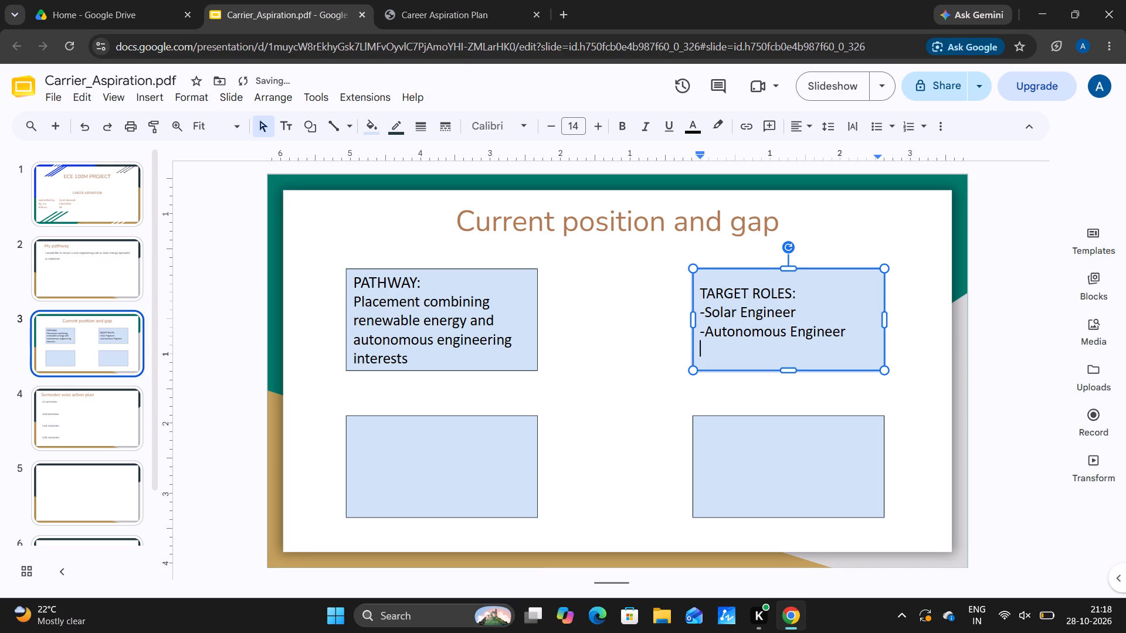
key("Return")
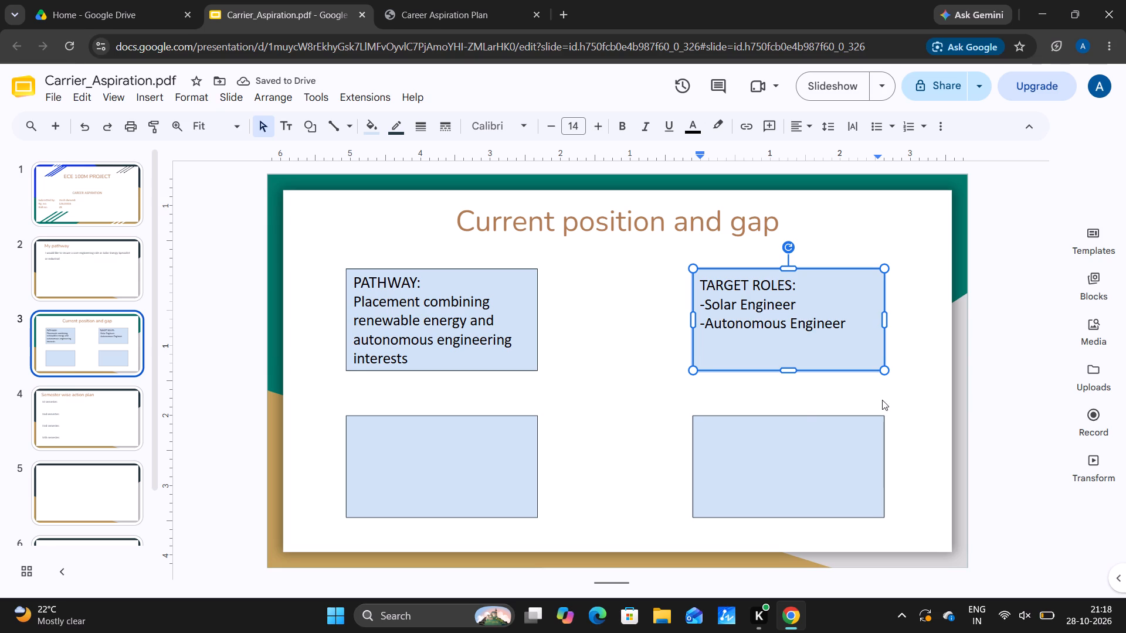
left_click(898, 396)
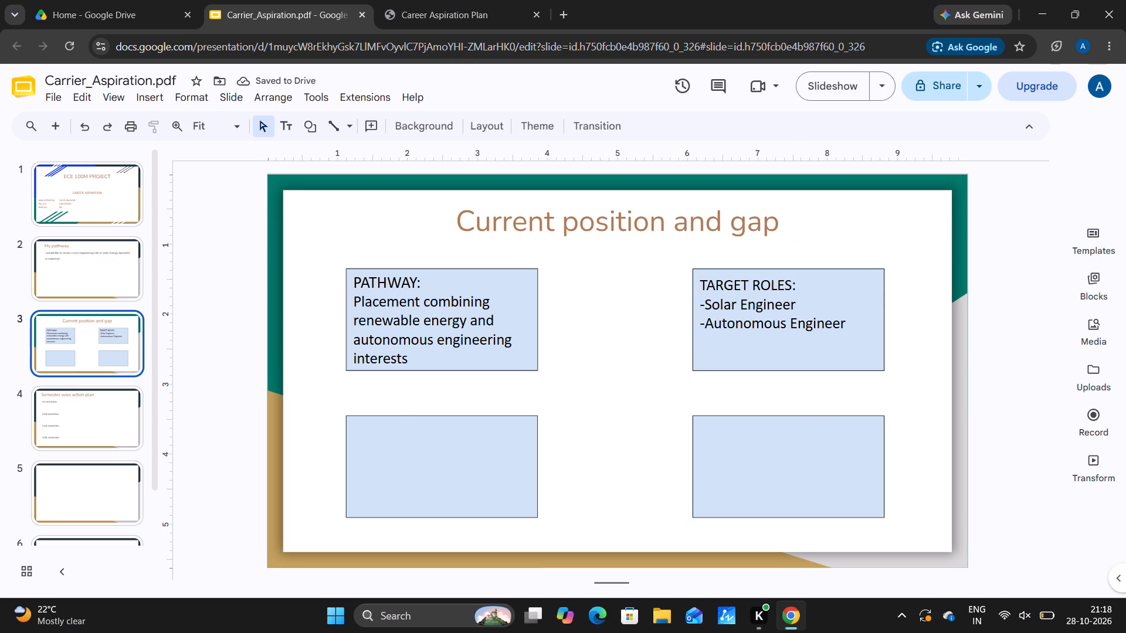
Select the empty rectangle below PATHWAY and check the TARGET ORGANISATIONS card in the Career Aspiration Plan PDF.
left_click(384, 438)
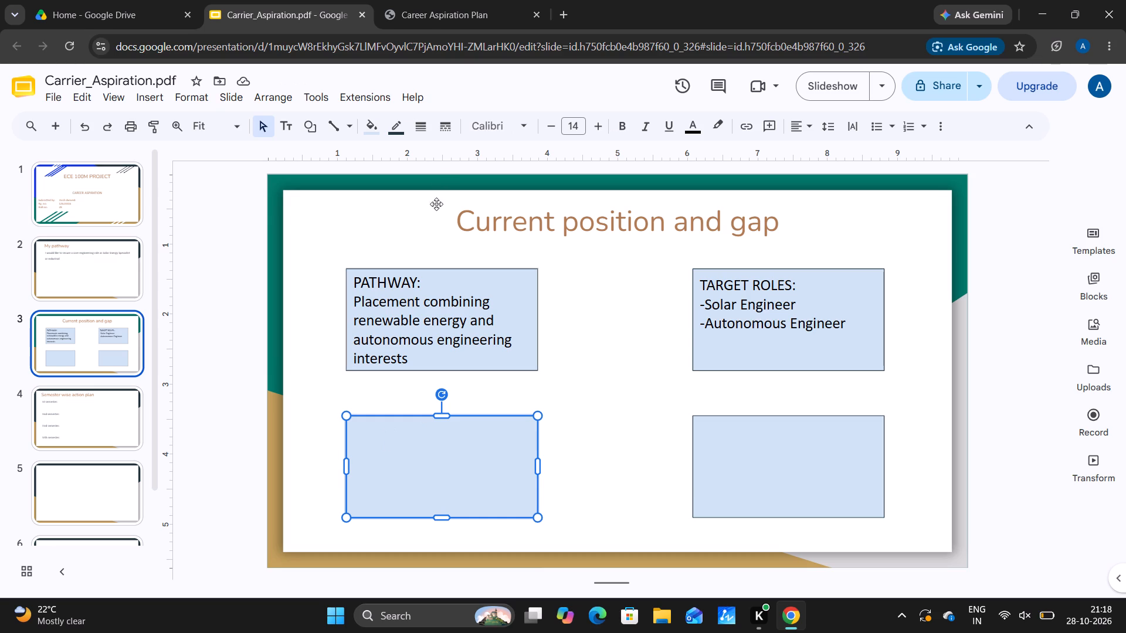
left_click(468, 0)
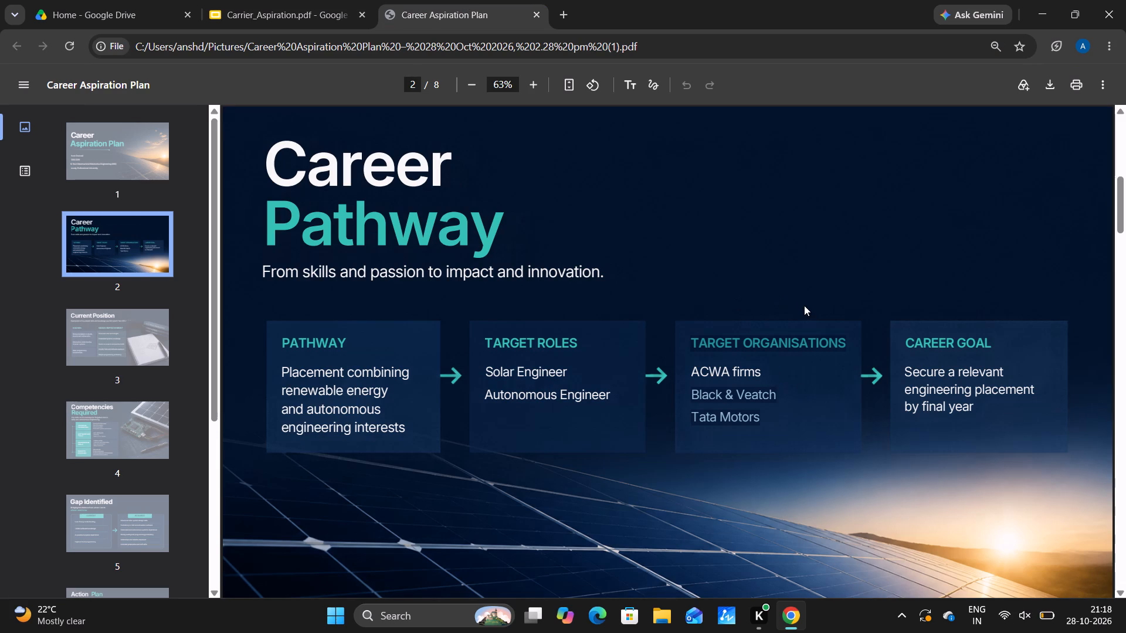
left_click(218, 0)
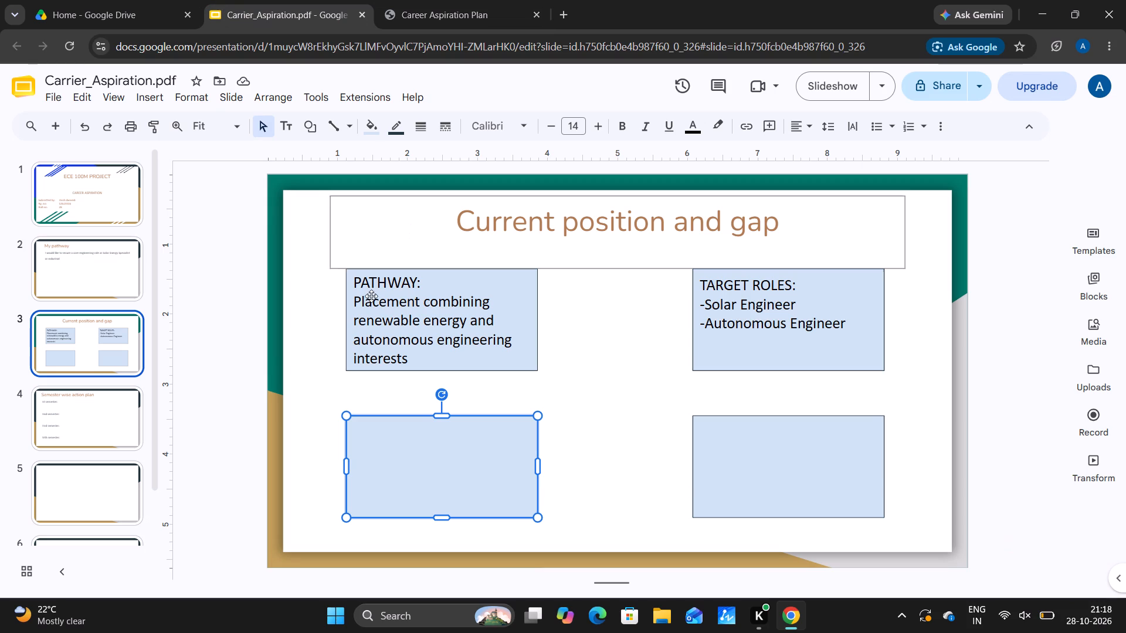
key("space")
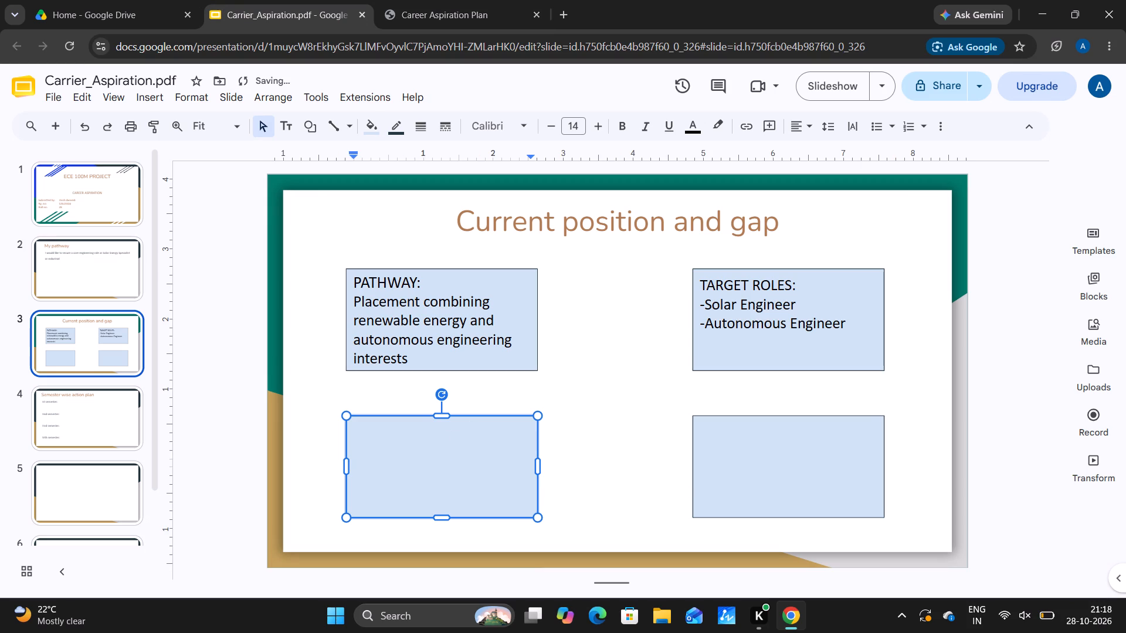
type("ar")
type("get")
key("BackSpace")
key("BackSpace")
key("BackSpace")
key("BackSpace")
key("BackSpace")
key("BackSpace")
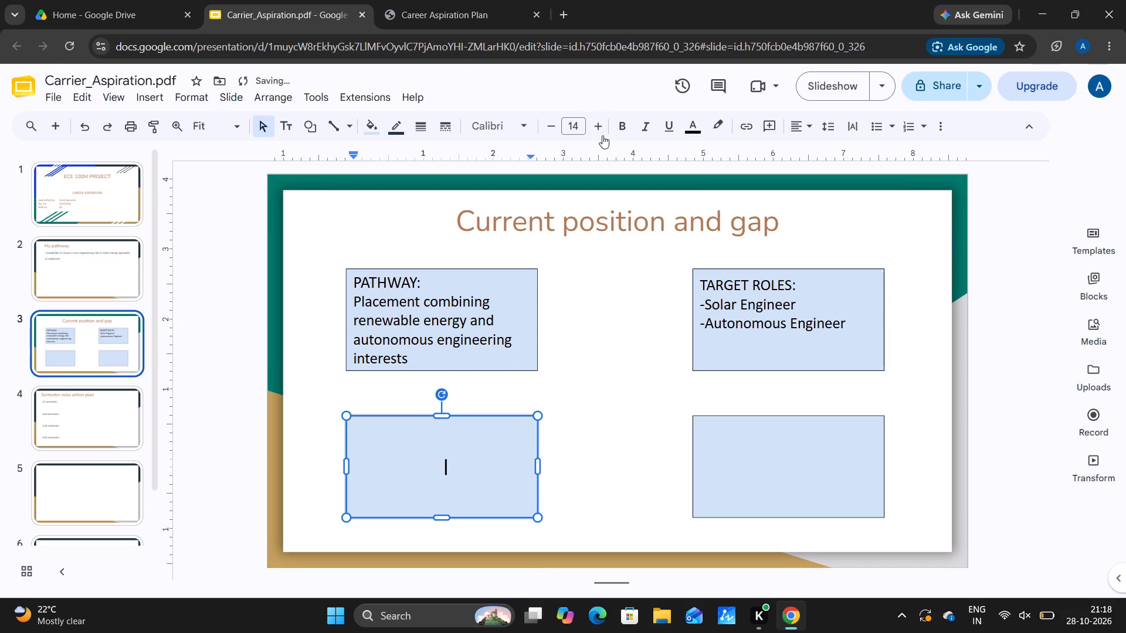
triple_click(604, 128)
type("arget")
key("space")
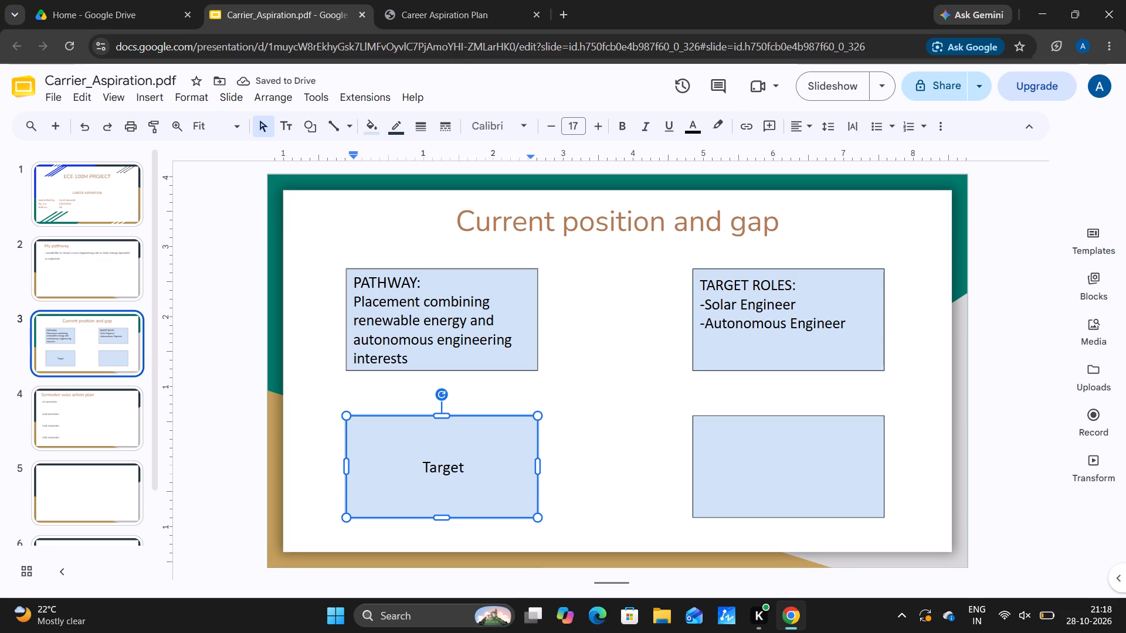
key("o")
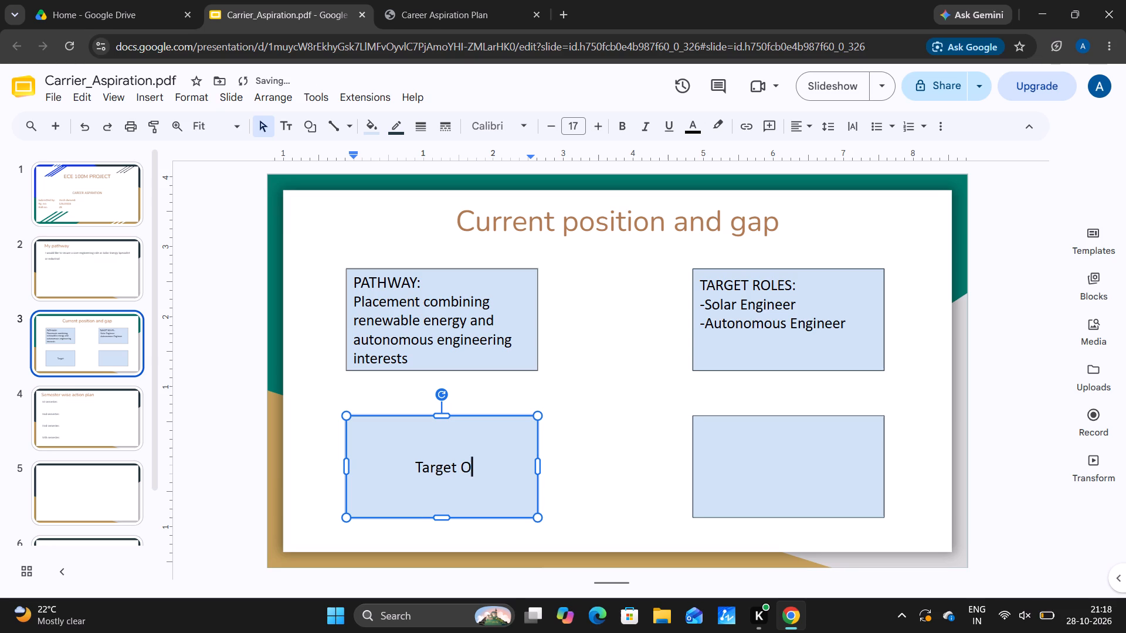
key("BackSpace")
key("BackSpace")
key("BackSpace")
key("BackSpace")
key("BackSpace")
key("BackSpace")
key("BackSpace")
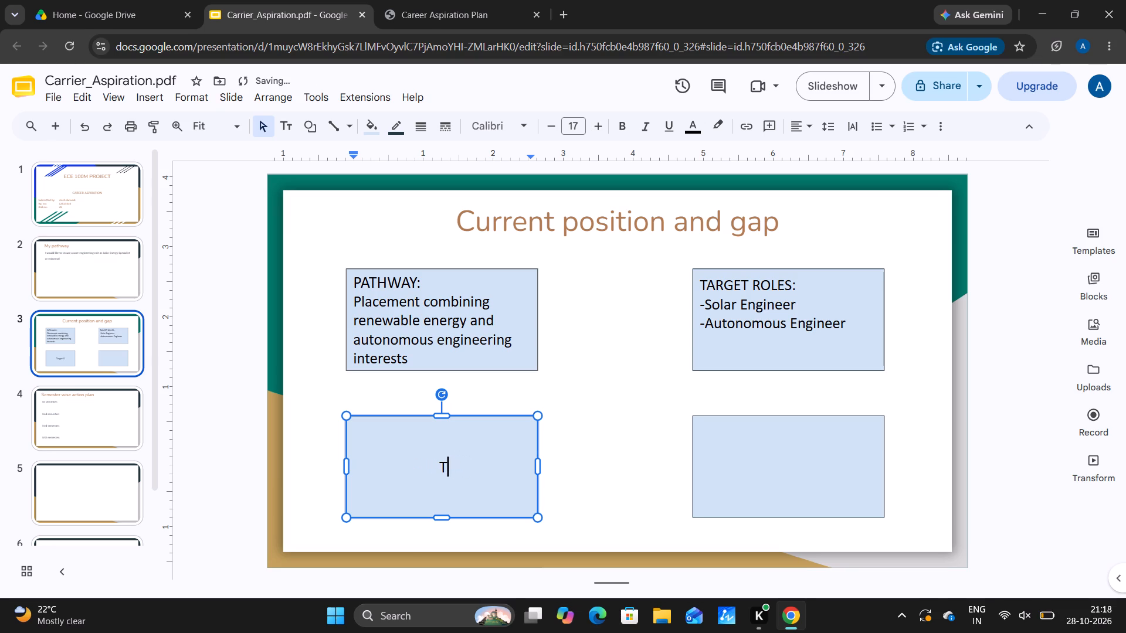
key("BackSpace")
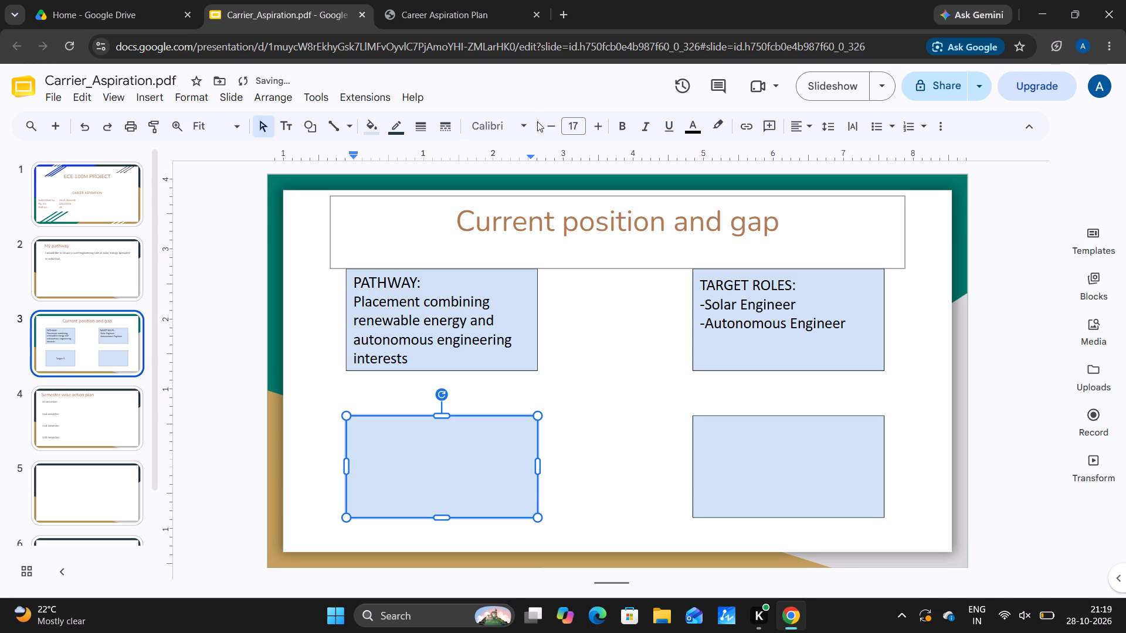
Set the font size to 16 in the empty rectangle below PATHWAY and enter "Target organization".
left_click(544, 122)
type("arget")
key("space")
type("organi")
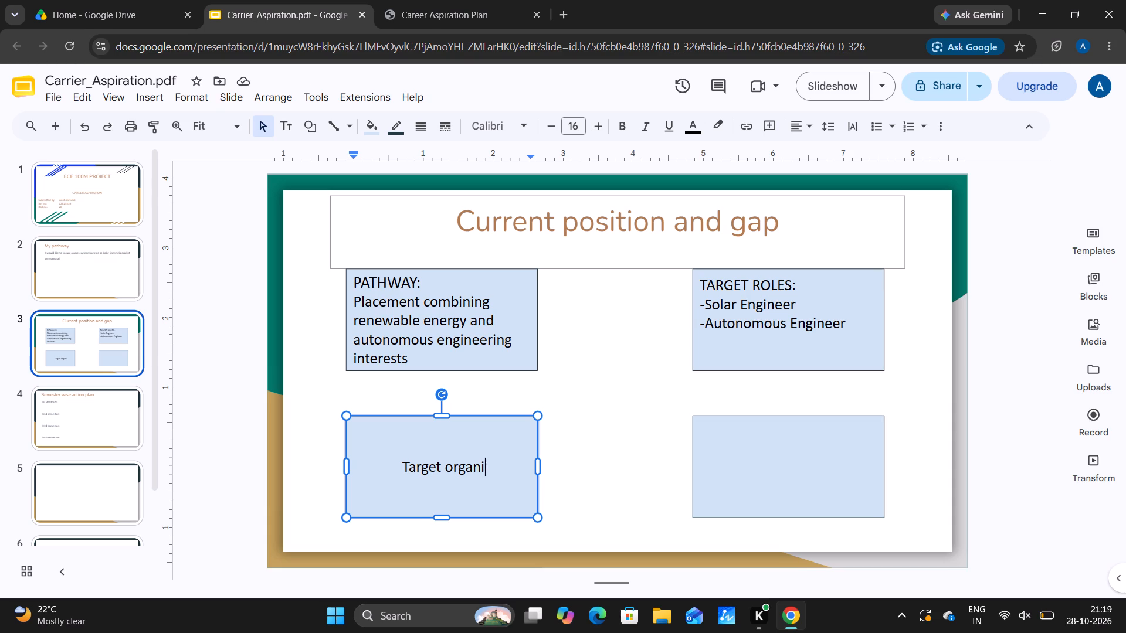
type("zation")
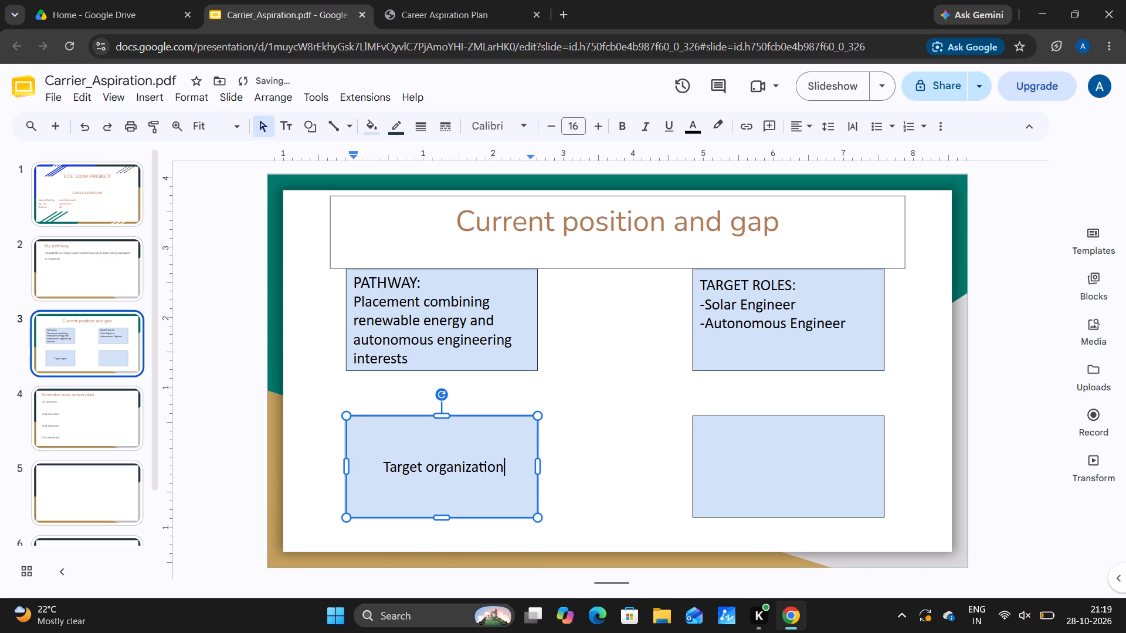
key("space")
Check the card heading's spelling in the Career Aspiration Plan PDF and correct the rectangle's heading to "Target organisations".
left_click(436, 0)
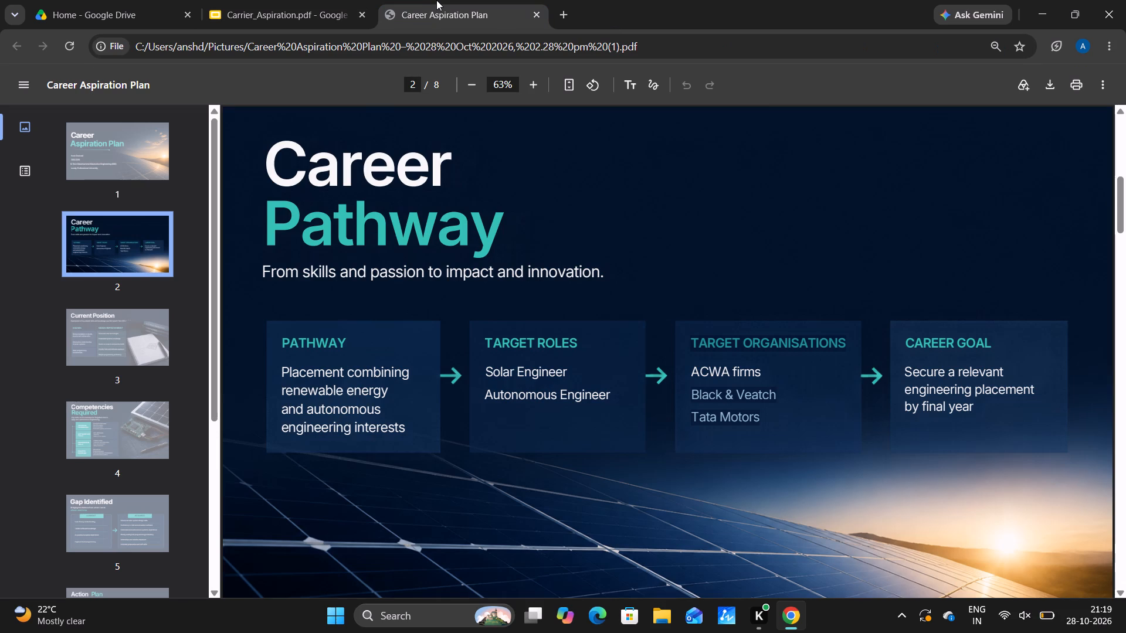
left_click(273, 2)
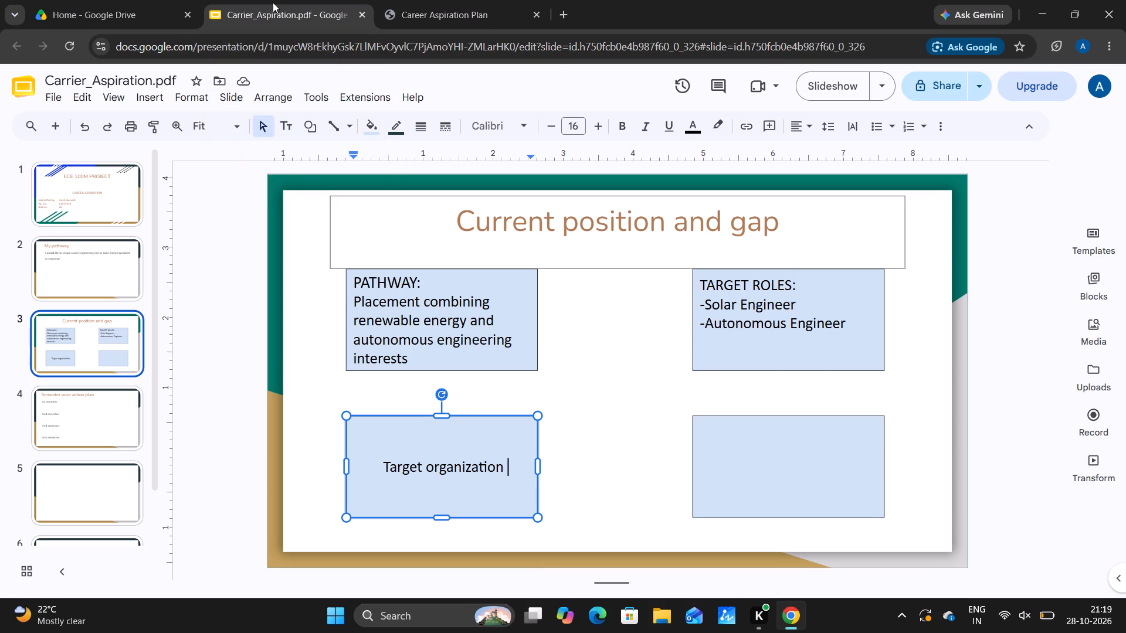
left_click(470, 467)
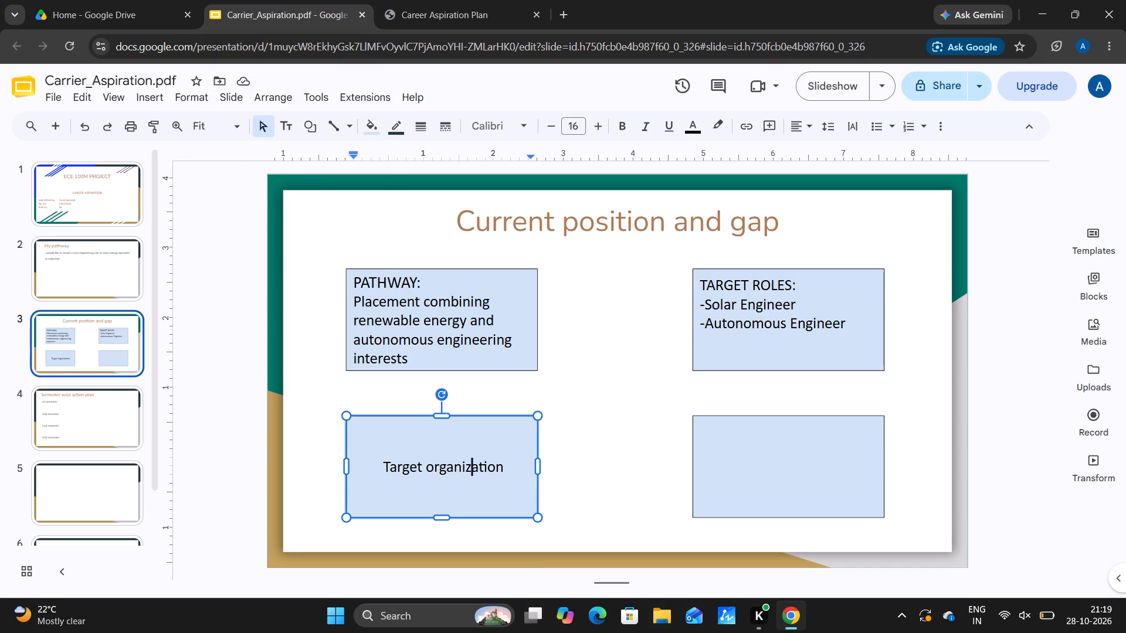
key("BackSpace")
key("s")
left_click(508, 469)
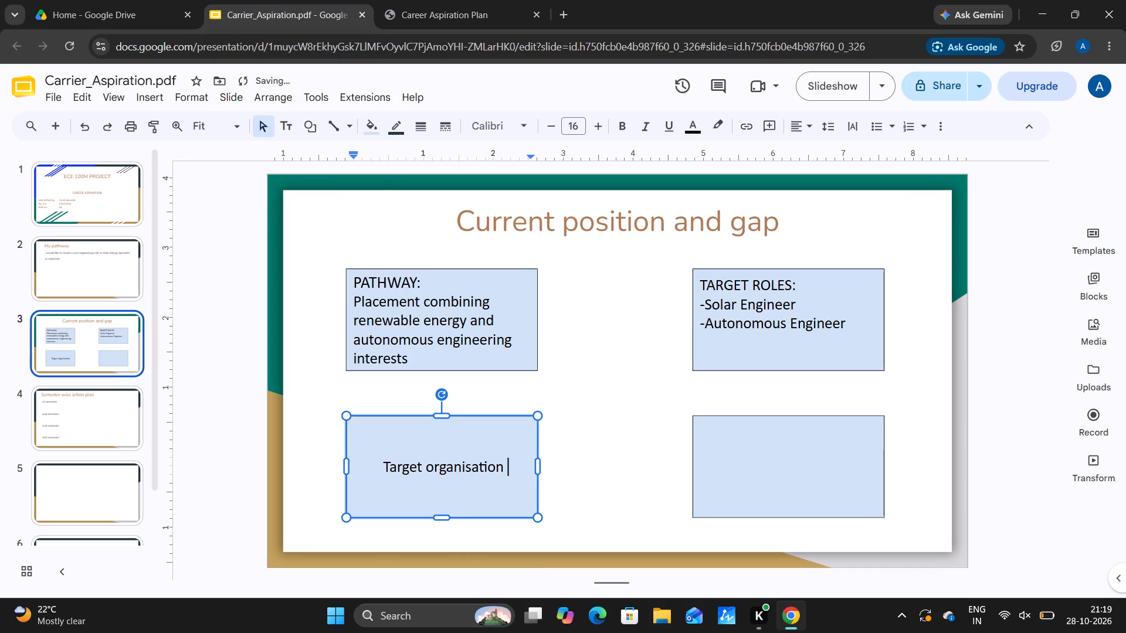
key("BackSpace")
key("s")
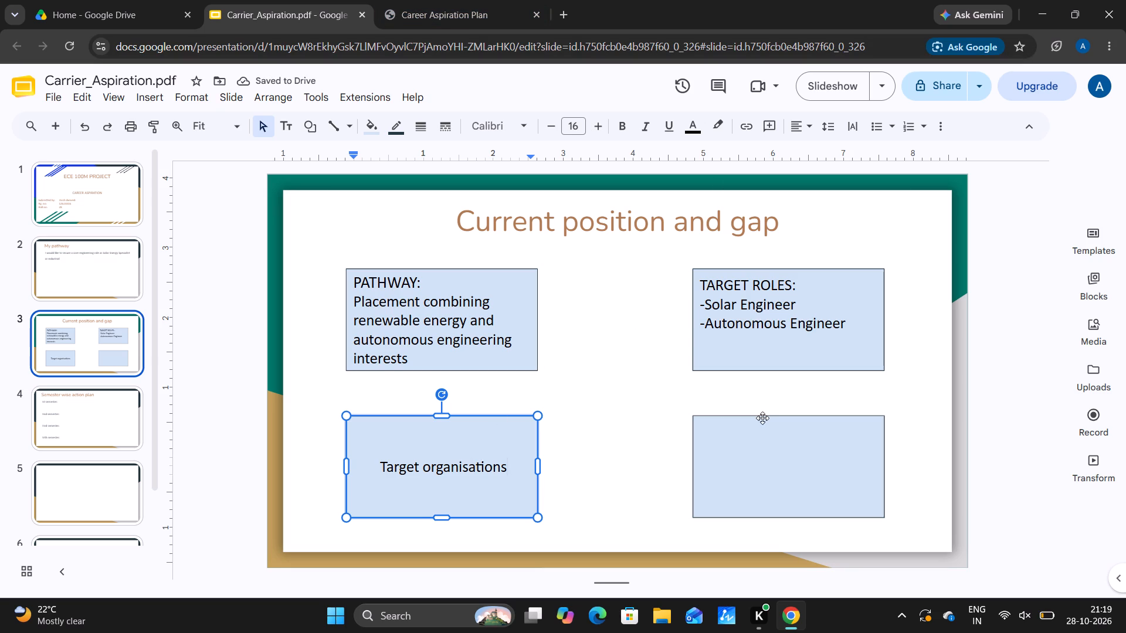
Recheck the card in the PDF, add a colon after "Target organisations", start a new line, and left-align both lines.
left_click(487, 8)
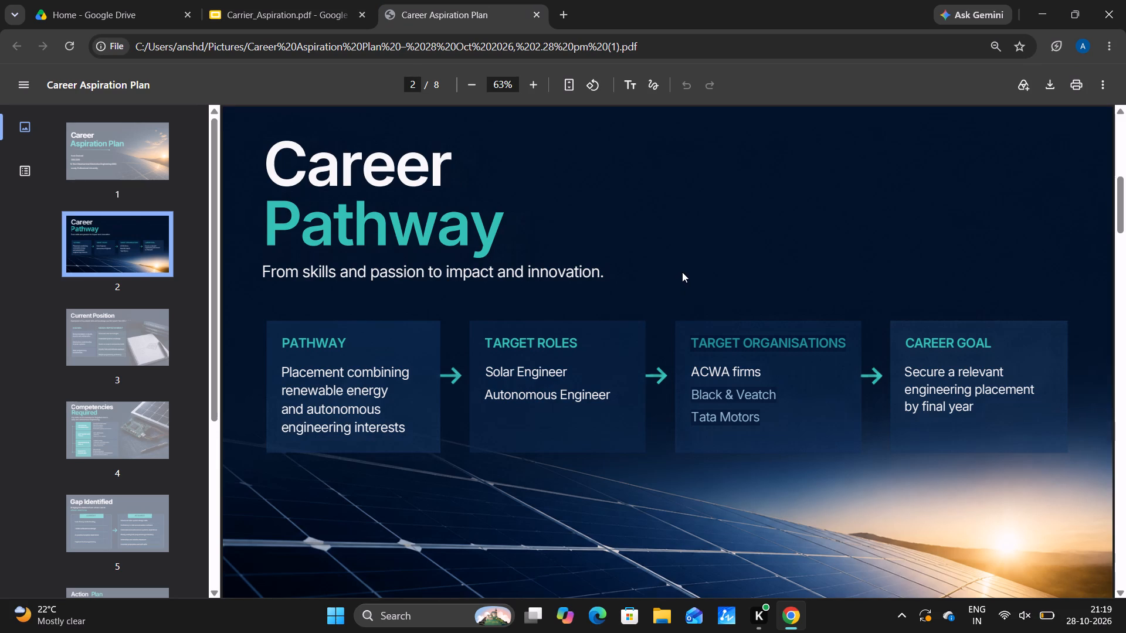
left_click(334, 0)
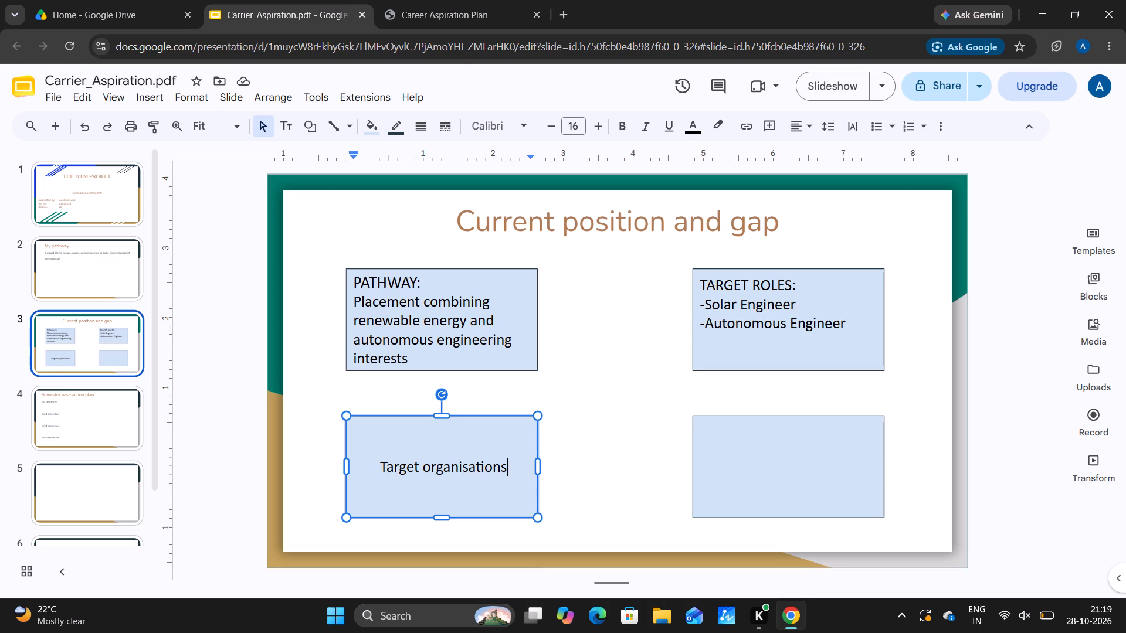
key("shift+colon")
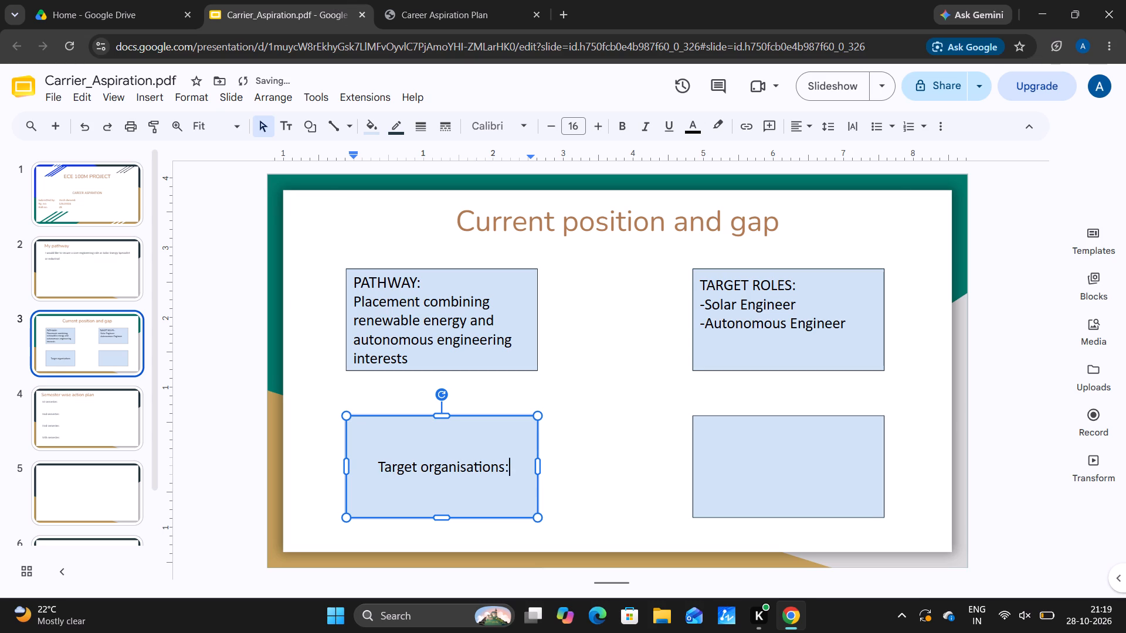
key("Return")
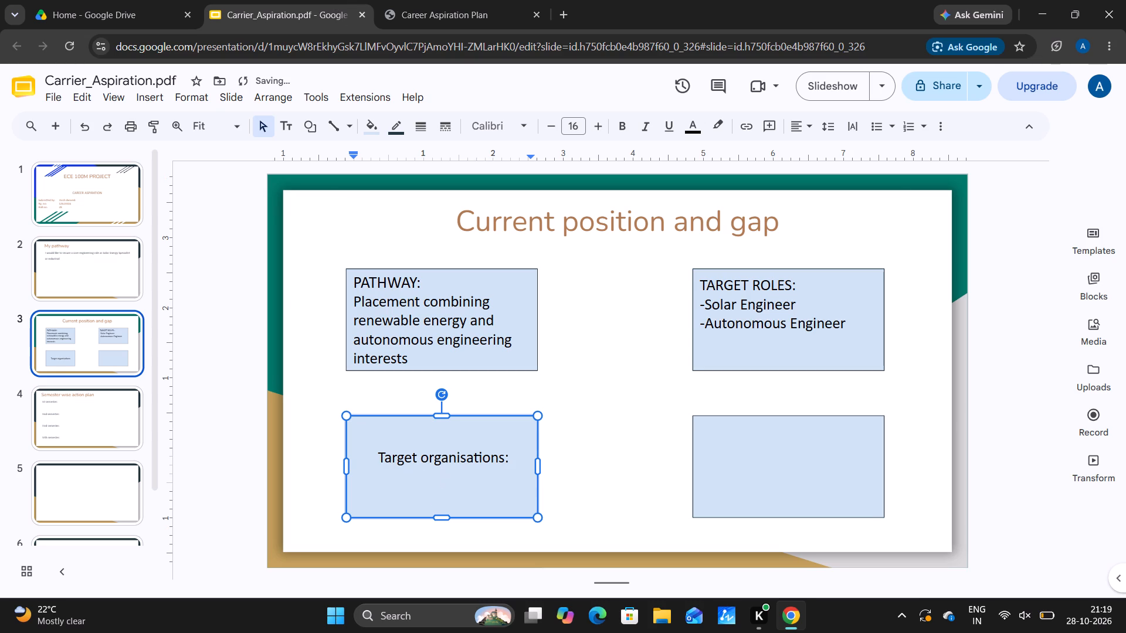
key("BackSpace")
key("Up")
key("BackSpace")
key("Down")
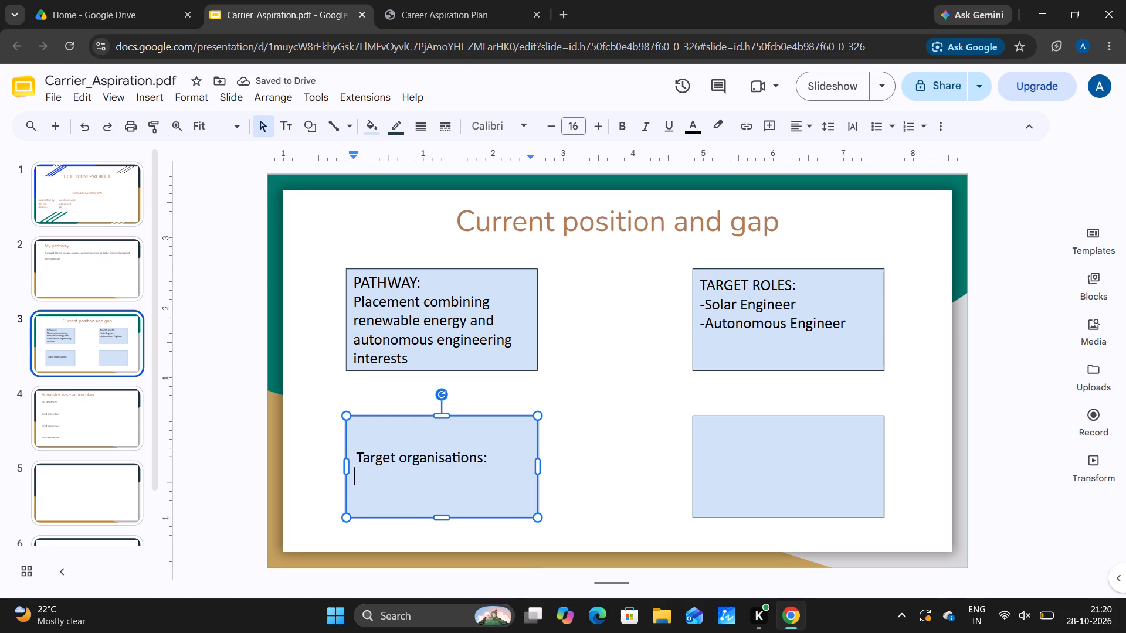
Enter "-ACWA Power" on the line below "Target organisations:" and start another line.
key("minus")
type("ACWA")
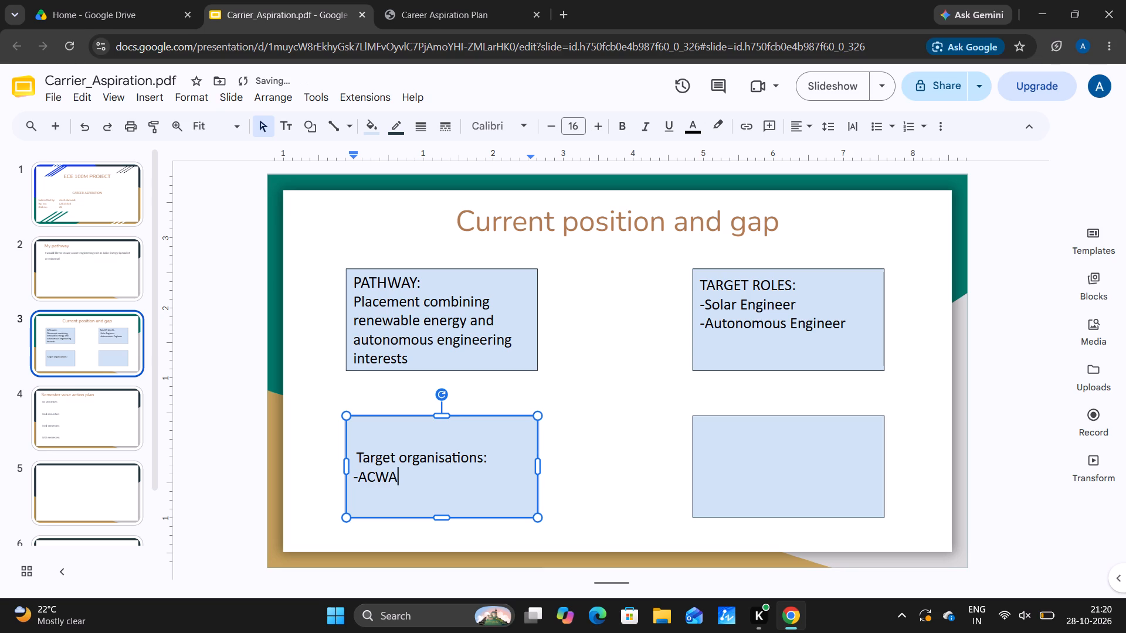
key("space")
key("f")
type("ir")
key("m")
key("BackSpace")
key("BackSpace")
key("BackSpace")
key("BackSpace")
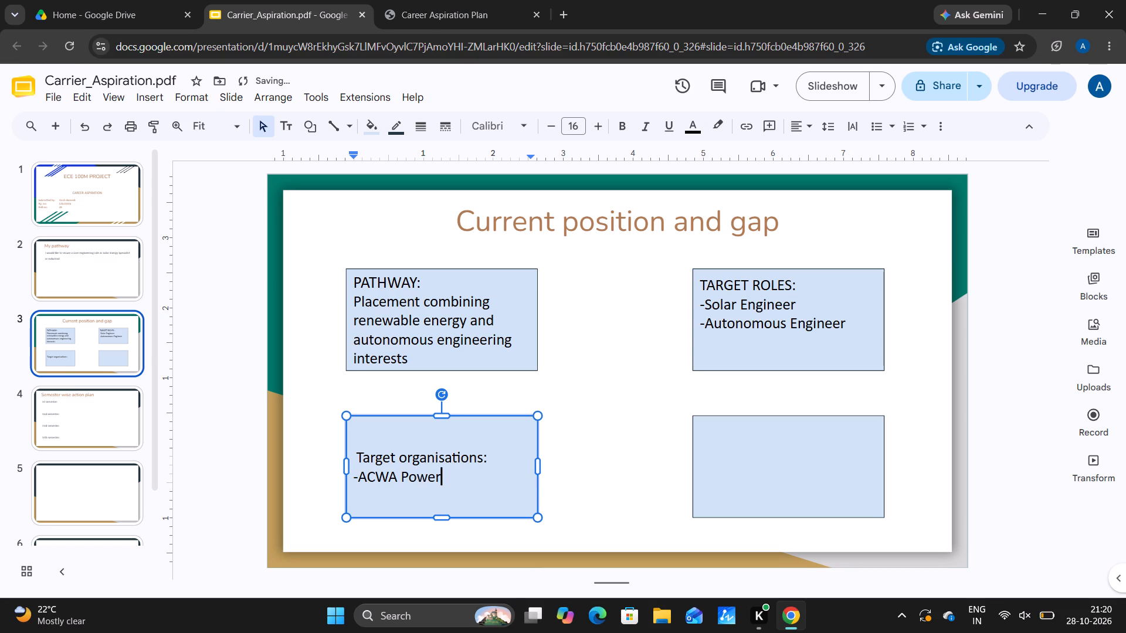
key("Return")
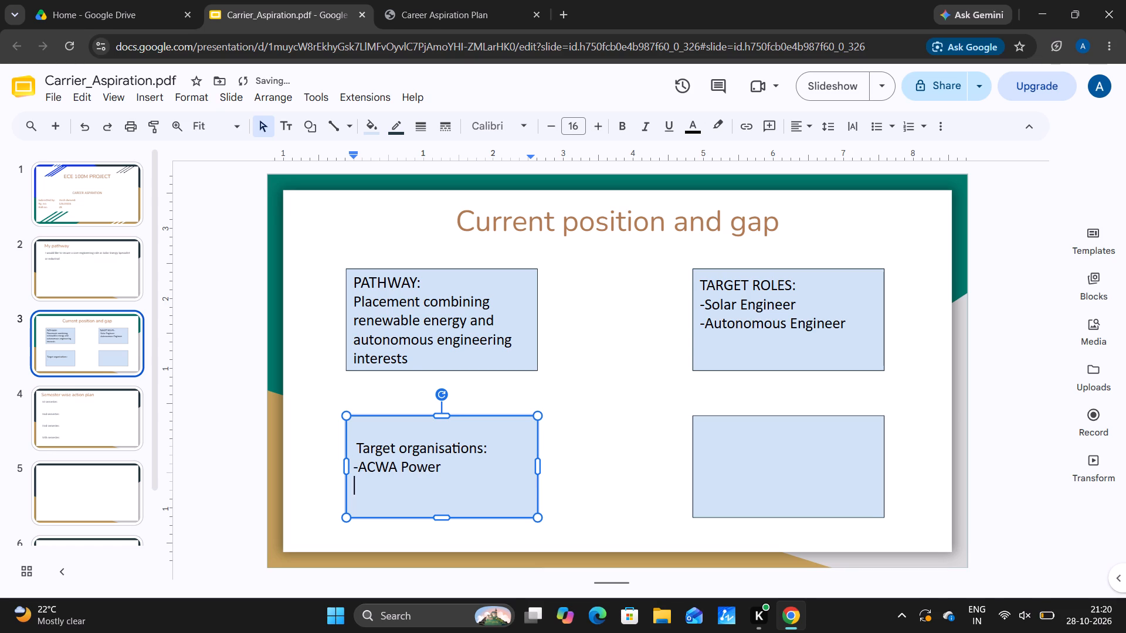
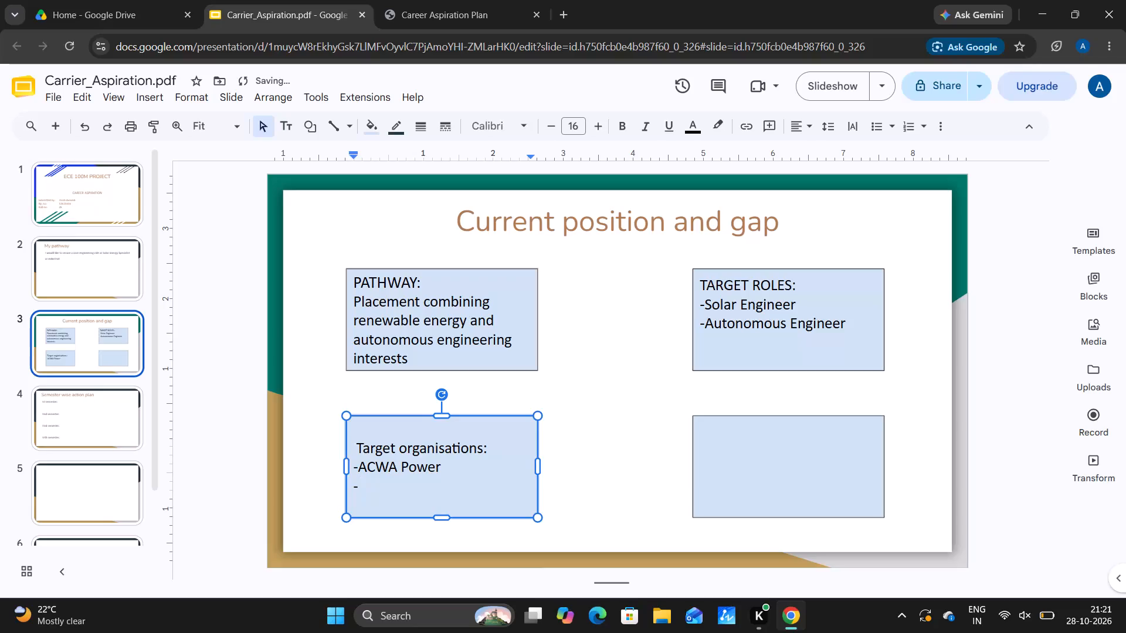
Complete the list under "Target organisations:" with "-ReNew Power" and, on a new line, "-Tata motors".
key("r")
key("n")
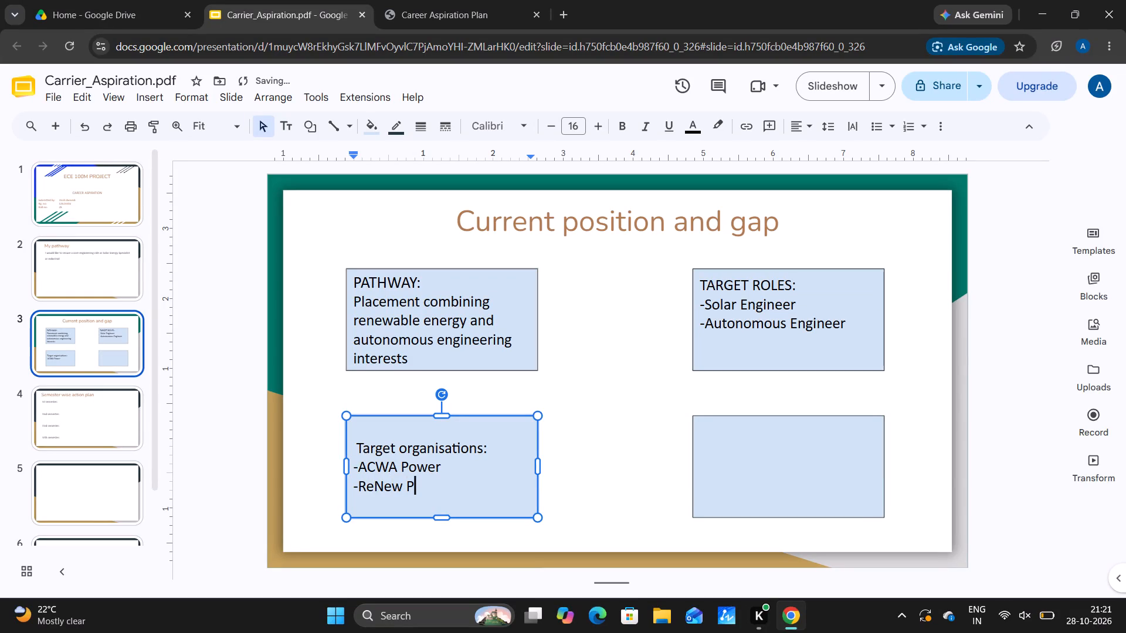
type("ower")
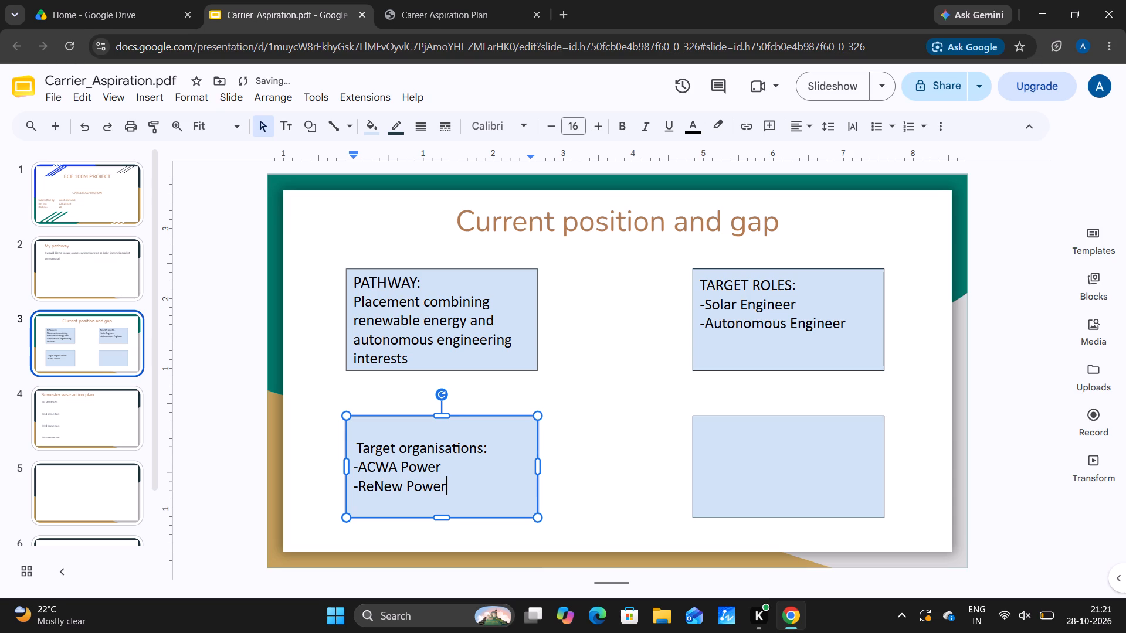
key("Return")
key("minus")
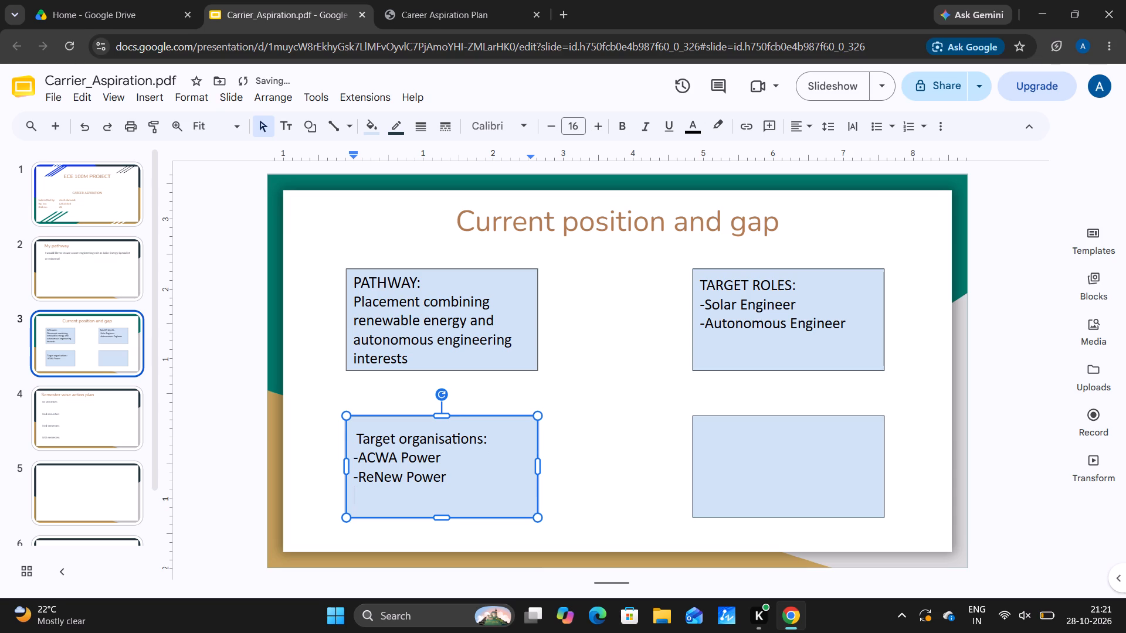
type("at")
type("a")
key("space")
type("motors")
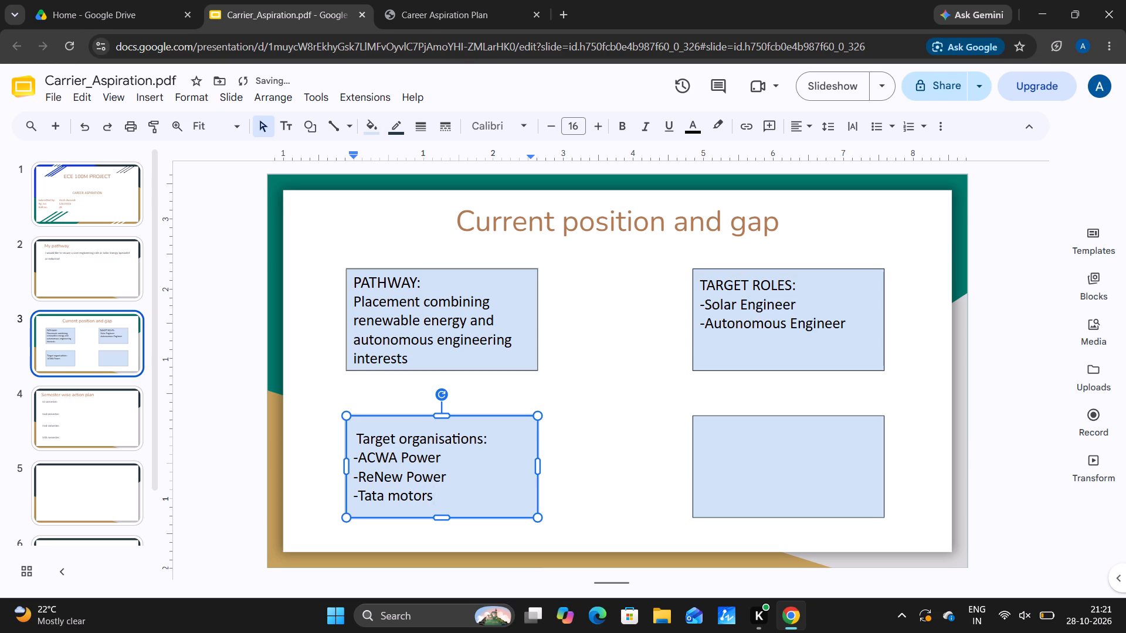
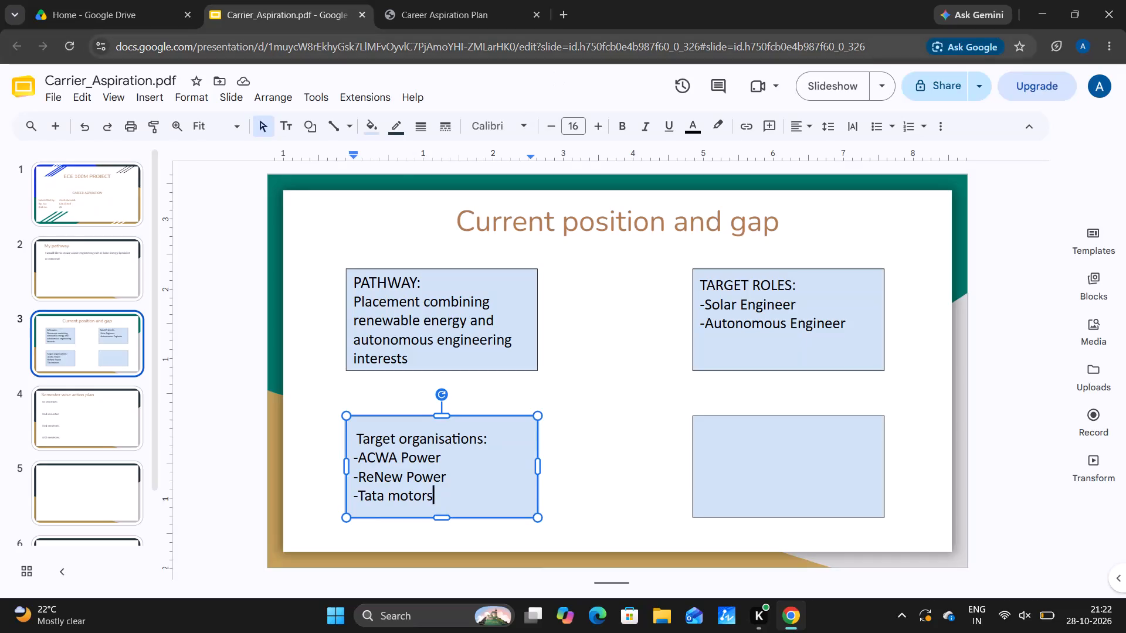
Look through the Career Pathway, Current Position, Competencies Required and Gap Identified pages of the Career Aspiration Plan, then return to the presentation.
left_click(507, 0)
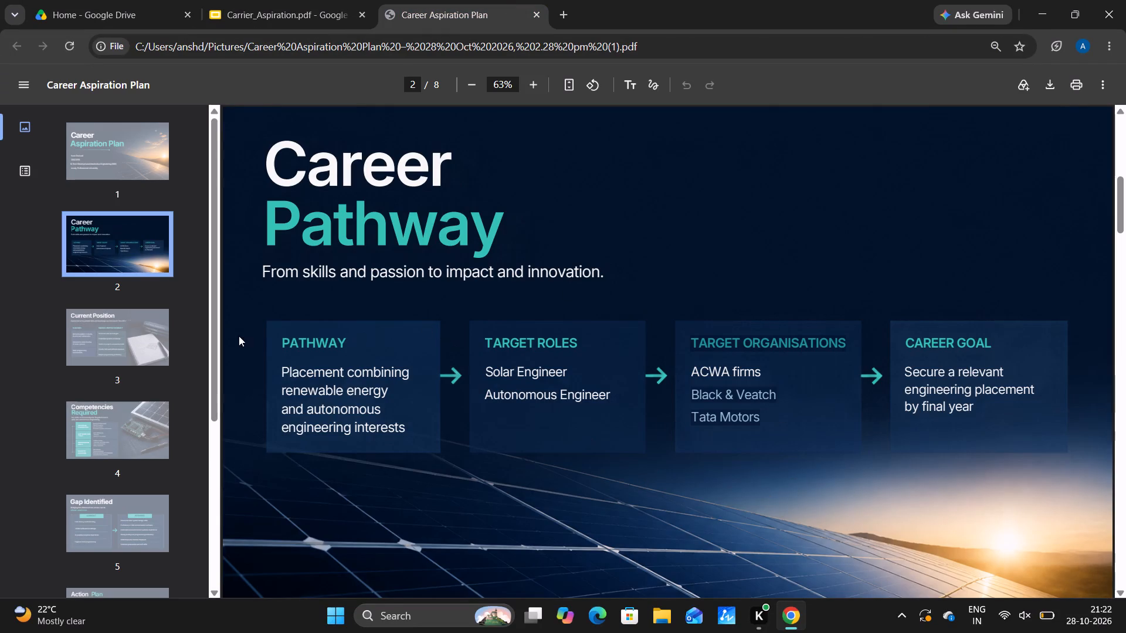
left_click(142, 319)
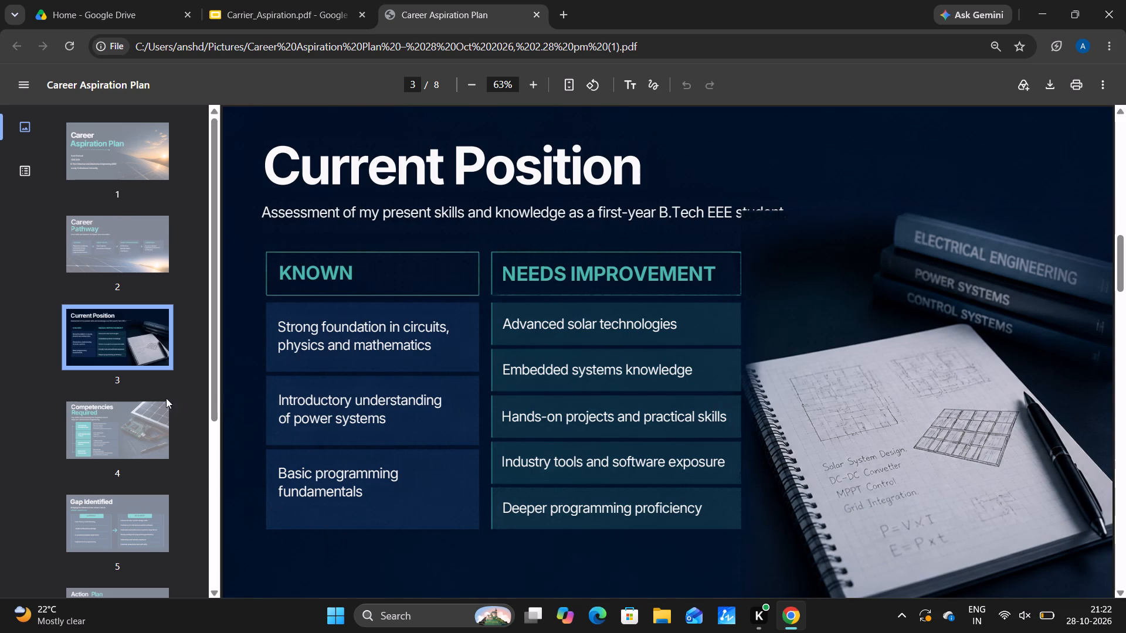
left_click(136, 420)
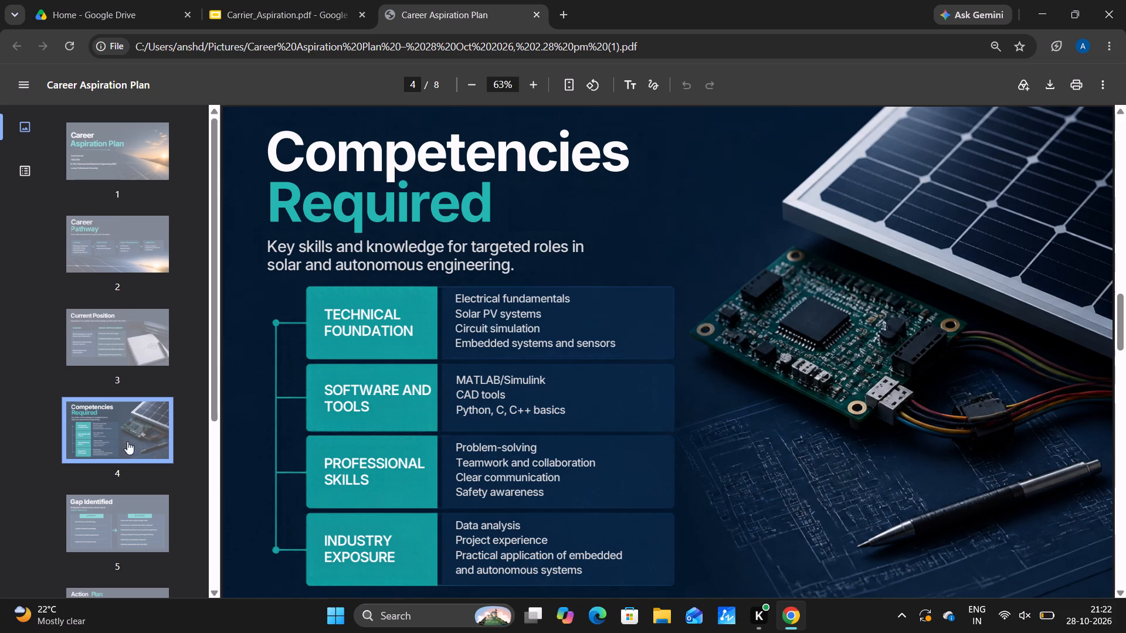
left_click(117, 503)
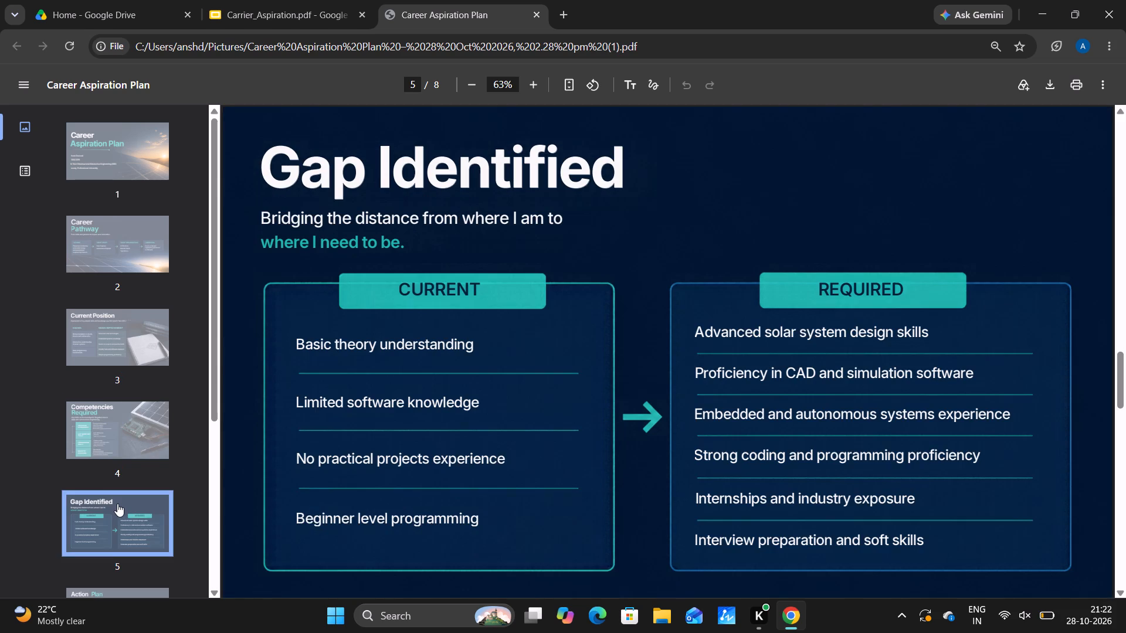
left_click(150, 220)
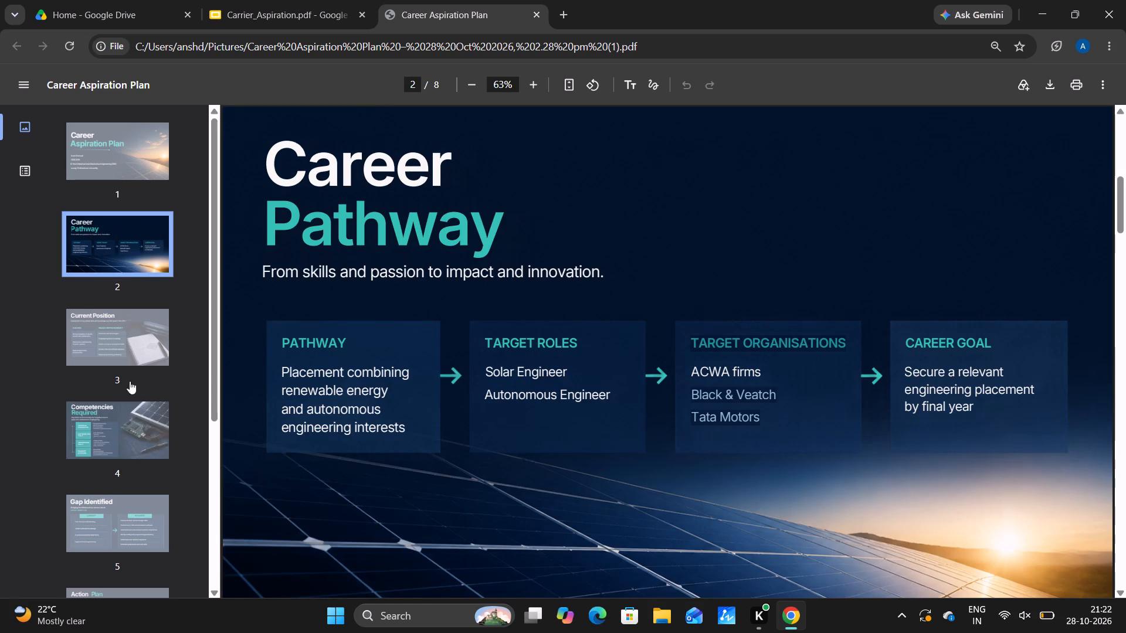
left_click(149, 328)
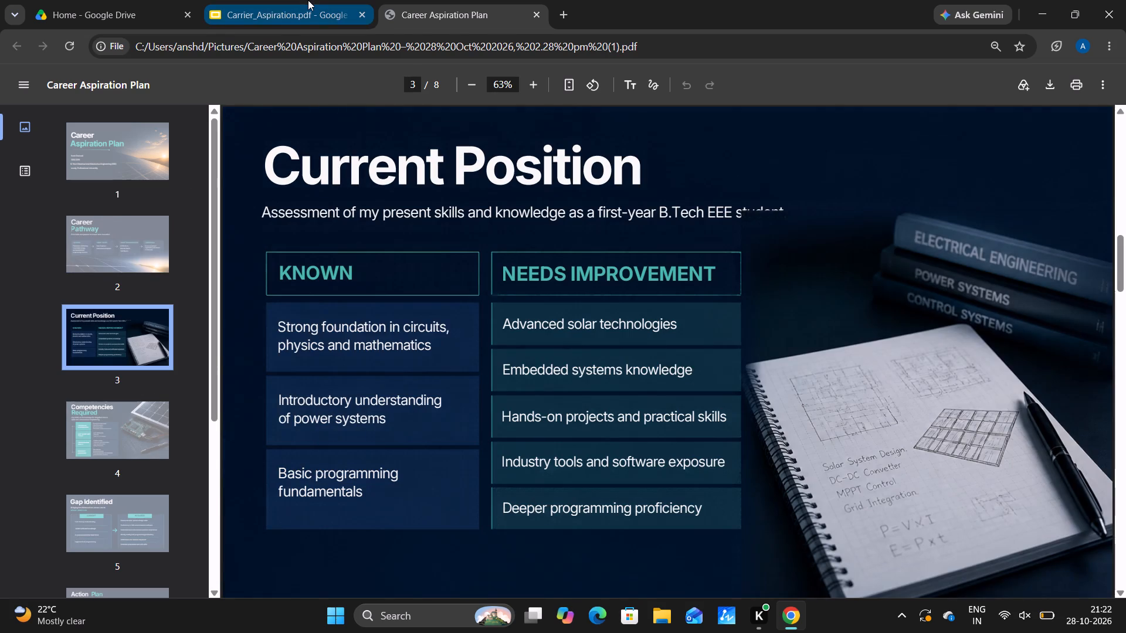
left_click(308, 0)
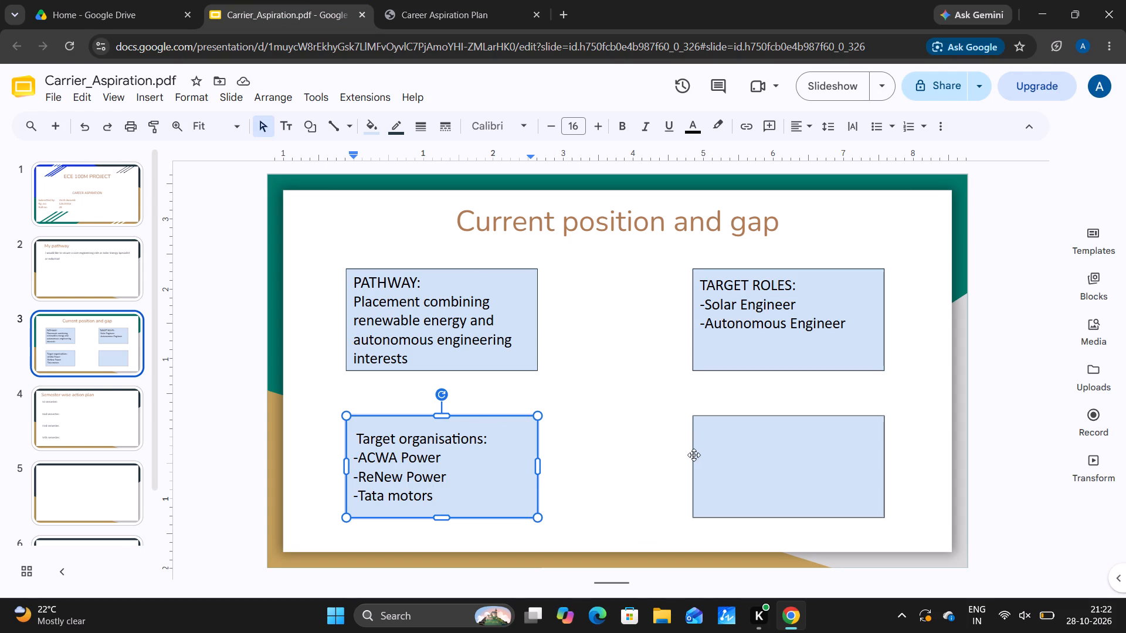
Insert an indented "or" on its own line between "-Solar Engineer" and "-Autonomous Engineer" in the TARGET ROLES rectangle.
left_click(823, 304)
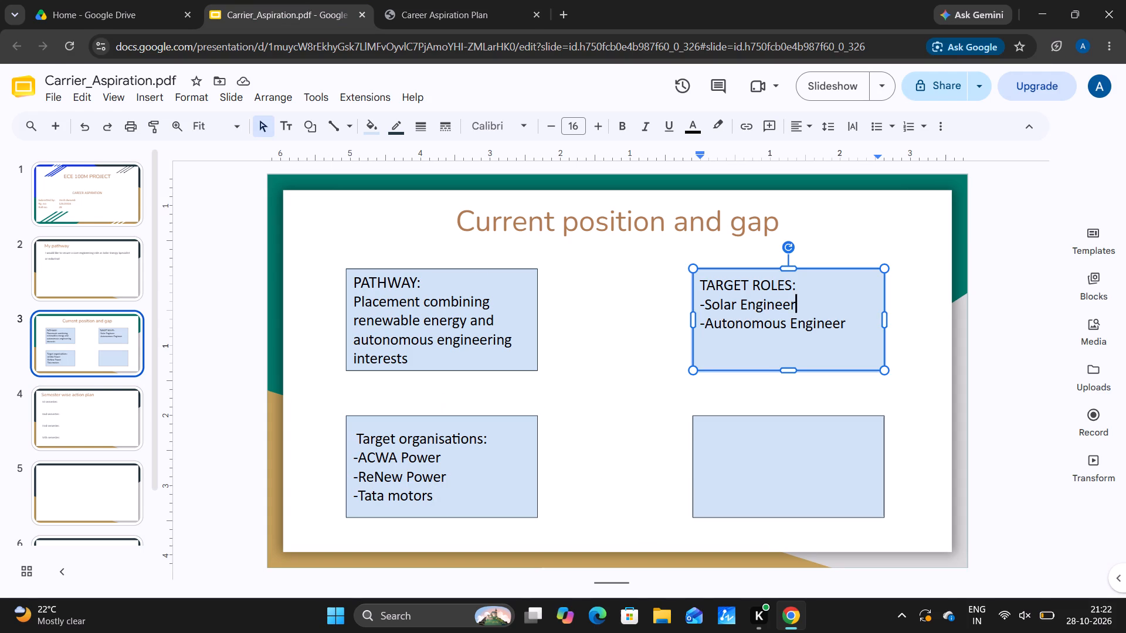
key("Return")
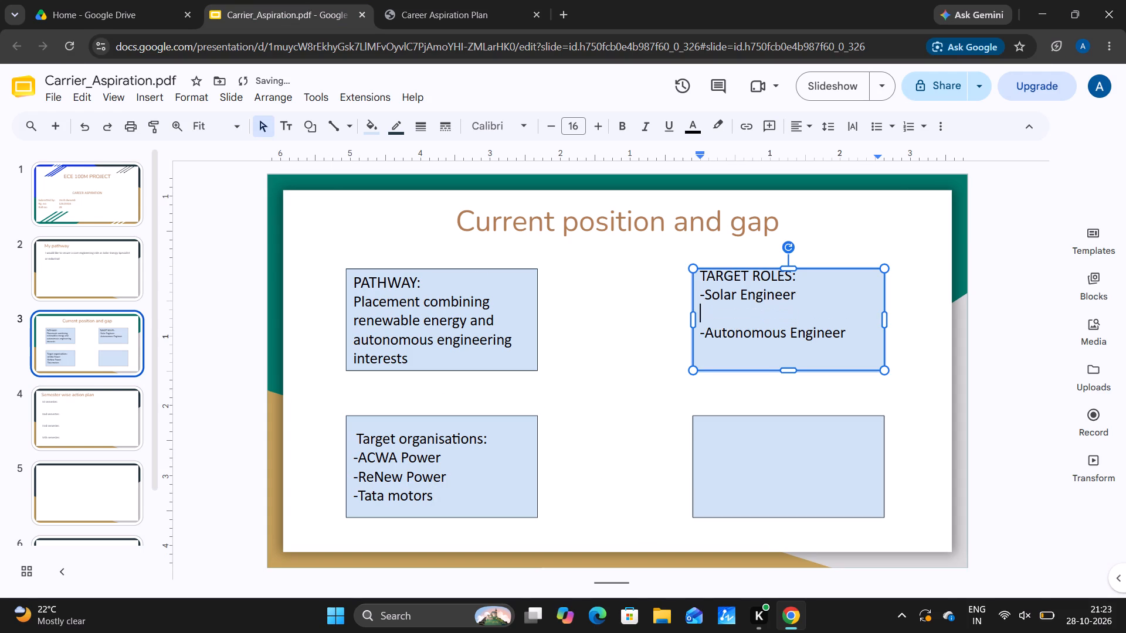
key("space")
key("space")
key("space")
key("space")
key("space")
key("space")
key("space")
key("space")
key("space")
key("space")
key("space")
key("o")
key("r")
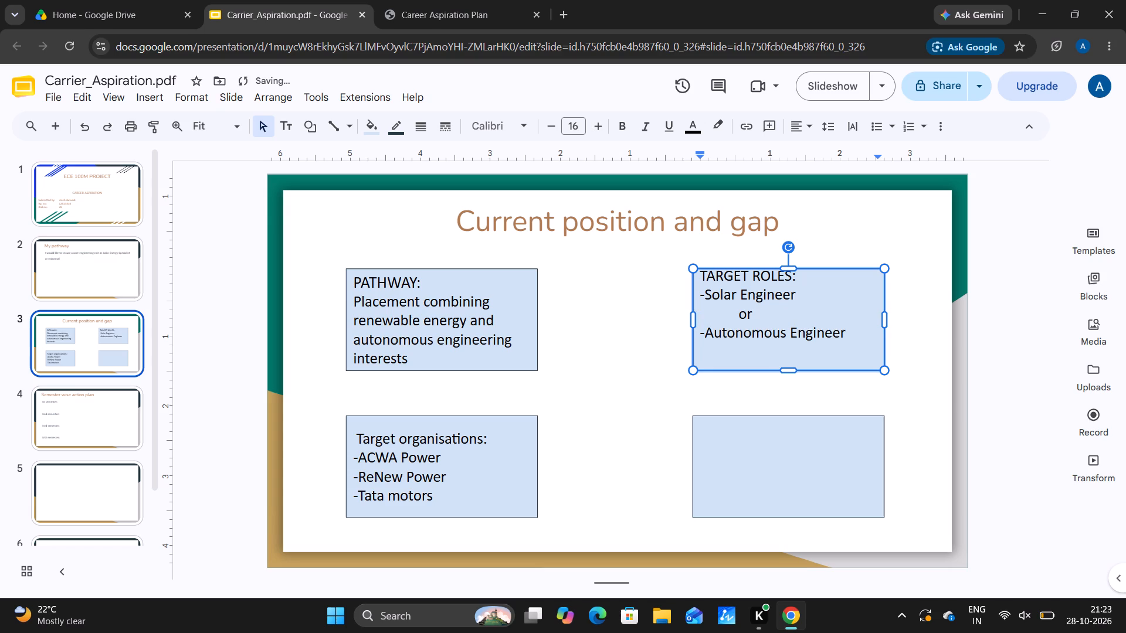
Add a blank line above the "TARGET ROLES:" heading in its rectangle and deselect the shape.
left_click(700, 278)
key("Return")
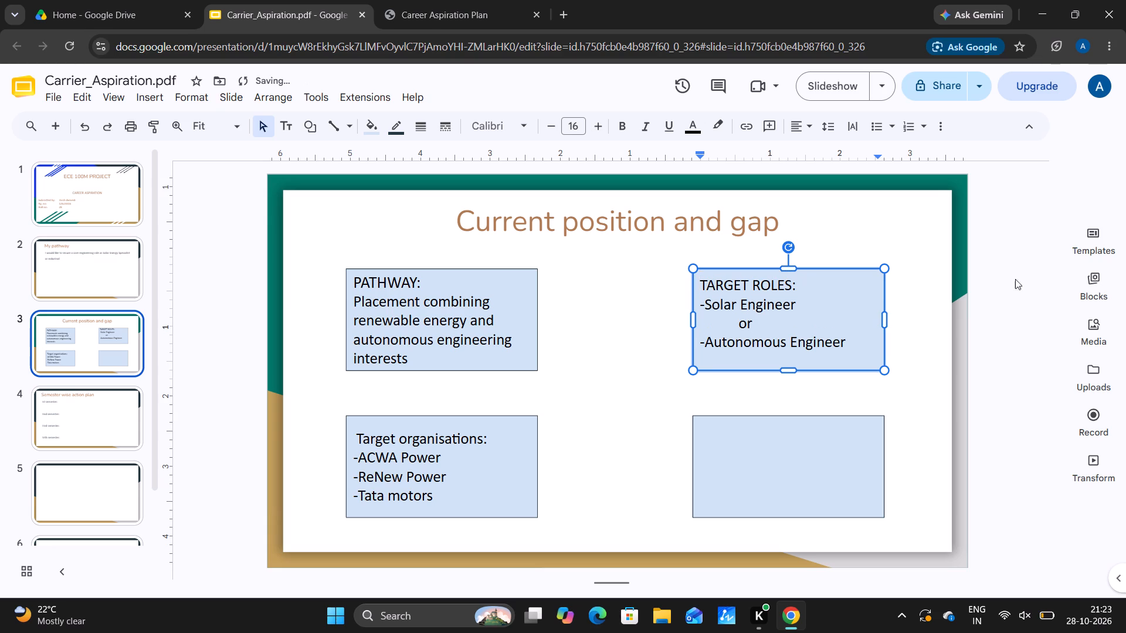
left_click(921, 343)
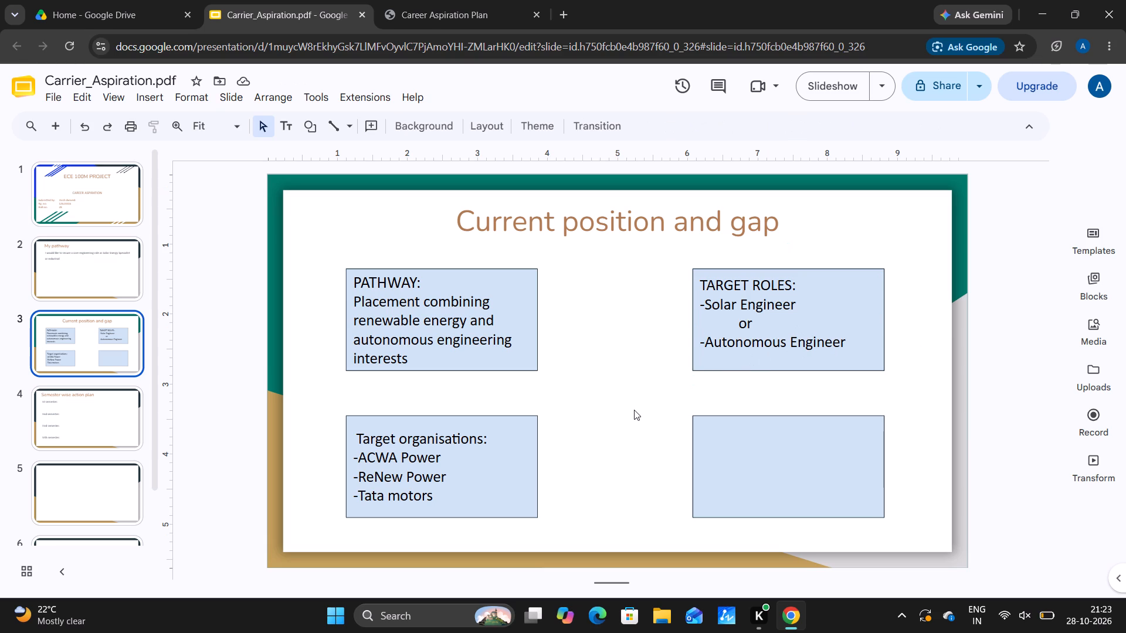
Switch to the Career Aspiration Plan PDF and copy the CAREER GOAL card's heading and text from the Career Pathway page.
left_click(772, 465)
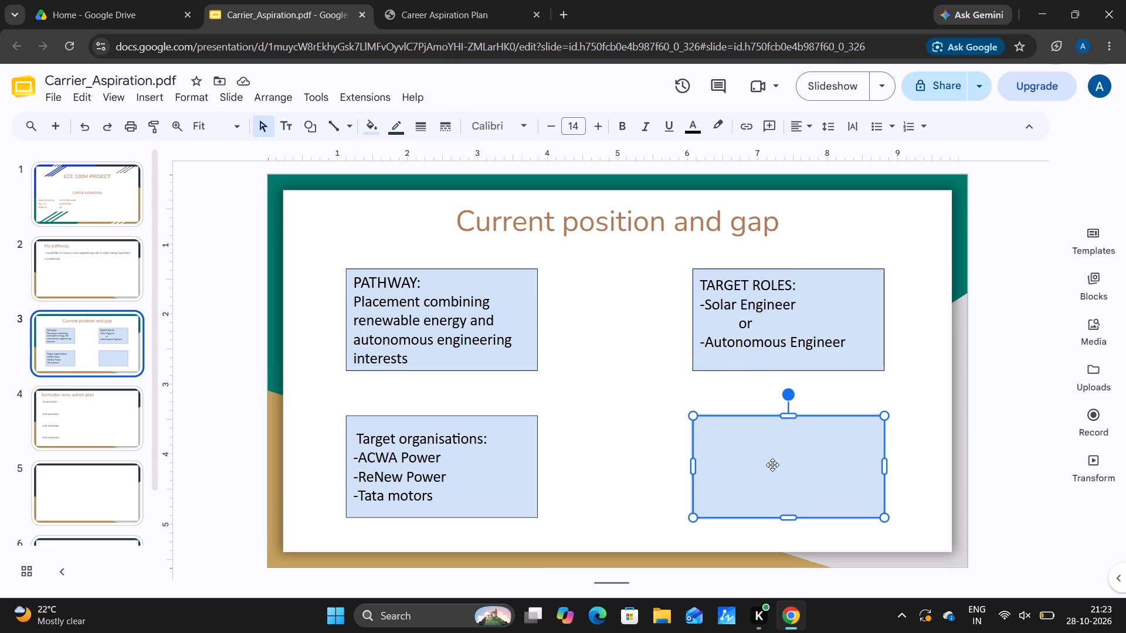
left_click(745, 448)
left_click(480, 0)
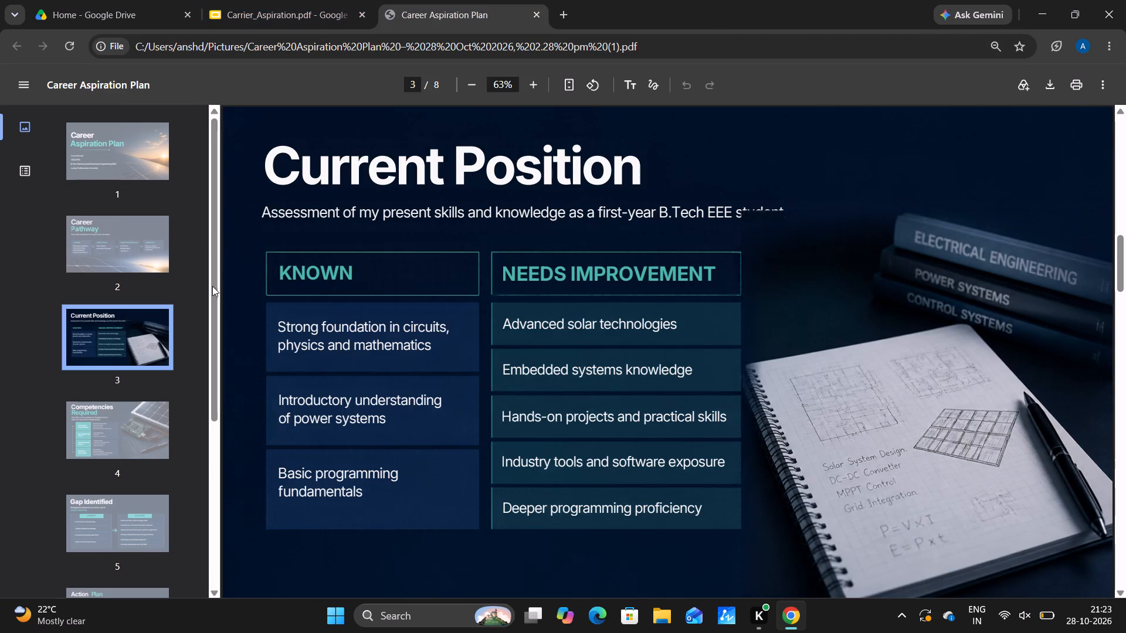
left_click(135, 247)
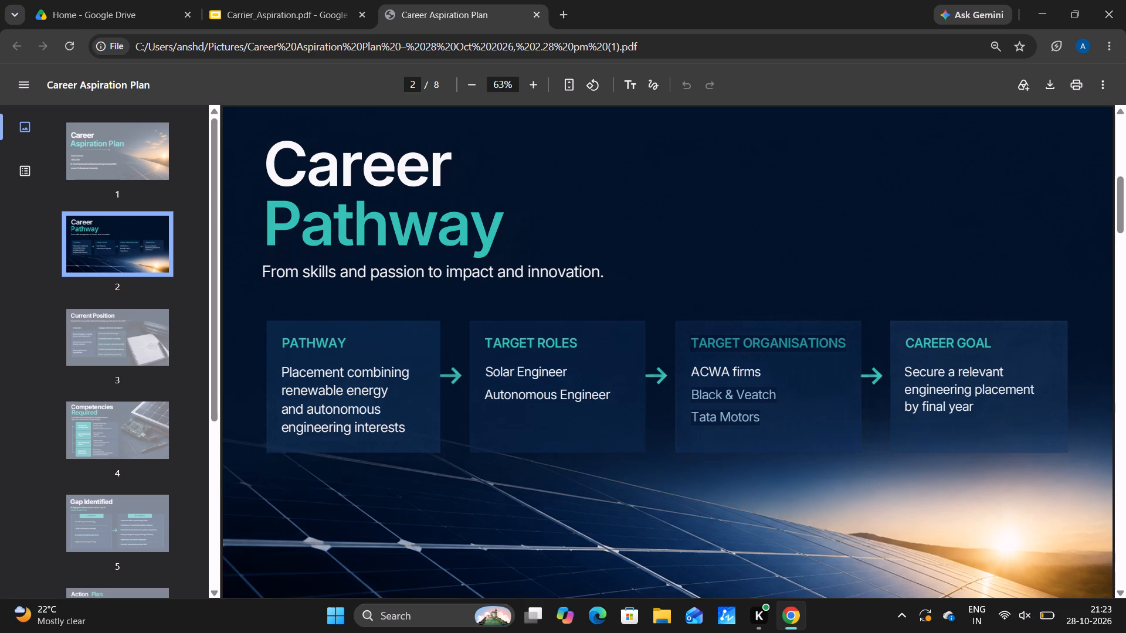
left_click_drag(900, 339, 1002, 343)
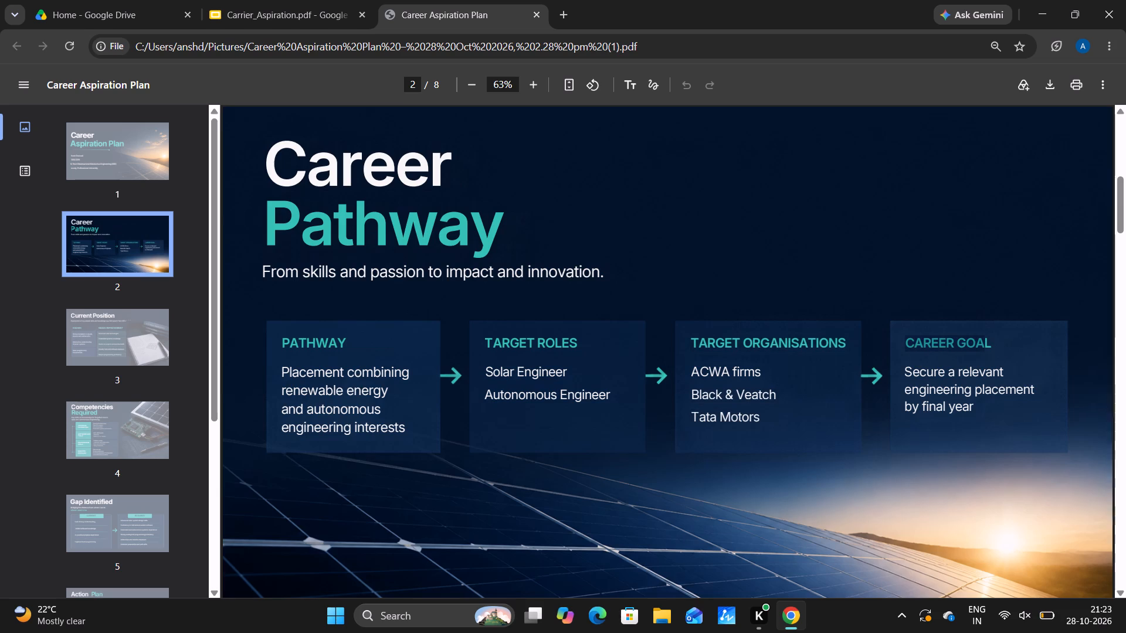
left_click_drag(926, 312, 913, 347)
left_click_drag(913, 347, 902, 341)
left_click_drag(902, 341, 982, 335)
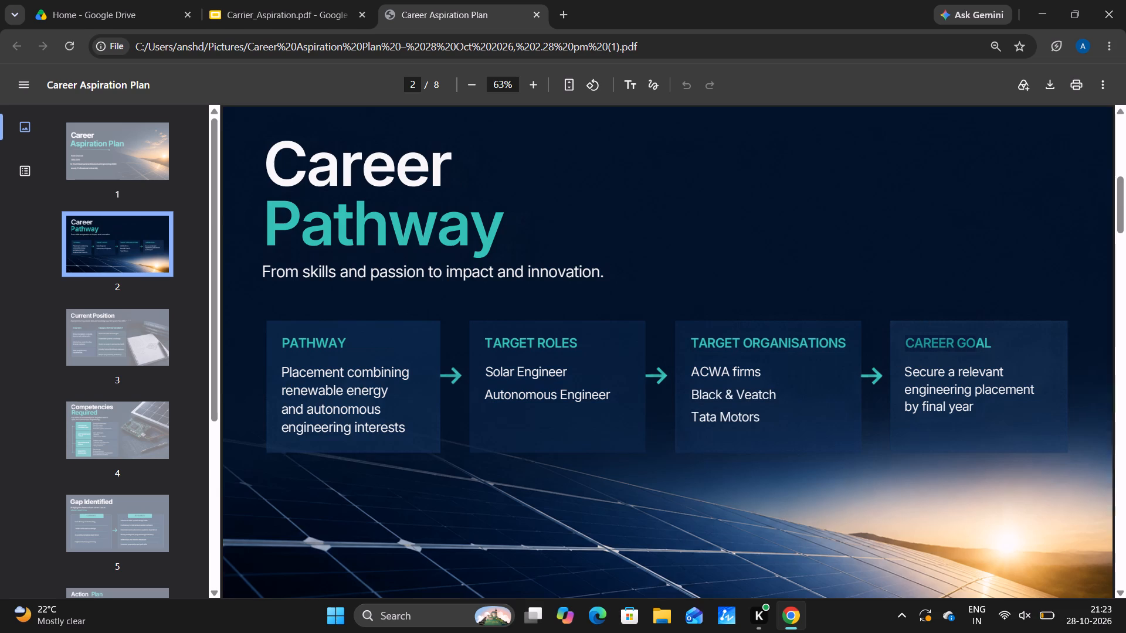
left_click_drag(982, 335, 1025, 336)
left_click_drag(1087, 275, 905, 343)
left_click_drag(905, 343, 999, 387)
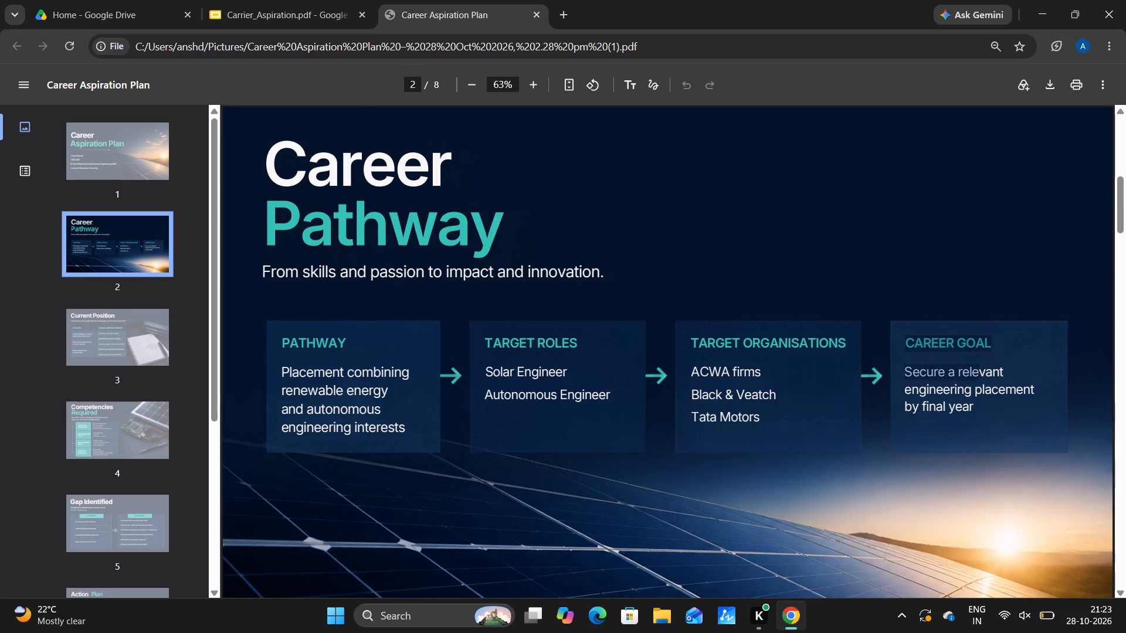
left_click_drag(999, 387, 1012, 428)
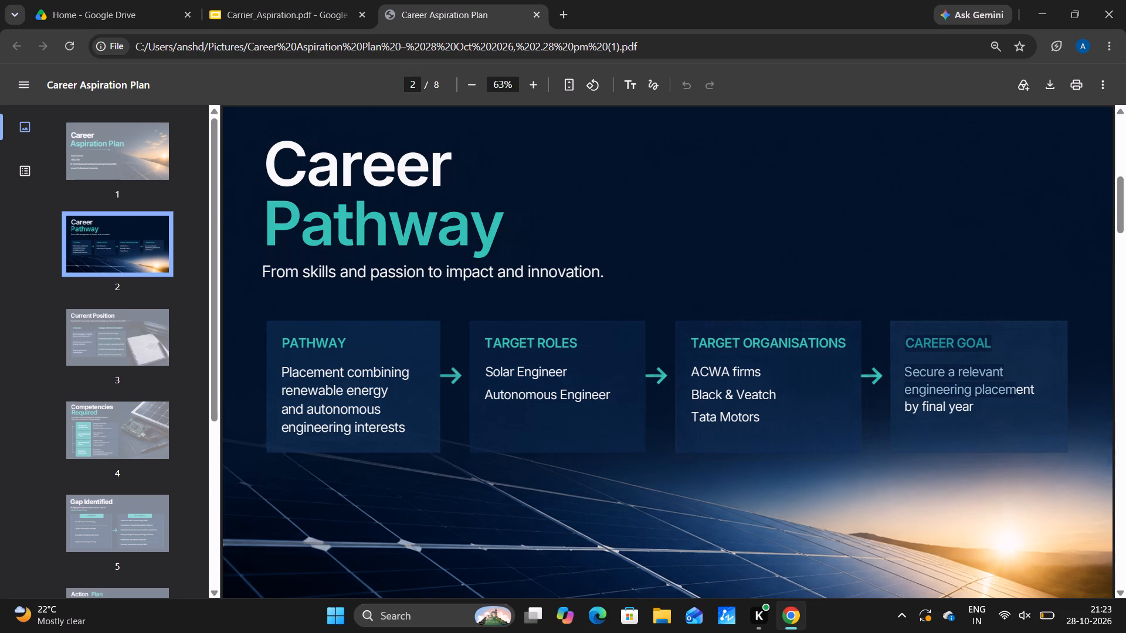
left_click_drag(1012, 428, 1074, 440)
left_click_drag(1074, 440, 1046, 406)
left_click_drag(1046, 406, 975, 409)
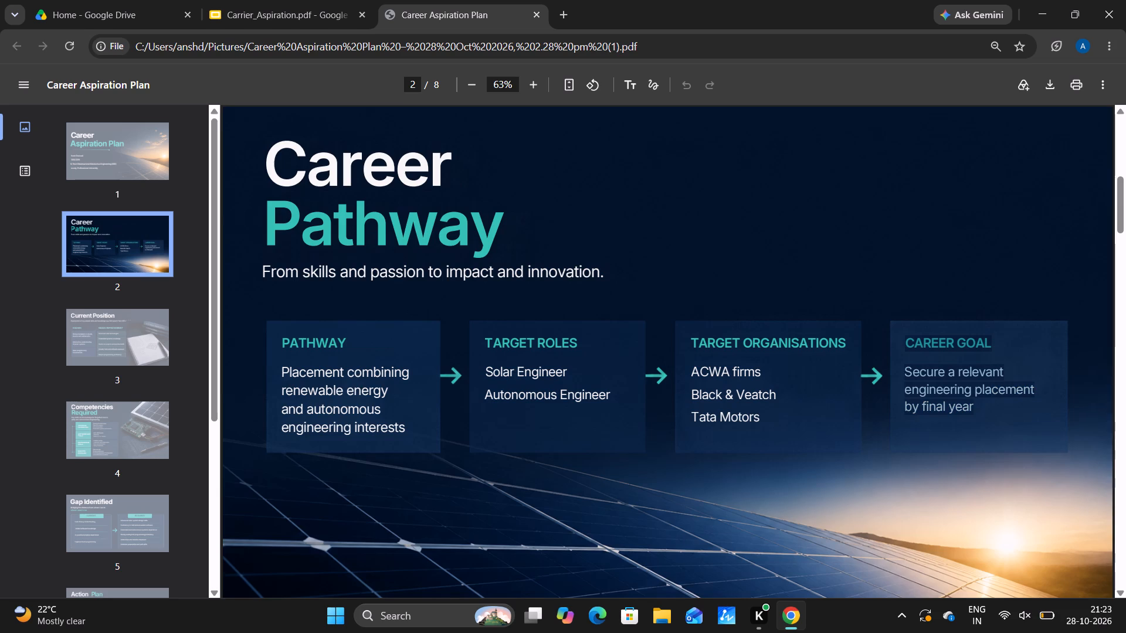
key("ctrl+c")
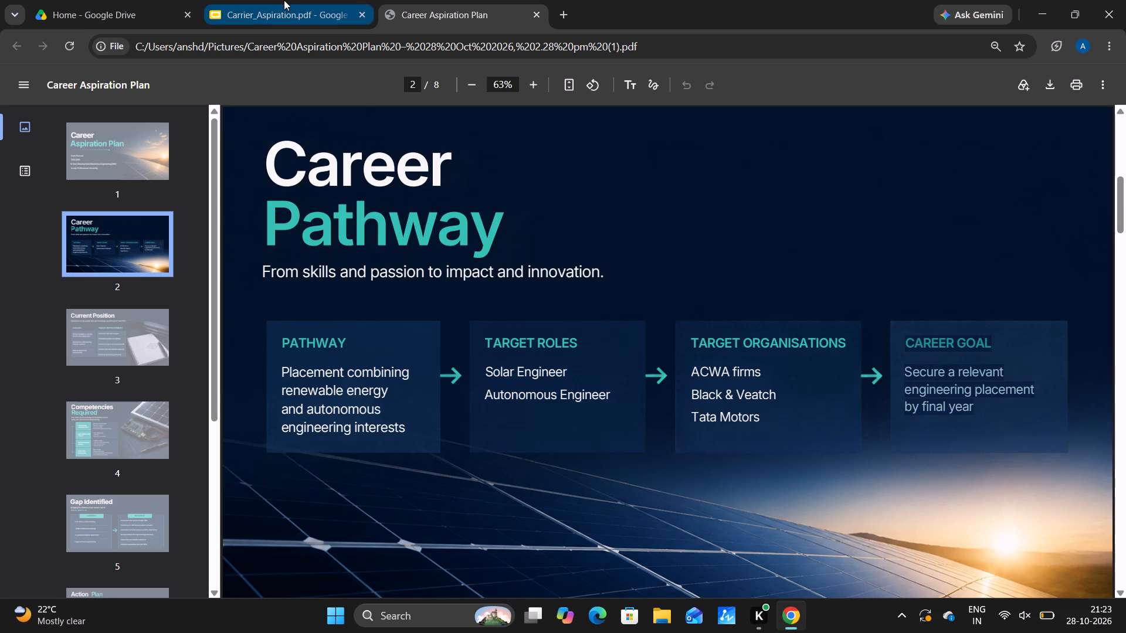
Return to the presentation and paste the copied career goal text into the empty fourth rectangle.
left_click(284, 0)
left_click(769, 462)
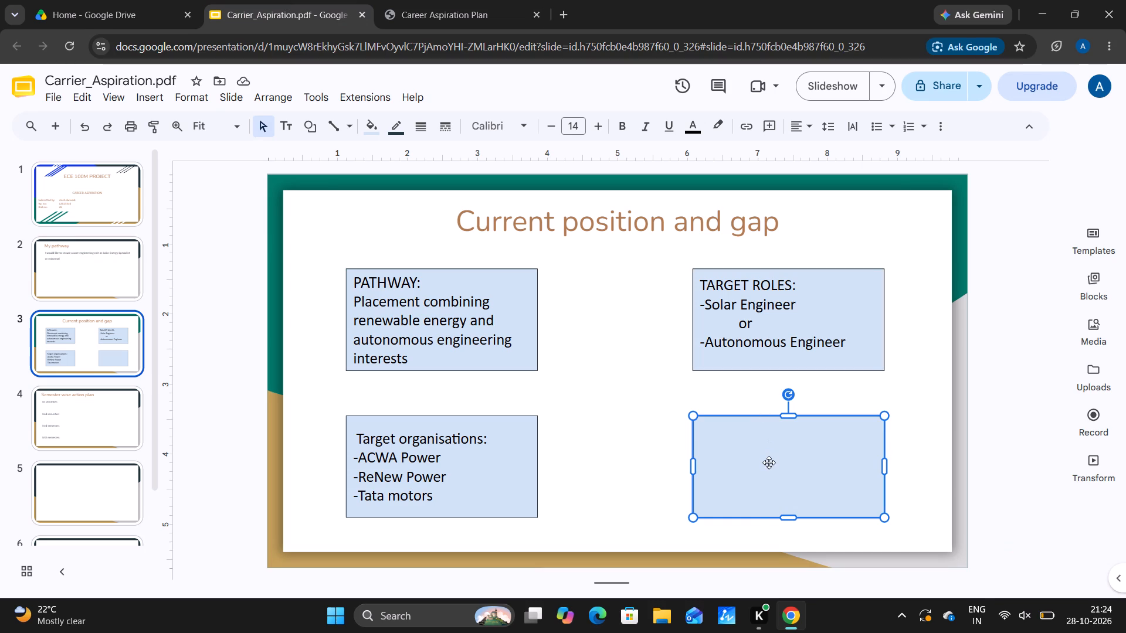
key("space")
key("ctrl+v")
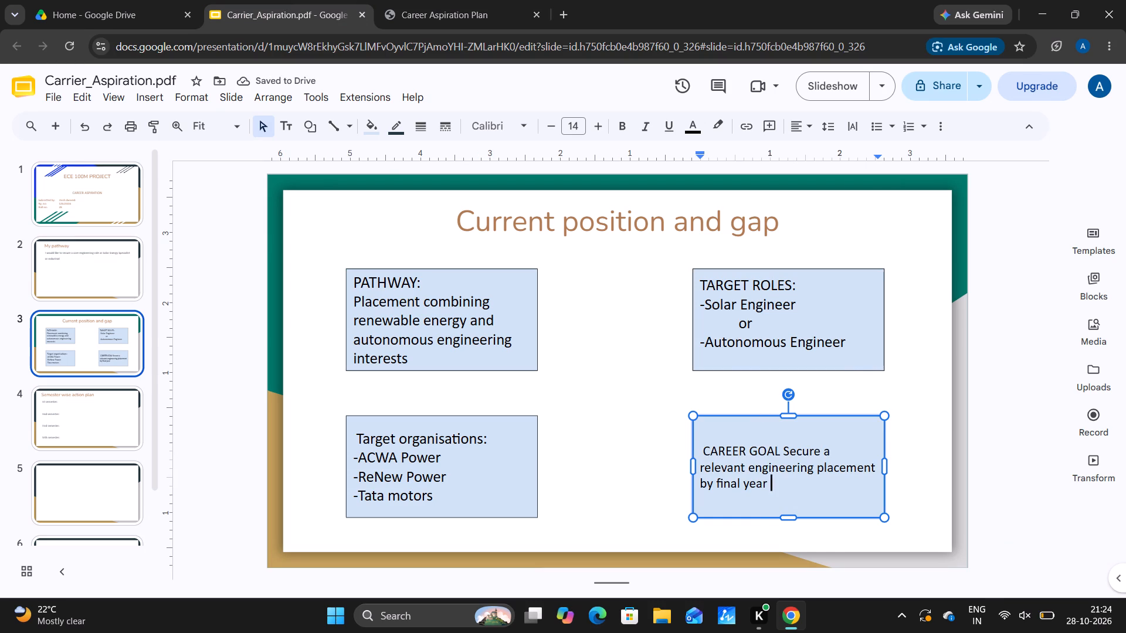
Format the pasted card text with "CAREER GOAL:" on its own line, adding the colon and removing leading spaces from both lines.
left_click(781, 448)
key("Return")
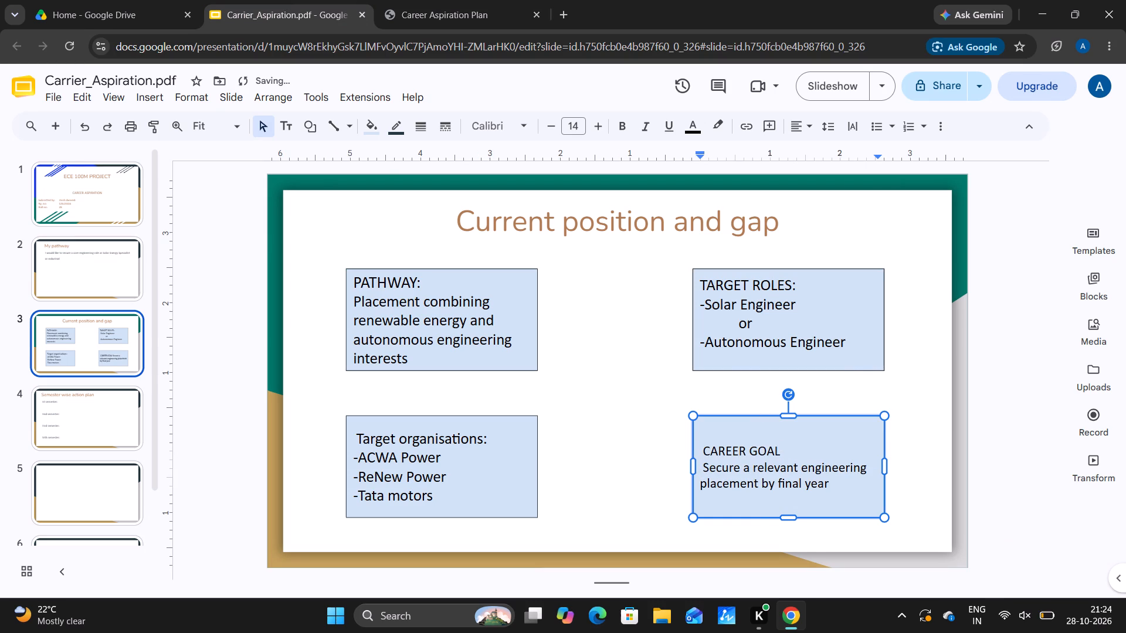
left_click(702, 449)
key("BackSpace")
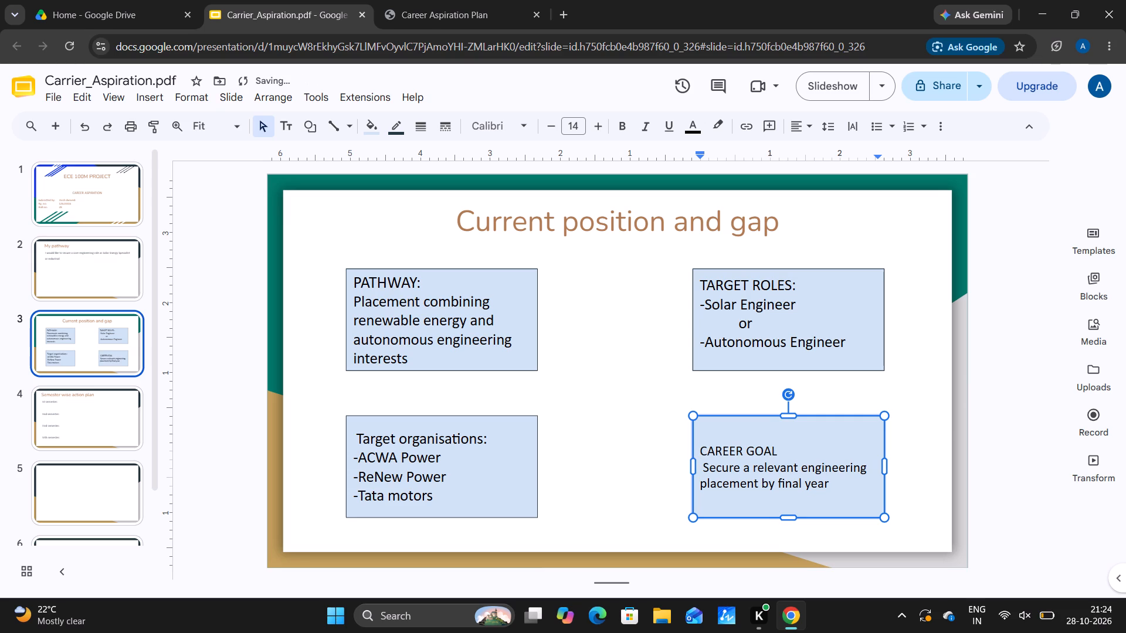
left_click(776, 454)
key("shift+colon")
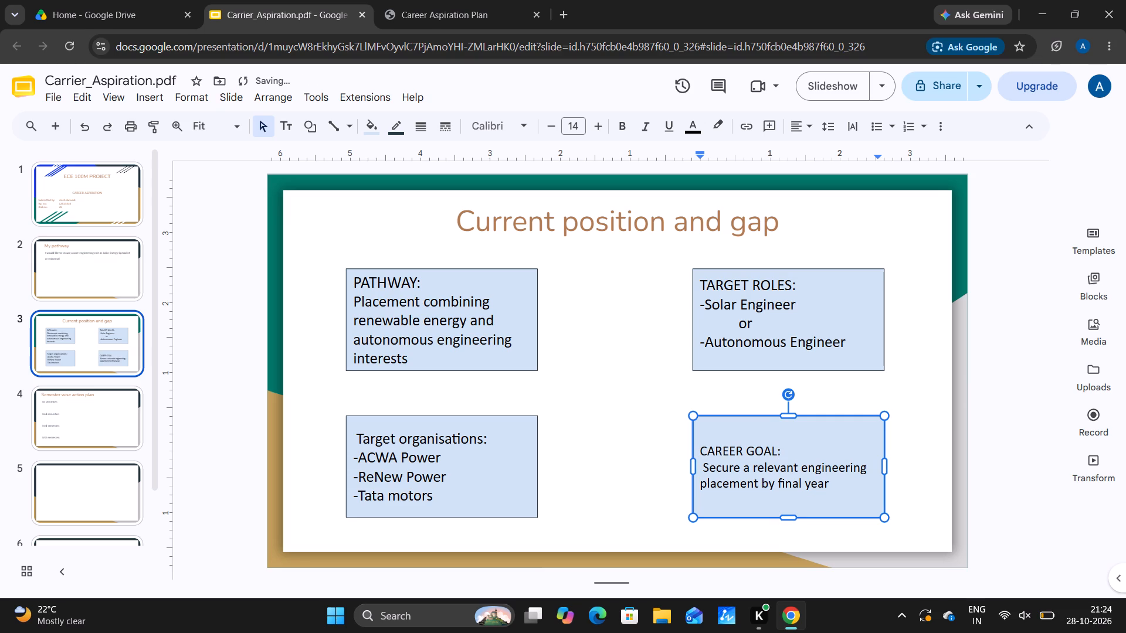
left_click(703, 468)
key("BackSpace")
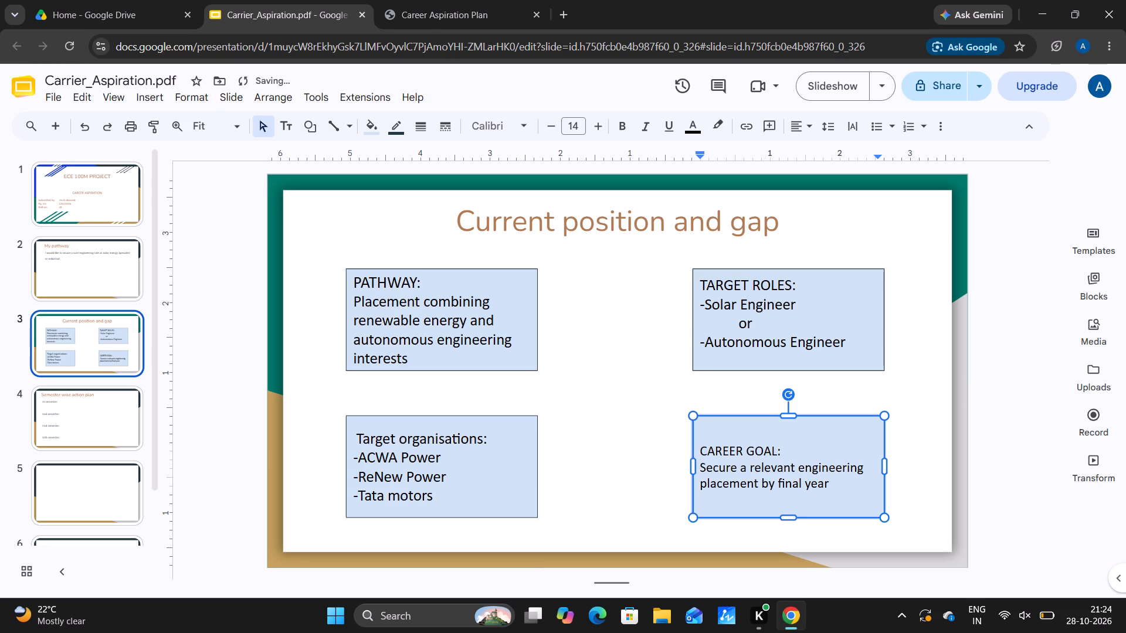
left_click(700, 448)
key("BackSpace")
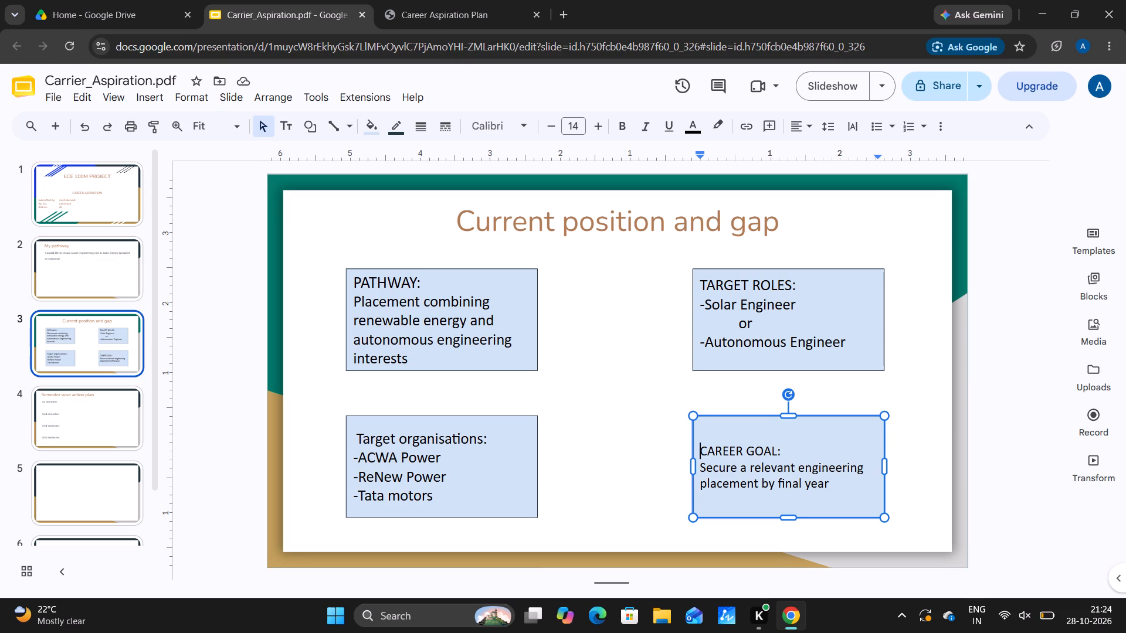
Set all the text in the CAREER GOAL rectangle to font size 16 and deselect the shape.
left_click_drag(700, 450, 784, 490)
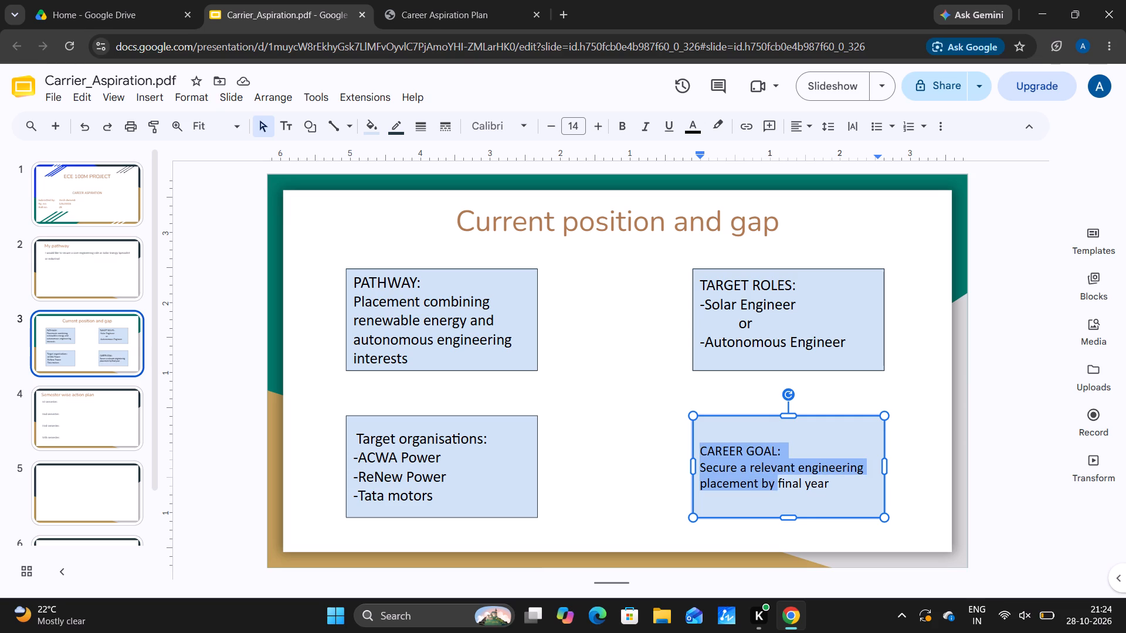
left_click_drag(784, 490, 846, 494)
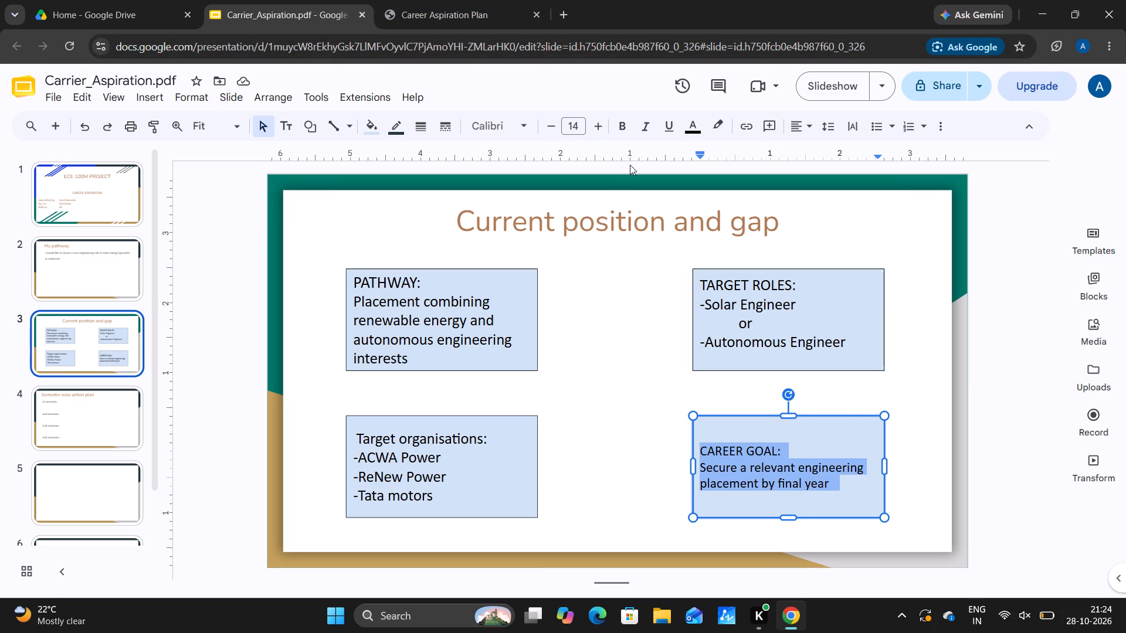
left_click(602, 121)
left_click(602, 121)
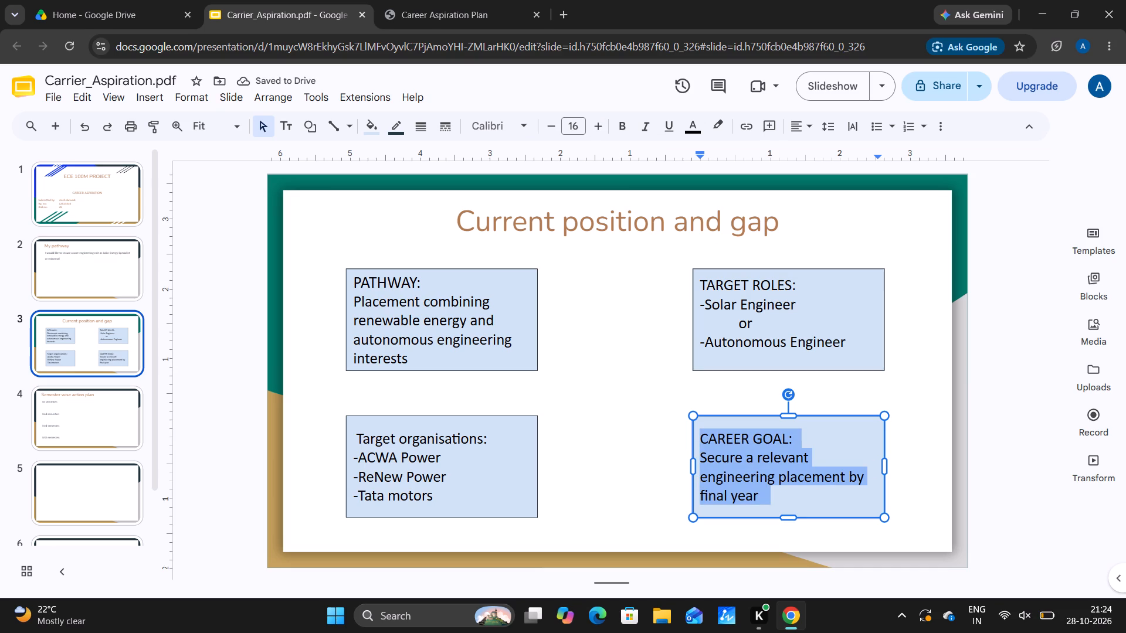
left_click_drag(920, 529, 924, 517)
left_click(924, 517)
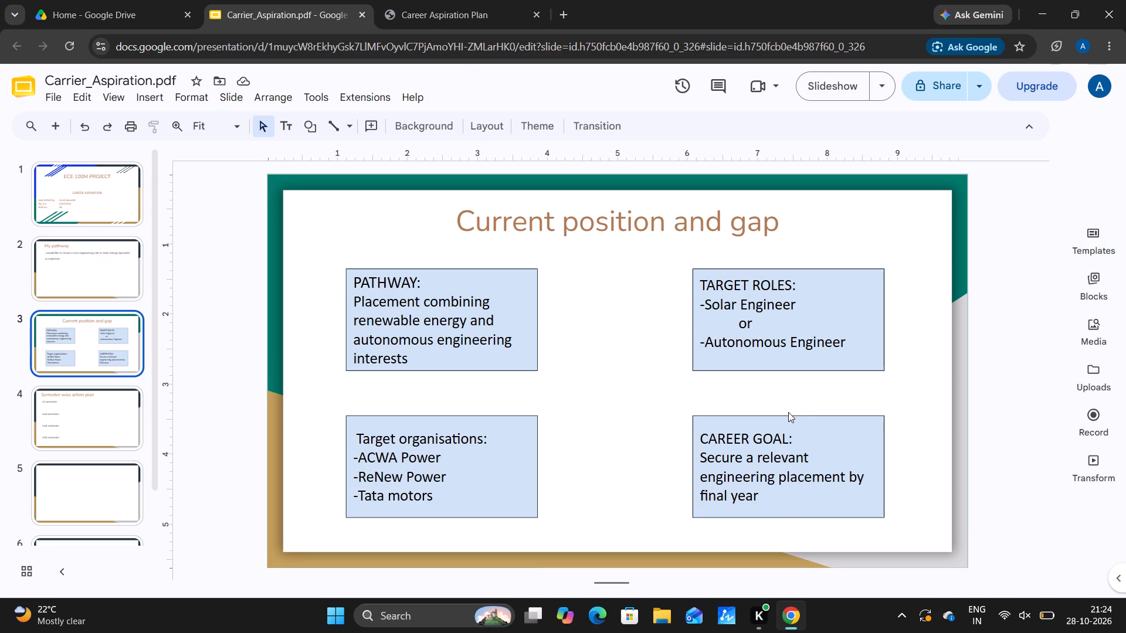
Swap the CAREER GOAL and Target organisations rectangles so Target organisations sits below TARGET ROLES and CAREER GOAL below PATHWAY.
left_click_drag(785, 416, 450, 430)
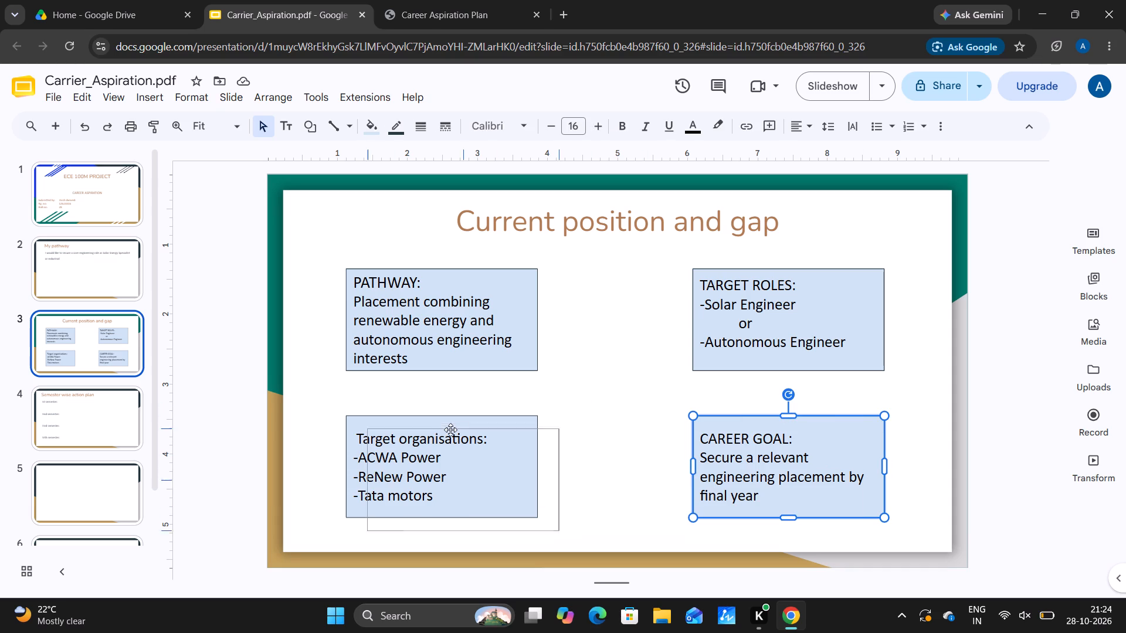
left_click_drag(450, 430, 436, 414)
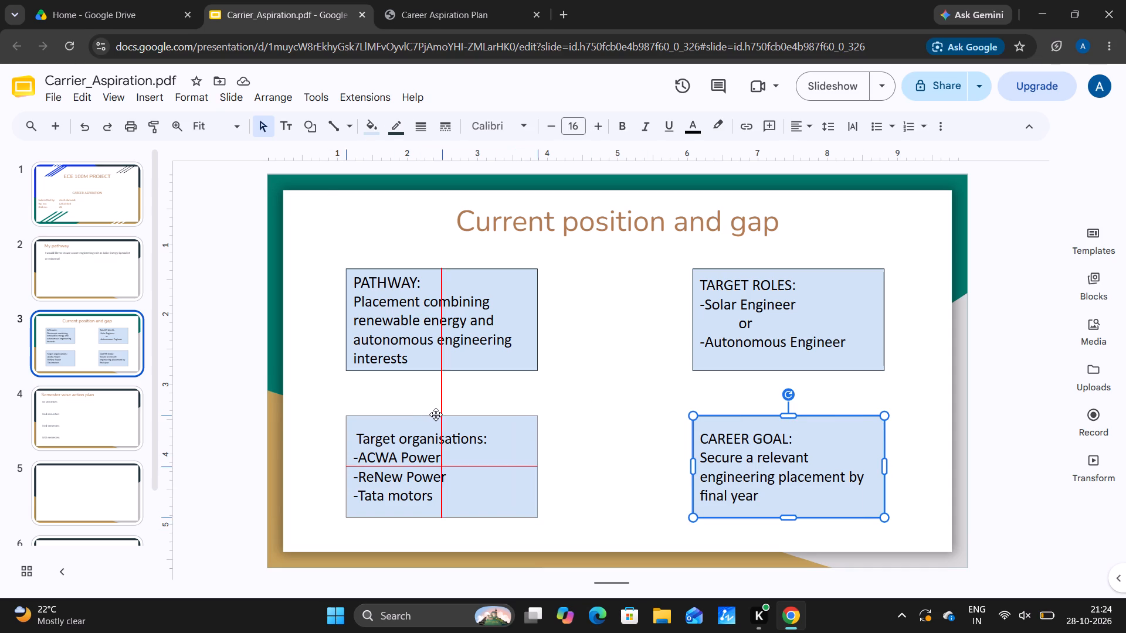
left_click_drag(436, 414, 425, 413)
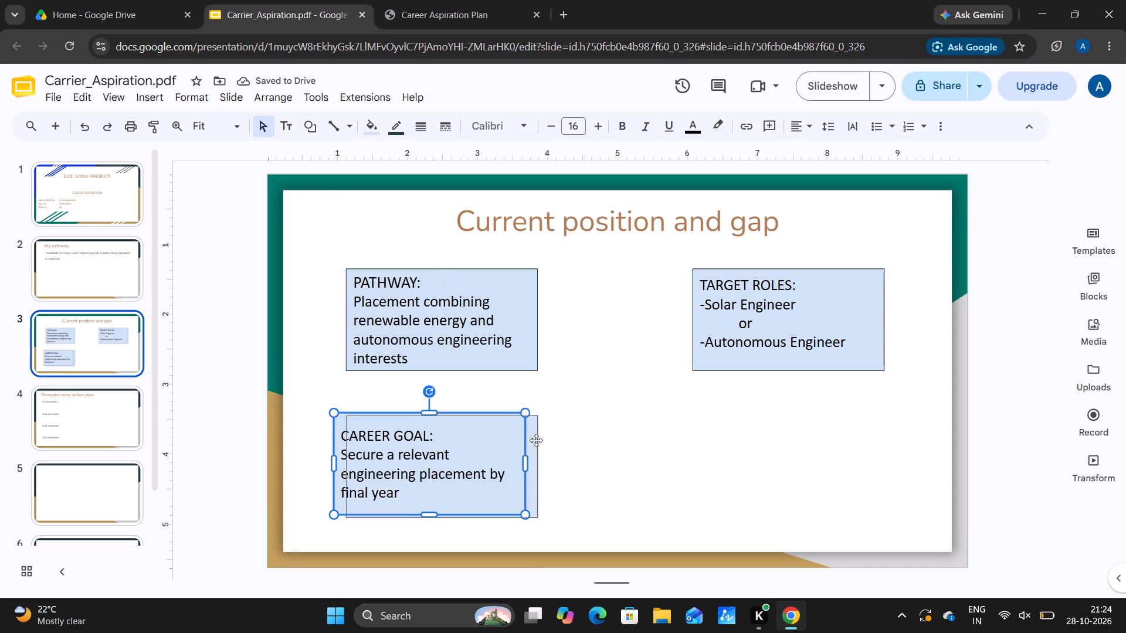
left_click_drag(535, 441, 876, 430)
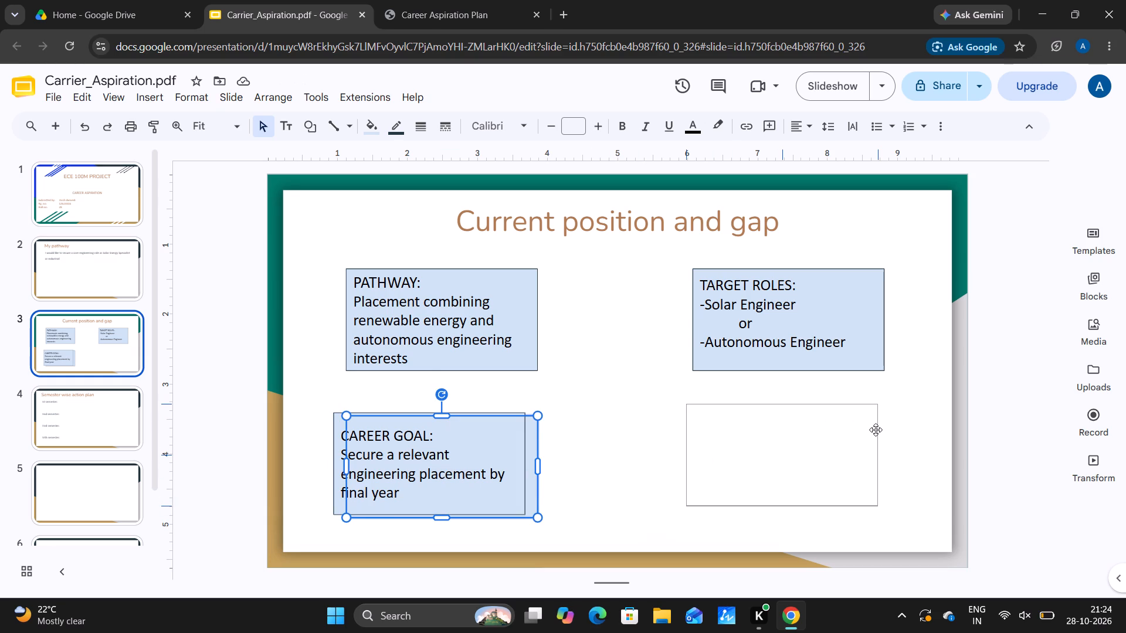
left_click_drag(876, 430, 882, 429)
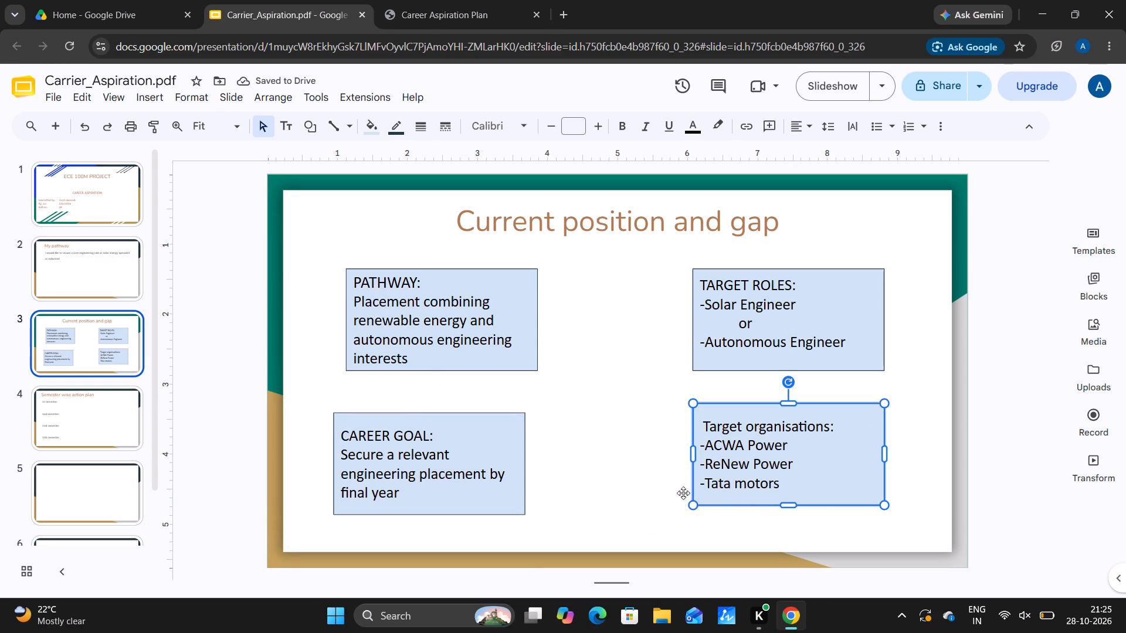
Move the CAREER GOAL rectangle slightly lower, centre-aligned under the PATHWAY rectangle with a wider gap between them.
left_click_drag(412, 414, 439, 437)
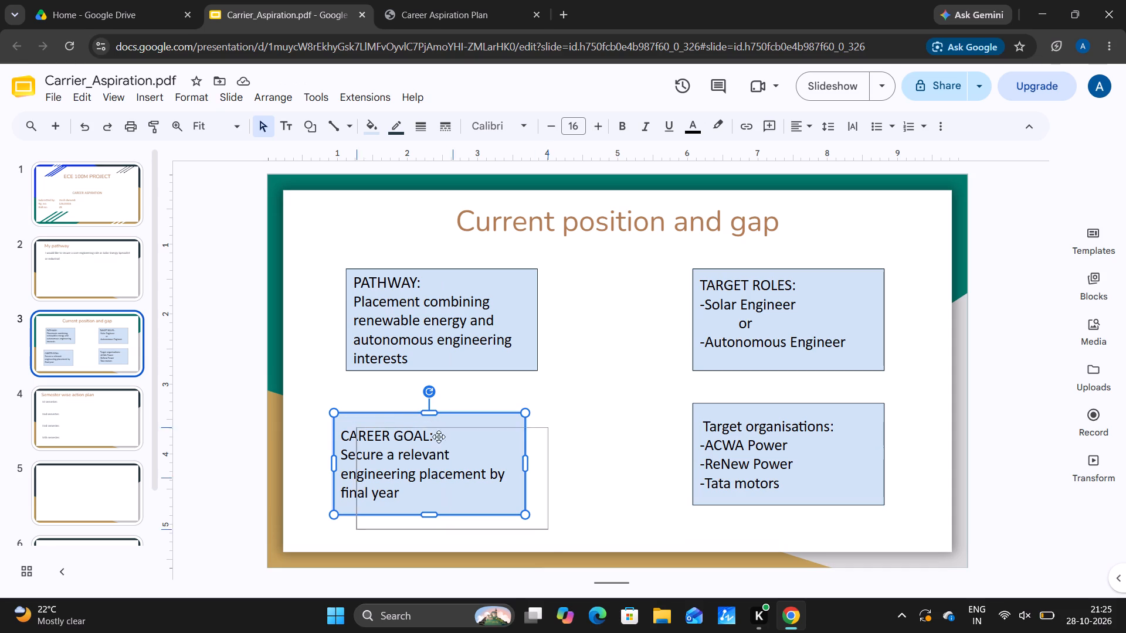
left_click_drag(439, 437, 425, 433)
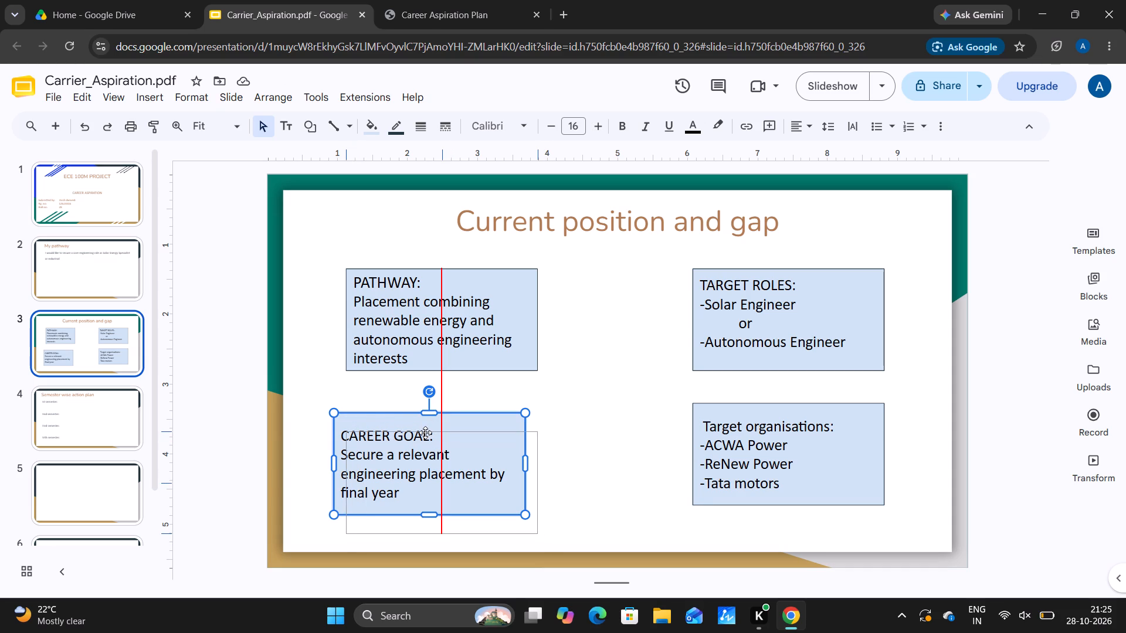
left_click_drag(425, 433, 425, 431)
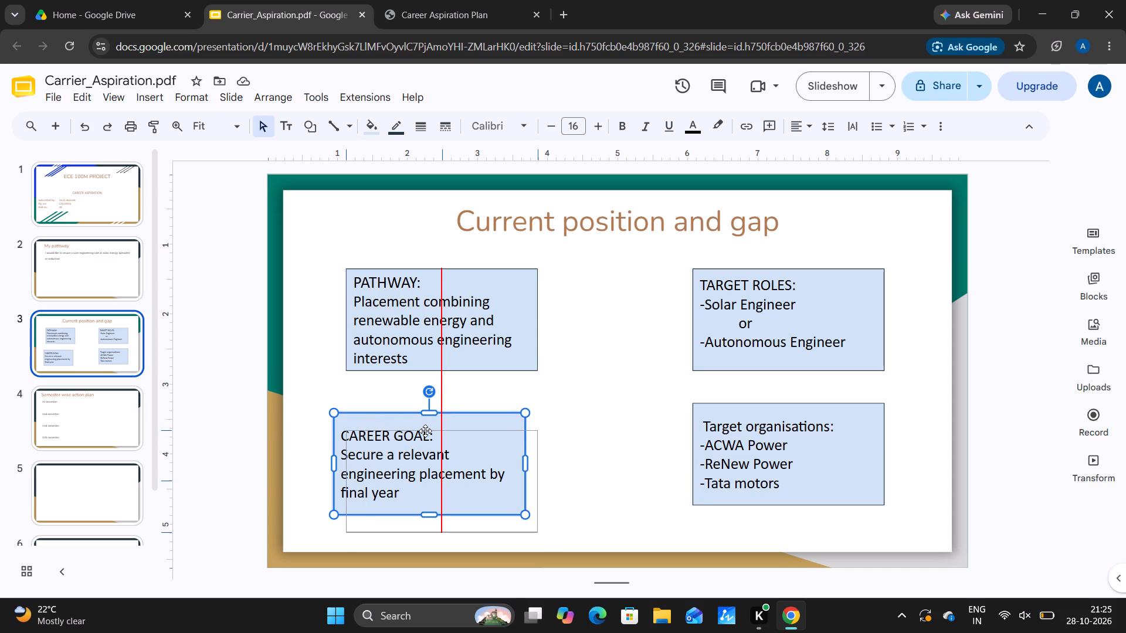
left_click_drag(425, 431, 426, 431)
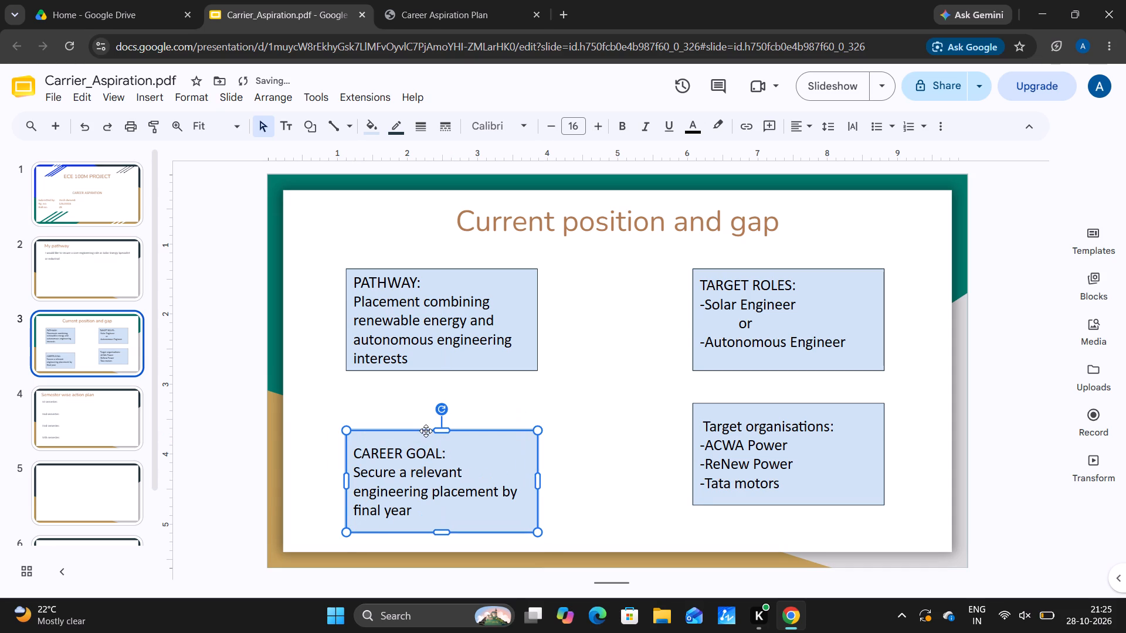
left_click(579, 387)
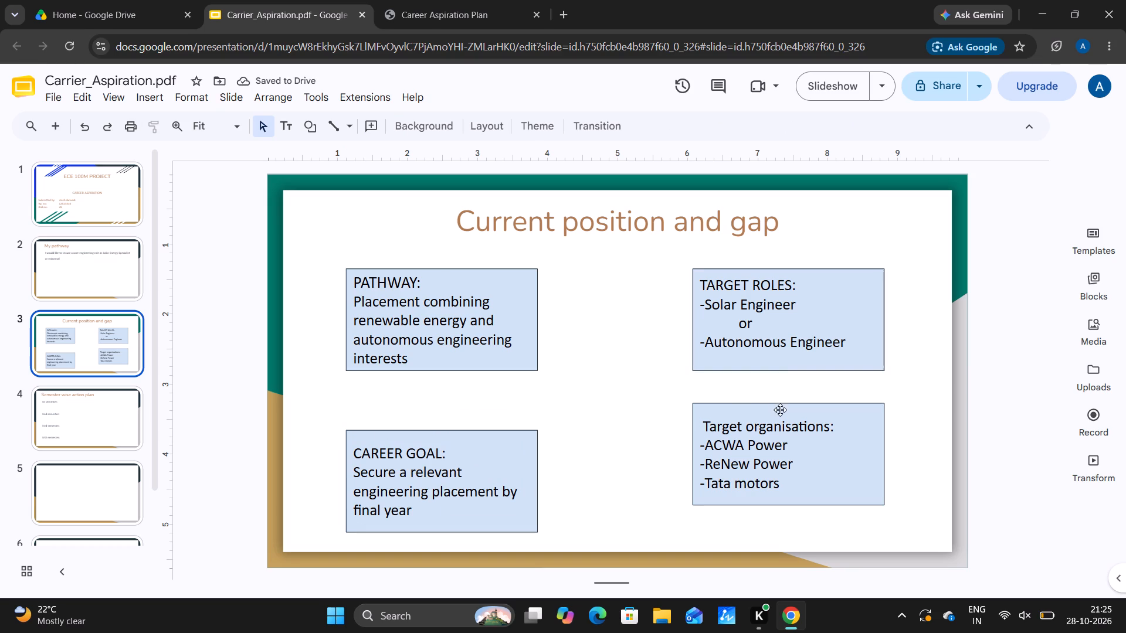
Lower the Target organisations rectangle to line up with the CAREER GOAL rectangle, keeping it centred under TARGET ROLES.
left_click_drag(785, 403, 788, 427)
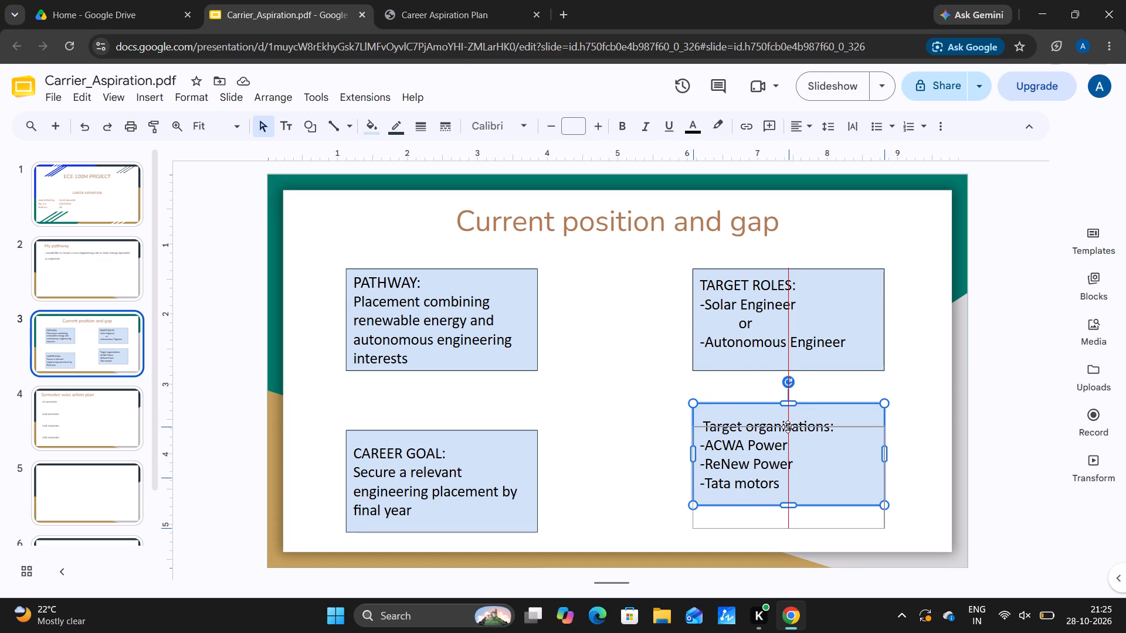
left_click_drag(788, 427, 787, 428)
left_click(667, 356)
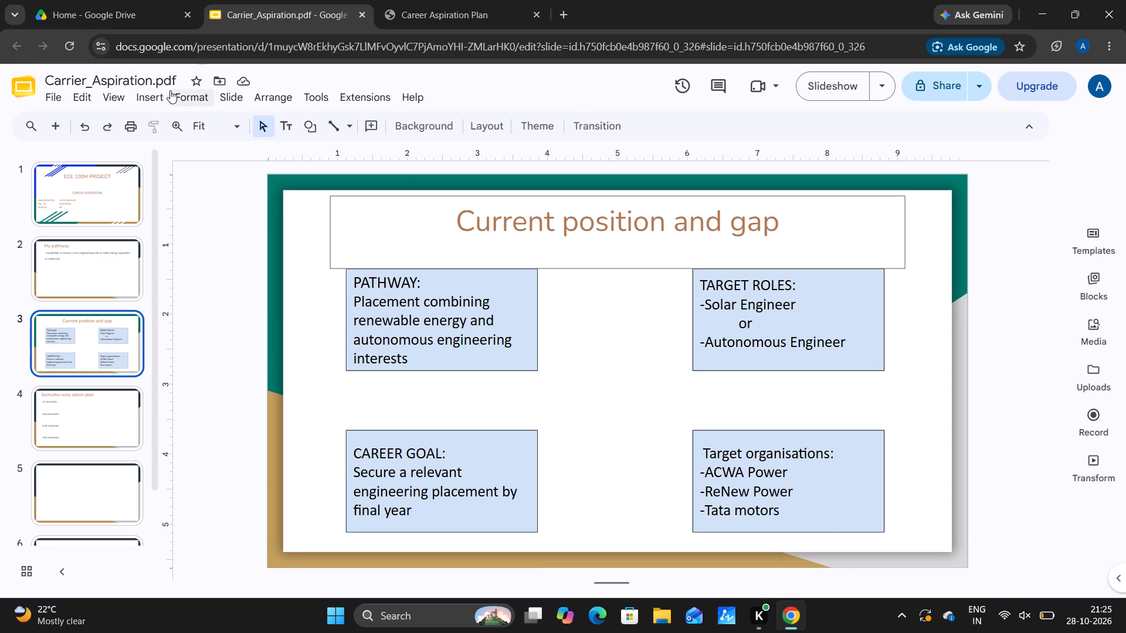
Insert a right arrow shape in the gap between the PATHWAY and TARGET ROLES rectangles.
left_click(141, 92)
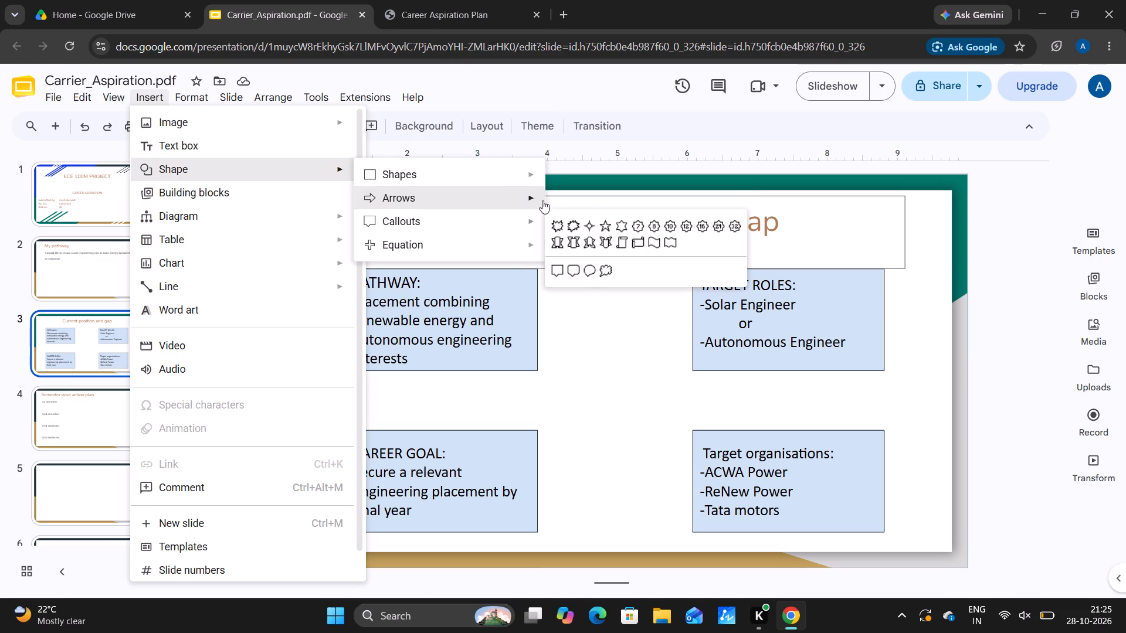
left_click(557, 199)
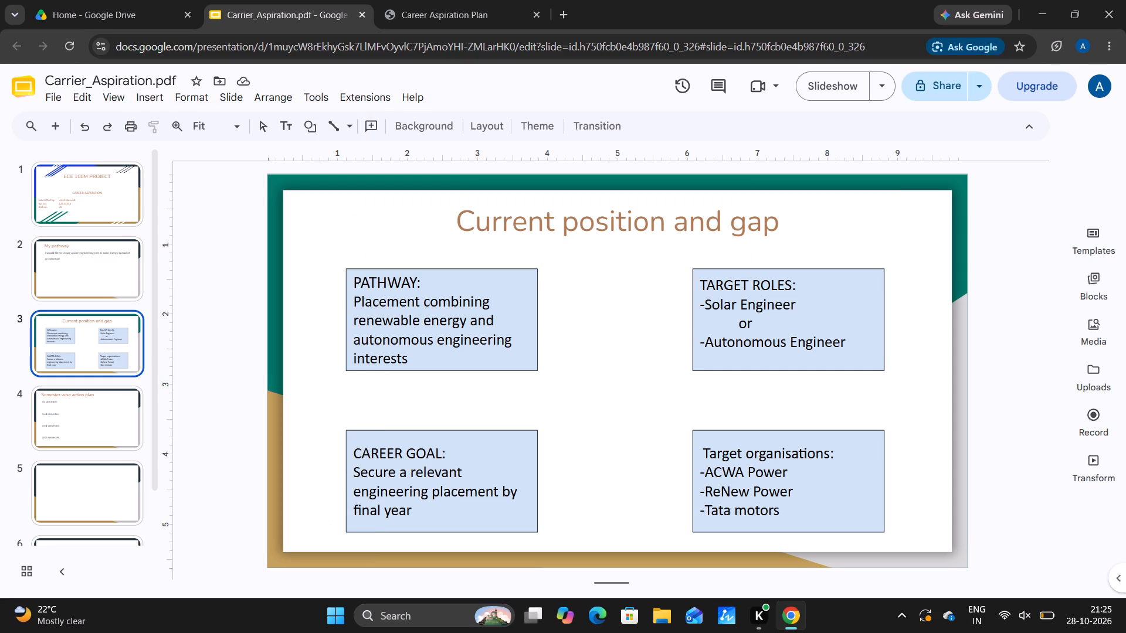
left_click_drag(578, 312, 649, 333)
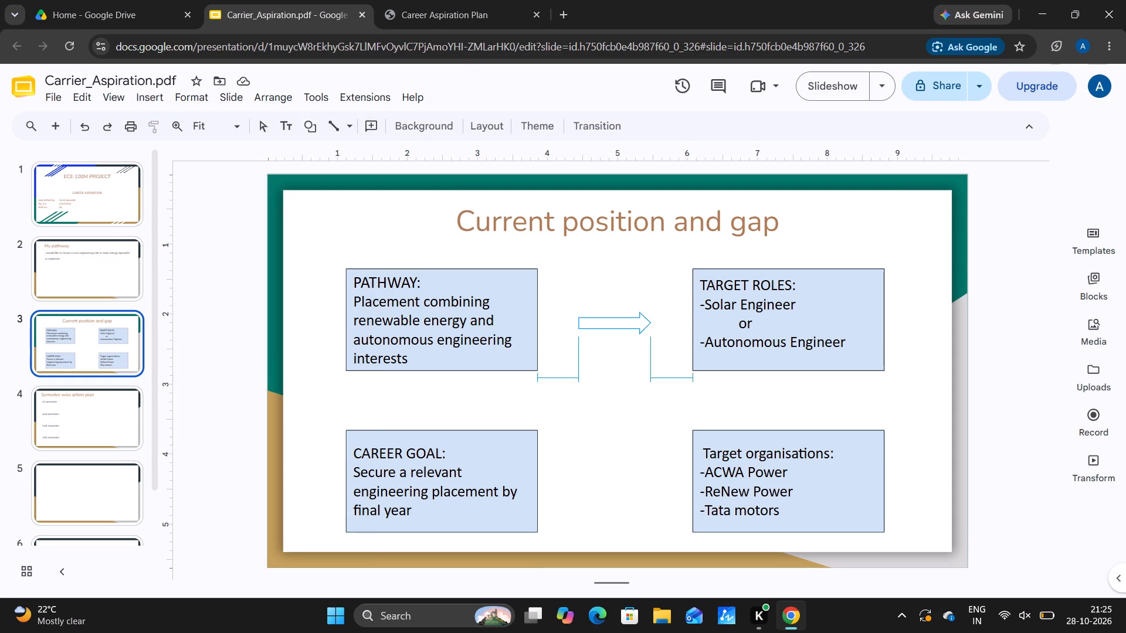
left_click_drag(649, 333, 645, 335)
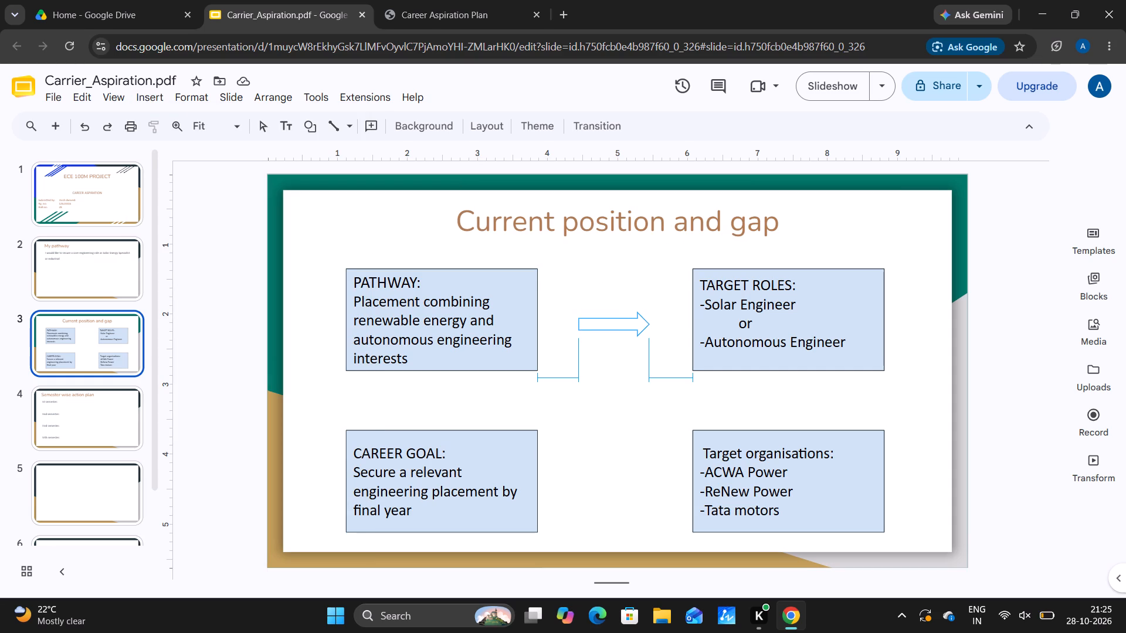
left_click_drag(645, 335, 646, 334)
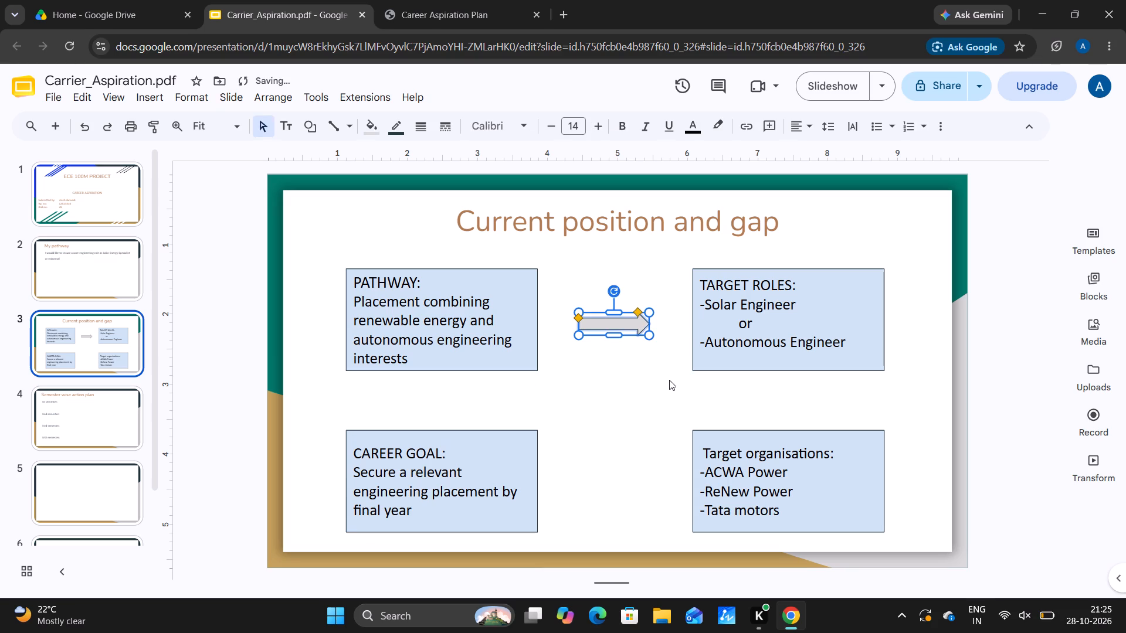
left_click(669, 380)
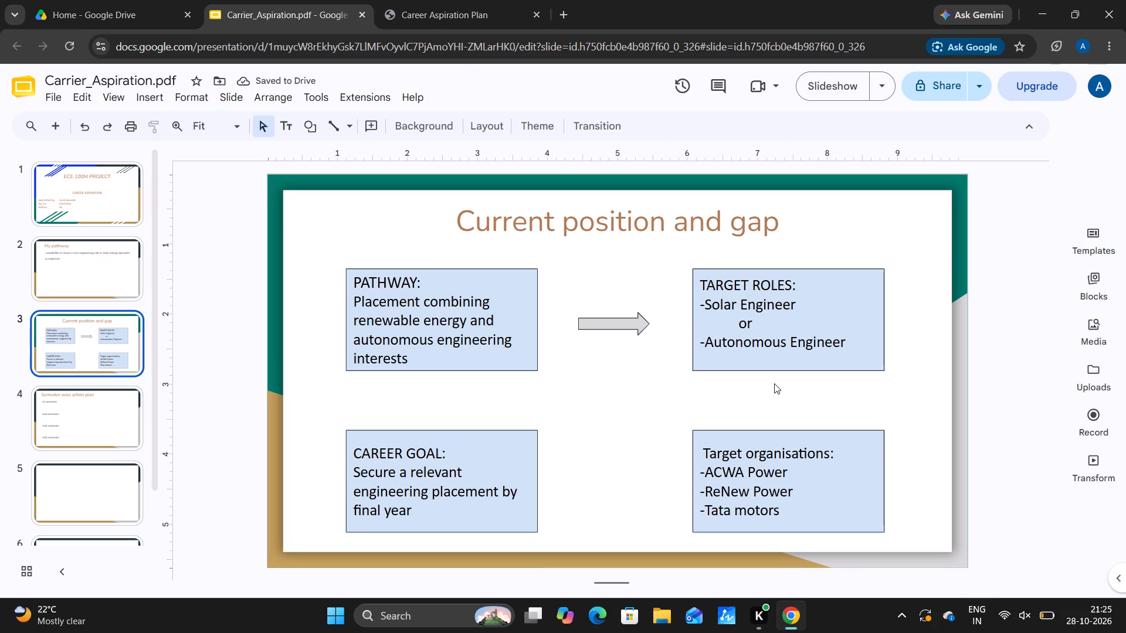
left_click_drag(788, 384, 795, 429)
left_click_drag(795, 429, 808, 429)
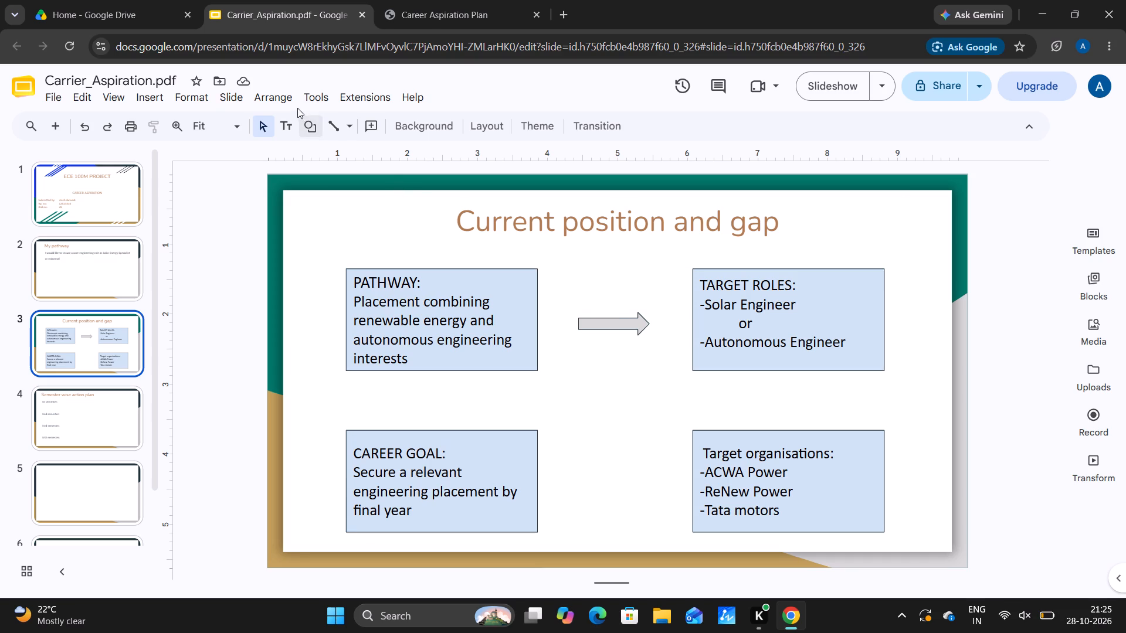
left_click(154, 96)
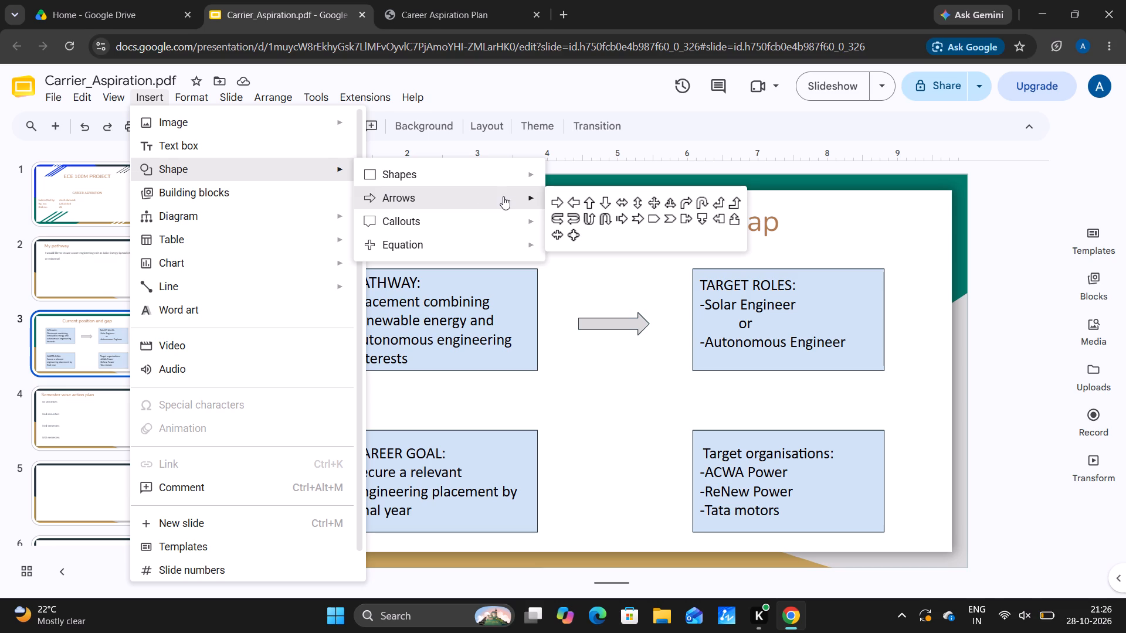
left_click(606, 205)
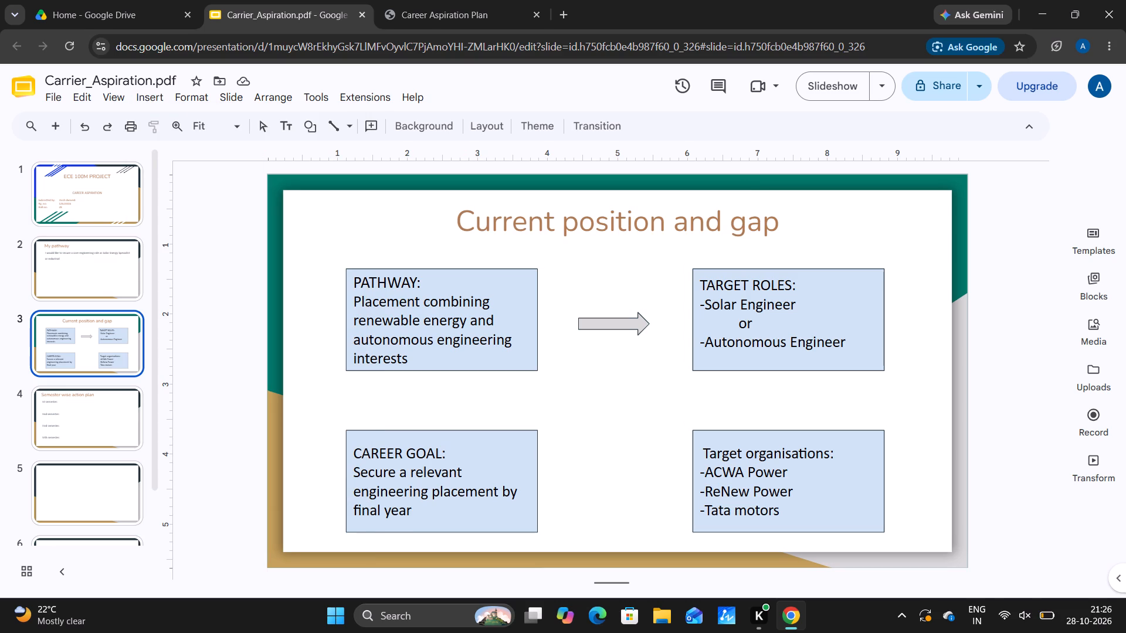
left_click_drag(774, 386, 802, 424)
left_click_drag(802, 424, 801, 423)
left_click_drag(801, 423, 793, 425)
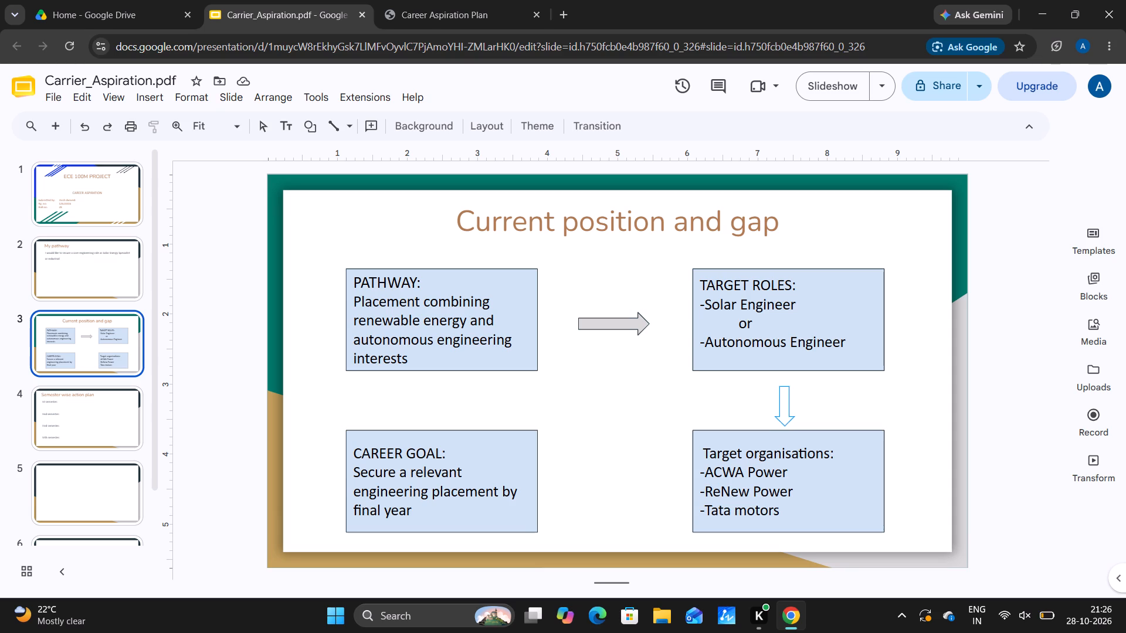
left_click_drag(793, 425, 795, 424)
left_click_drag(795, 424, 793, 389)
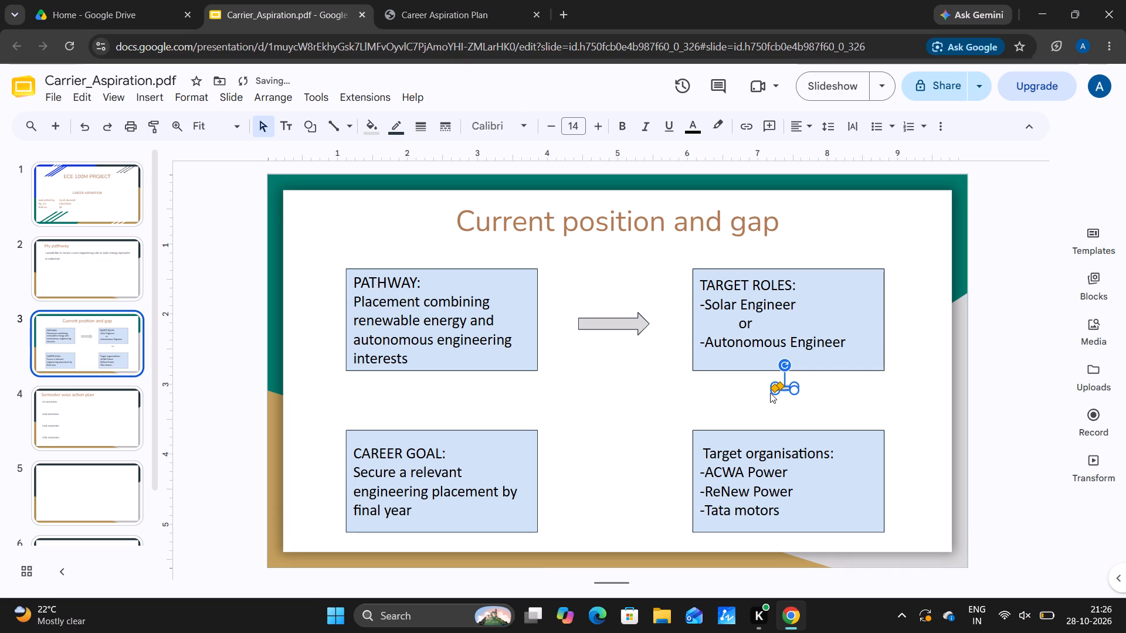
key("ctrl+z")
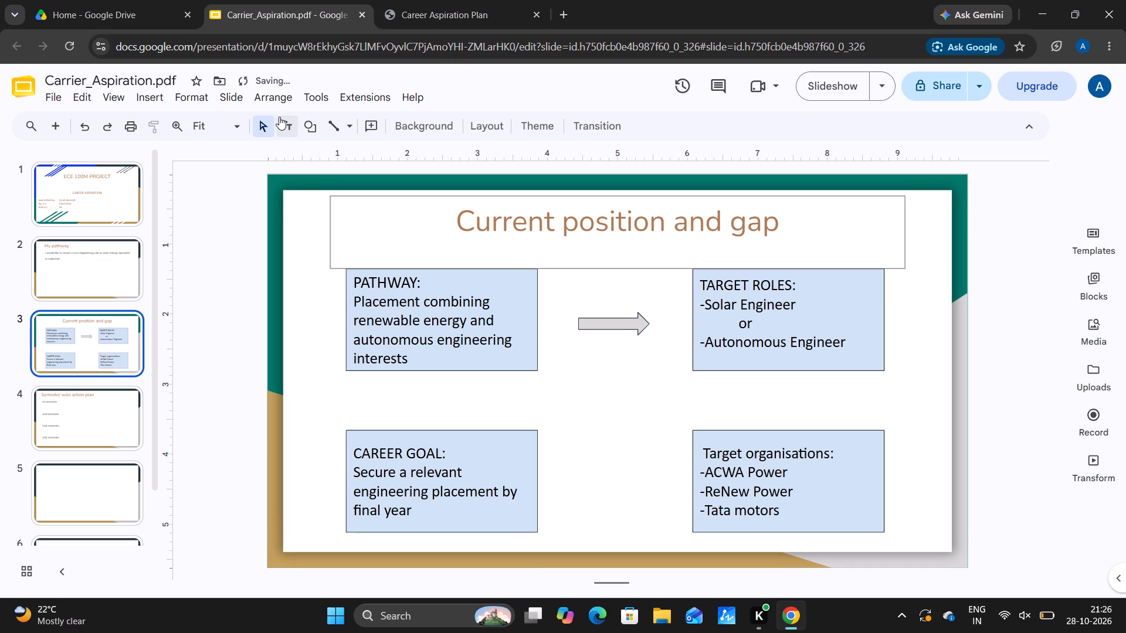
Insert a down arrow shape in the gap between the TARGET ROLES and Target organisations rectangles.
left_click(150, 98)
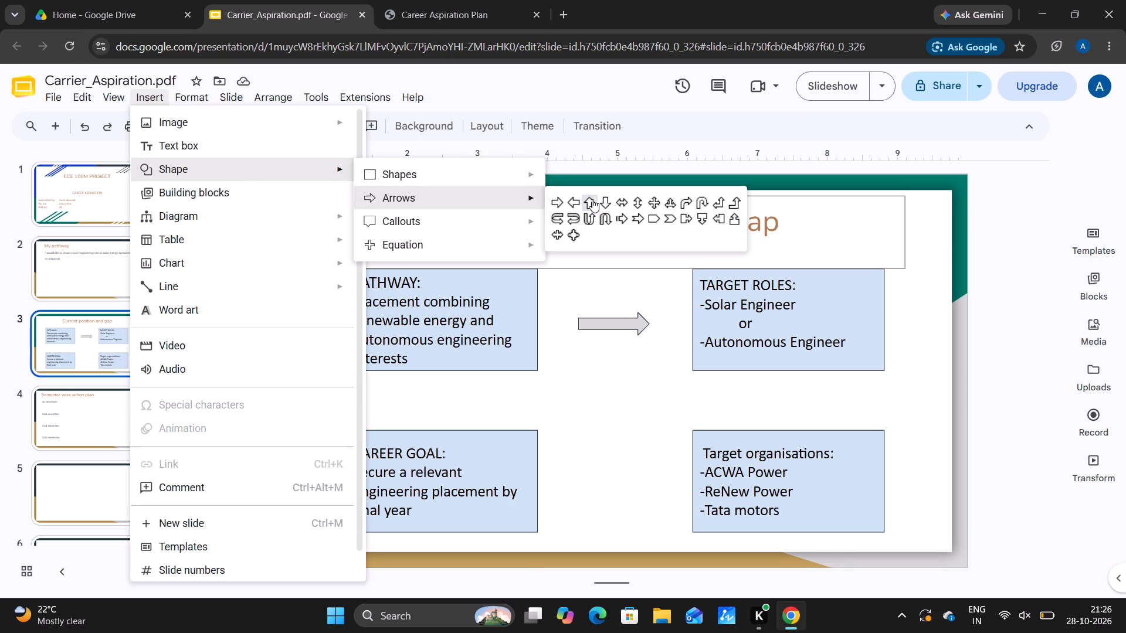
left_click(603, 202)
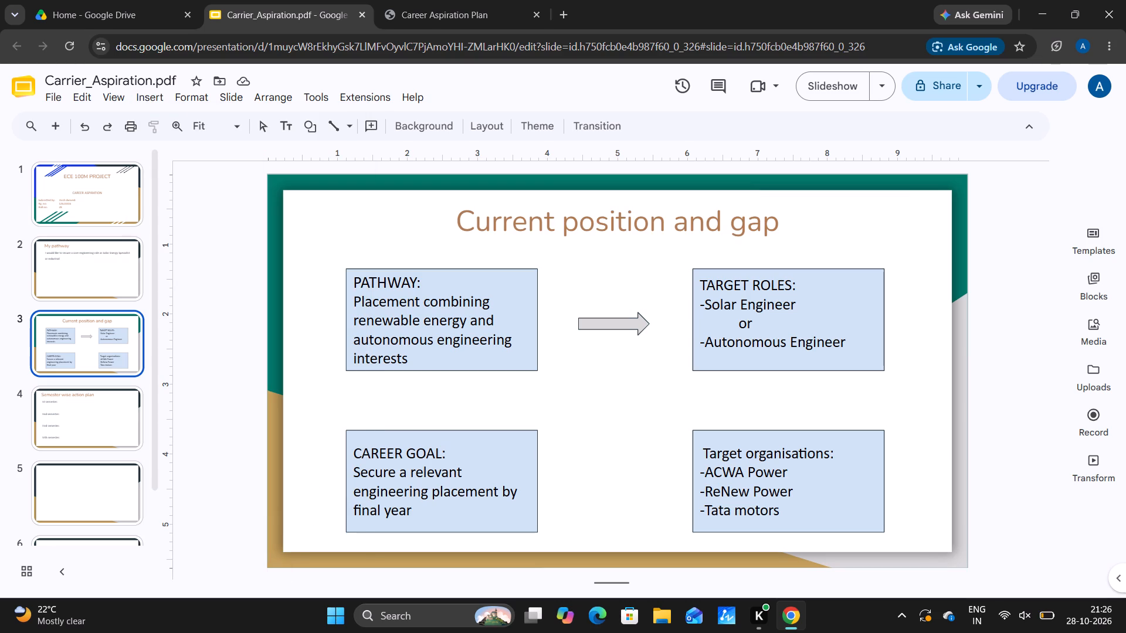
left_click_drag(772, 384, 775, 387)
left_click_drag(775, 387, 792, 423)
left_click_drag(792, 423, 792, 424)
left_click_drag(792, 424, 793, 424)
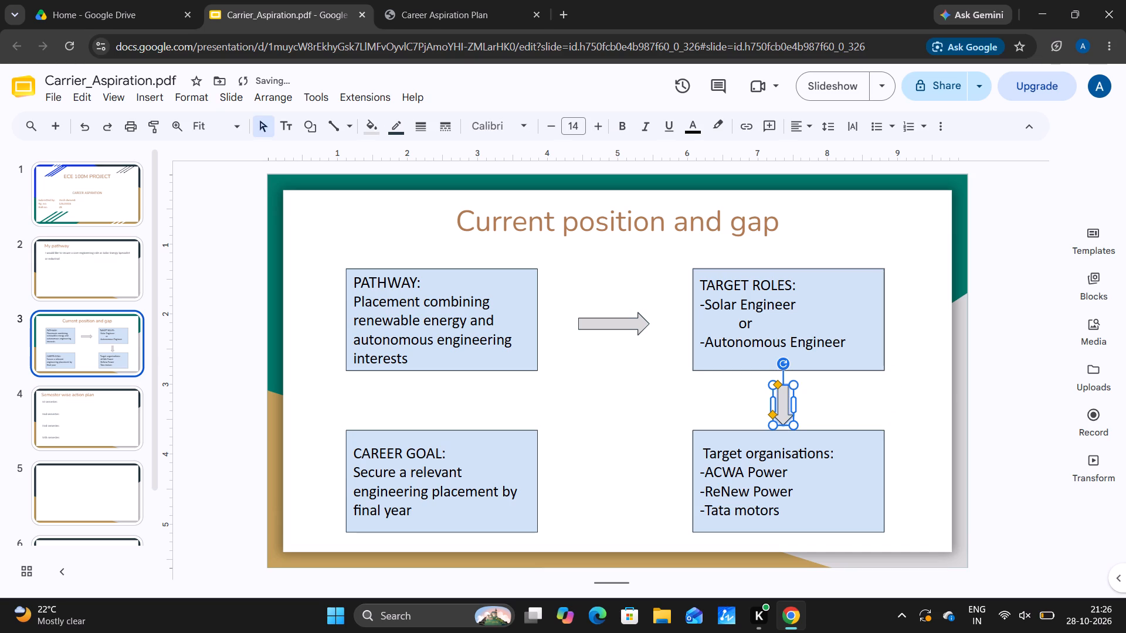
Resize the down arrow so it is slightly wider and nearly spans the gap between TARGET ROLES and Target organisations.
left_click_drag(796, 386, 796, 378)
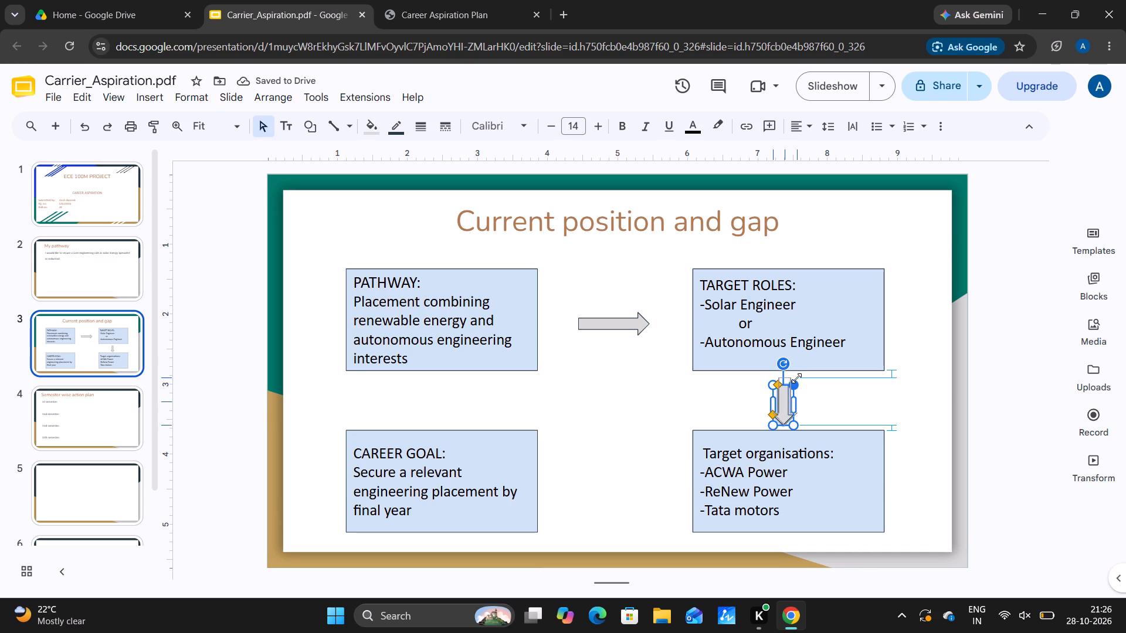
left_click_drag(796, 378, 798, 377)
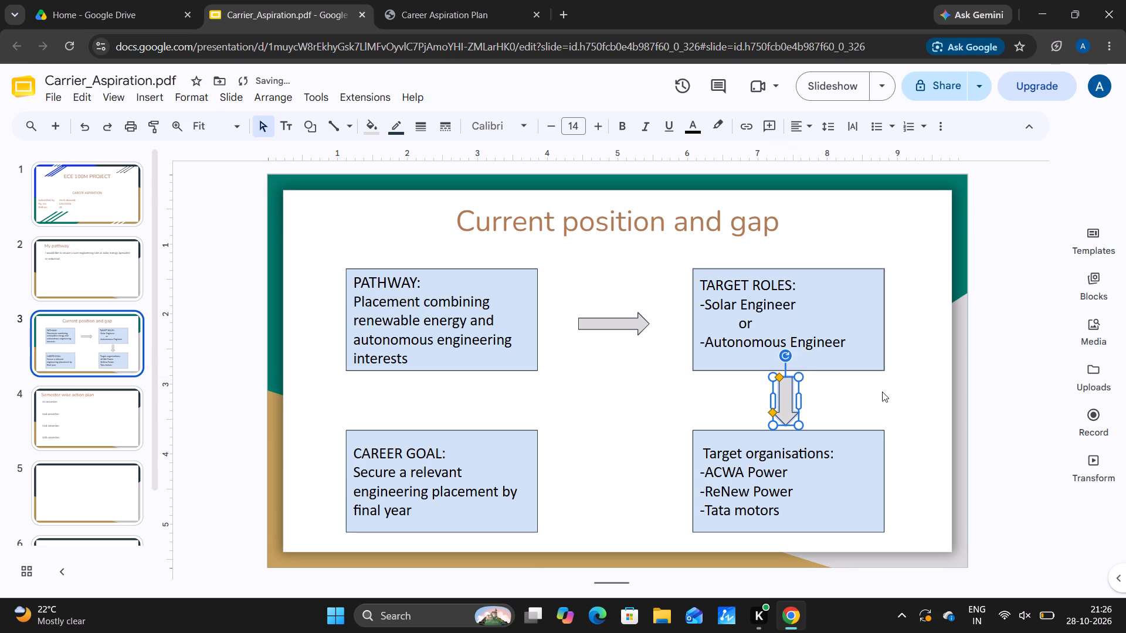
left_click(893, 394)
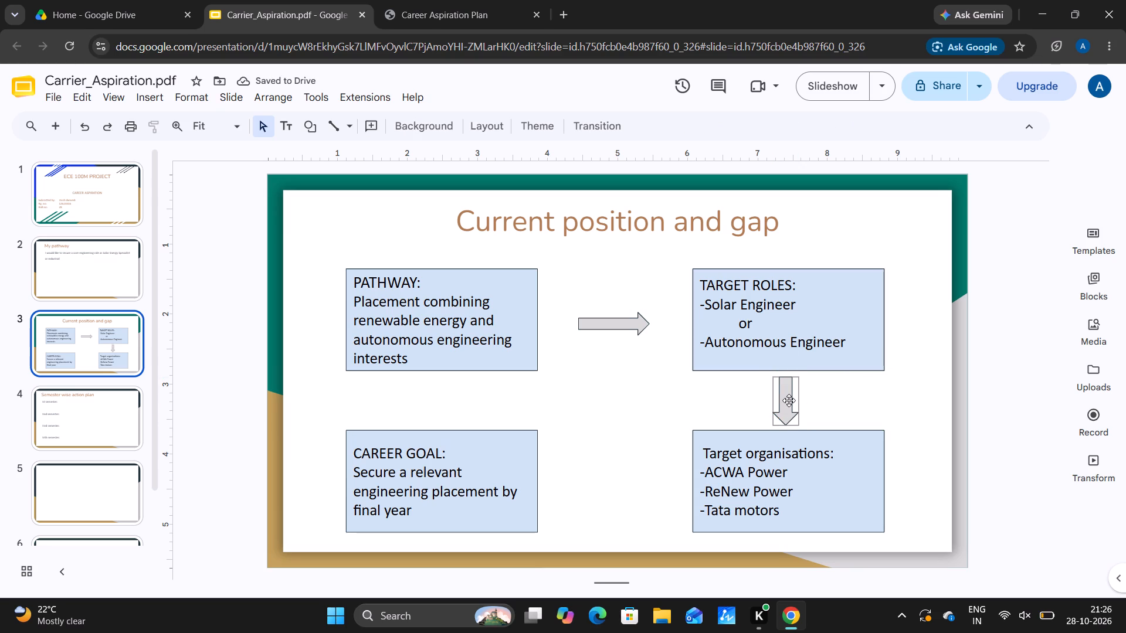
left_click(789, 400)
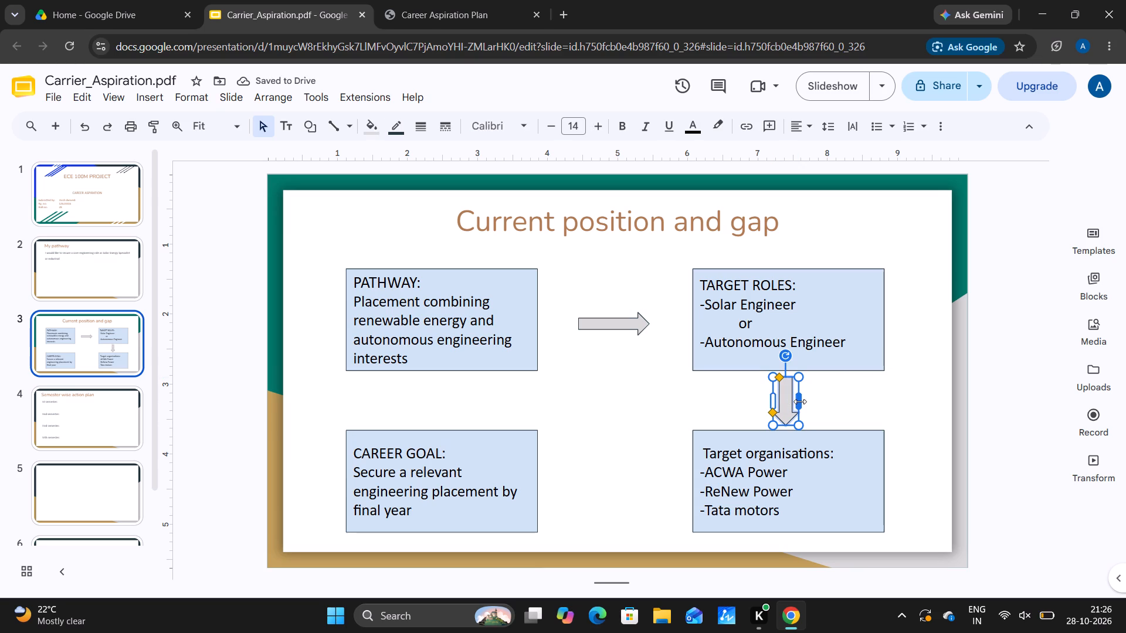
left_click(800, 401)
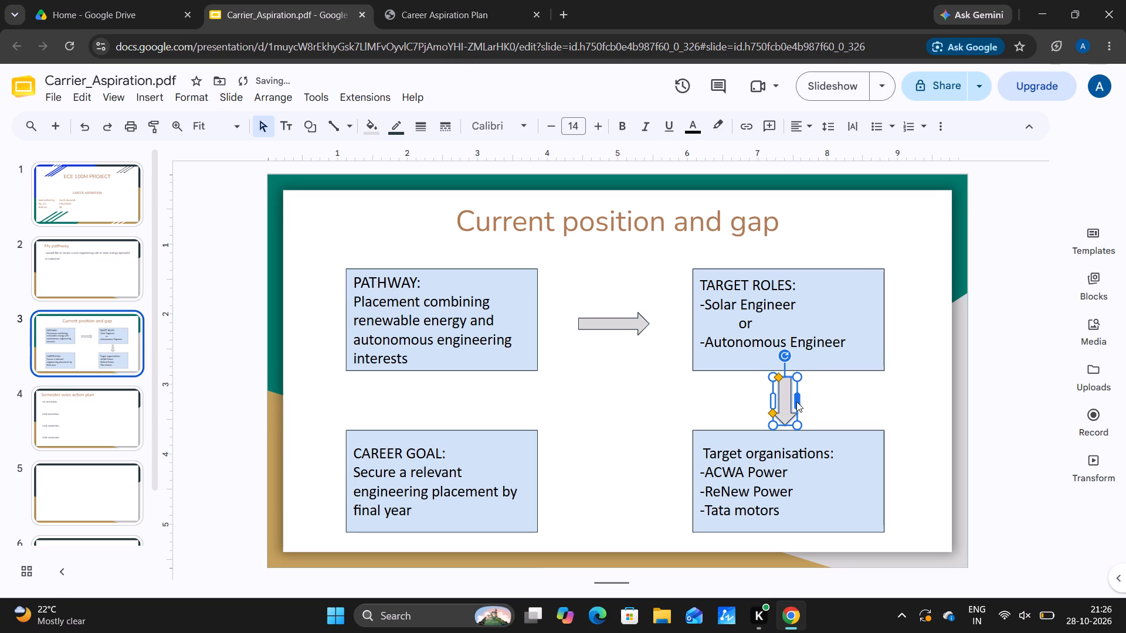
left_click(840, 396)
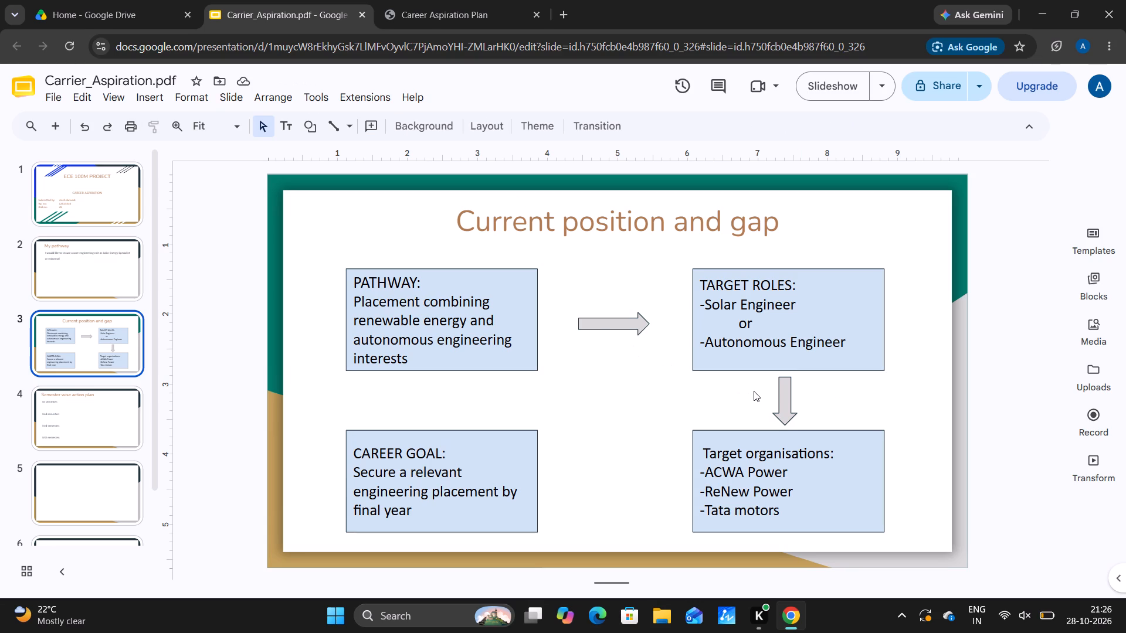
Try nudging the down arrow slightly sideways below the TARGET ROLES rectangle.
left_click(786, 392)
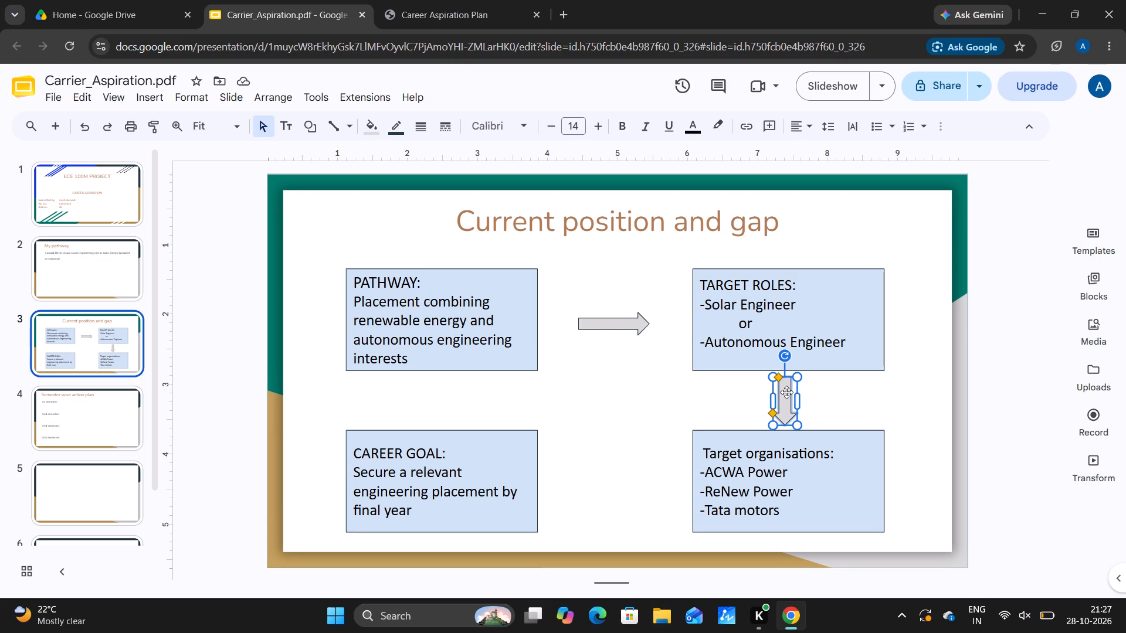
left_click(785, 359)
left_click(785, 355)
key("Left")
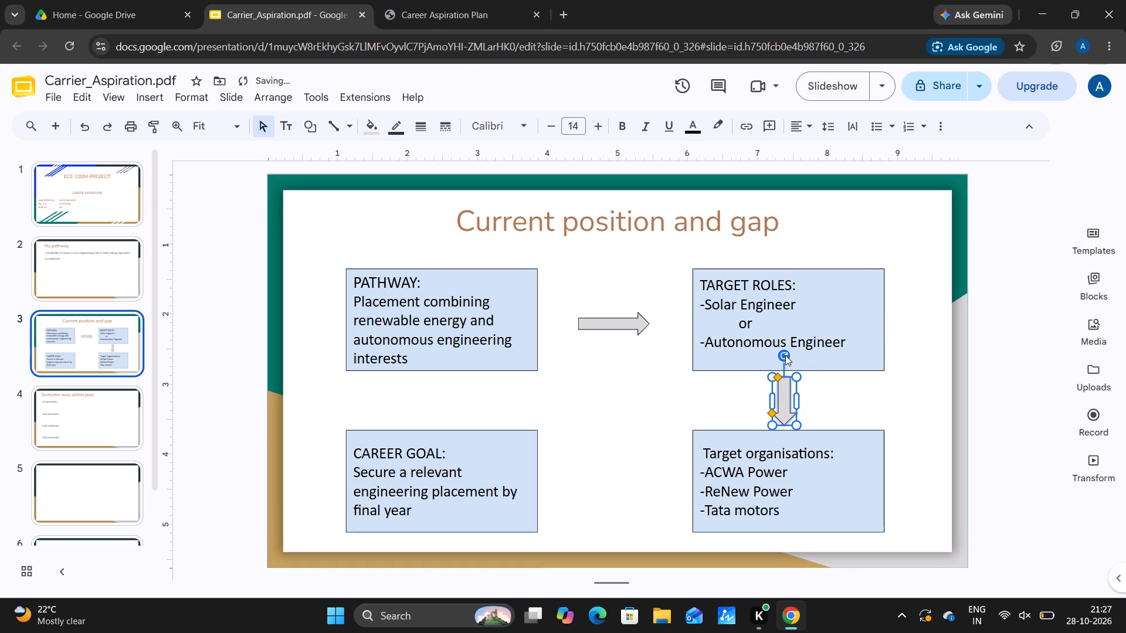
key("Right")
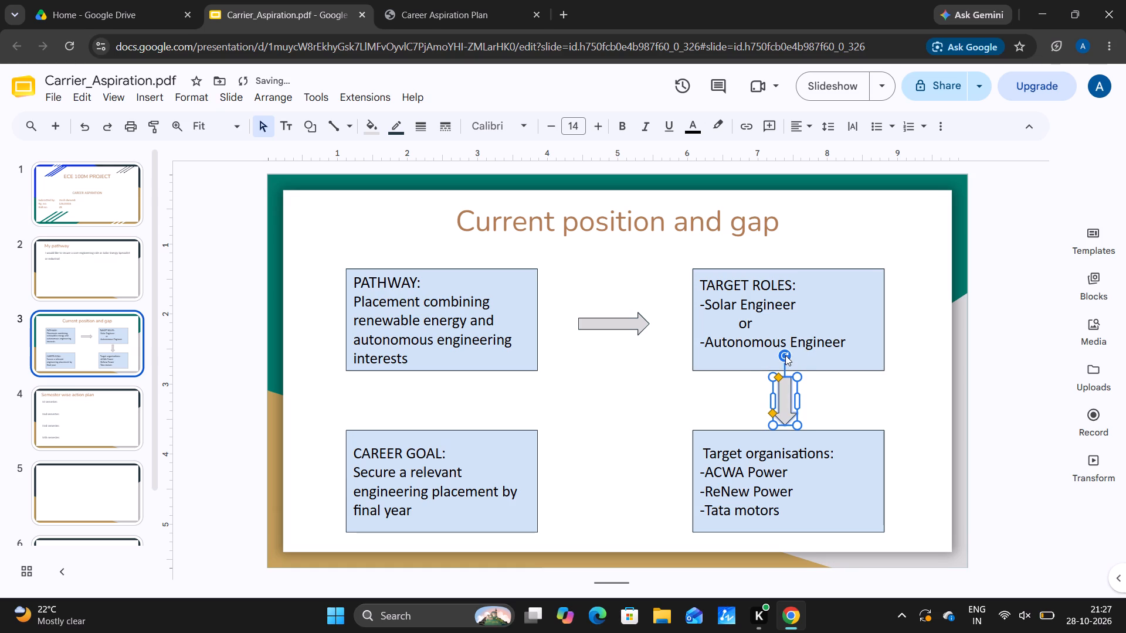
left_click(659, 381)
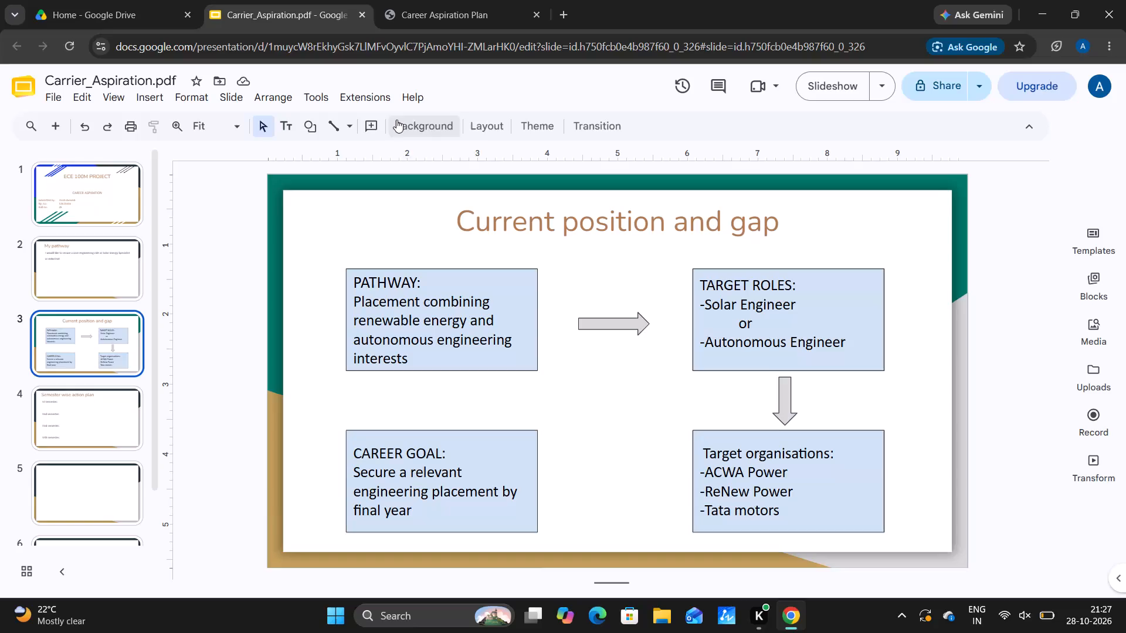
Insert a left arrow shape in the gap between the Target organisations and CAREER GOAL rectangles, about as long as the existing right arrow.
left_click(148, 100)
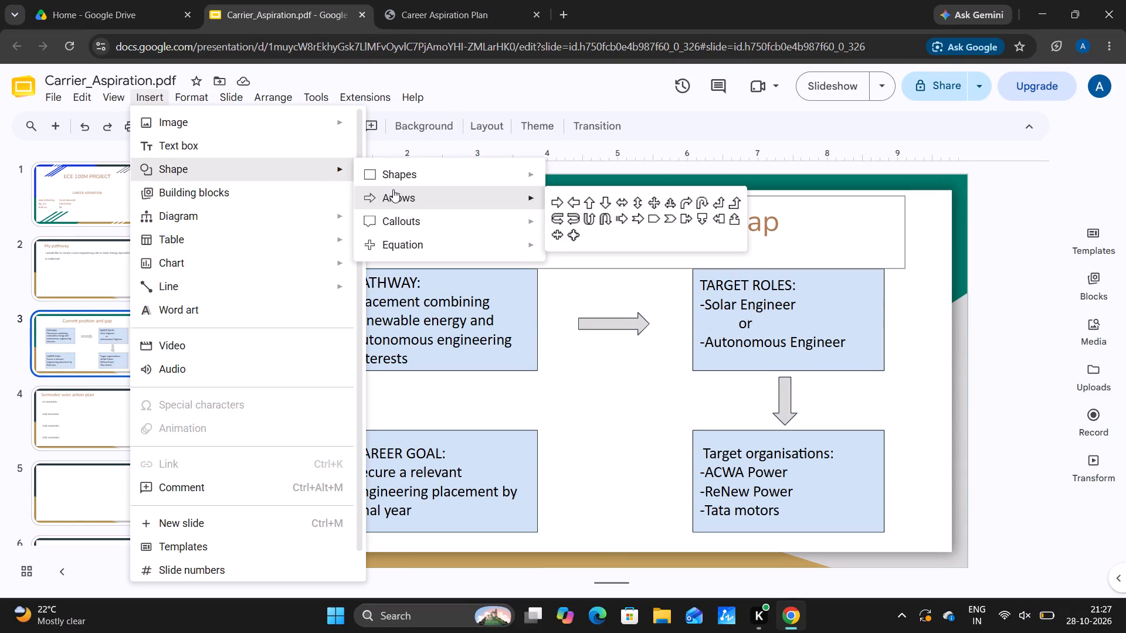
left_click(572, 205)
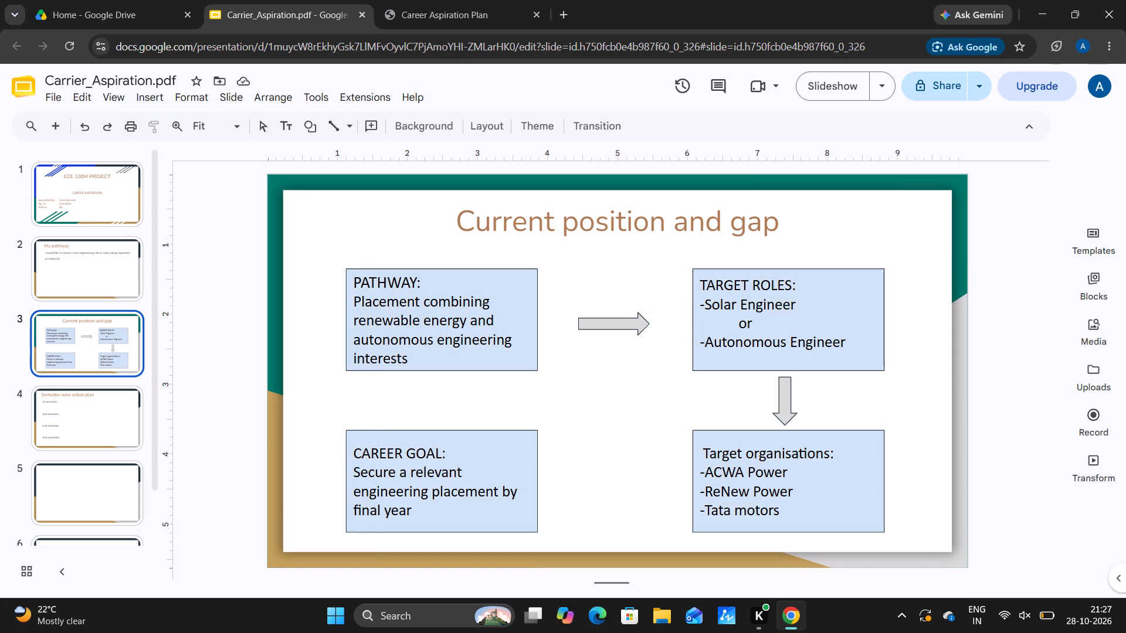
left_click_drag(654, 477, 613, 498)
left_click_drag(613, 498, 594, 499)
left_click_drag(594, 499, 591, 499)
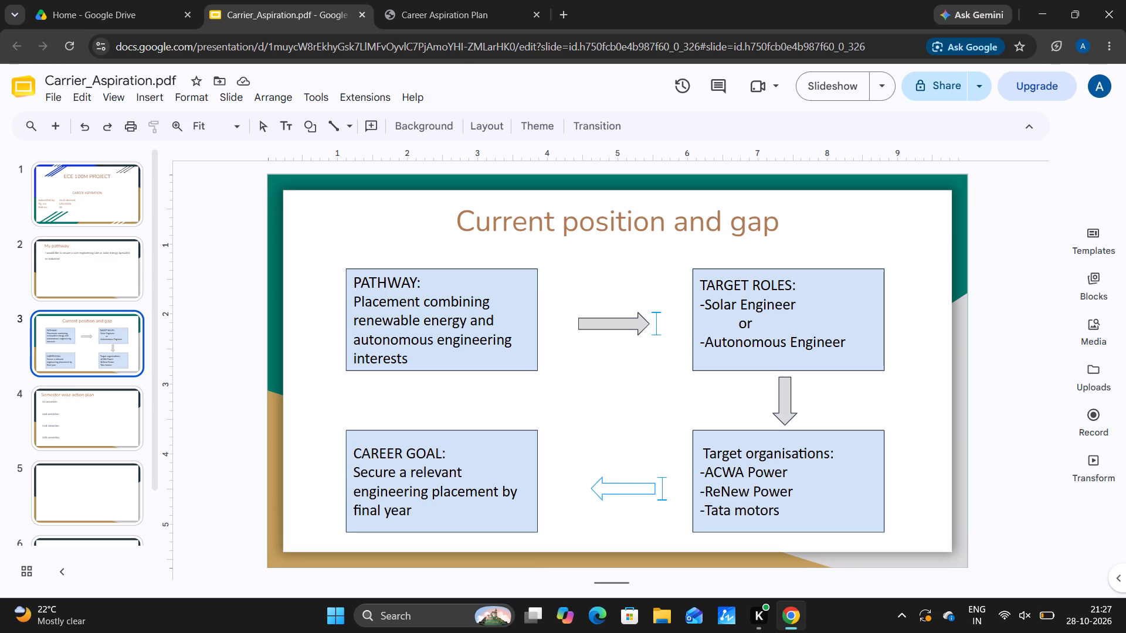
left_click_drag(591, 499, 585, 499)
left_click(615, 421)
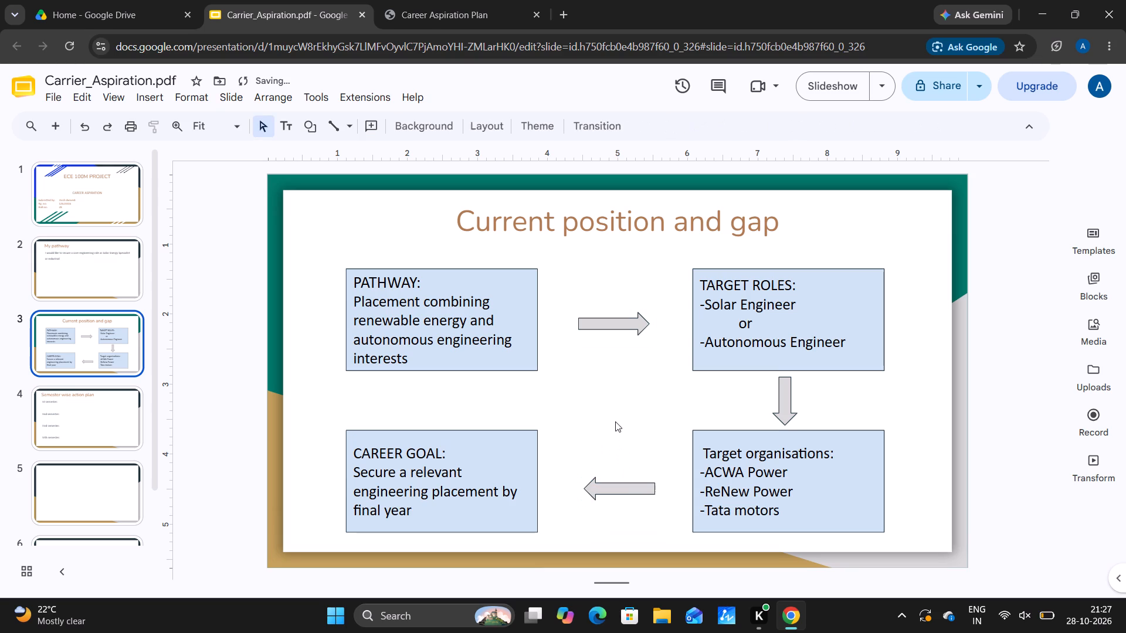
Nudge the left arrow slightly upward so it sits near mid-height of the CAREER GOAL and Target organisations rectangles.
left_click(636, 489)
key("Up")
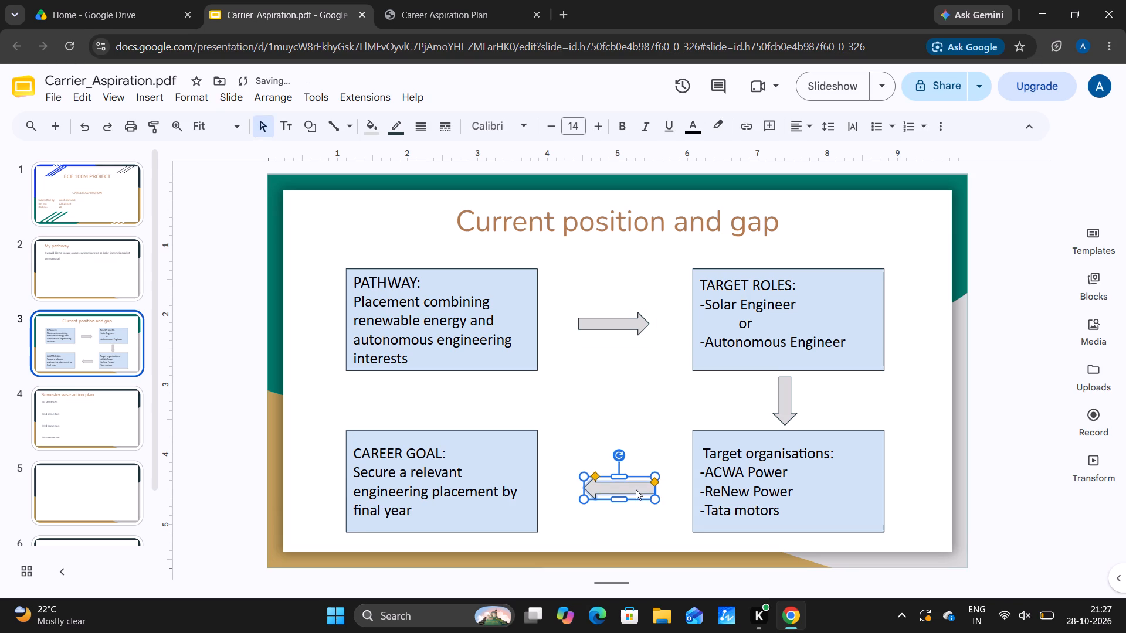
key("Up")
key("Up")
key("Up")
key("Up")
key("Up")
key("Up")
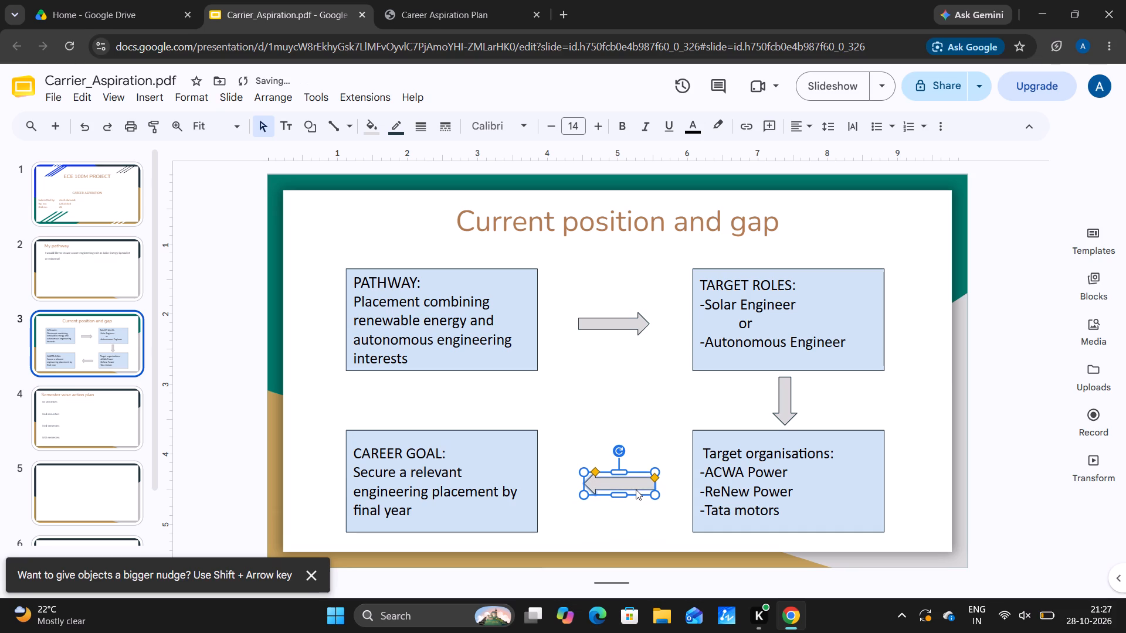
Nudge the left arrow sideways and slightly upward so it sits nearly below the right arrow, midway between CAREER GOAL and Target organisations.
key("Left")
key("Left")
key("Left")
key("Left")
key("Left")
key("Left")
key("Left")
key("Left")
key("Left")
key("Left")
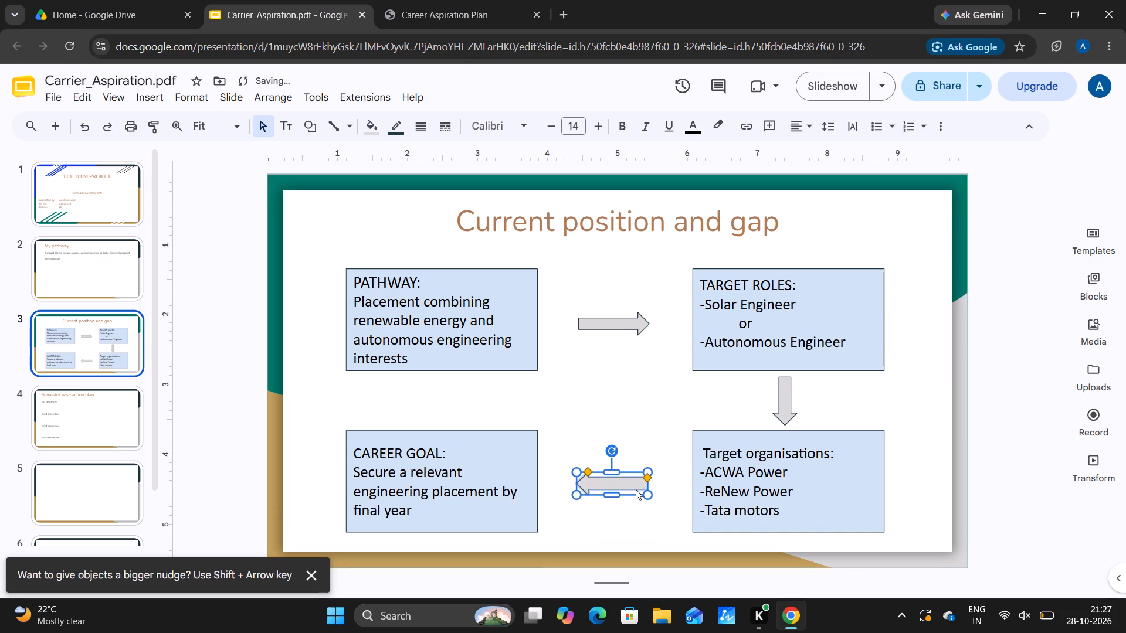
key("Left")
key("Left")
key("Left")
key("Left")
key("Left")
key("Left")
key("Left")
key("Left")
key("Left")
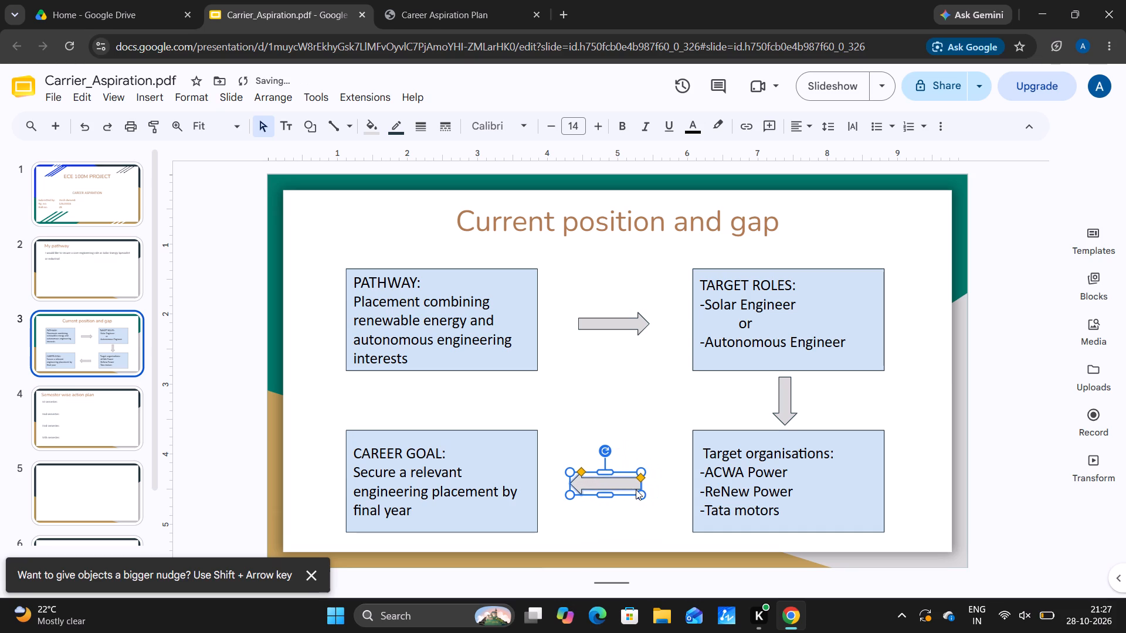
key("Left")
key("Left")
key("Left")
key("Right")
key("Right")
key("Right")
key("Right")
key("Right")
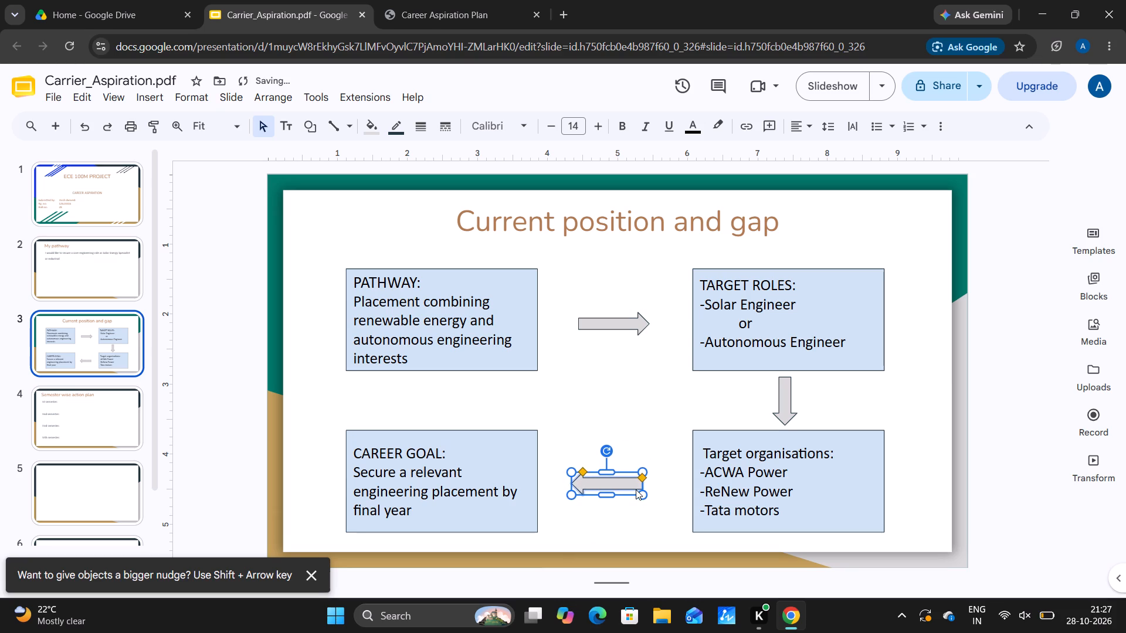
key("Right")
key("Right")
key("Right")
key("Up")
key("Up")
key("Up")
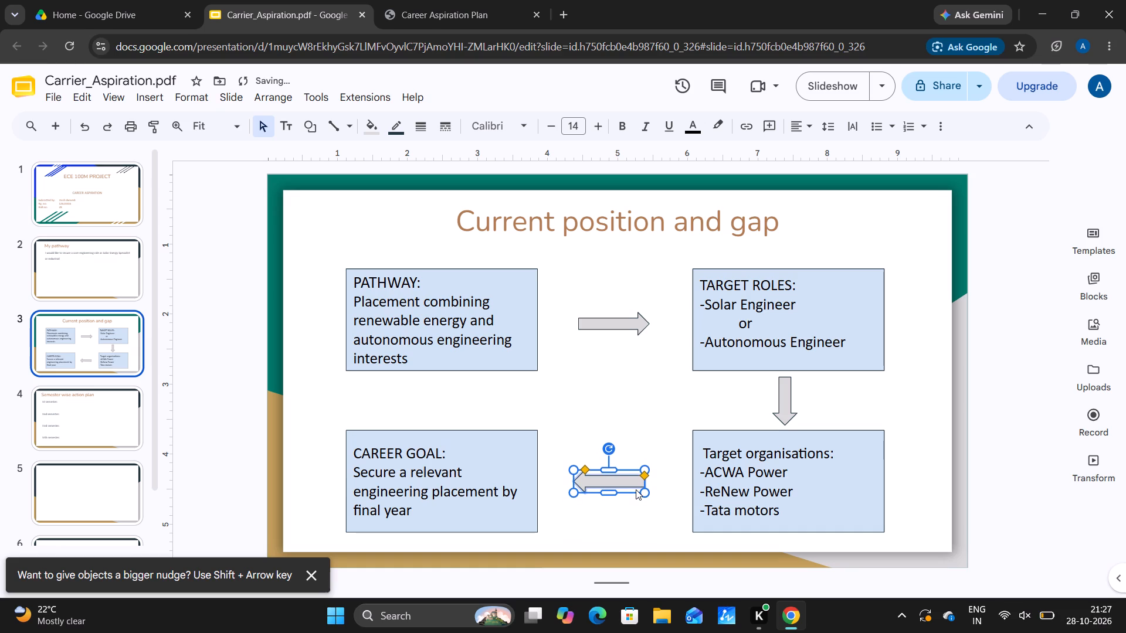
left_click(639, 381)
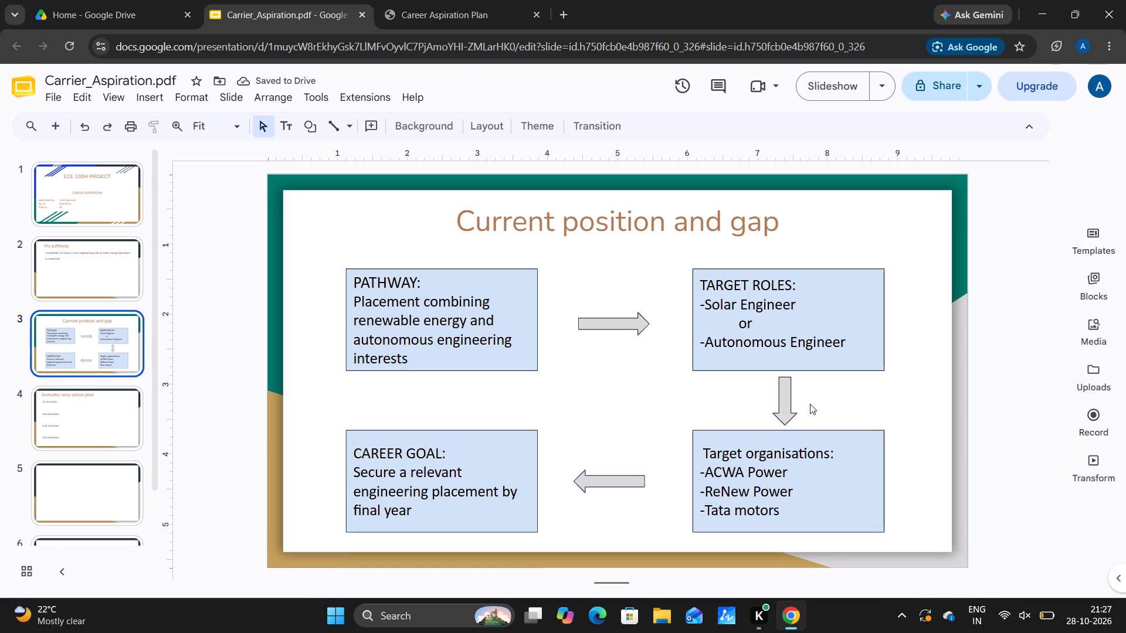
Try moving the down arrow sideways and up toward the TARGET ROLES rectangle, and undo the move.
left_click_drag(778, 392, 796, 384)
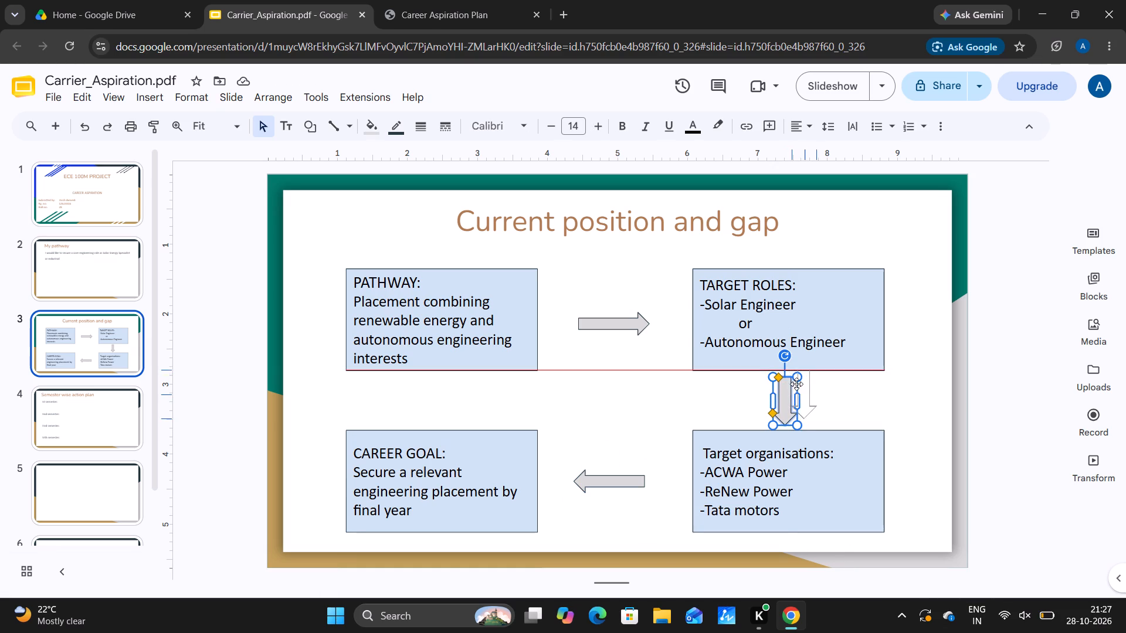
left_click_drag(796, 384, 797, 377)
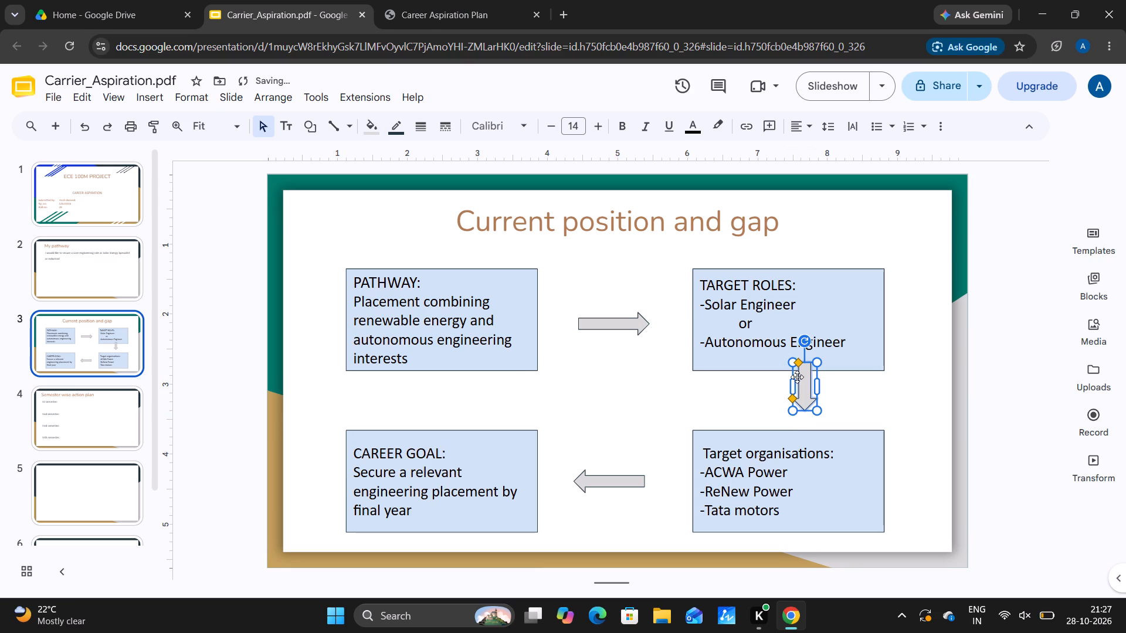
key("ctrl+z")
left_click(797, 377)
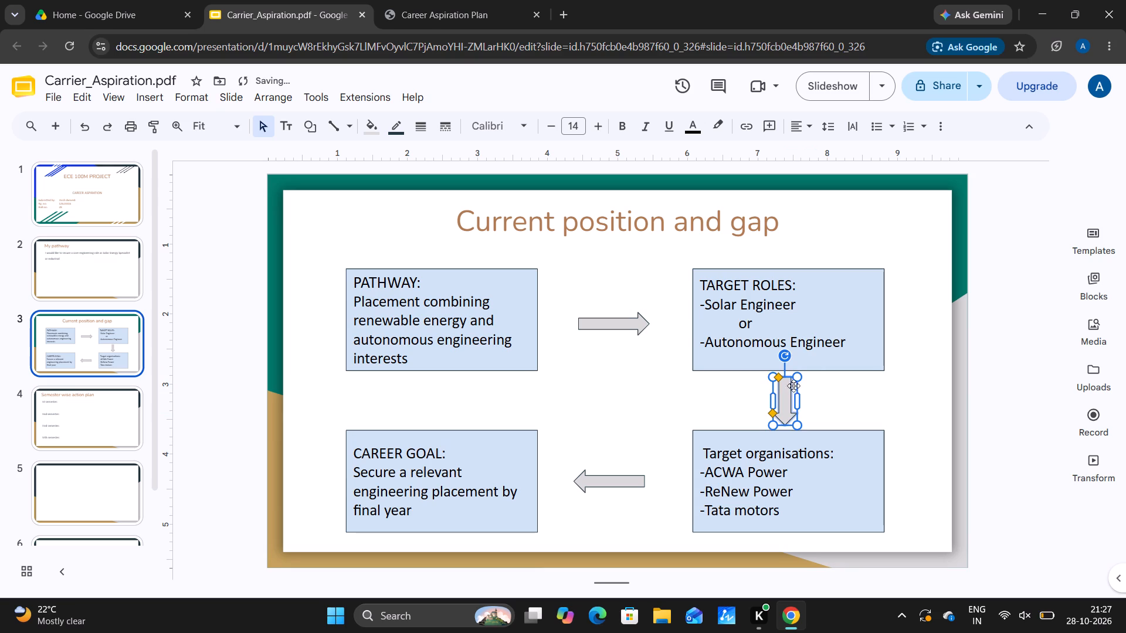
Make the down arrow between TARGET ROLES and Target organisations very slightly narrower.
left_click(796, 397)
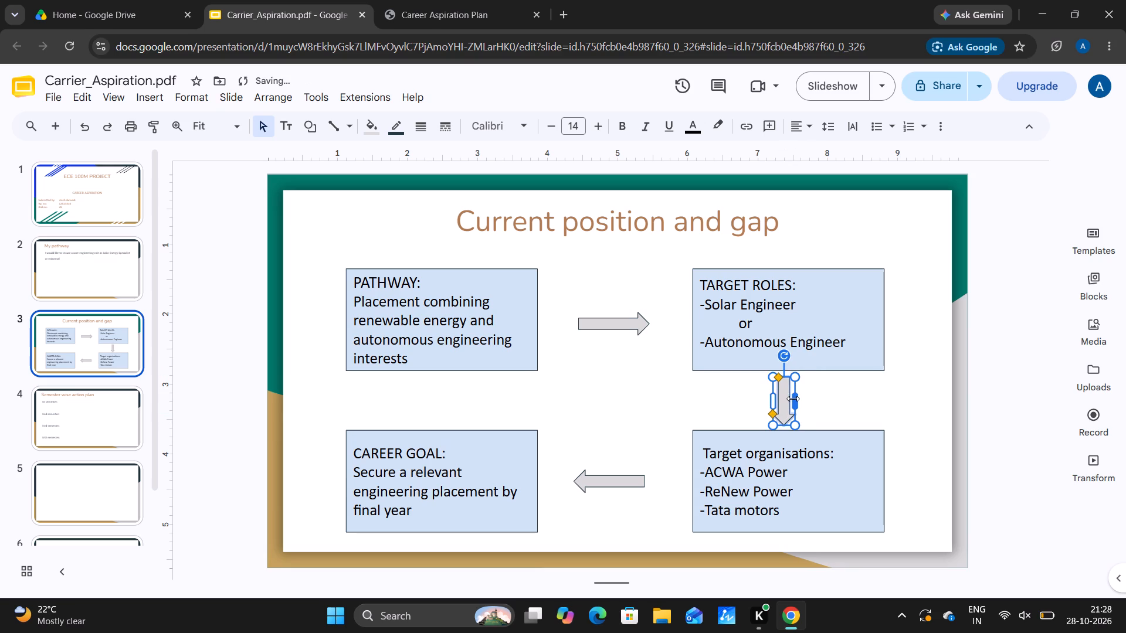
left_click(843, 378)
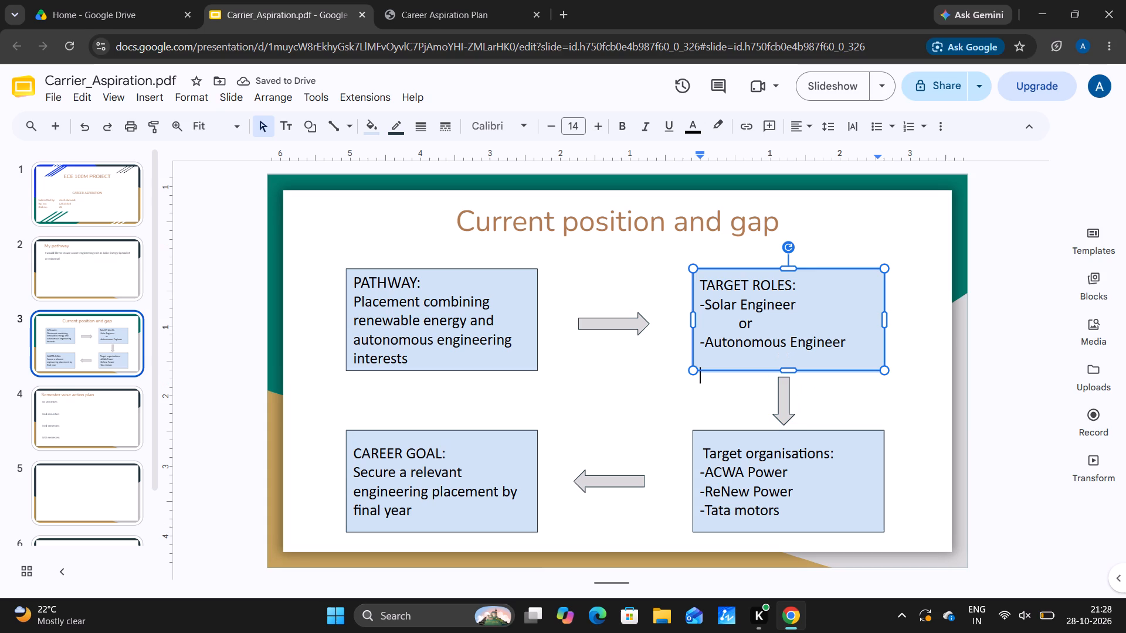
left_click(927, 413)
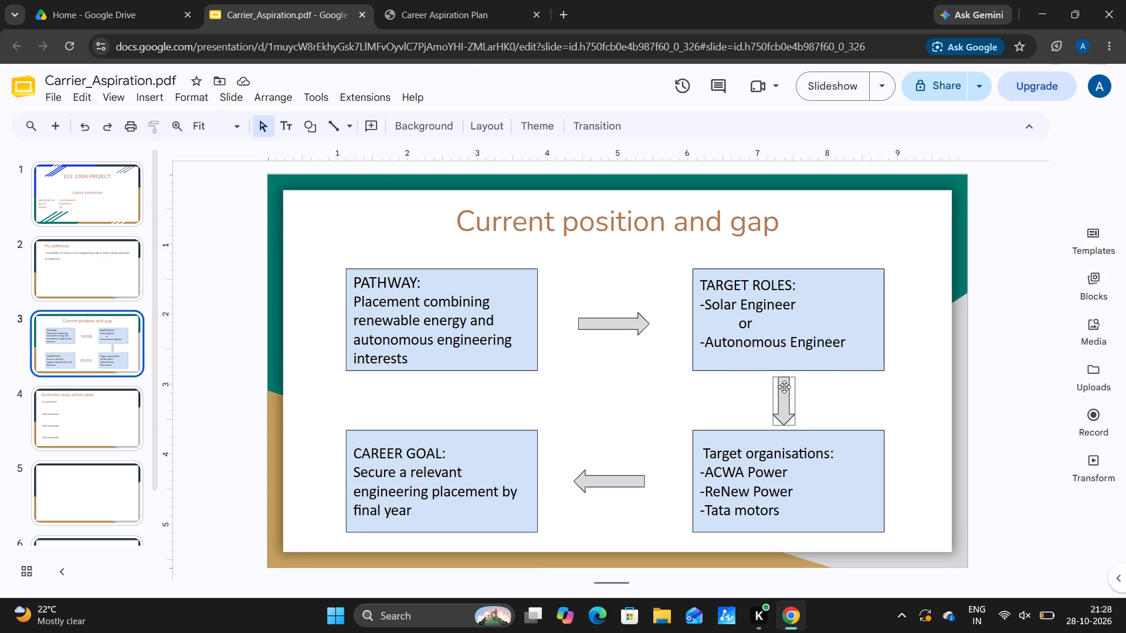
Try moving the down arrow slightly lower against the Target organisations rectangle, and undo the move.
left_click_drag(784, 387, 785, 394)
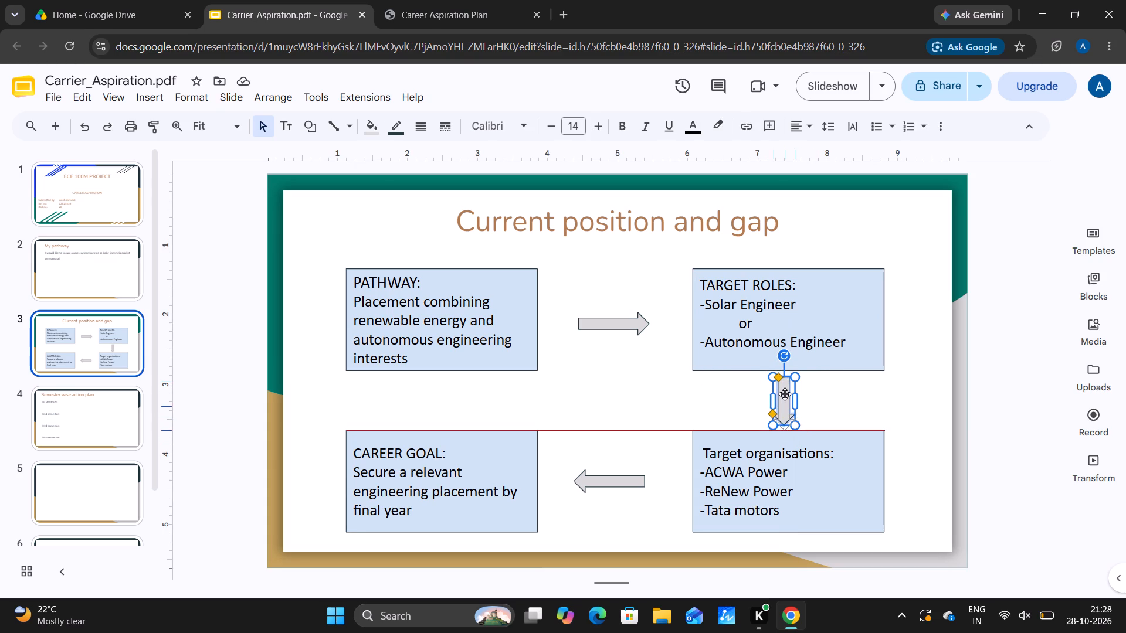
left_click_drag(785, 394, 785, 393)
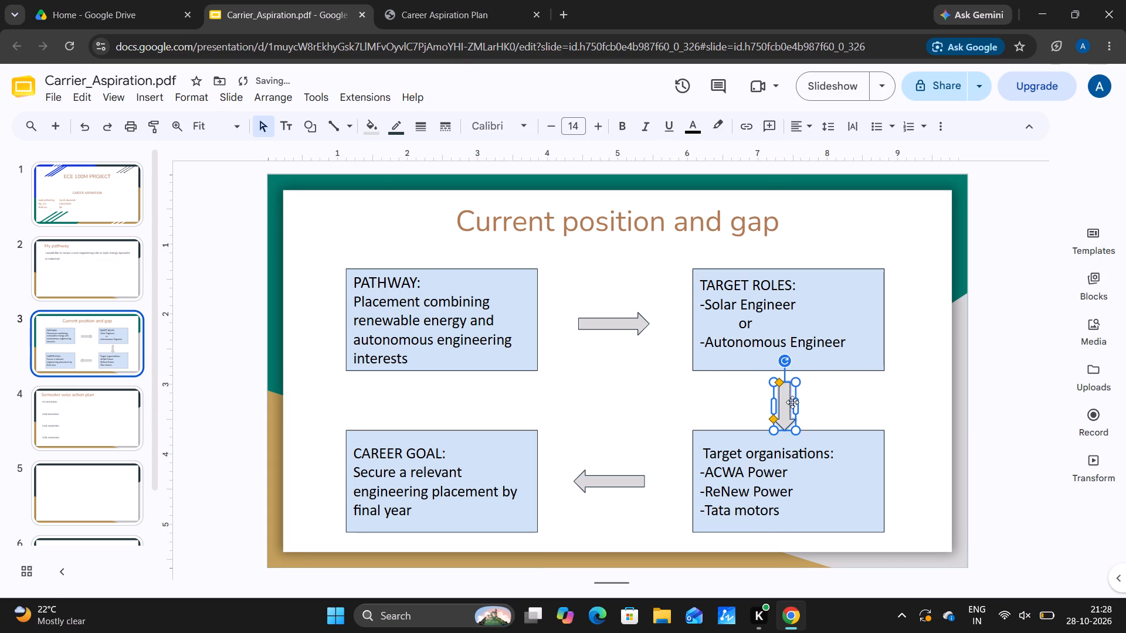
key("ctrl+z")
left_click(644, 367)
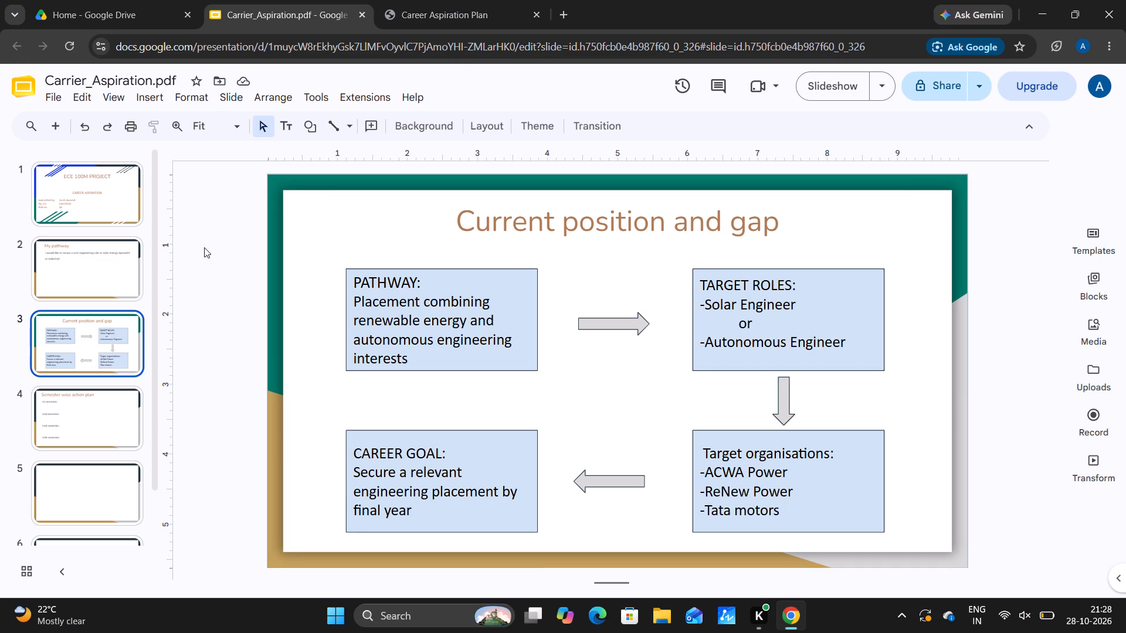
Delete the "My pathway" slide and return to the "Current position and gap" slide.
left_click(66, 287)
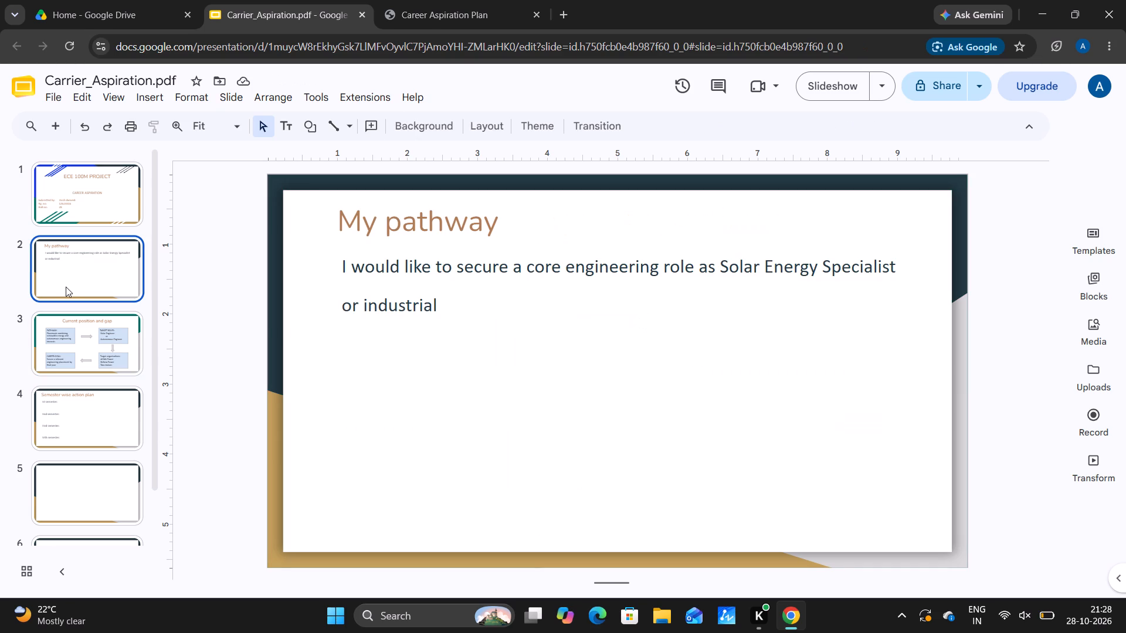
left_click(60, 287)
key("Delete")
left_click(105, 210)
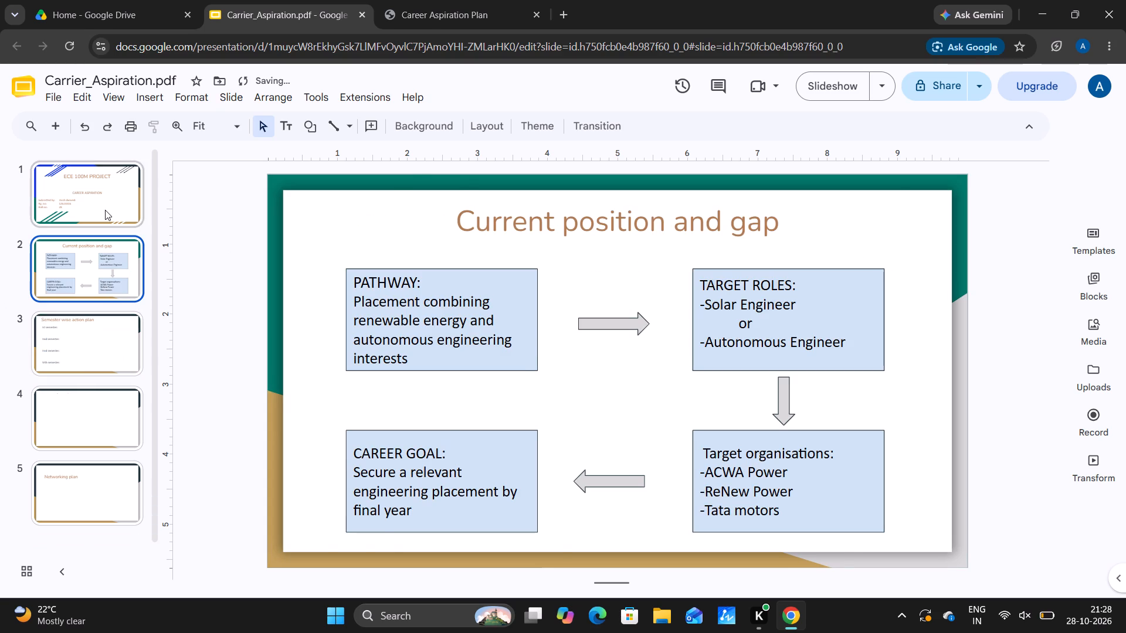
left_click(96, 253)
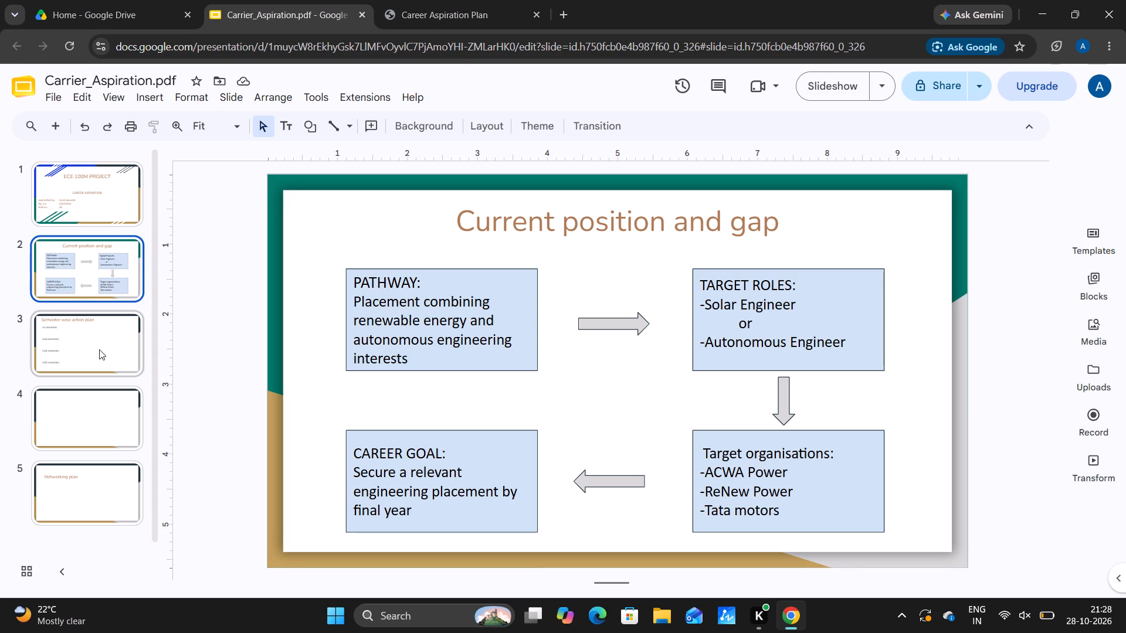
Switch to the Career Aspiration Plan PDF and review its Current Position page.
left_click(396, 13)
left_click(96, 149)
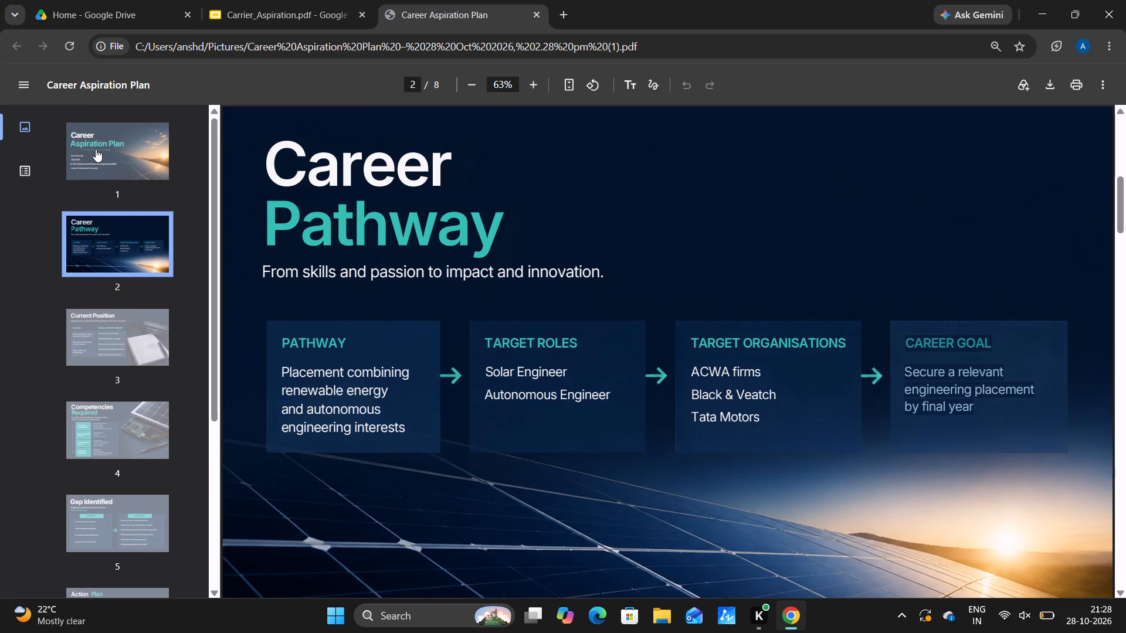
left_click(100, 229)
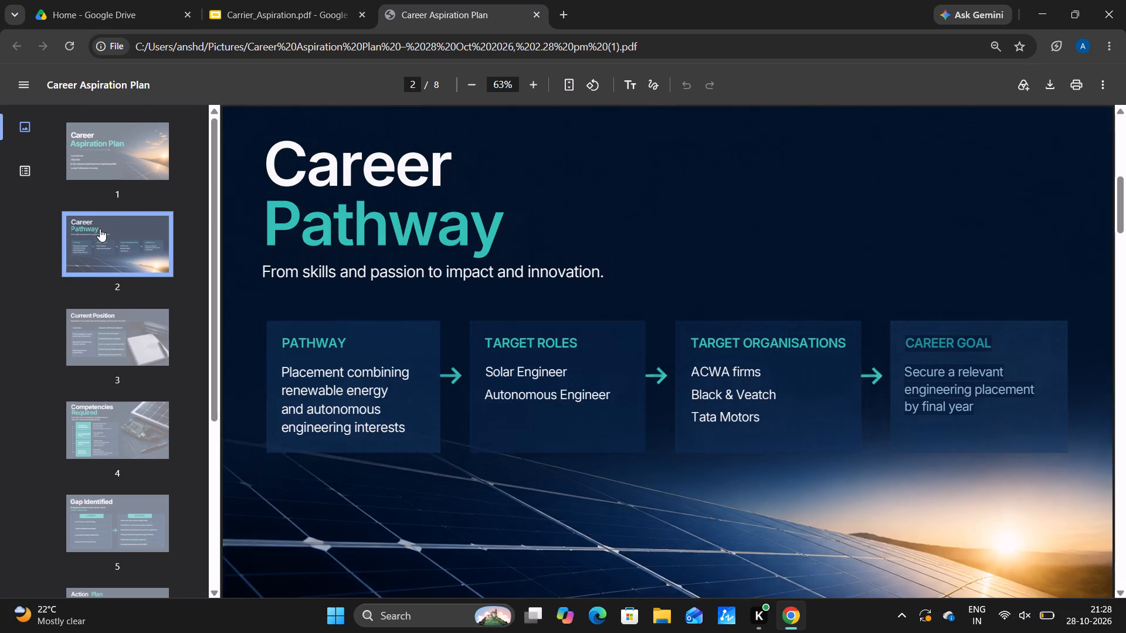
left_click(145, 365)
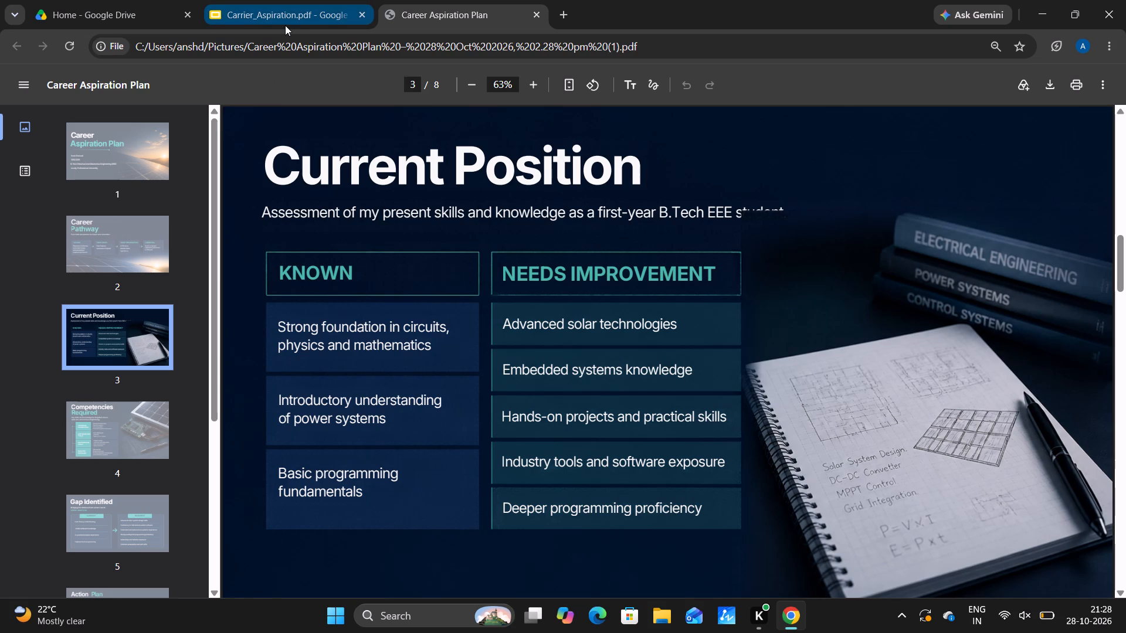
Back in the Carrier_Aspiration presentation, add a slide after "Current position and gap" and title it "Current position".
left_click(285, 25)
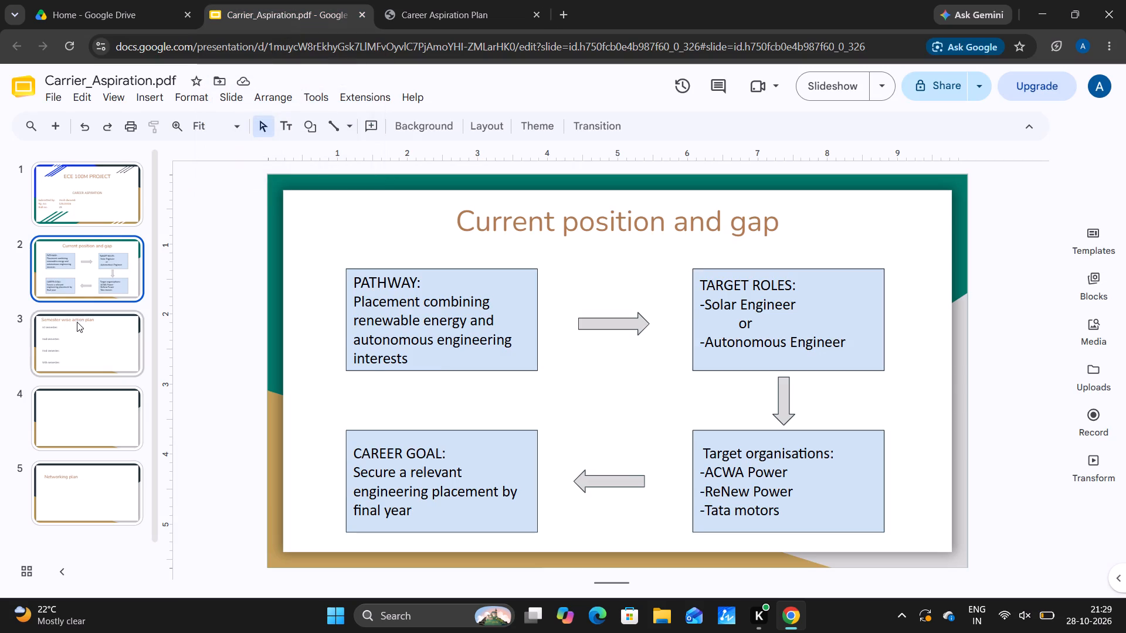
left_click(76, 325)
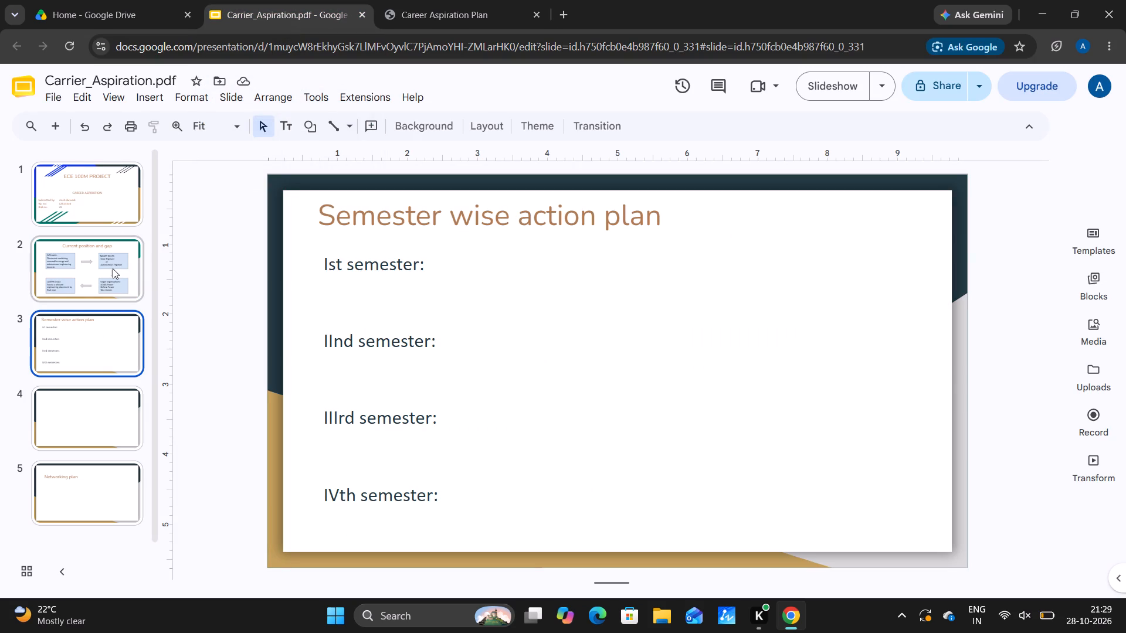
left_click(113, 268)
key("ctrl+m")
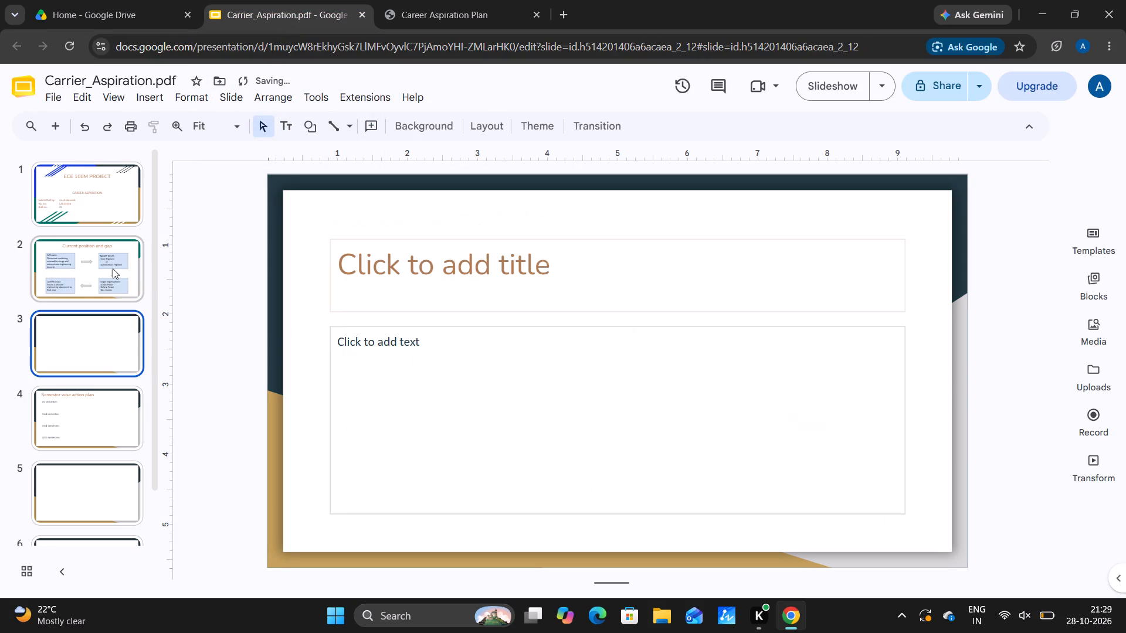
left_click(479, 288)
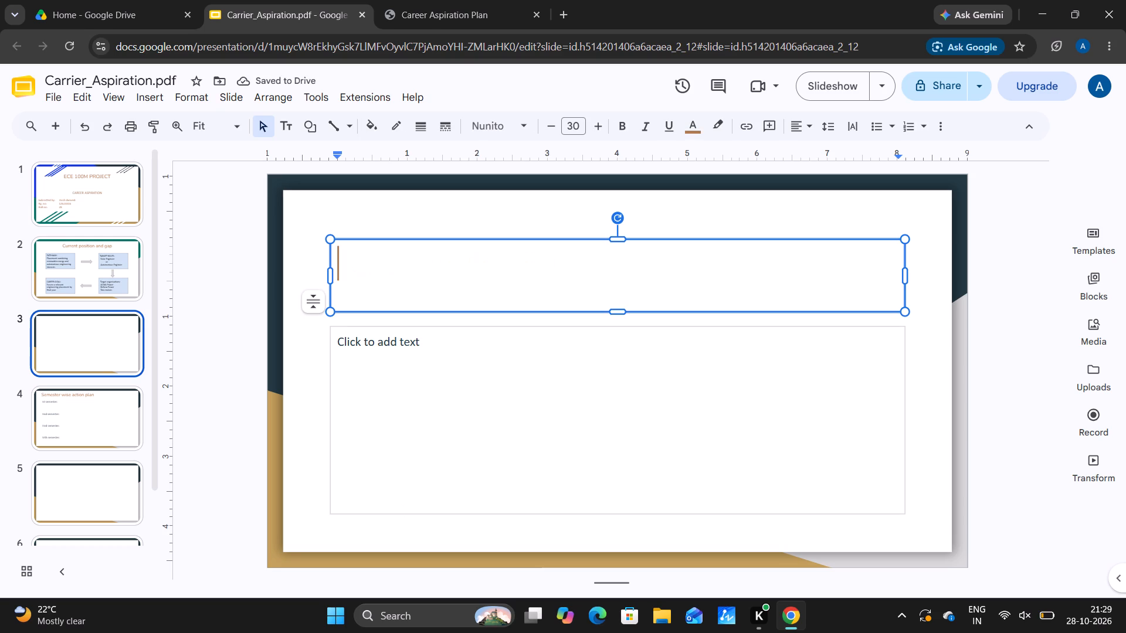
key("c")
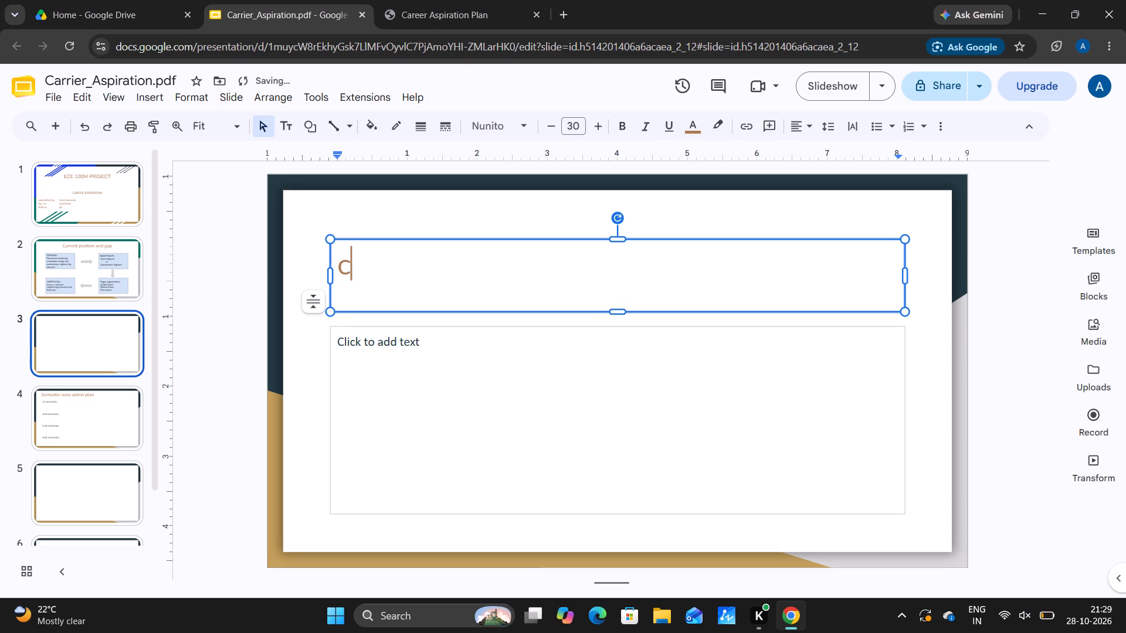
key("u")
key("BackSpace")
key("BackSpace")
key("c")
type("rrent")
key("space")
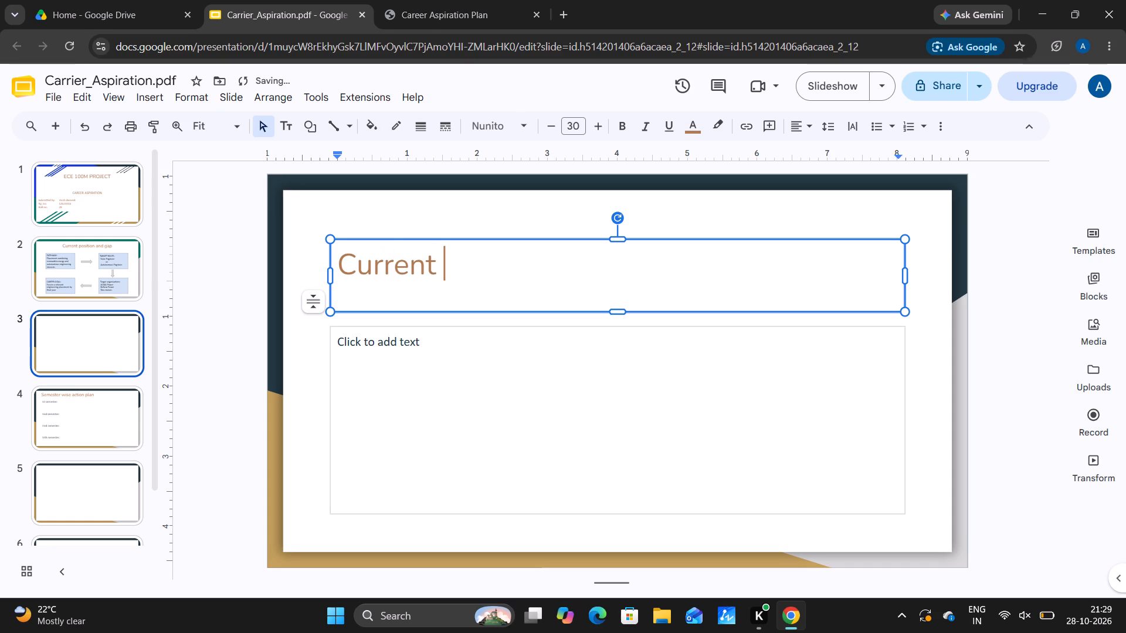
type("position")
key("Return")
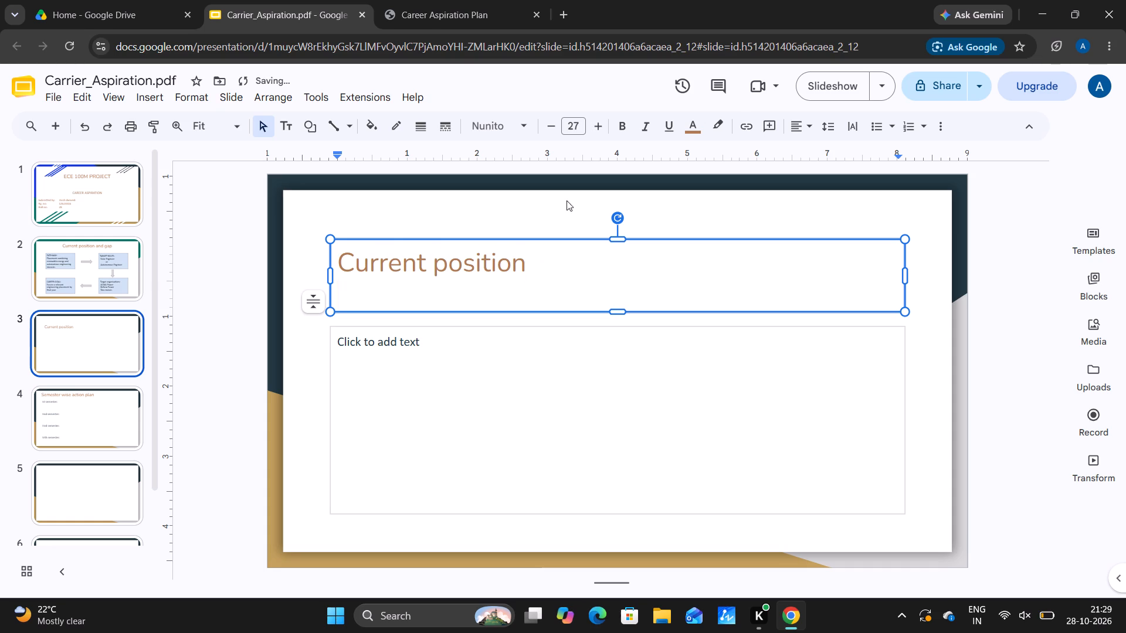
Replace the title of the "Current position and gap" slide with "Carrier Pathway".
left_click(93, 285)
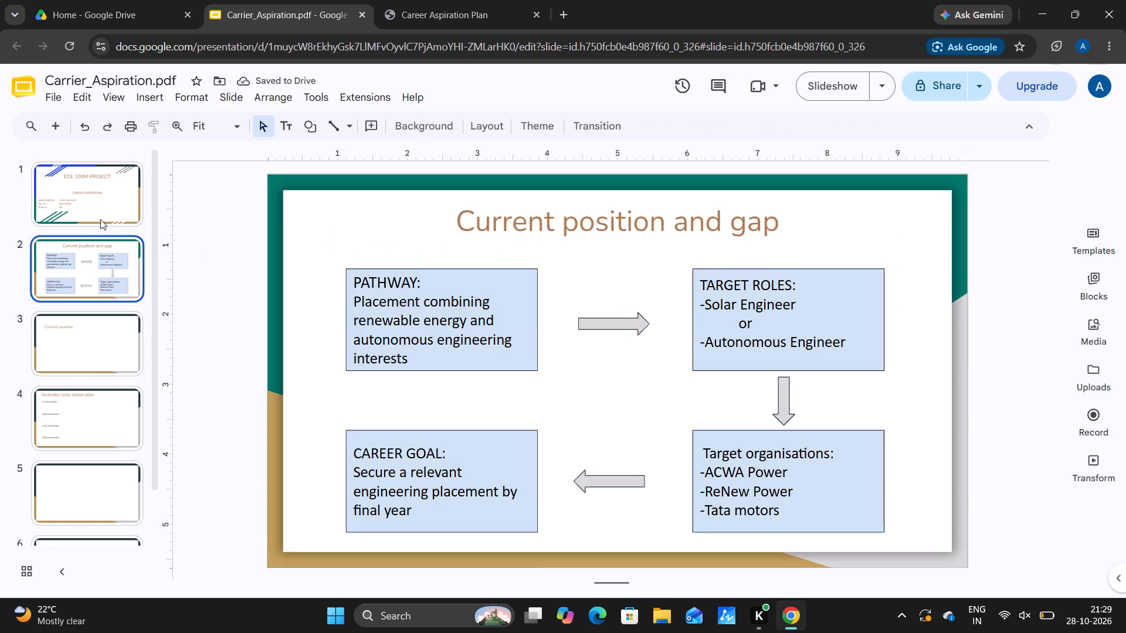
left_click(108, 198)
left_click(112, 280)
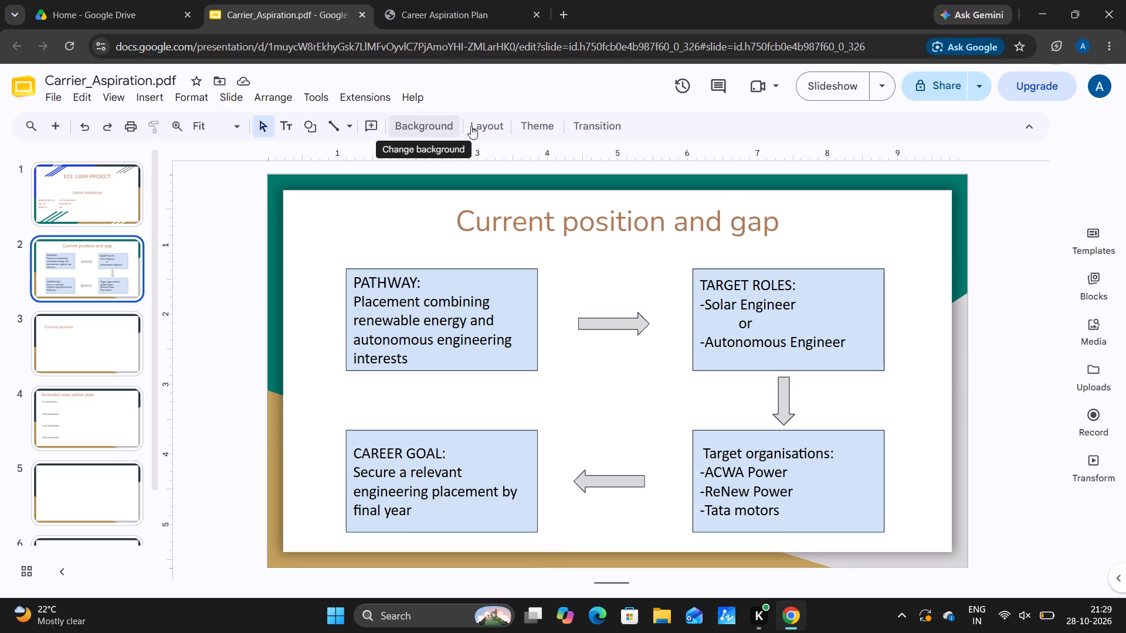
left_click(782, 227)
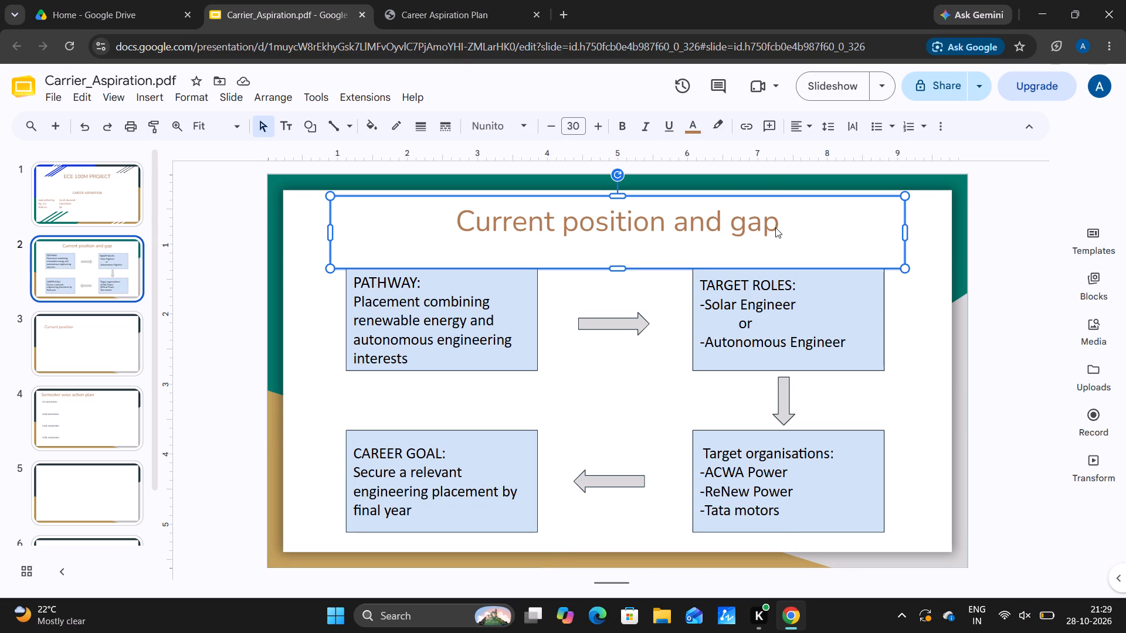
key("space")
key("BackSpace")
key("BackSpace")
key("BackSpace")
key("BackSpace")
key("BackSpace")
key("BackSpace")
key("BackSpace")
key("BackSpace")
key("BackSpace")
key("BackSpace")
key("BackSpace")
key("BackSpace")
key("BackSpace")
key("BackSpace")
key("BackSpace")
key("BackSpace")
key("BackSpace")
key("BackSpace")
key("BackSpace")
key("BackSpace")
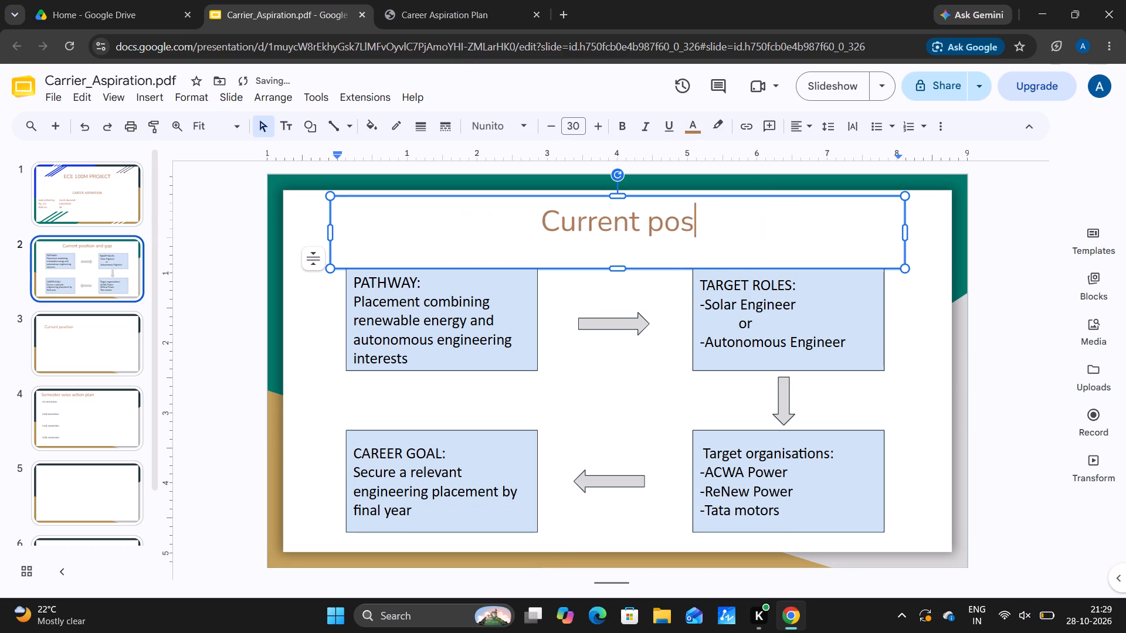
type("arrier")
key("Down")
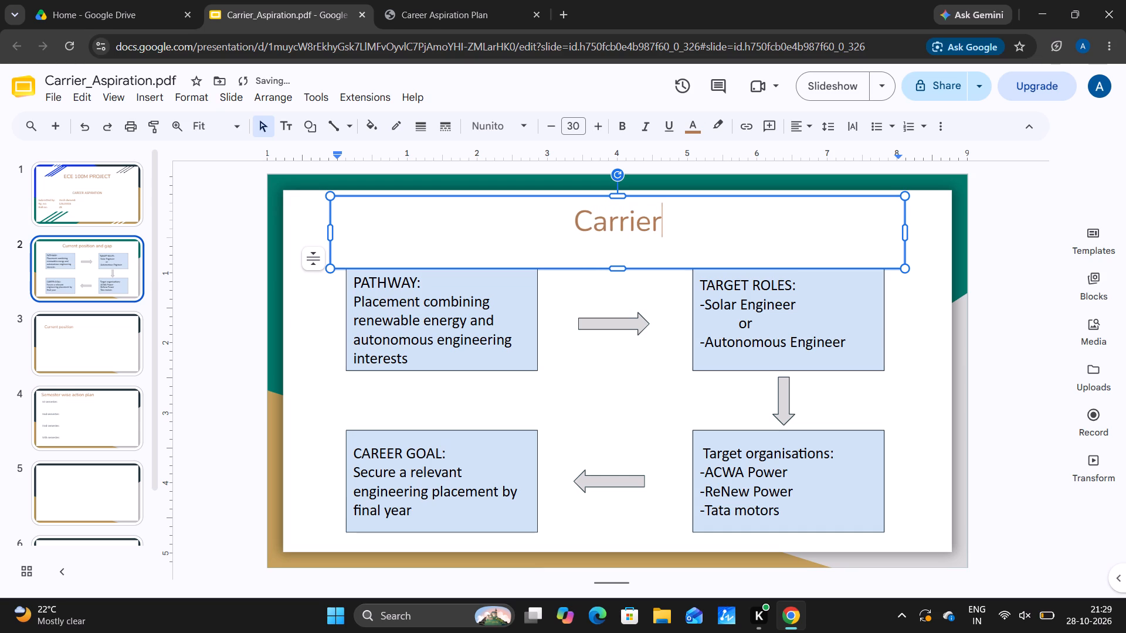
key("space")
type("athway")
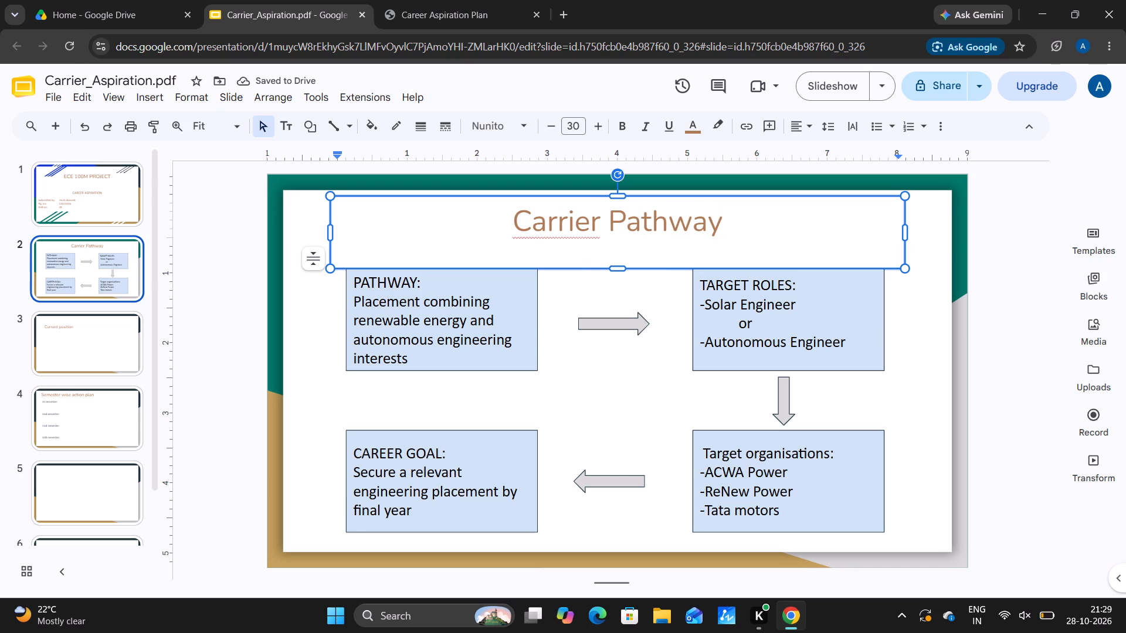
key("space")
key("BackSpace")
Correct the spelling of "Carrier" in the slide title so it reads "Career Pathway".
left_click(600, 223)
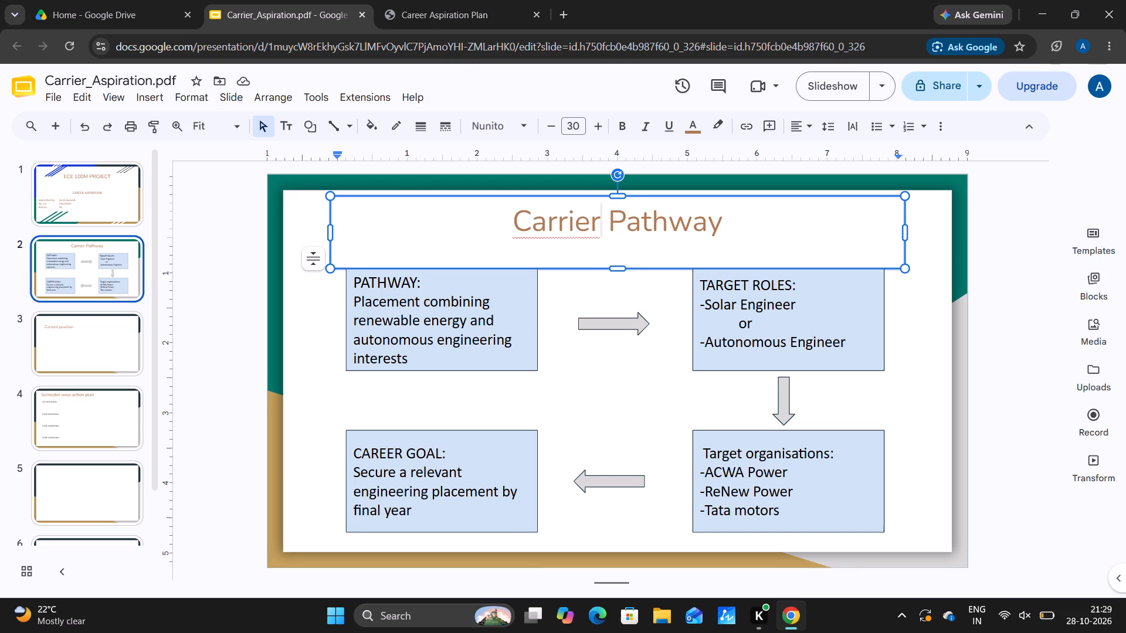
left_click_drag(518, 223, 598, 222)
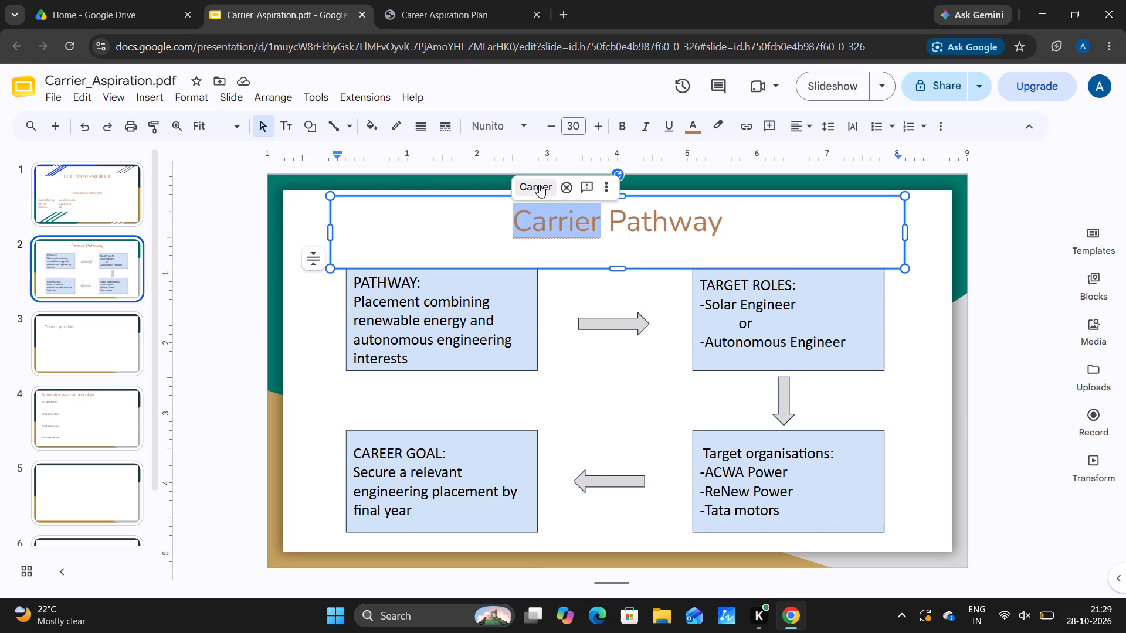
left_click(538, 185)
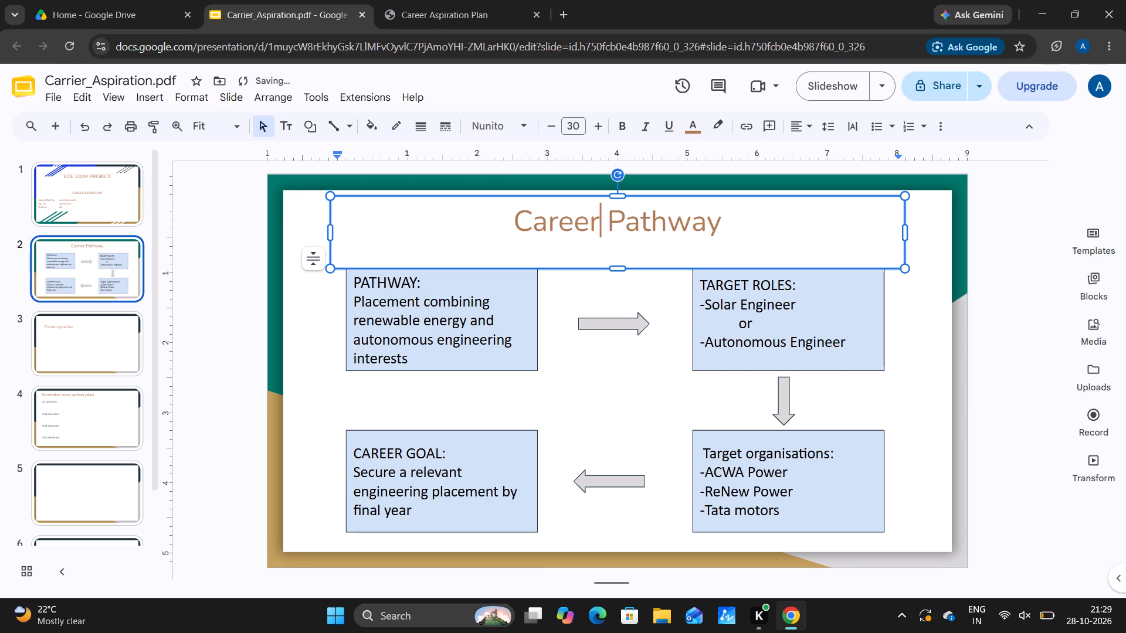
left_click(742, 226)
key("space")
key("space")
key("BackSpace")
key("BackSpace")
key("BackSpace")
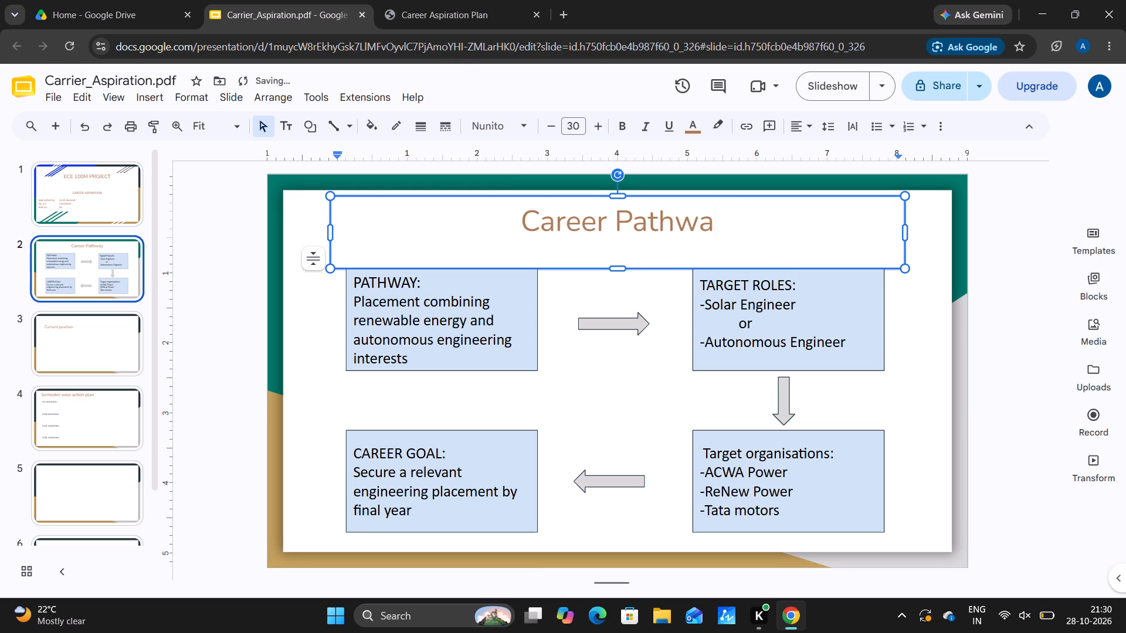
key("y")
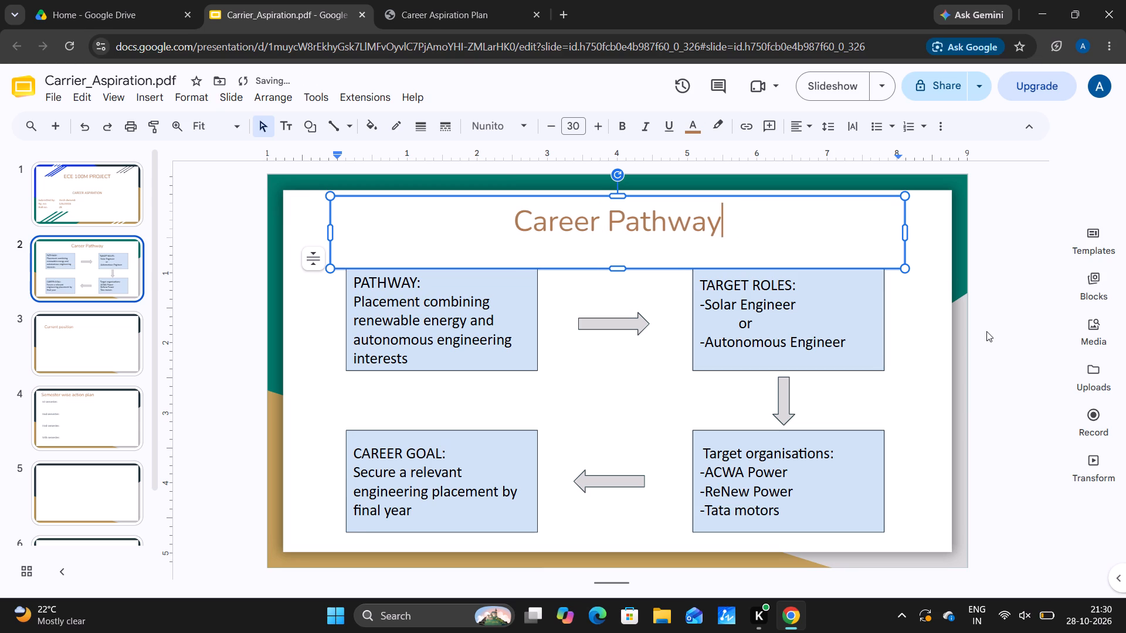
left_click(945, 331)
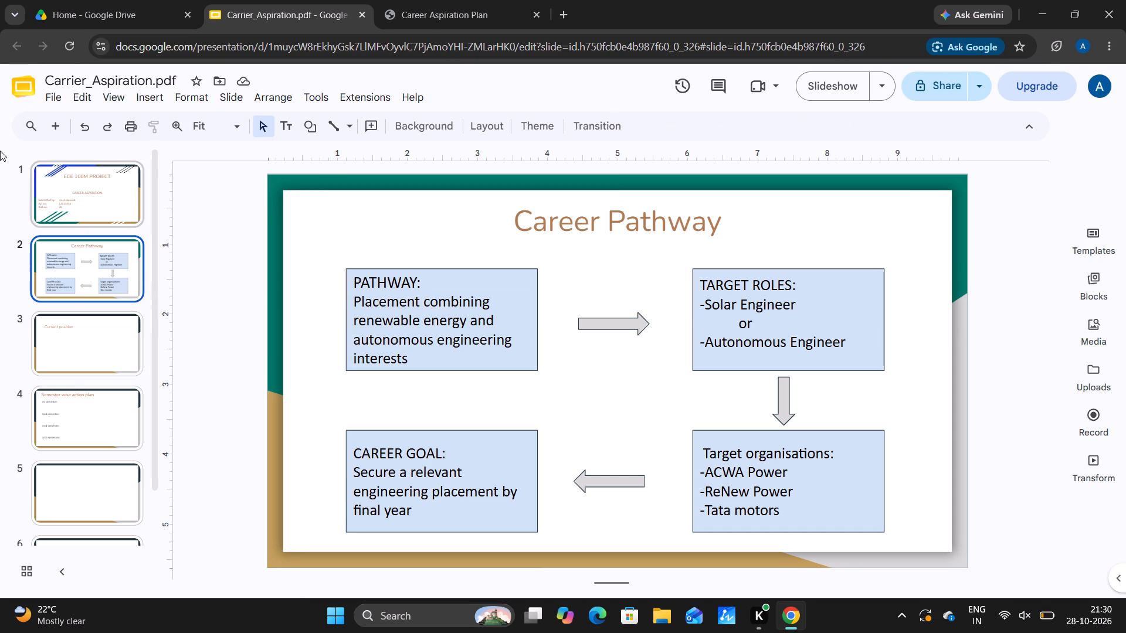
On the title slide, add the line "Section: E1P2606" below the roll number, aligning its value with the entries above.
left_click(87, 197)
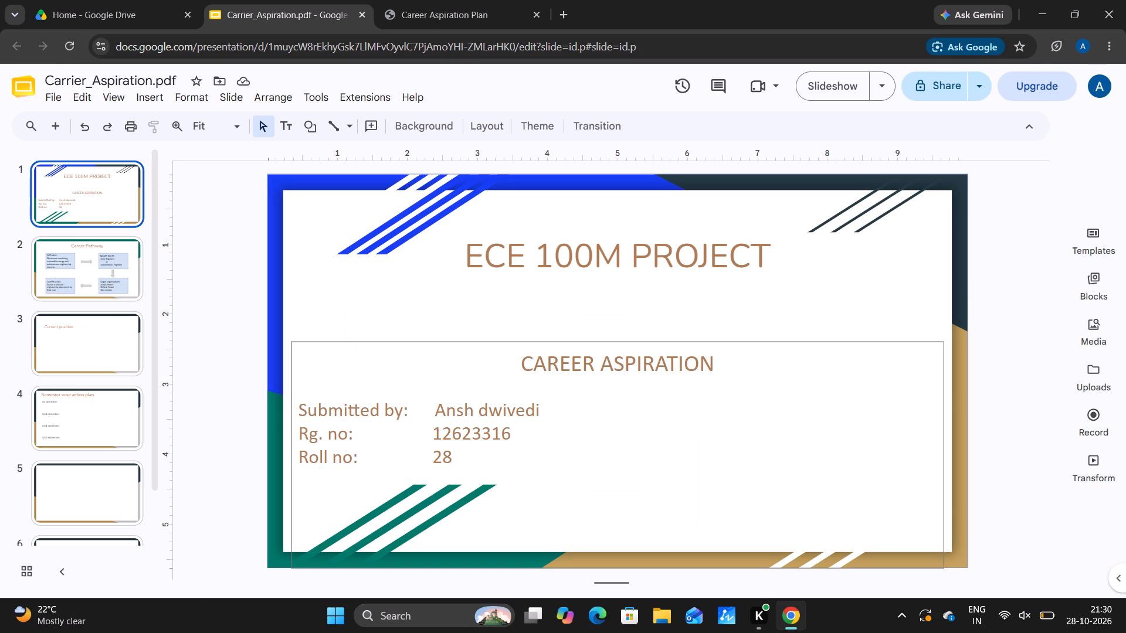
left_click(550, 433)
left_click(477, 458)
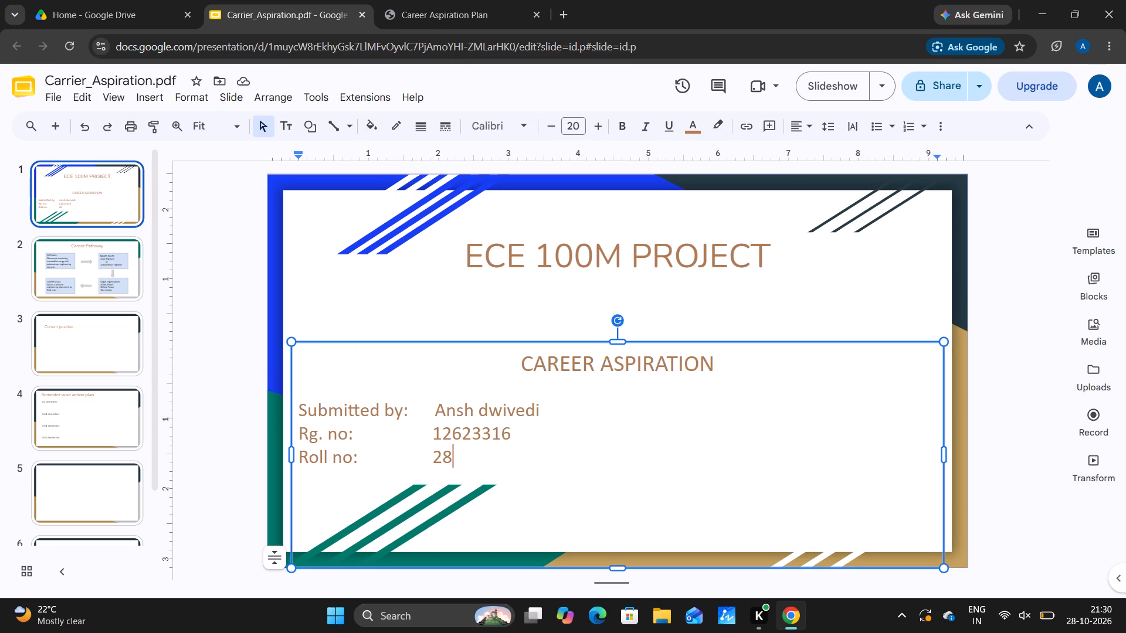
key("Return")
key("s")
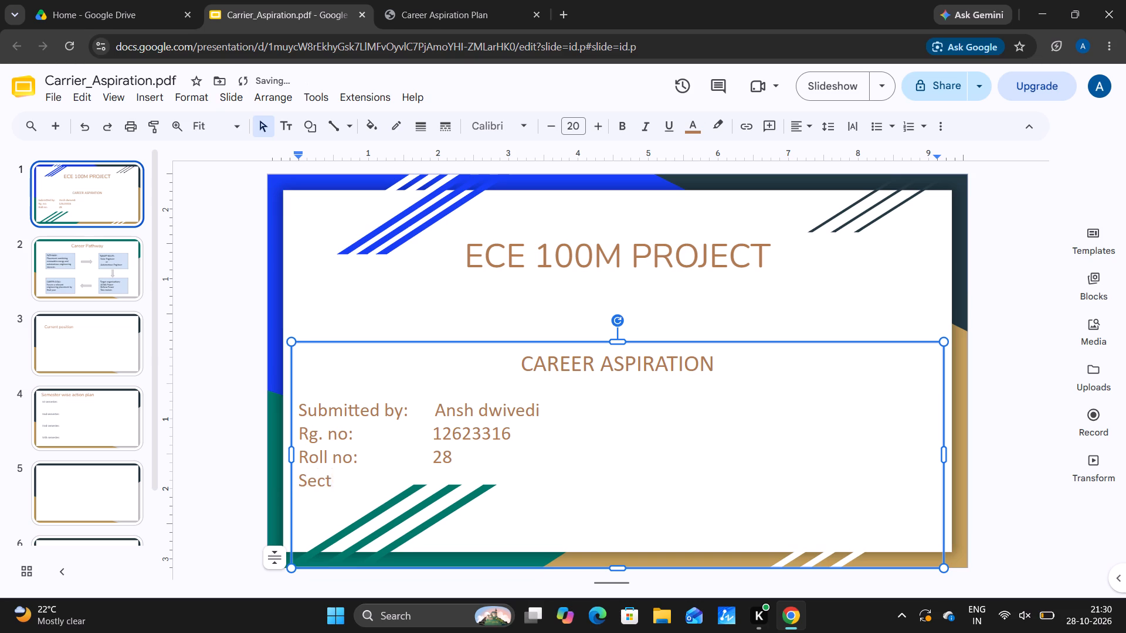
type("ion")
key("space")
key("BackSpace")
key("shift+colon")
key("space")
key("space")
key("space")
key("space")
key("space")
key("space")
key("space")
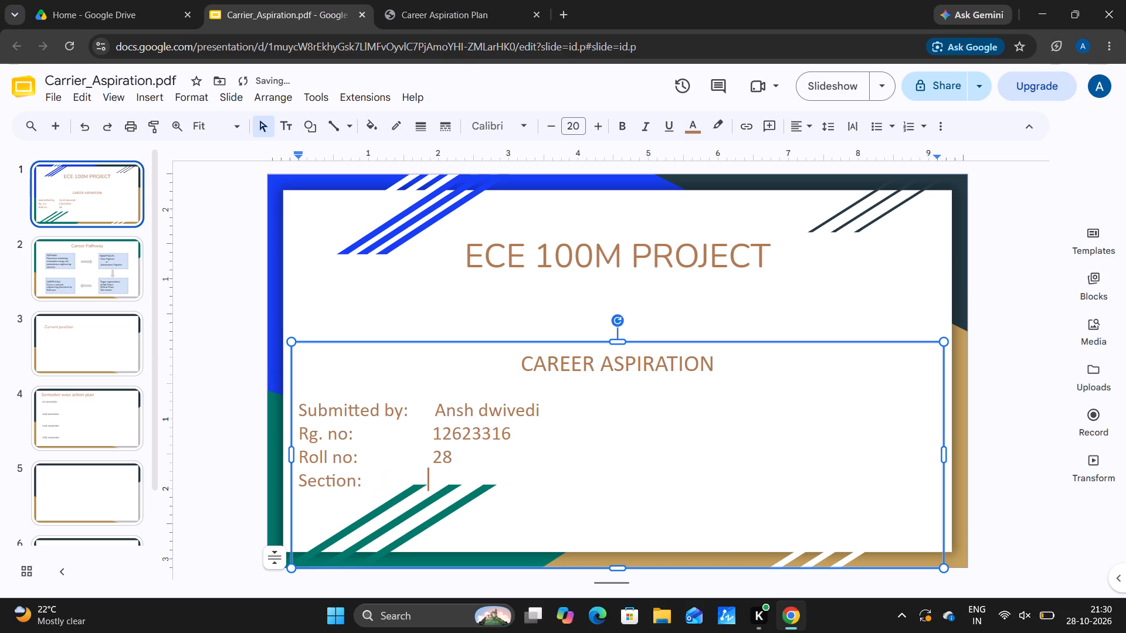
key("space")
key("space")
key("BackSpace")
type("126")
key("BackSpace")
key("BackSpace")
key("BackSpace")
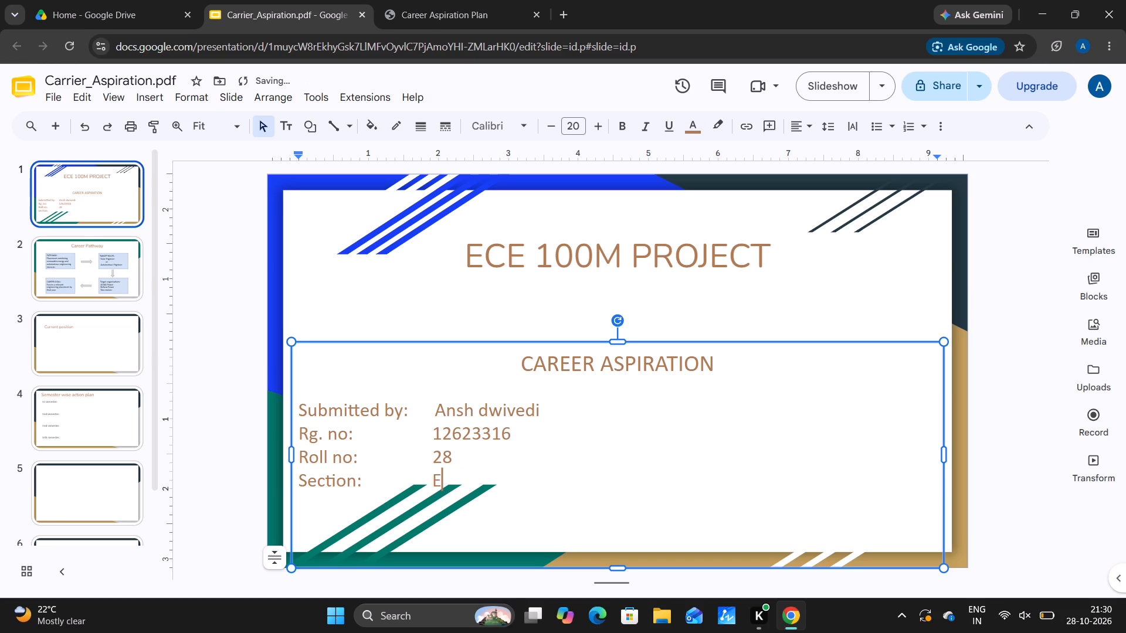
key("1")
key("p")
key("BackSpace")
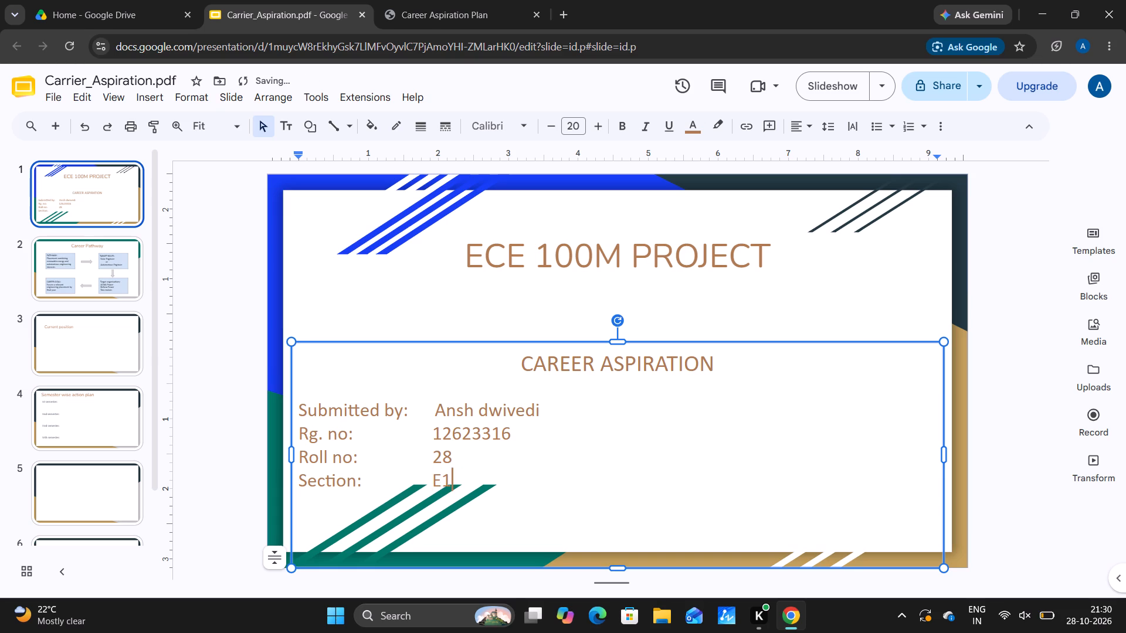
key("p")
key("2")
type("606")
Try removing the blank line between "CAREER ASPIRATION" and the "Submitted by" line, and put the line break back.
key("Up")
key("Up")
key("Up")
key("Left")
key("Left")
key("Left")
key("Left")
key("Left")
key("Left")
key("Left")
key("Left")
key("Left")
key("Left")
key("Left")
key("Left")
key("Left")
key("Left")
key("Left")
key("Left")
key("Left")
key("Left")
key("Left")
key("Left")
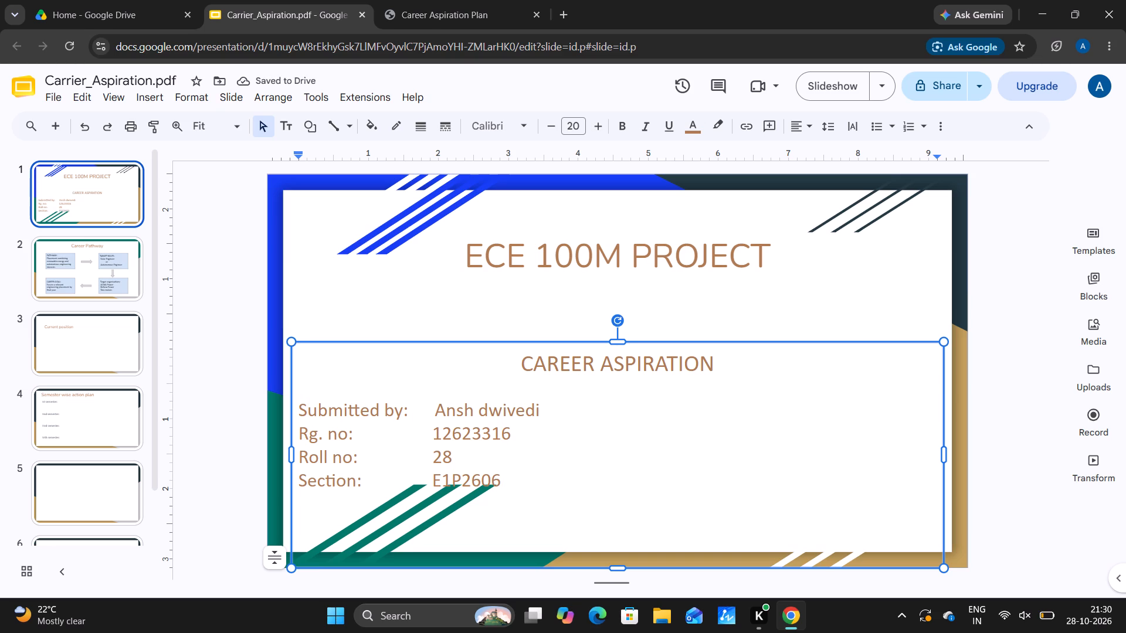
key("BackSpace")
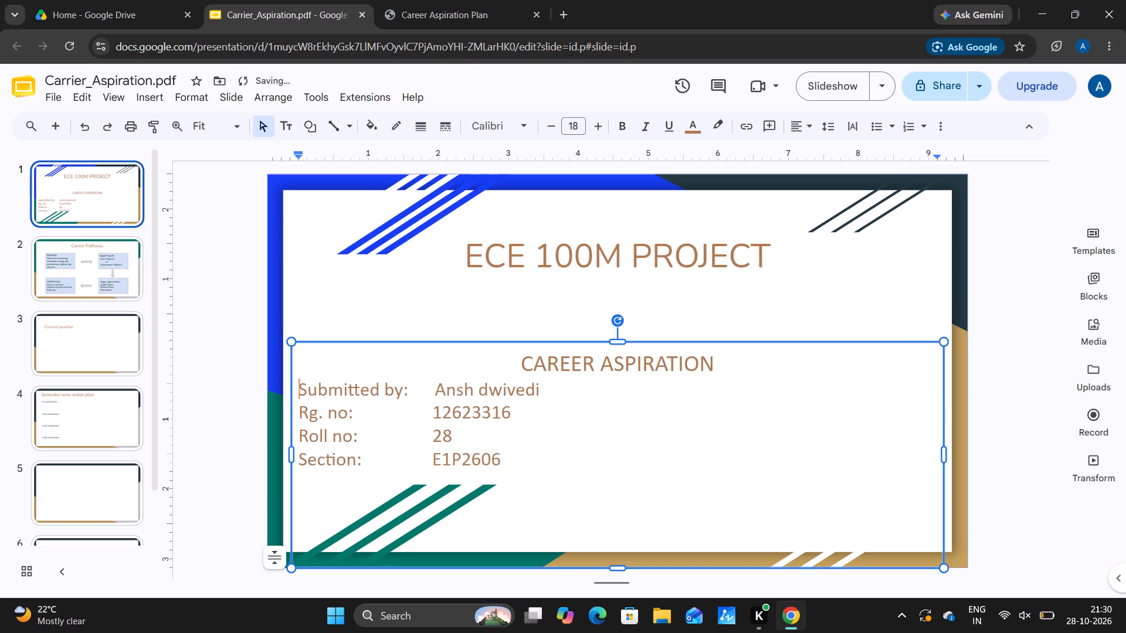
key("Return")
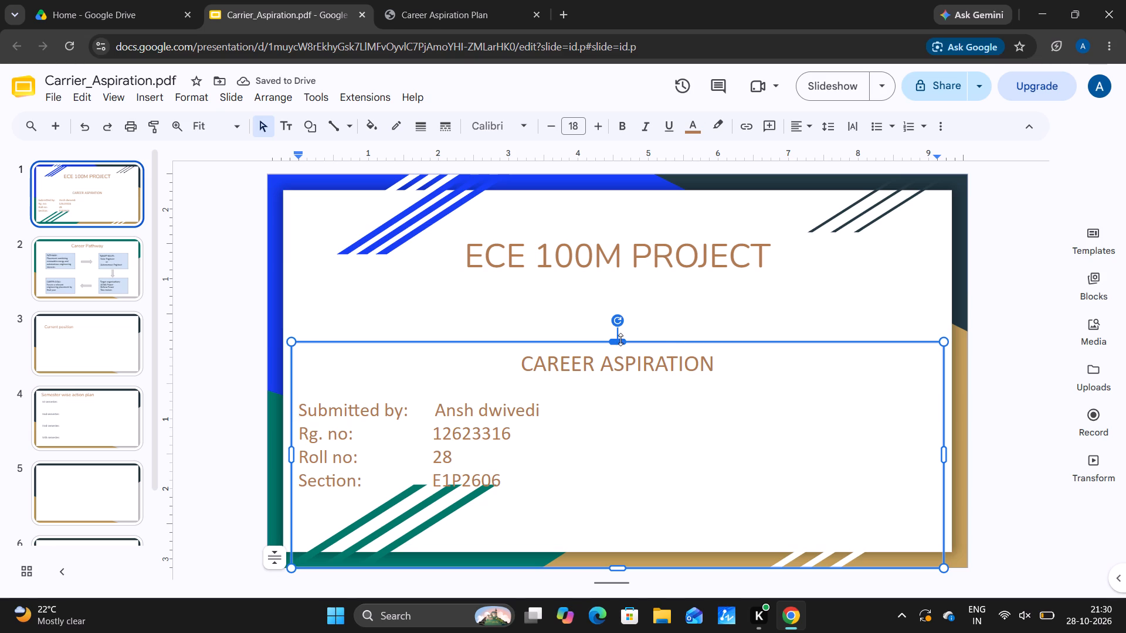
Extend the title slide's subtitle text box upward so the Section line sits clear of the green stripes.
left_click_drag(622, 339, 623, 295)
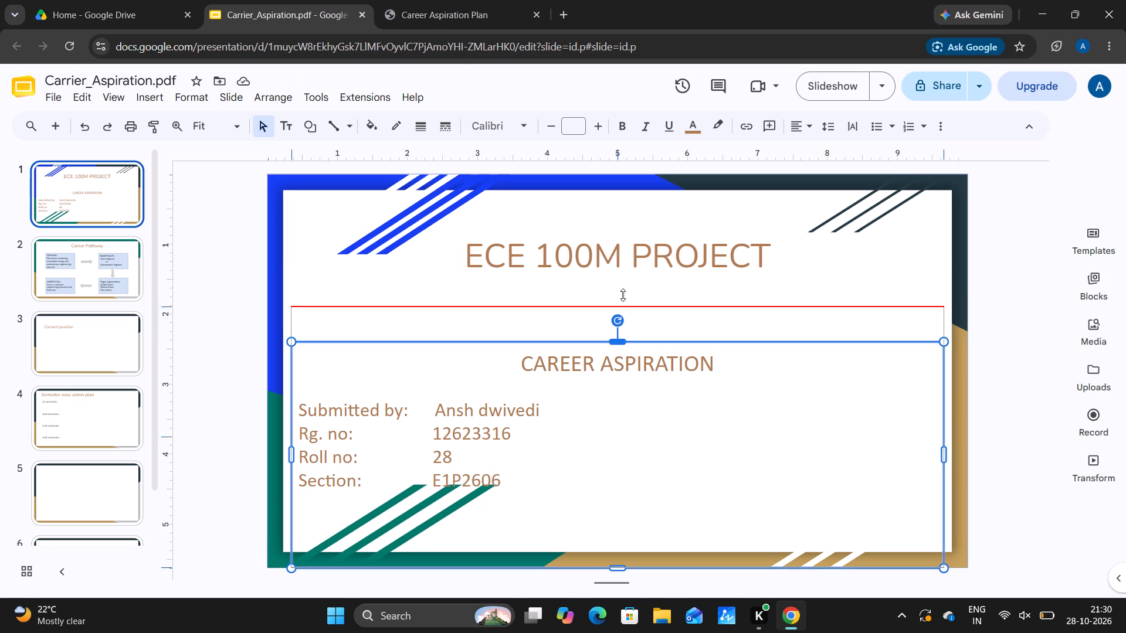
left_click_drag(623, 295, 620, 323)
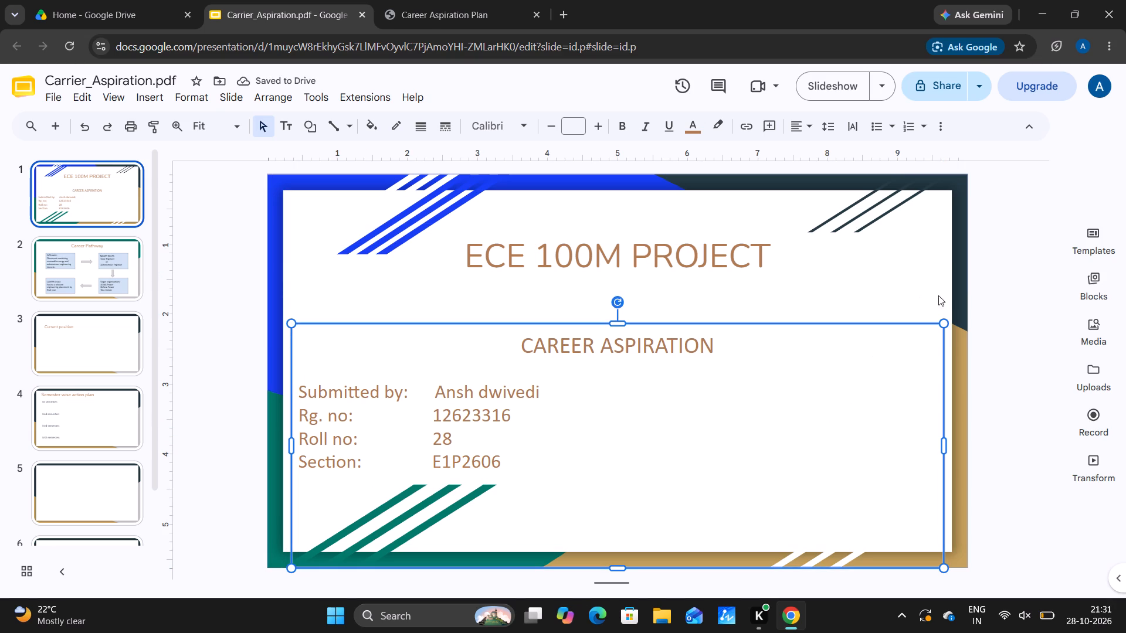
left_click(957, 295)
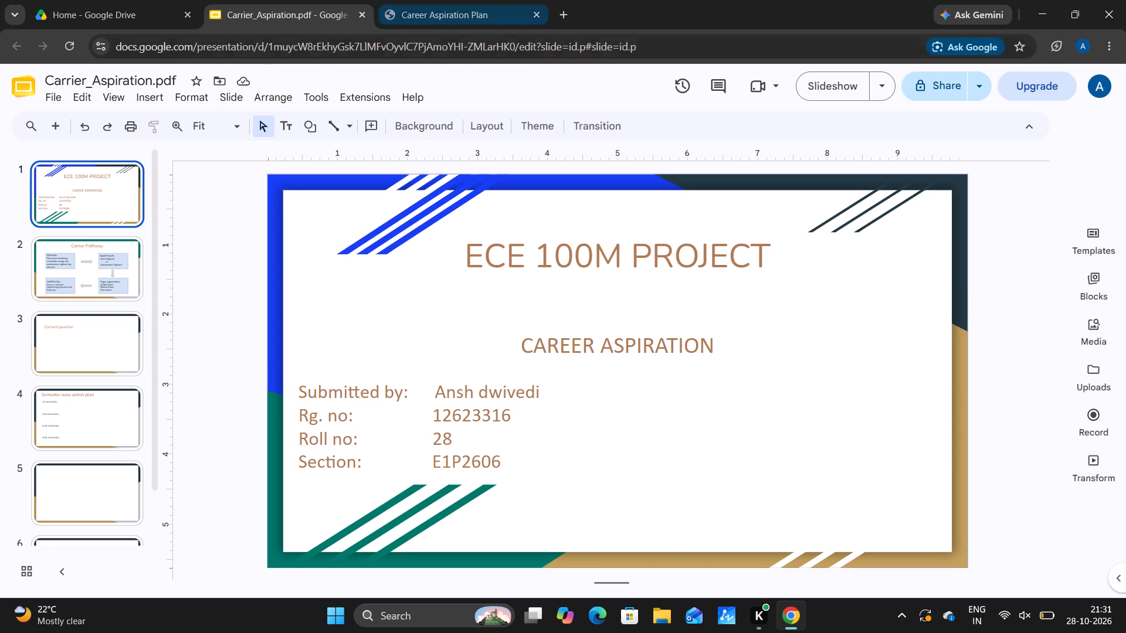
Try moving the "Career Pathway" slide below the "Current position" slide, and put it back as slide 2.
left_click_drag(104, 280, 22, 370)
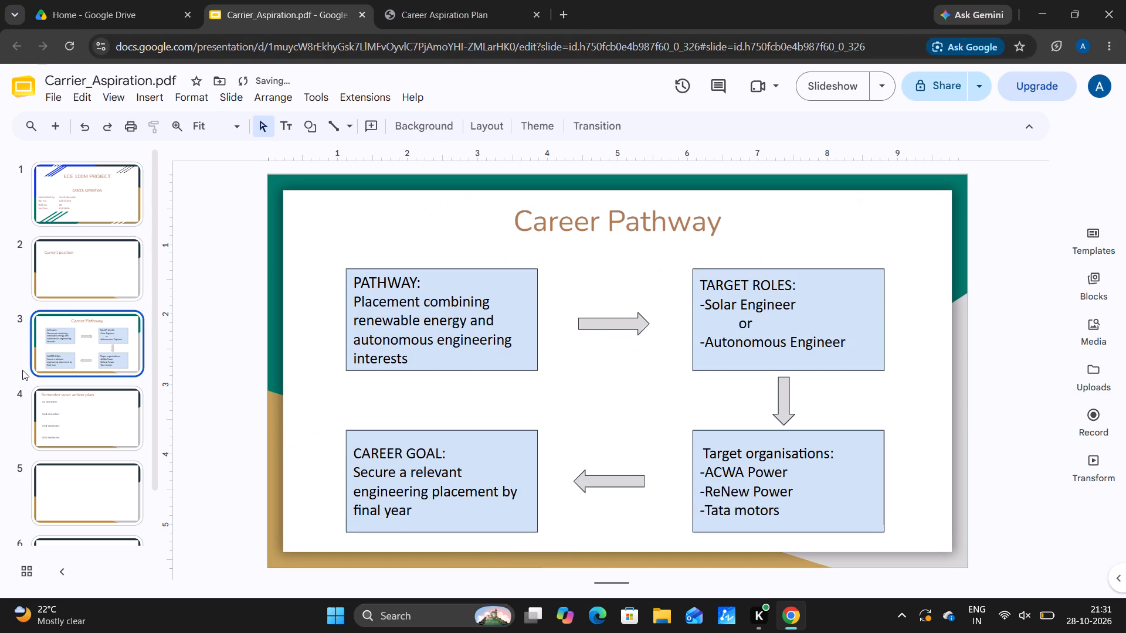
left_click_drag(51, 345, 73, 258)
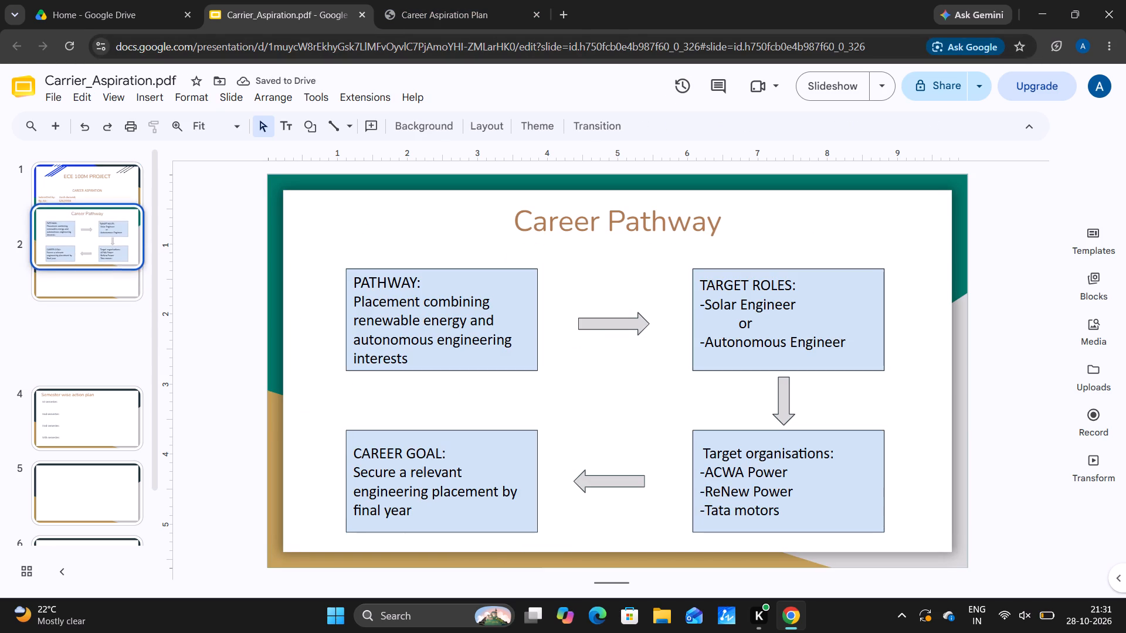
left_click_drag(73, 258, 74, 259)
Review the deck's first slides and the "Current Position" page of the Career Aspiration Plan PDF.
left_click(78, 321)
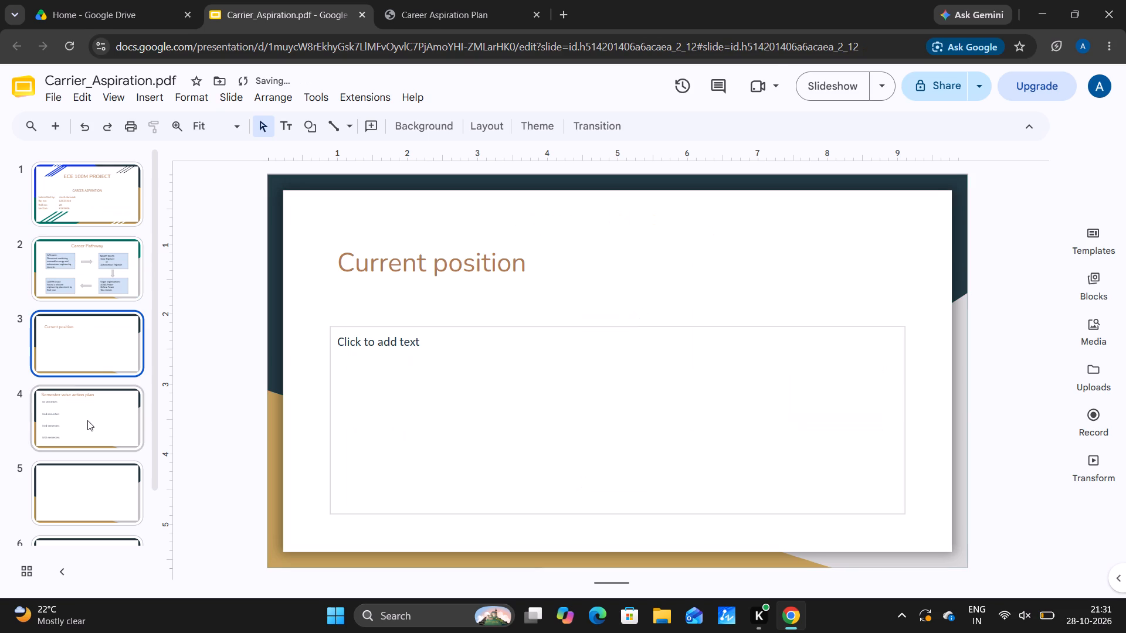
left_click(87, 421)
left_click(66, 383)
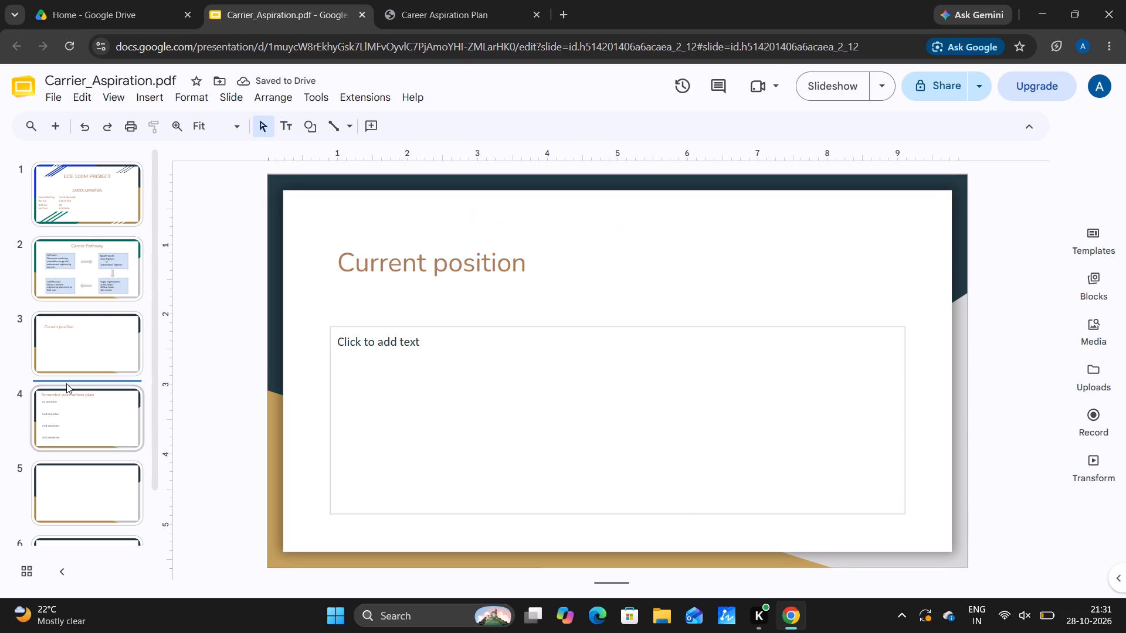
left_click(80, 267)
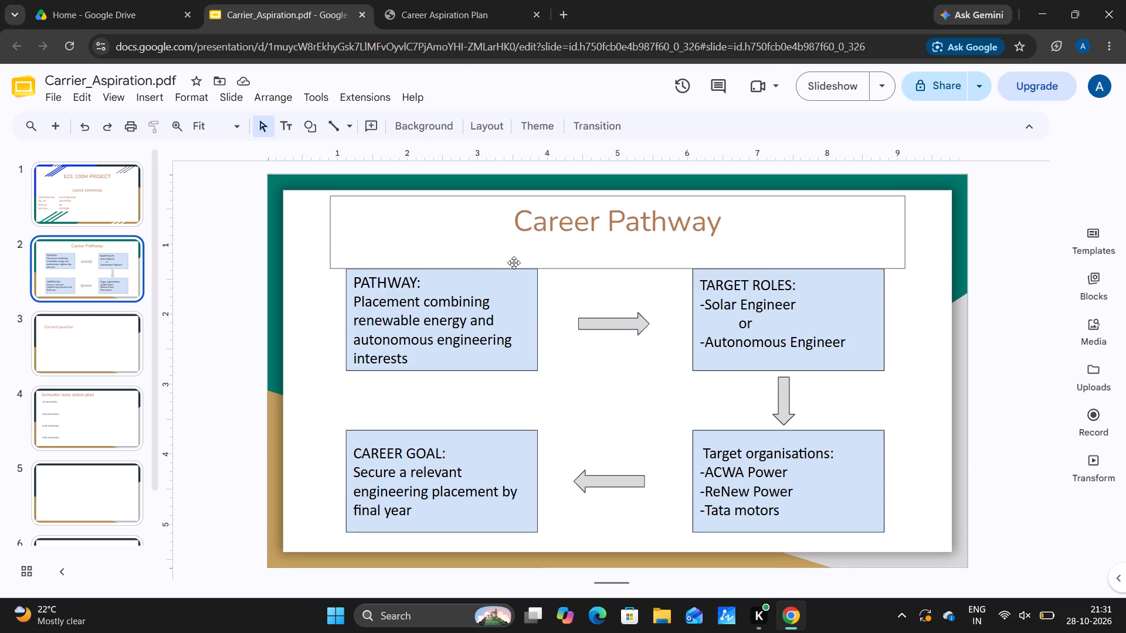
left_click(118, 341)
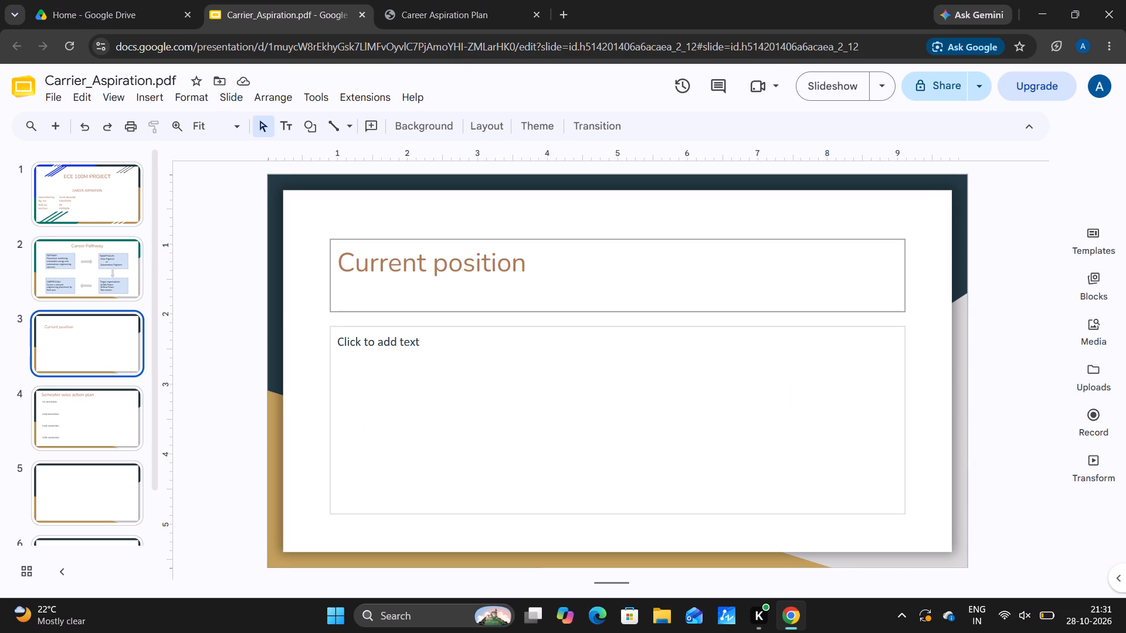
left_click(515, 0)
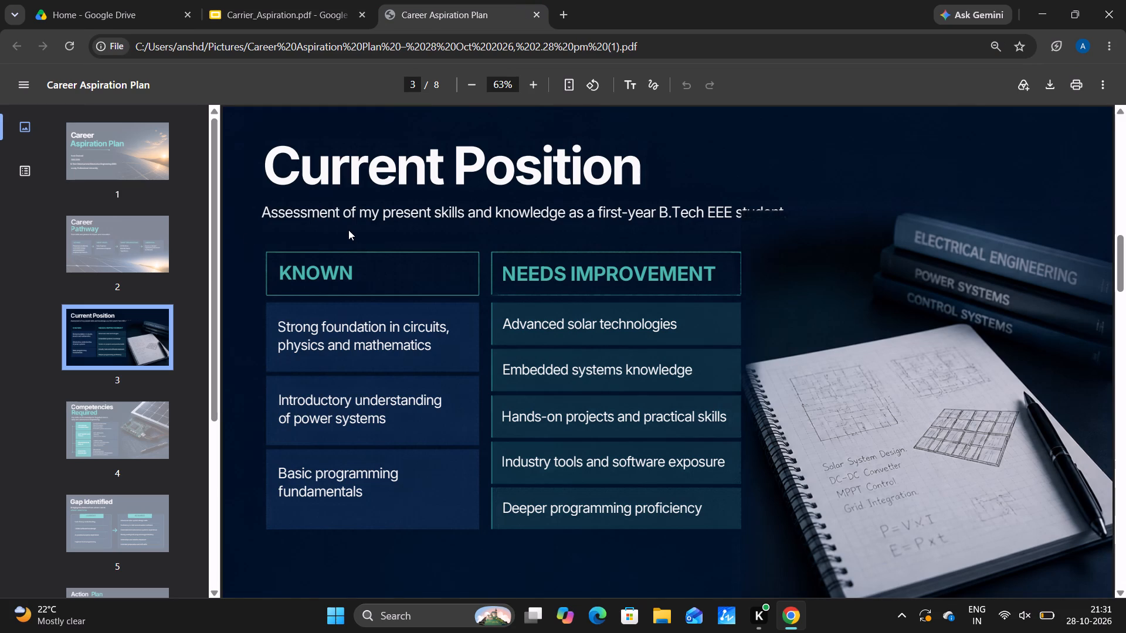
left_click(296, 0)
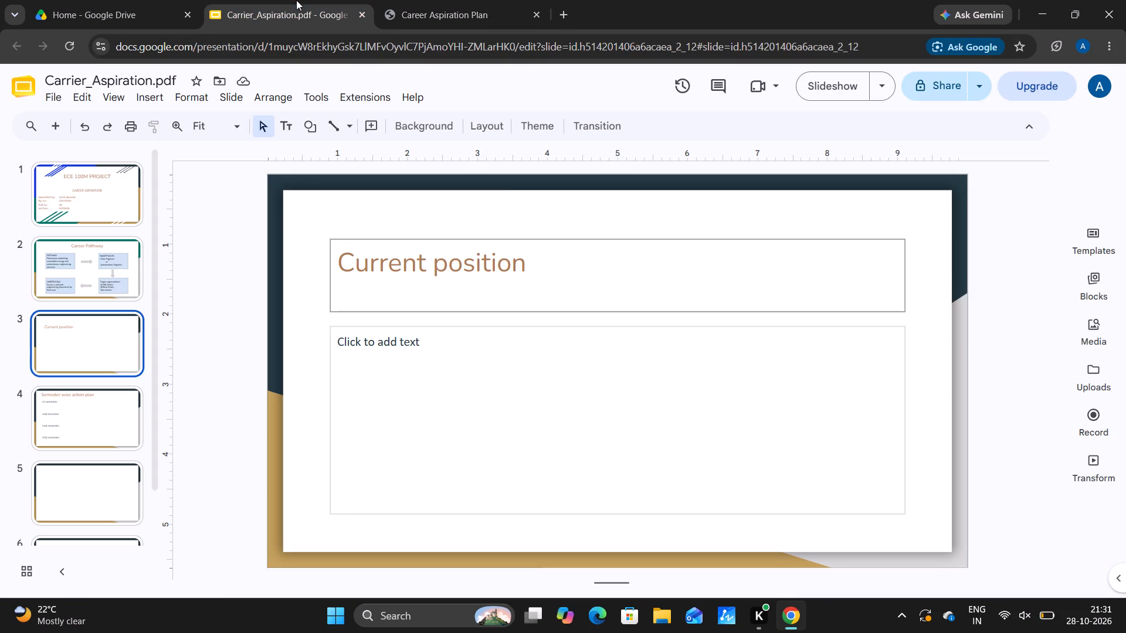
left_click(442, 10)
left_click(335, 6)
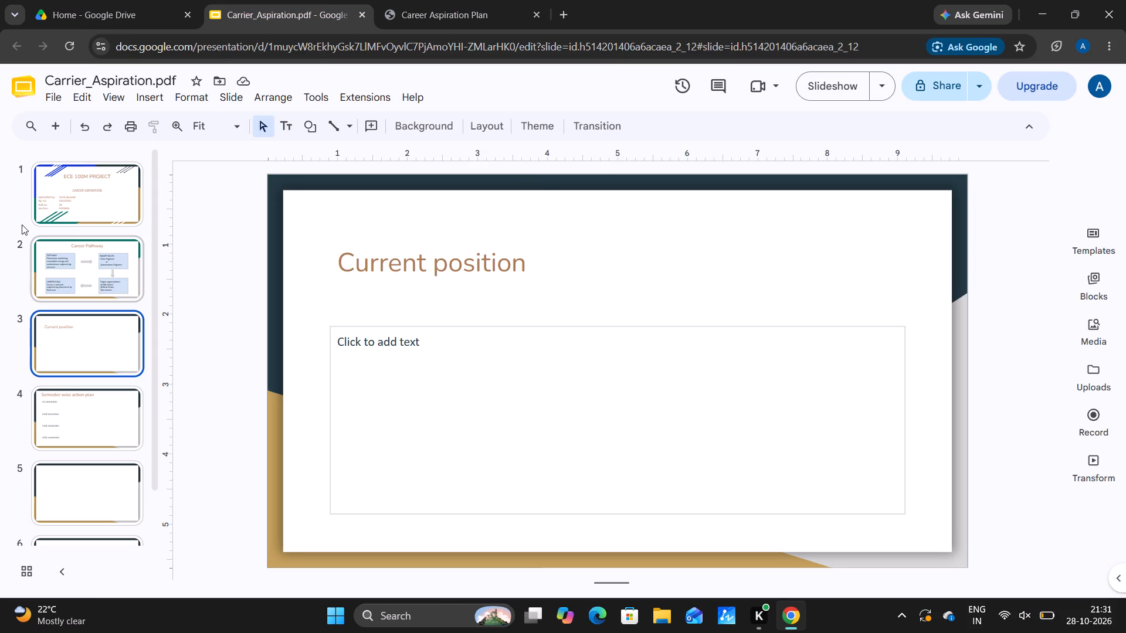
left_click(69, 210)
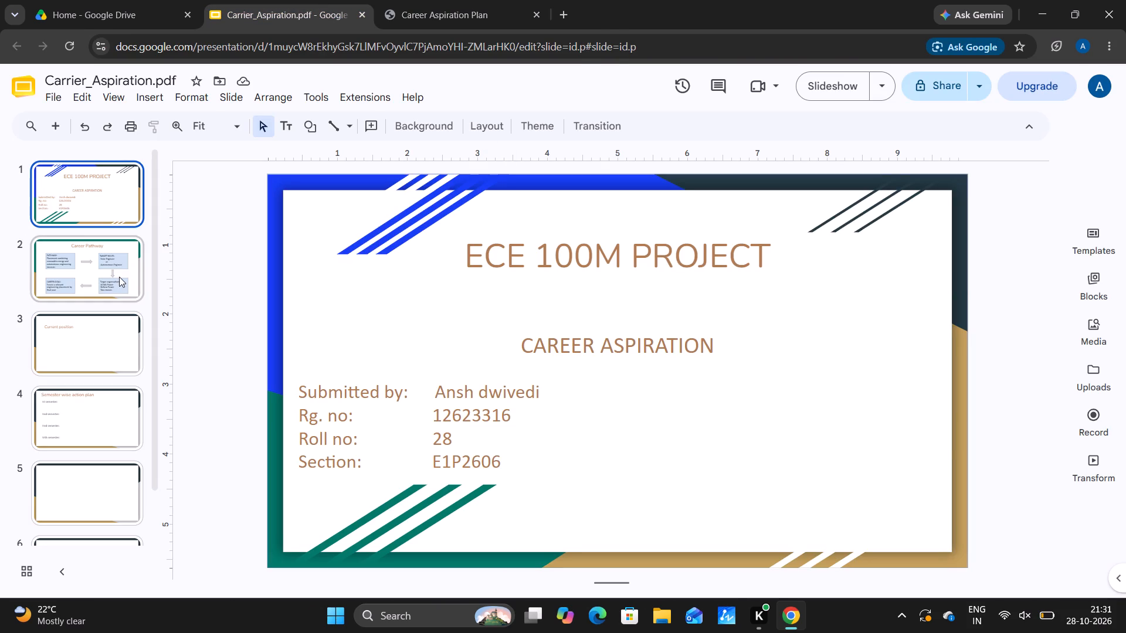
left_click(119, 277)
left_click(83, 353)
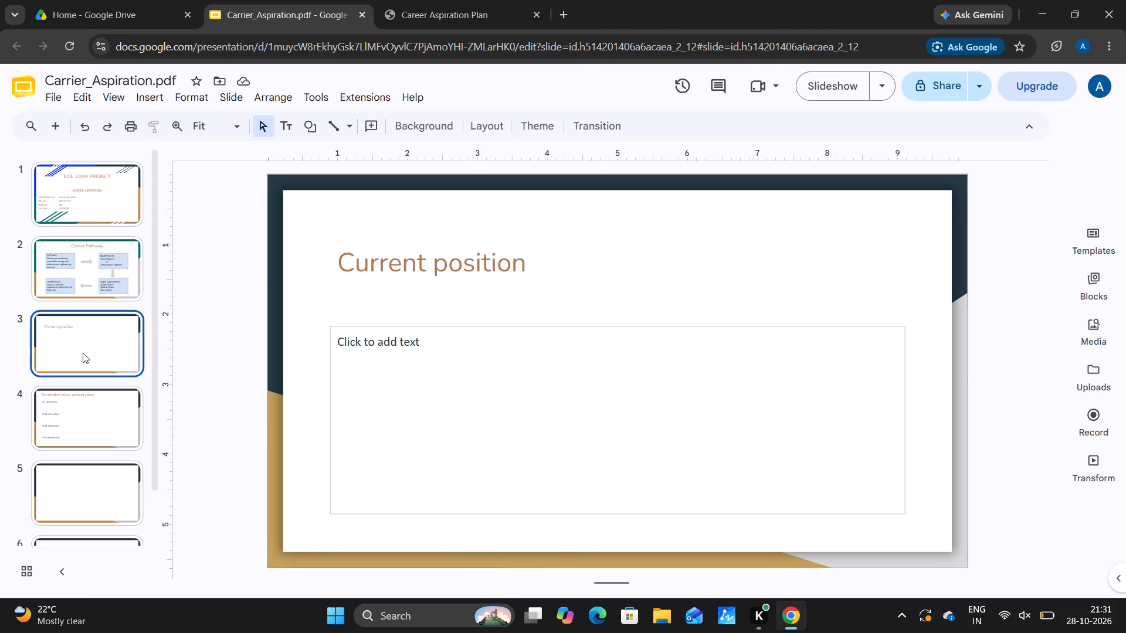
left_click(89, 246)
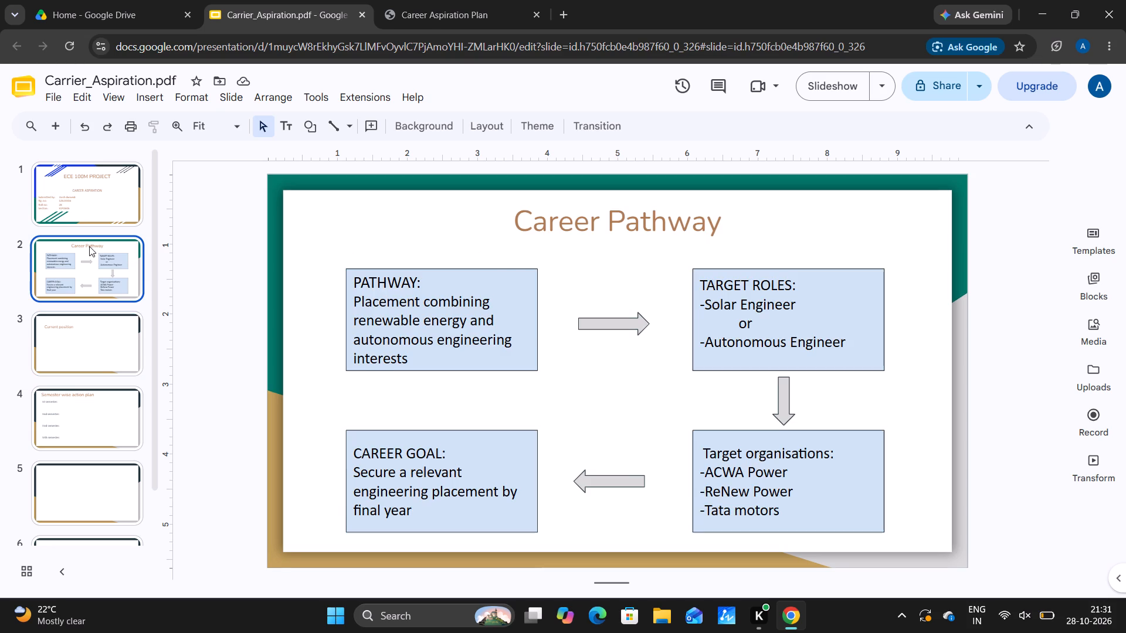
Move the "Current position" slide's title straight up to the top edge of the white area.
left_click_drag(85, 329, 318, 346)
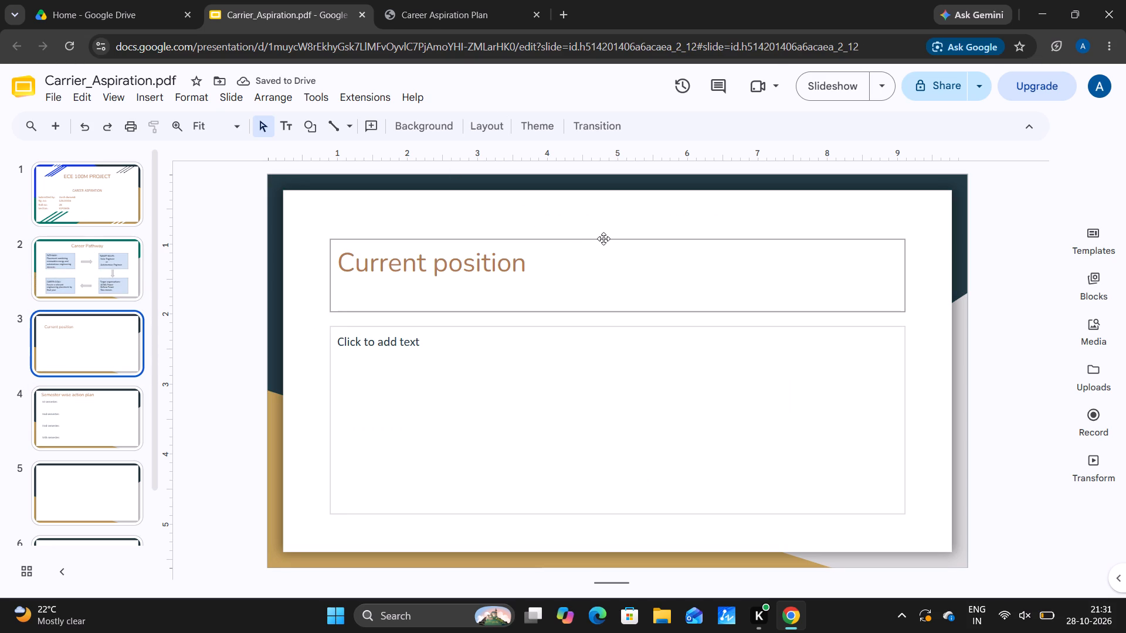
left_click_drag(603, 239, 601, 190)
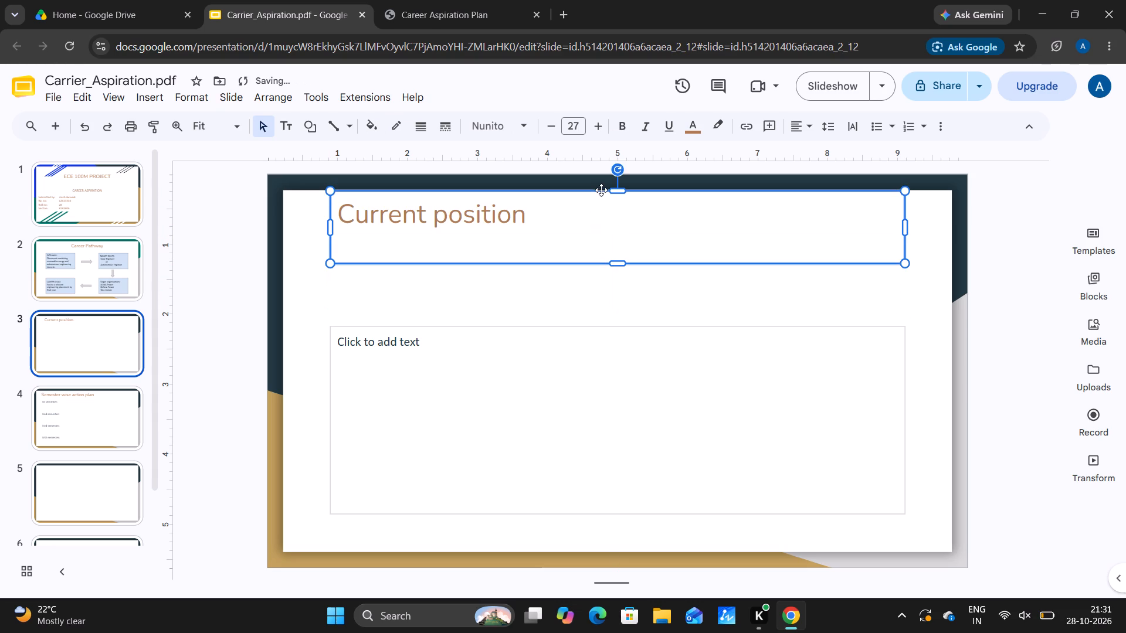
left_click(607, 313)
Extend the body text box of the "Current position" slide upward so it starts just beneath the title text.
left_click(449, 366)
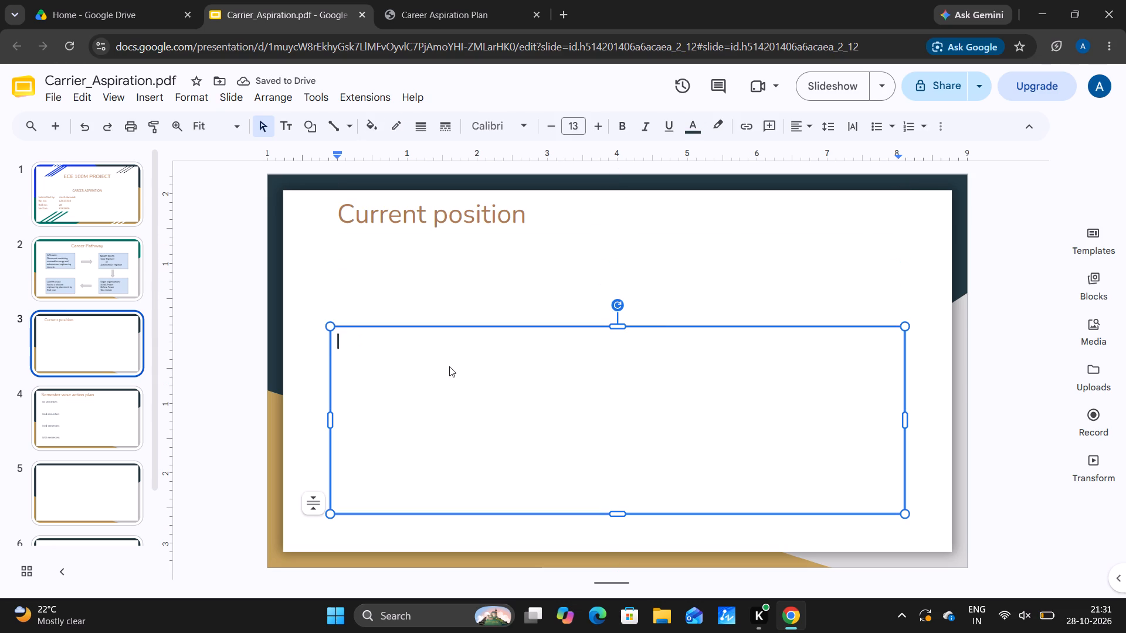
left_click_drag(617, 326, 639, 263)
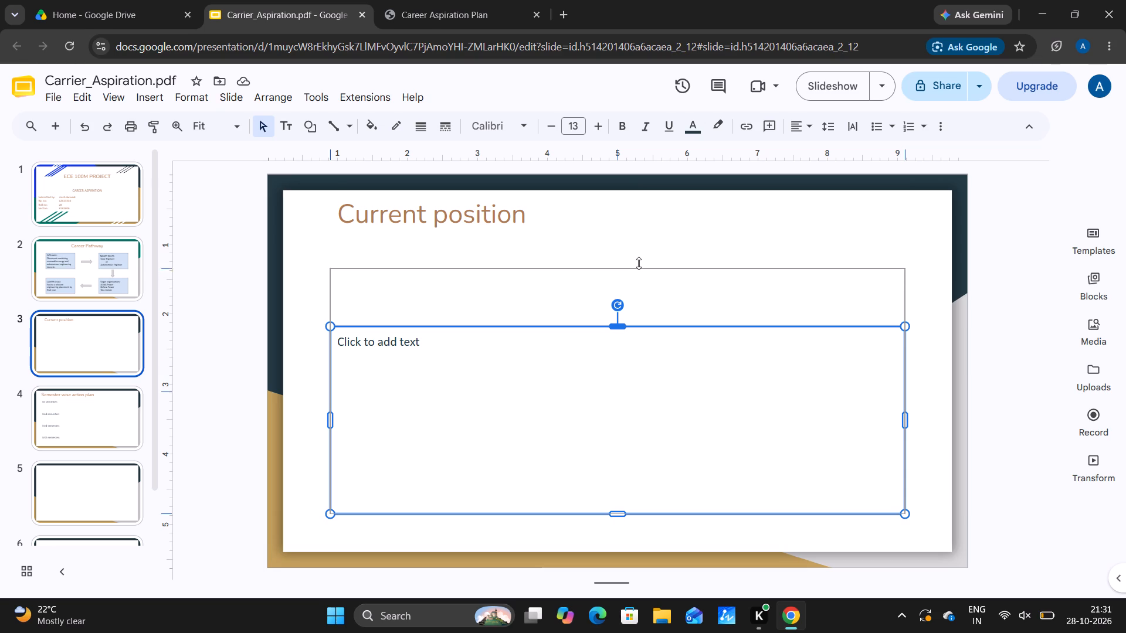
left_click_drag(639, 263, 633, 227)
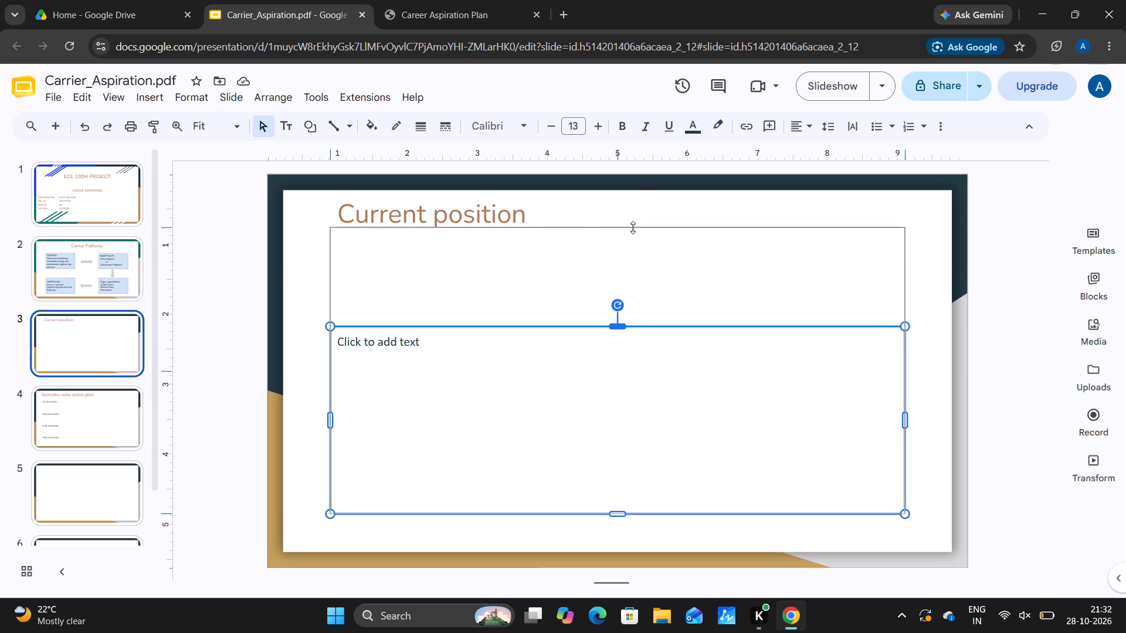
left_click_drag(633, 227, 633, 240)
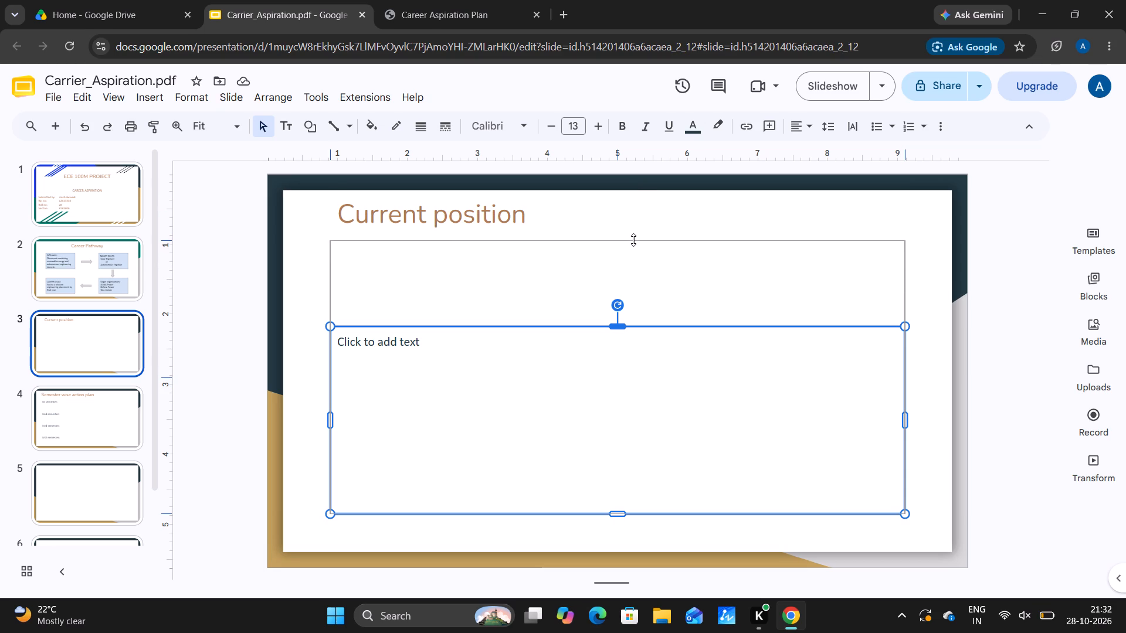
left_click_drag(633, 240, 633, 232)
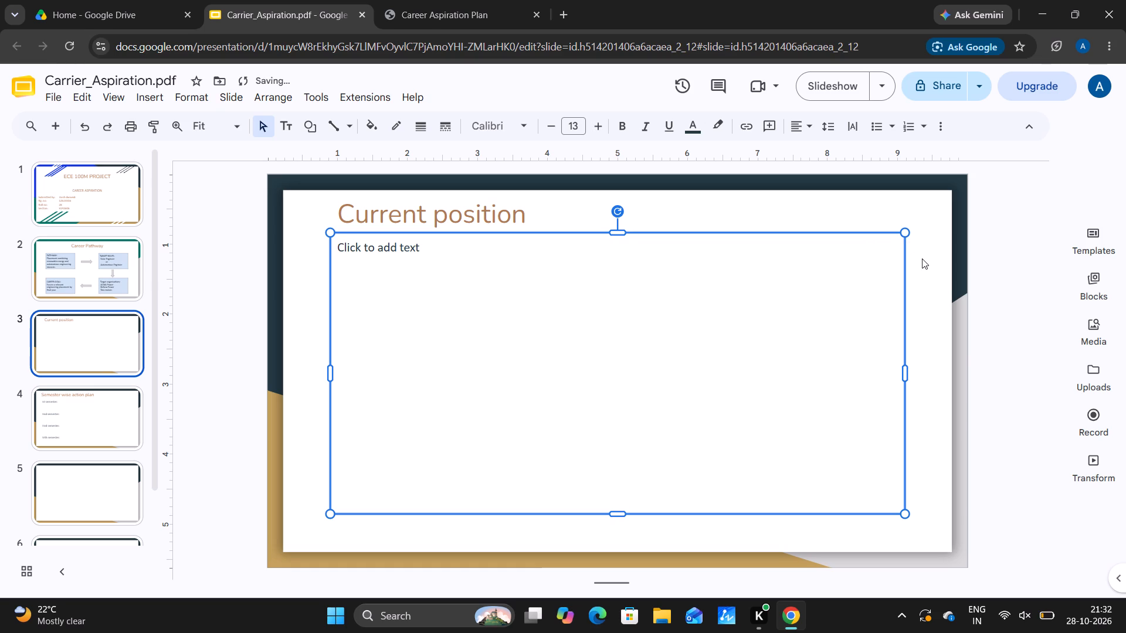
left_click(922, 258)
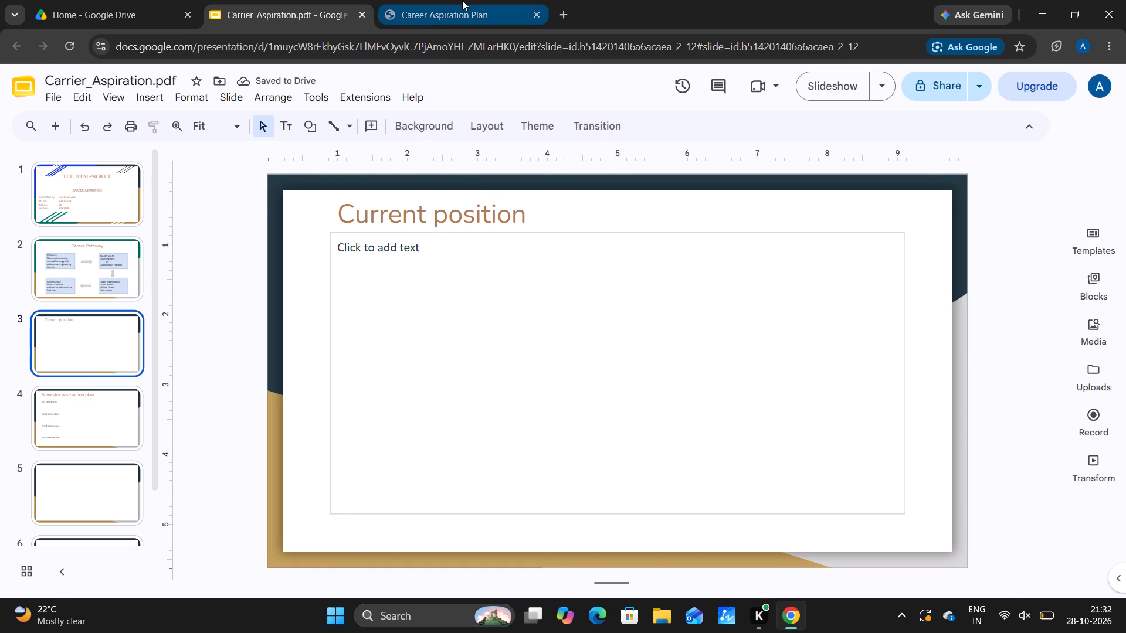
Set the "Current position" body text size to 16 and start its first line with the word "Assesment".
left_click(462, 0)
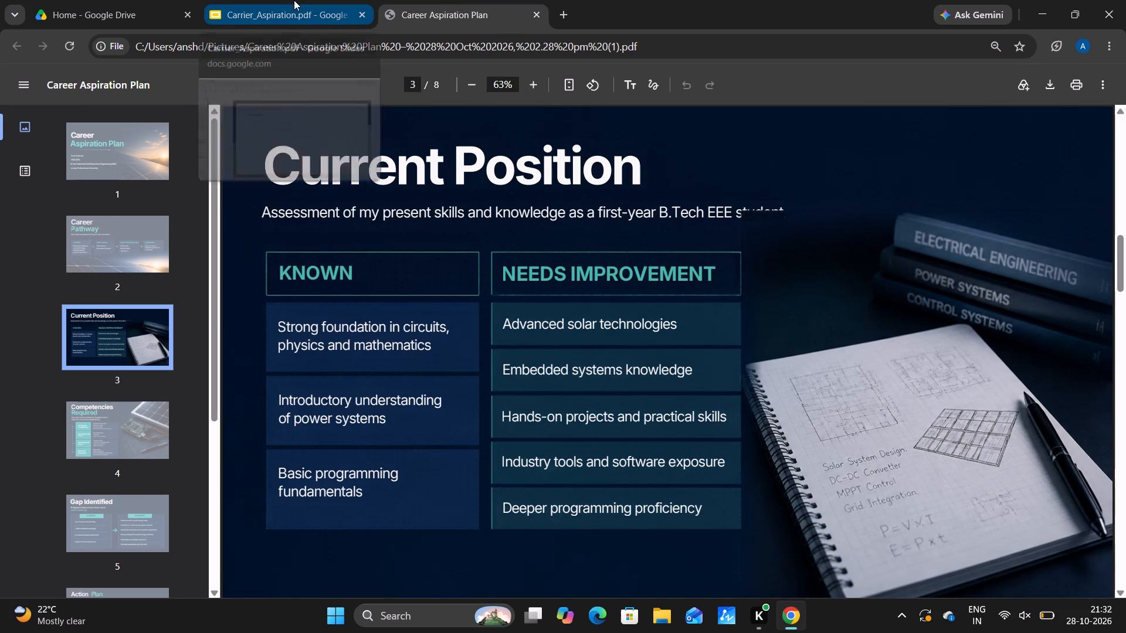
left_click(294, 0)
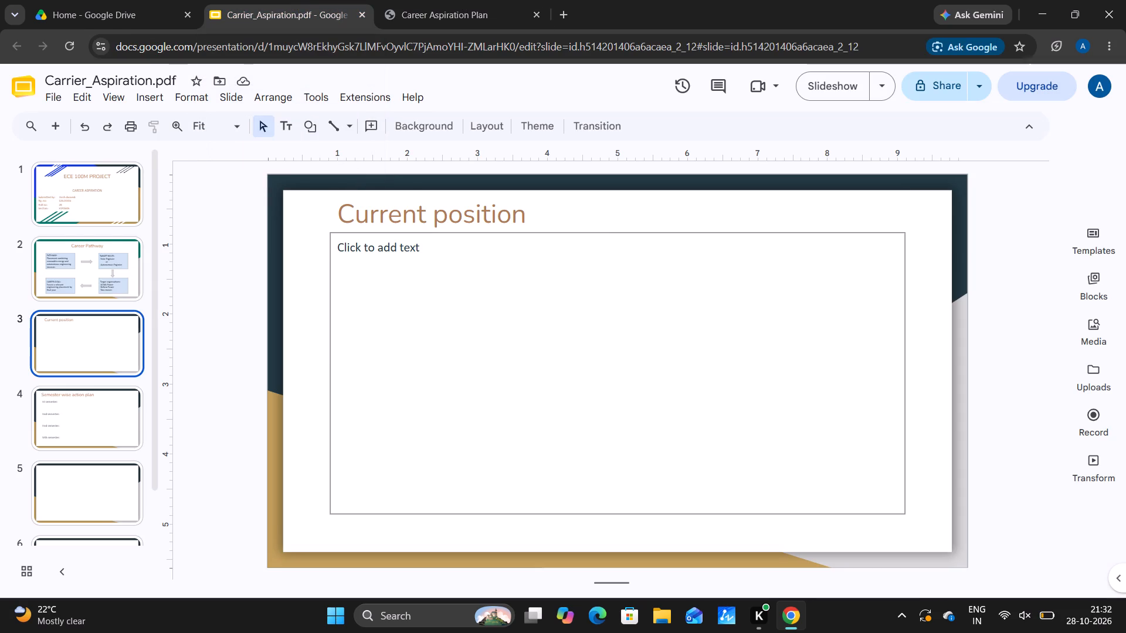
left_click(360, 246)
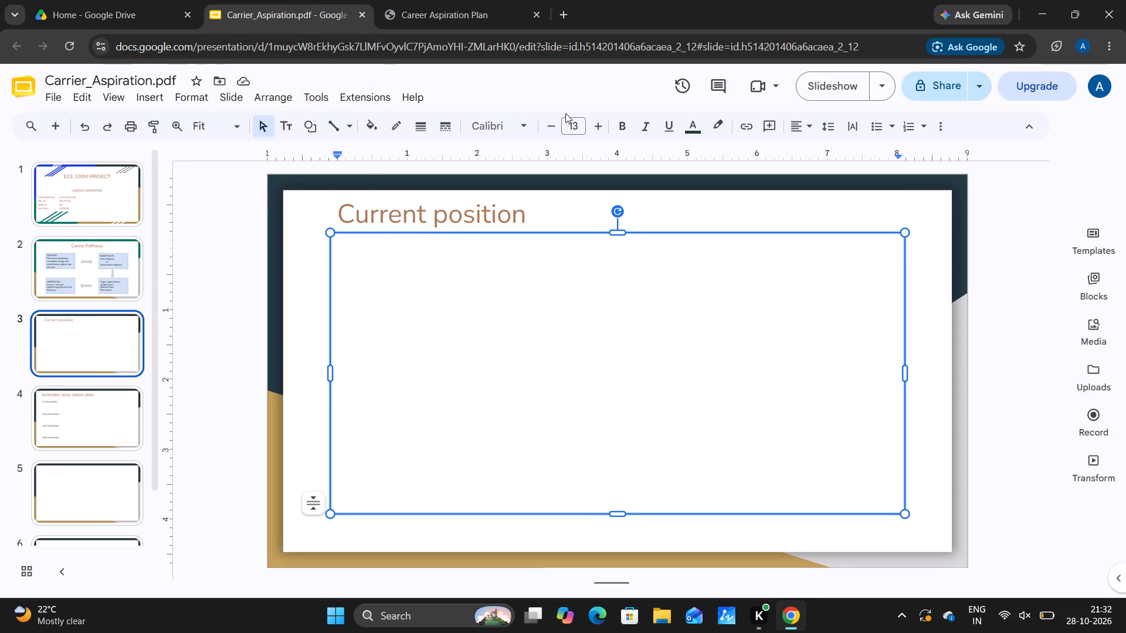
left_click(605, 131)
left_click(605, 131)
left_click(605, 131)
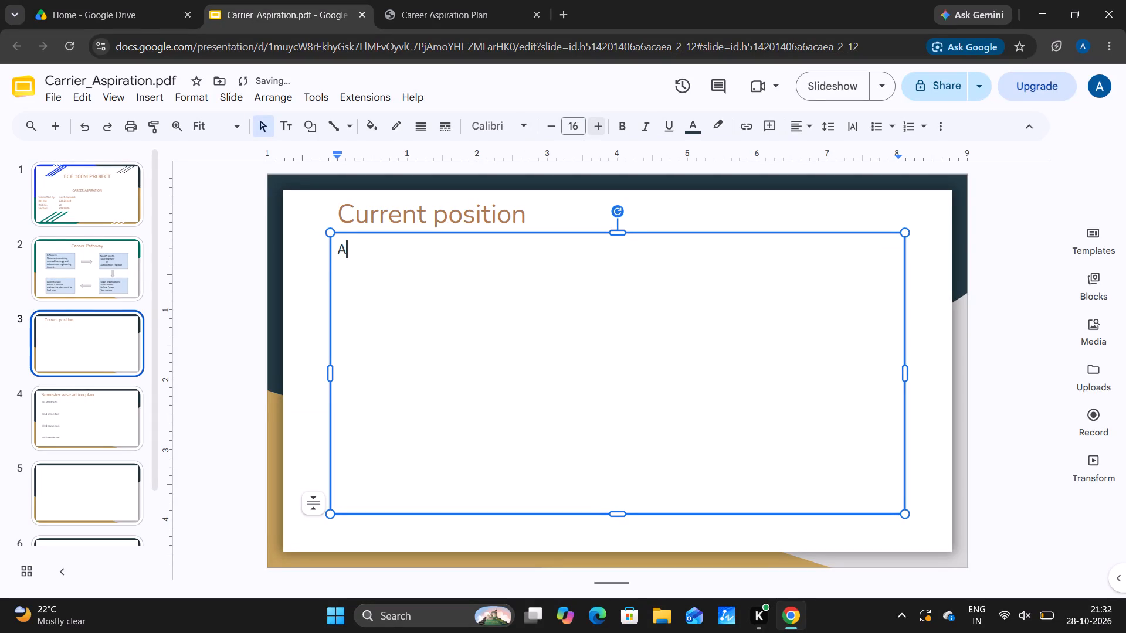
type("ss")
type("es")
type("ment")
Check the word against the Career Aspiration Plan and correct its spelling to "Assessment".
left_click(470, 1)
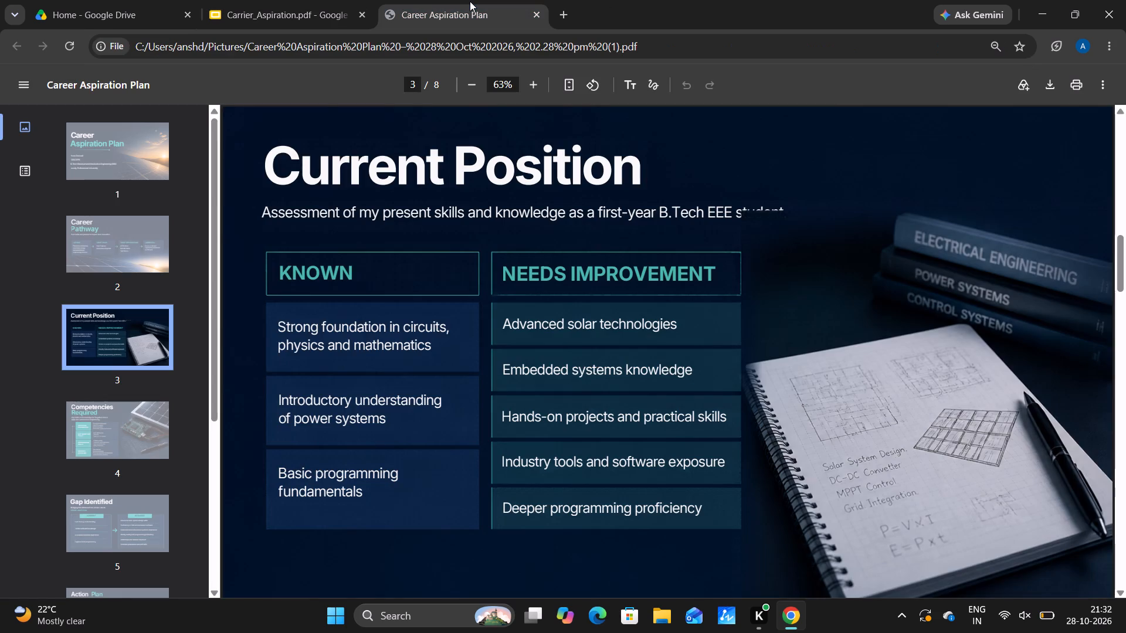
left_click(324, 0)
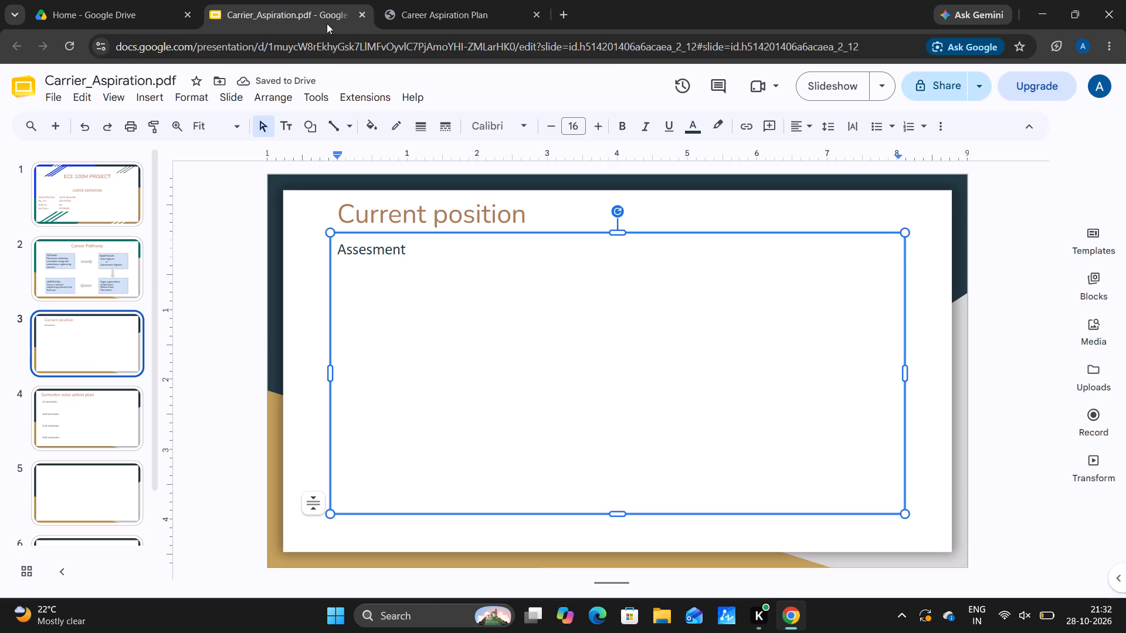
left_click(373, 251)
key("s")
Continue the "Current position" body line after "Assessment" with "of my present skill and knowledge", following the Career Aspiration Plan's wording.
key("Right")
key("Right")
key("Right")
key("Right")
key("space")
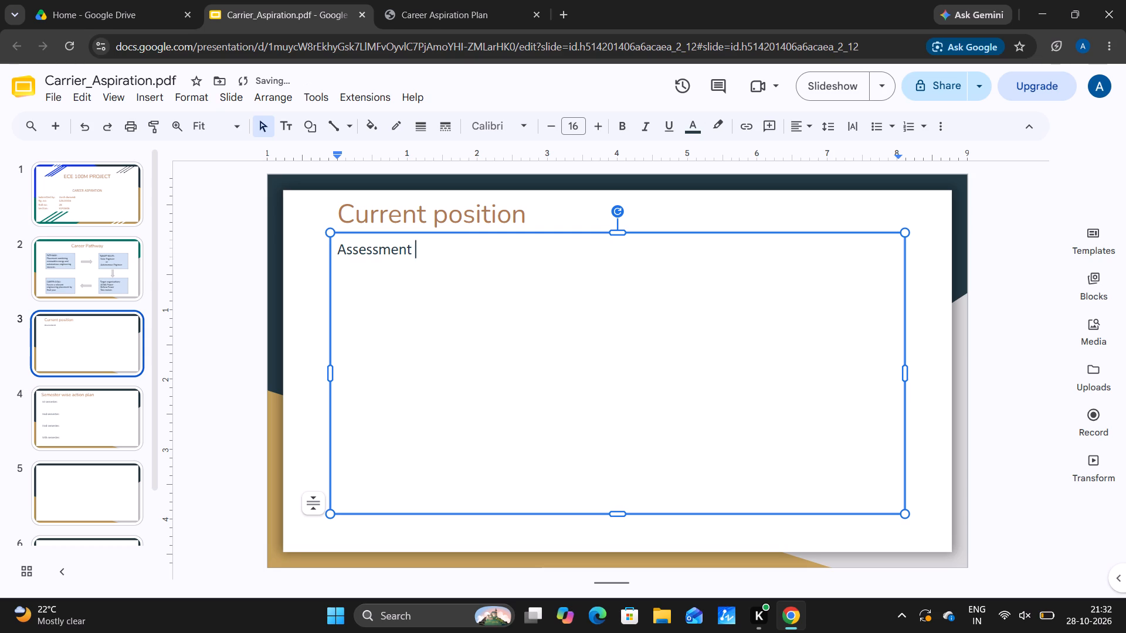
type("of my")
key("space")
type("car")
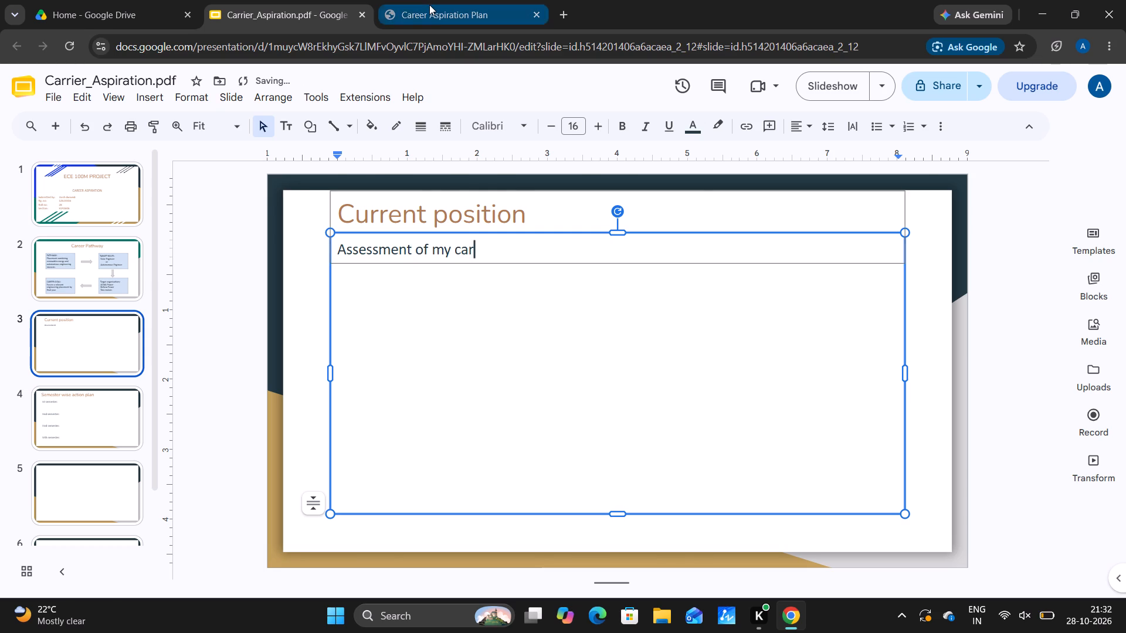
left_click(429, 5)
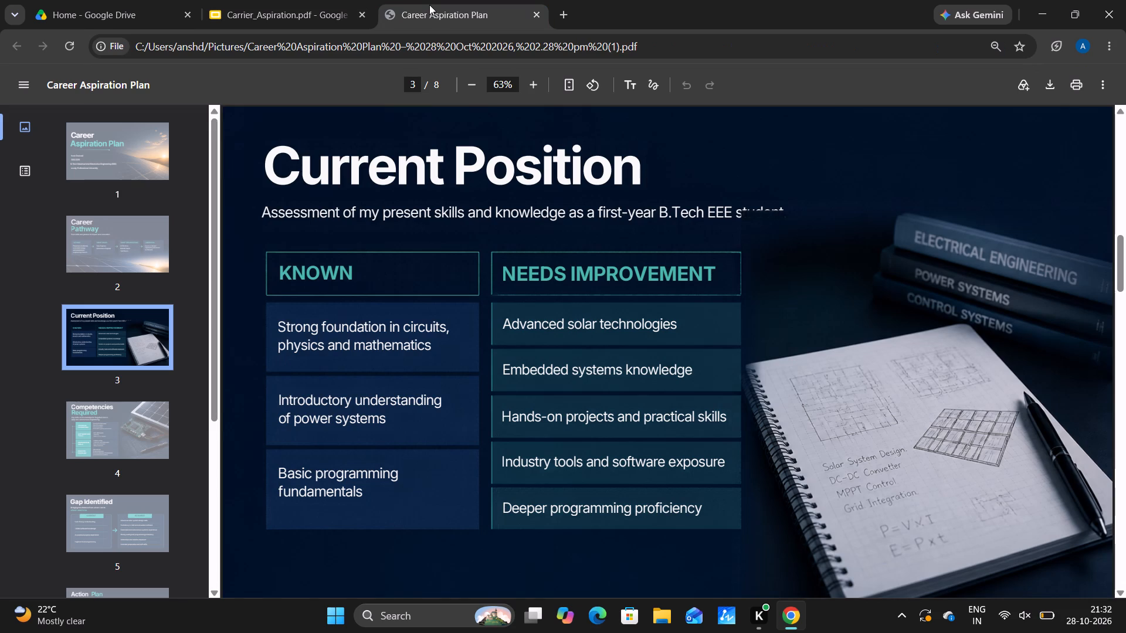
left_click(292, 15)
key("BackSpace")
key("BackSpace")
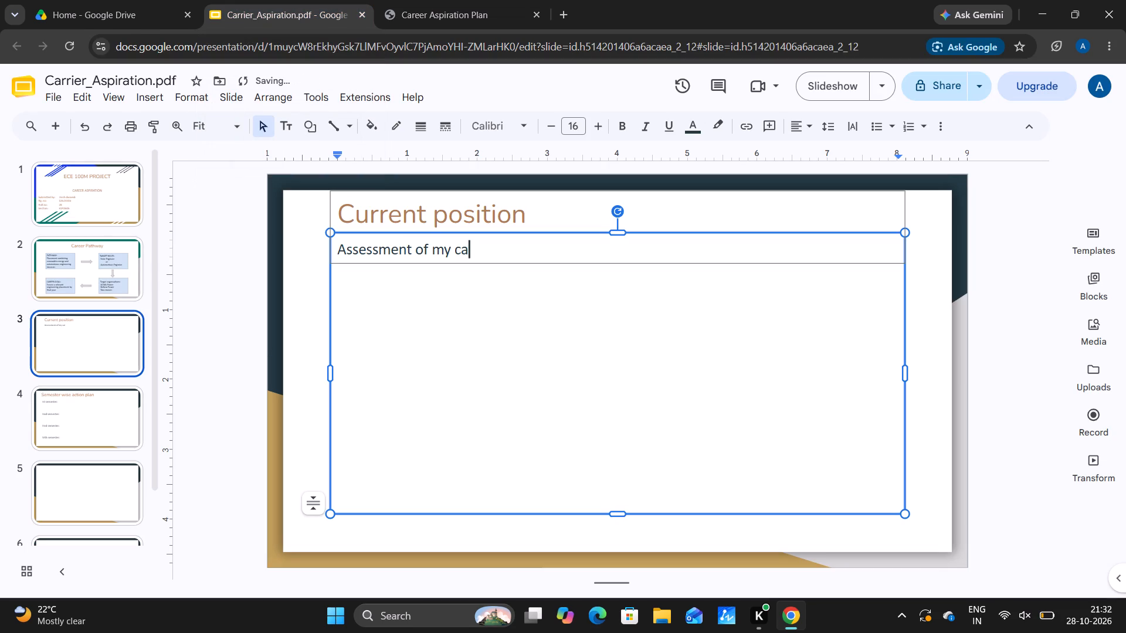
key("BackSpace")
type("present")
key("space")
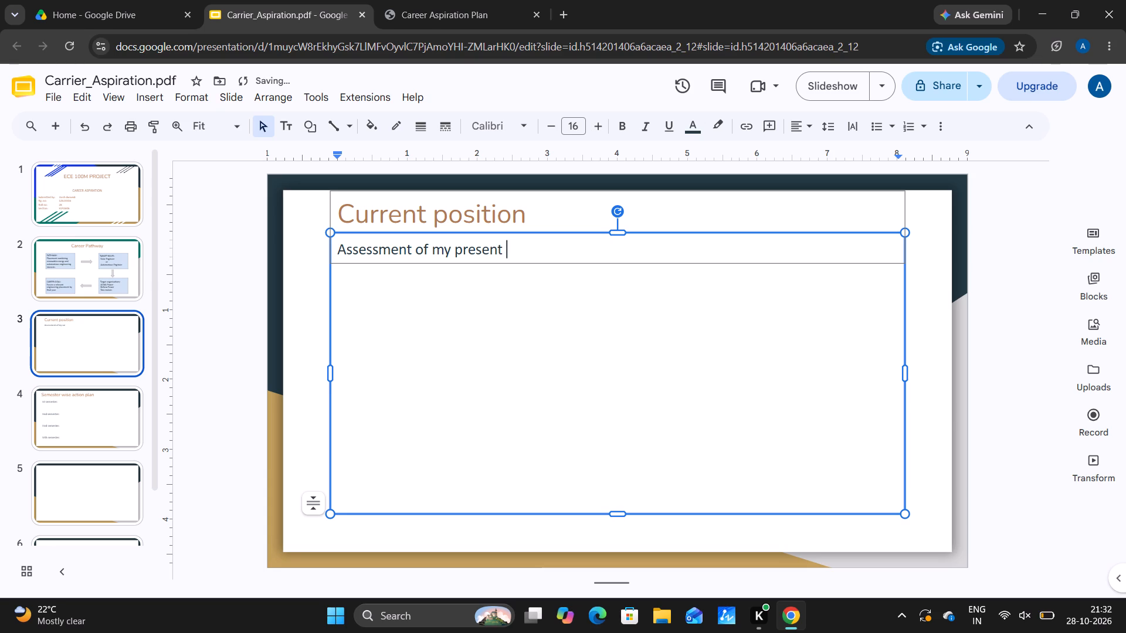
type("skill and knowled")
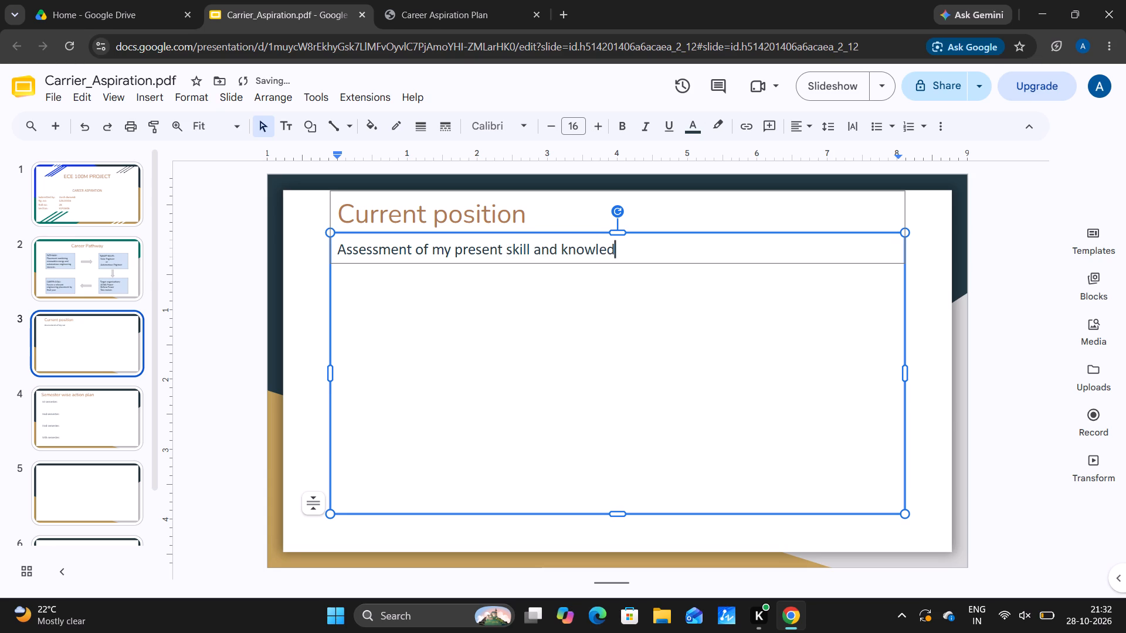
type("ge")
key("space")
Complete the body sentence with "as a first year B.Tech EEE student.", based on the Career Aspiration Plan's subtitle.
left_click(463, 23)
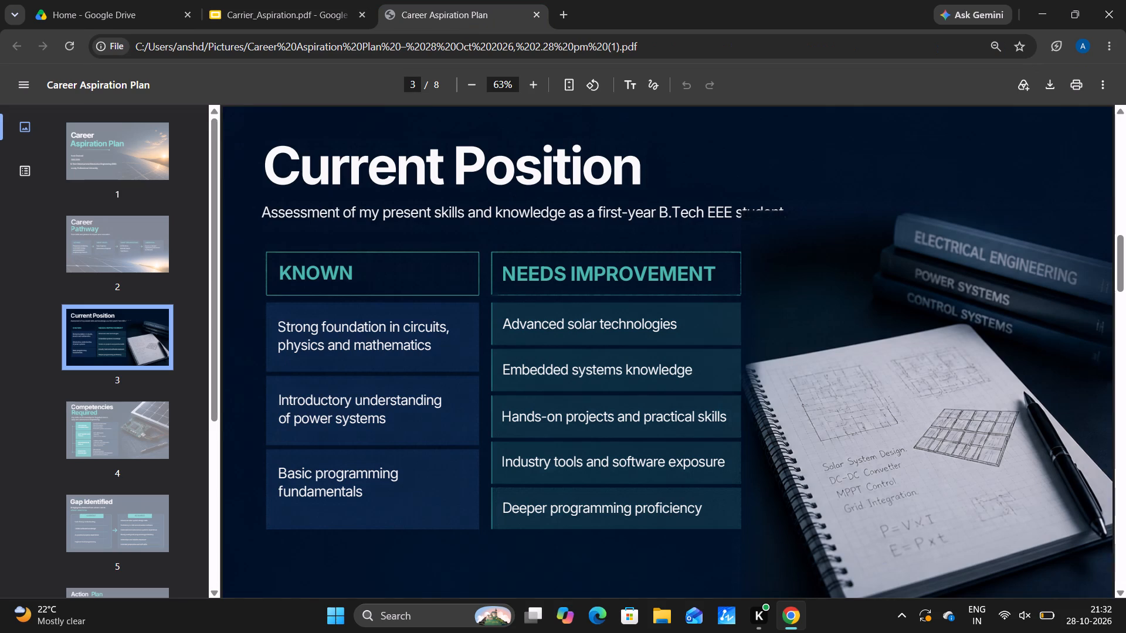
left_click(299, 1)
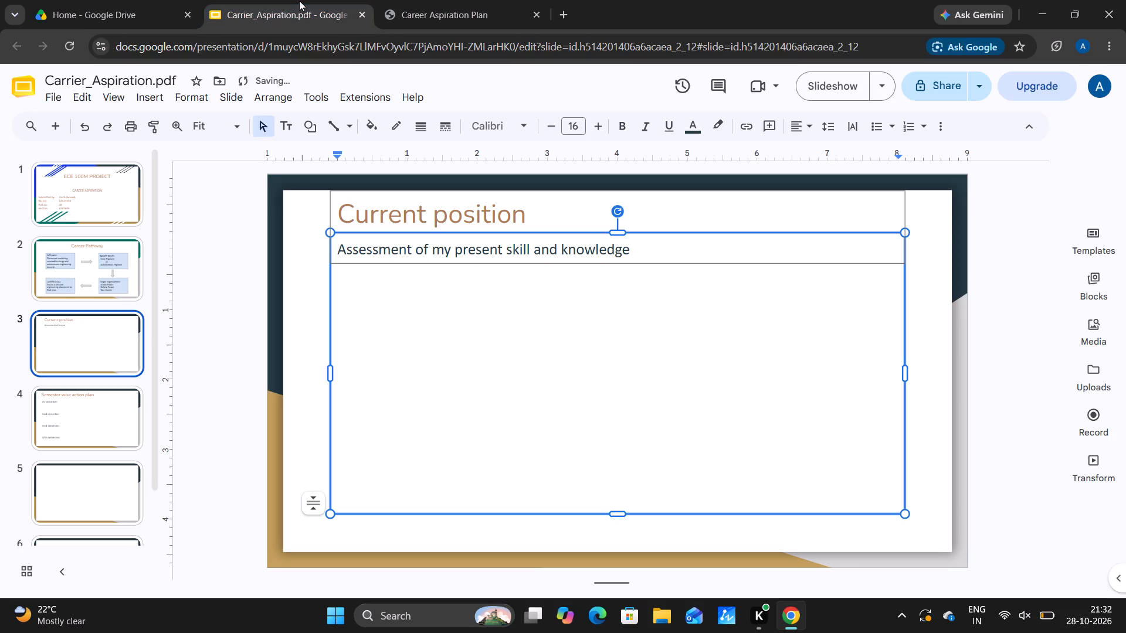
type("as")
key("space")
key("space")
key("BackSpace")
type("a")
key("space")
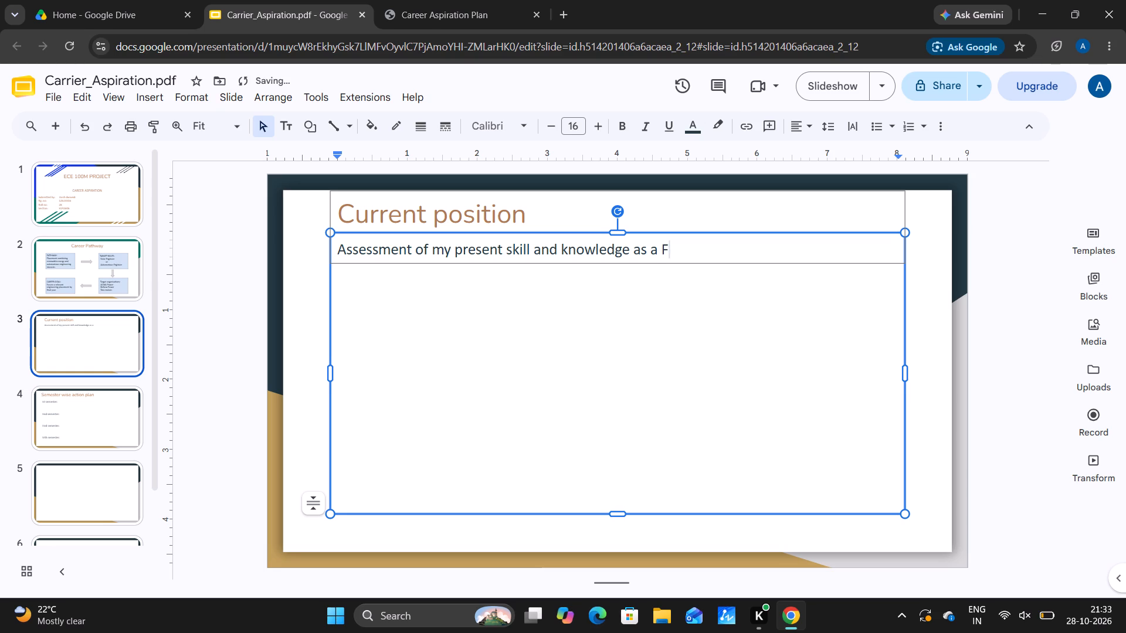
key("BackSpace")
type("first yesr")
key("BackSpace")
key("BackSpace")
type("ar")
key("space")
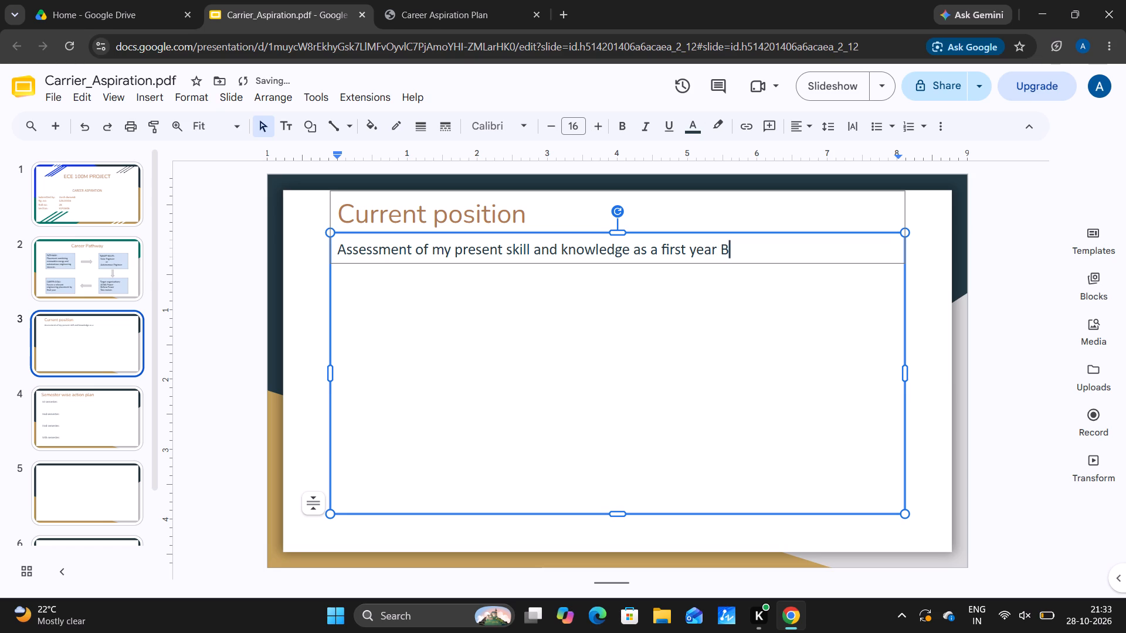
key("period")
type("ech")
key("space")
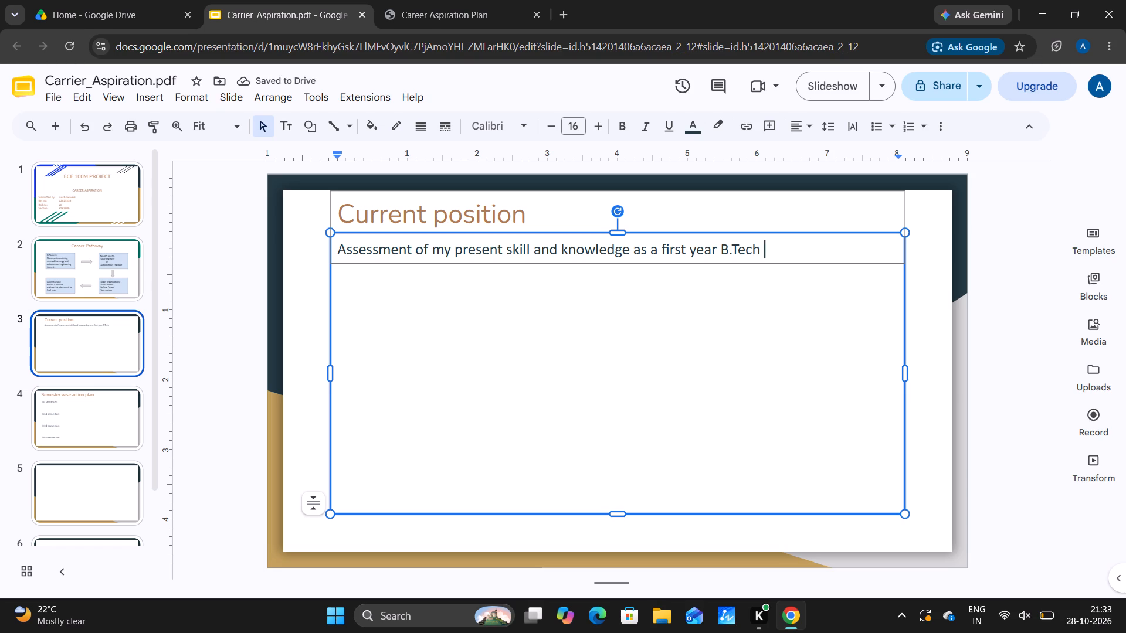
type("EEE")
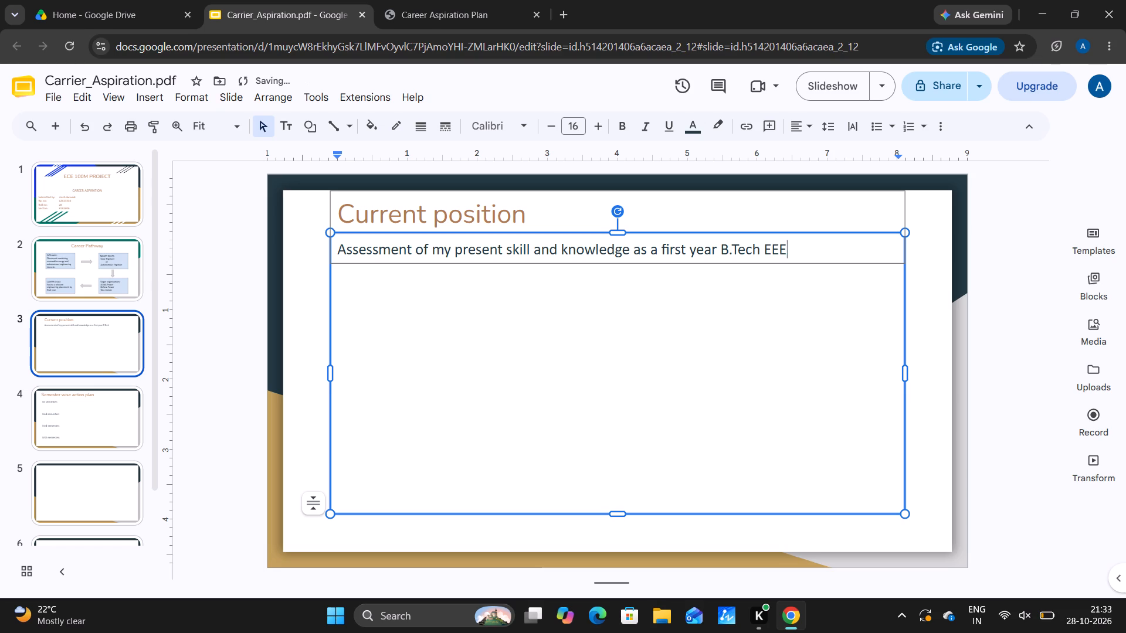
key("space")
type("student")
key("period")
Lower the top edge of the body text box slightly to leave more space between the title and the sentence.
left_click(415, 4)
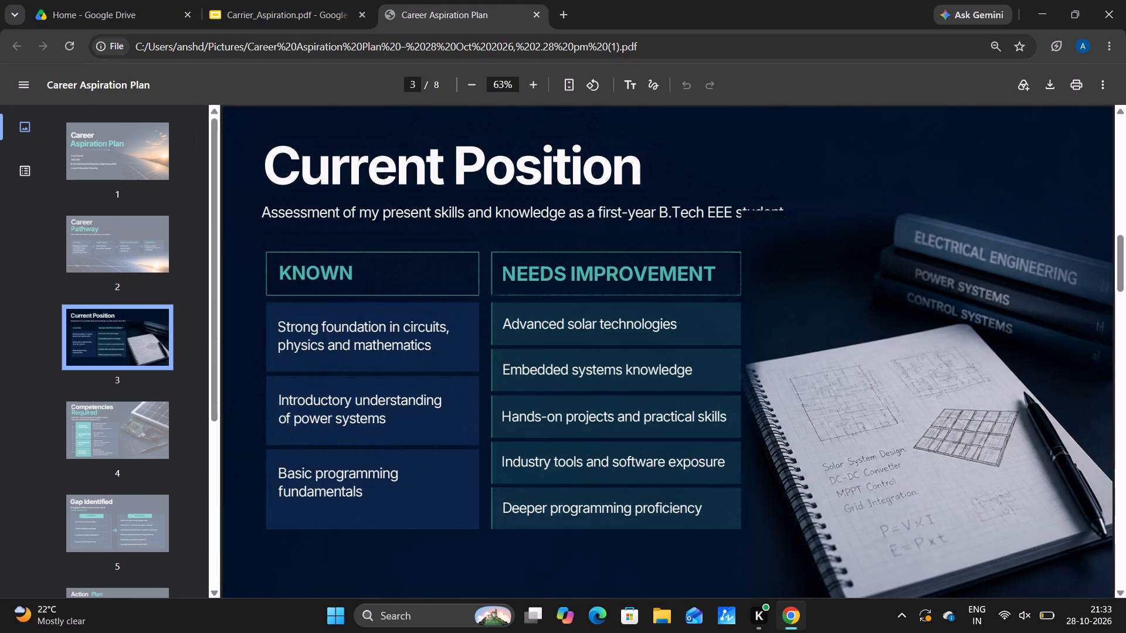
left_click(331, 22)
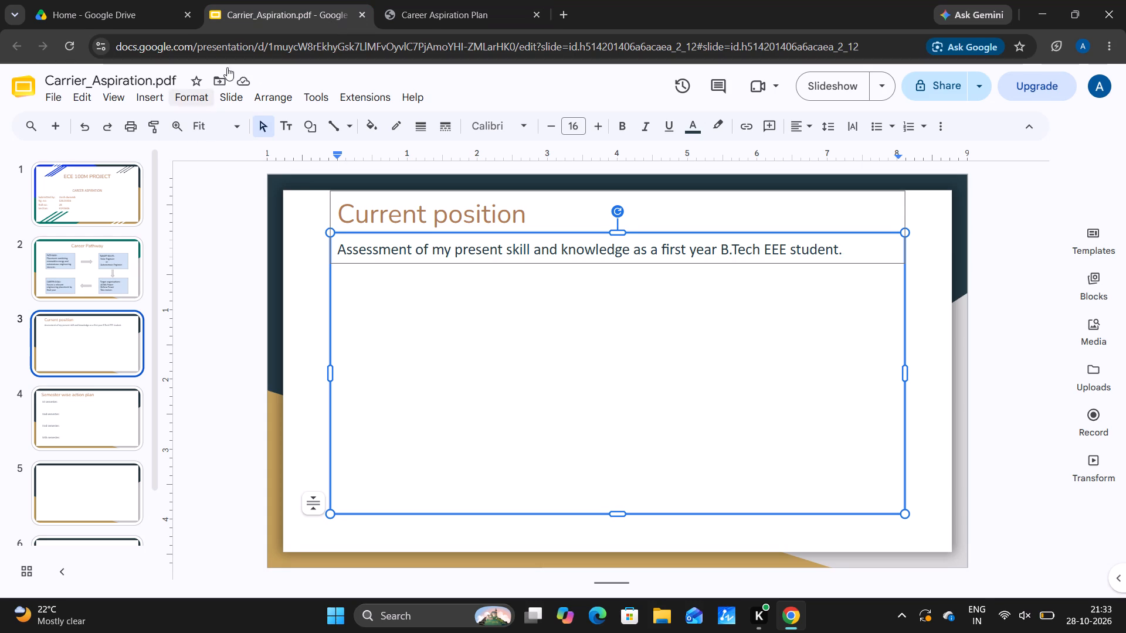
left_click(481, 98)
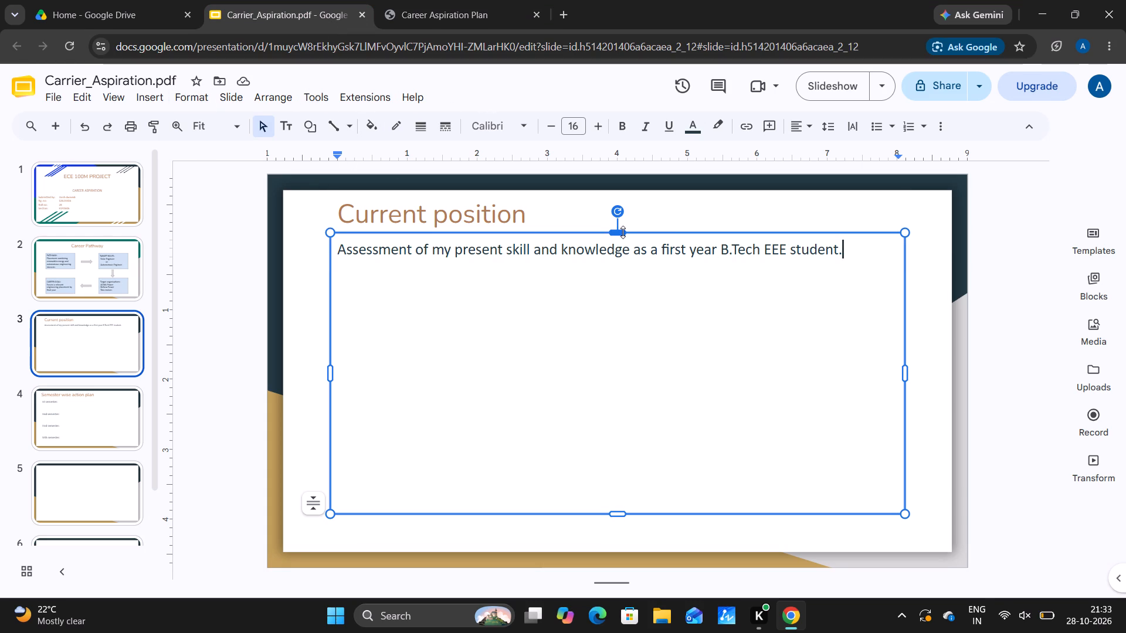
left_click_drag(623, 232, 623, 247)
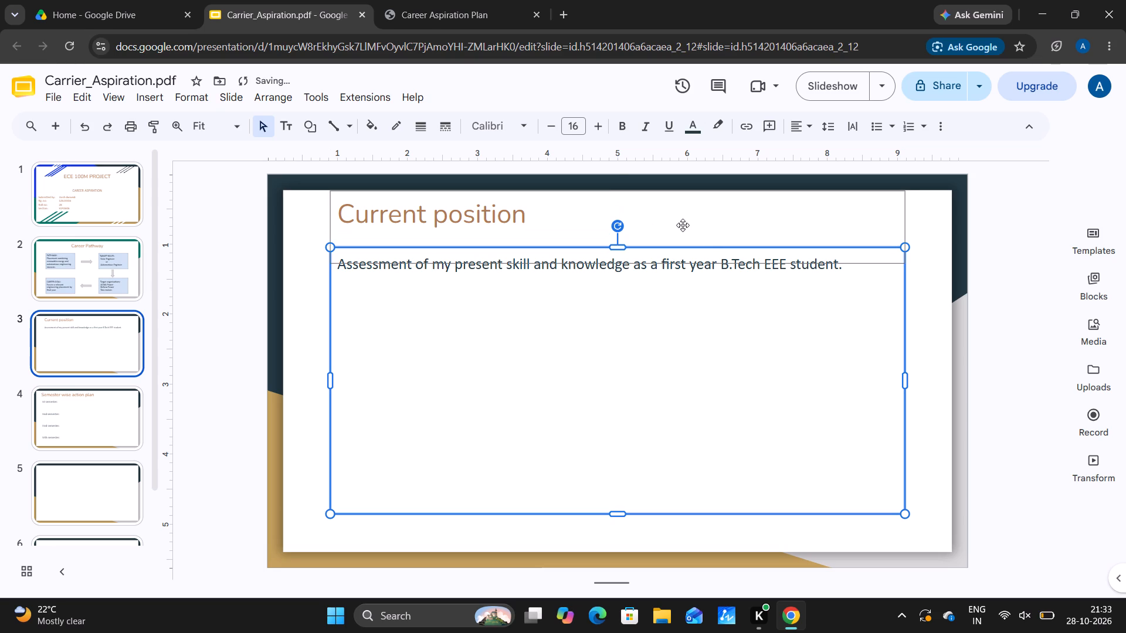
left_click(683, 225)
left_click_drag(935, 223, 412, 130)
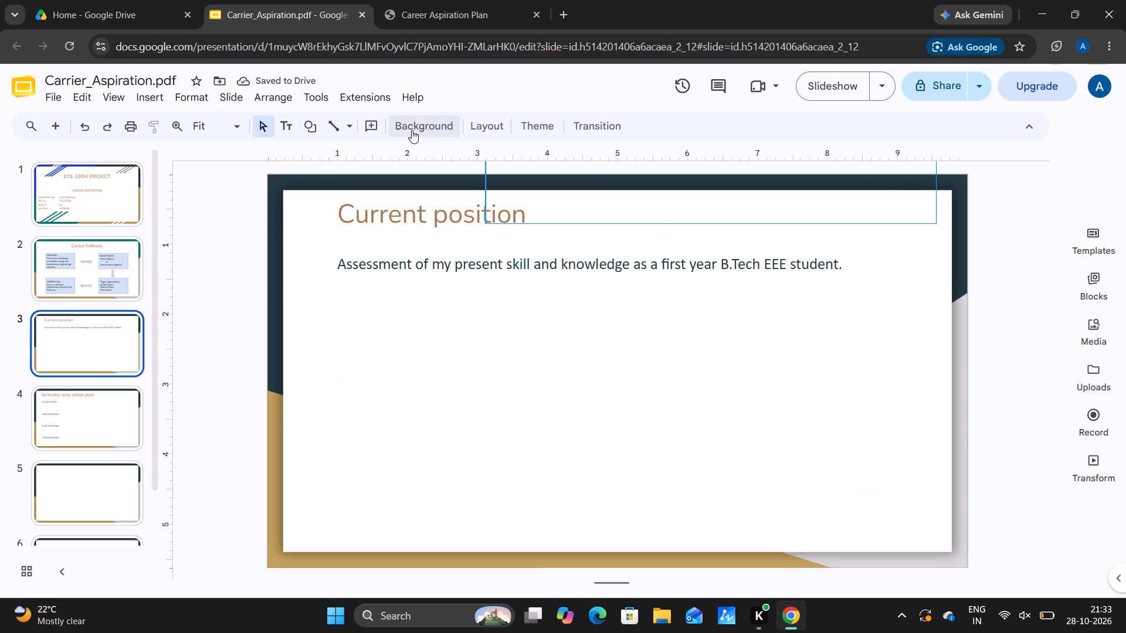
Draw a rectangle shape about 2.8 by 0.8 inches below the start of the assessment sentence, following the plan's box layout.
left_click(157, 99)
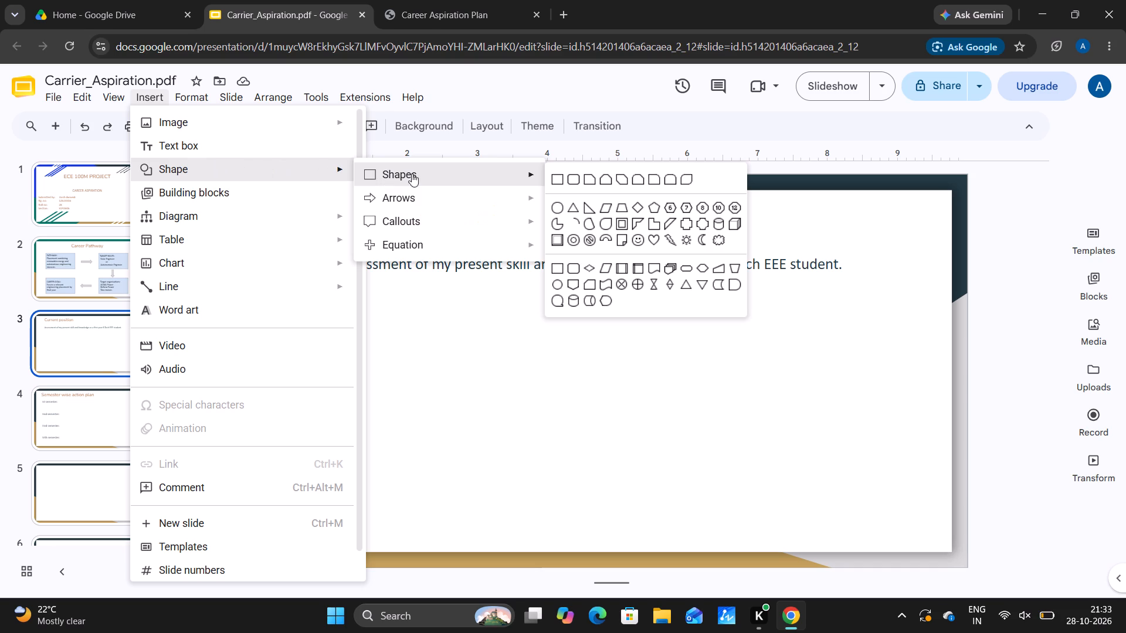
left_click(552, 175)
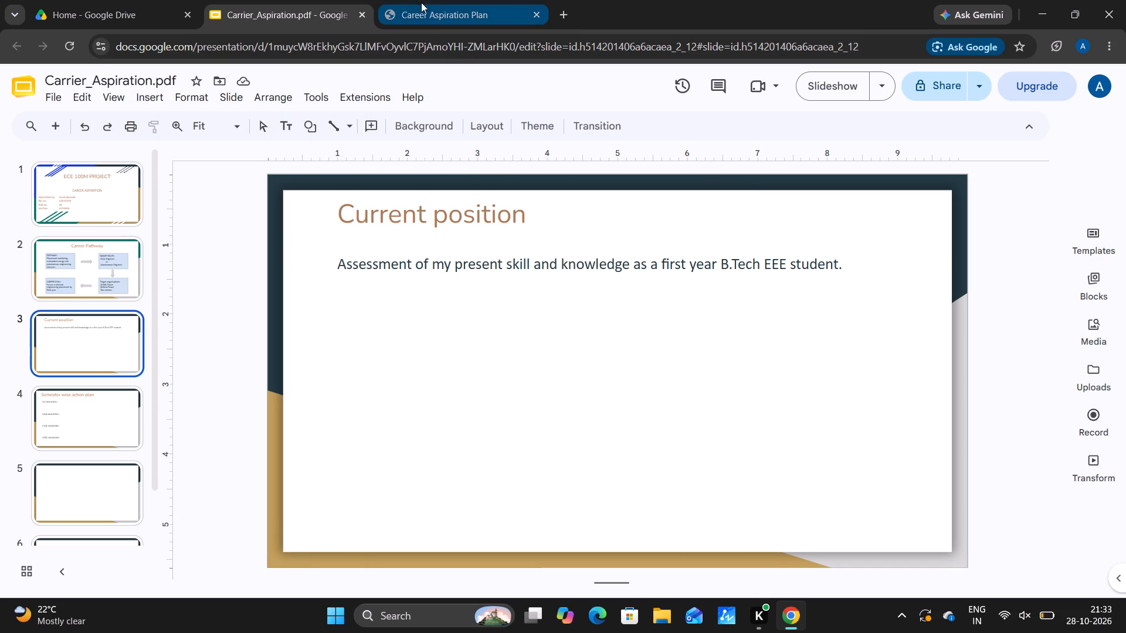
left_click(415, 4)
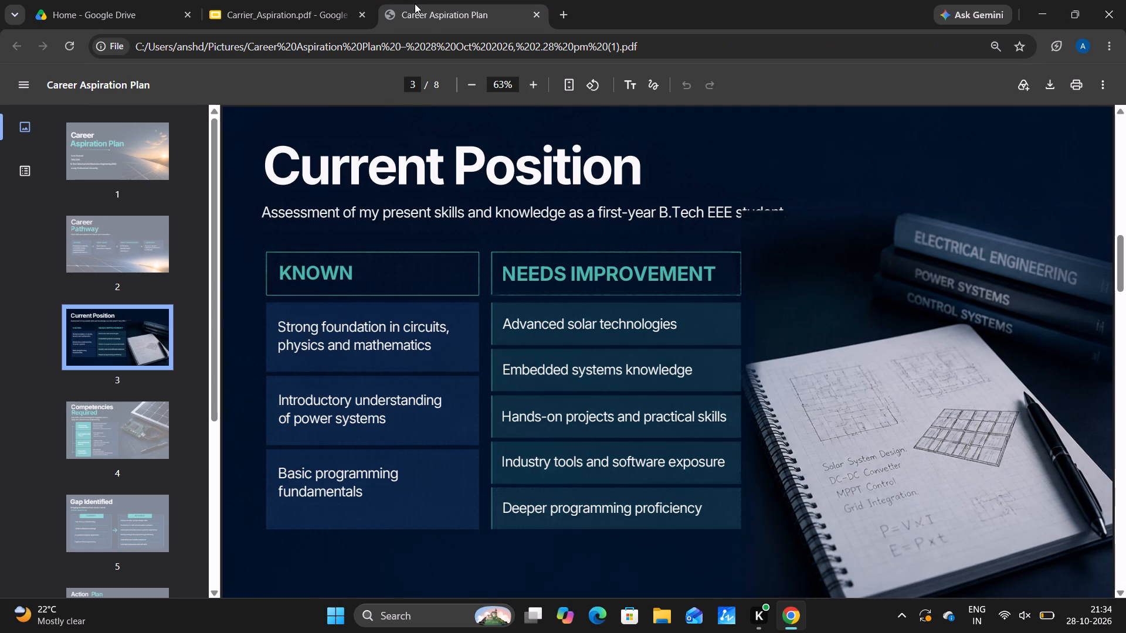
left_click(281, 0)
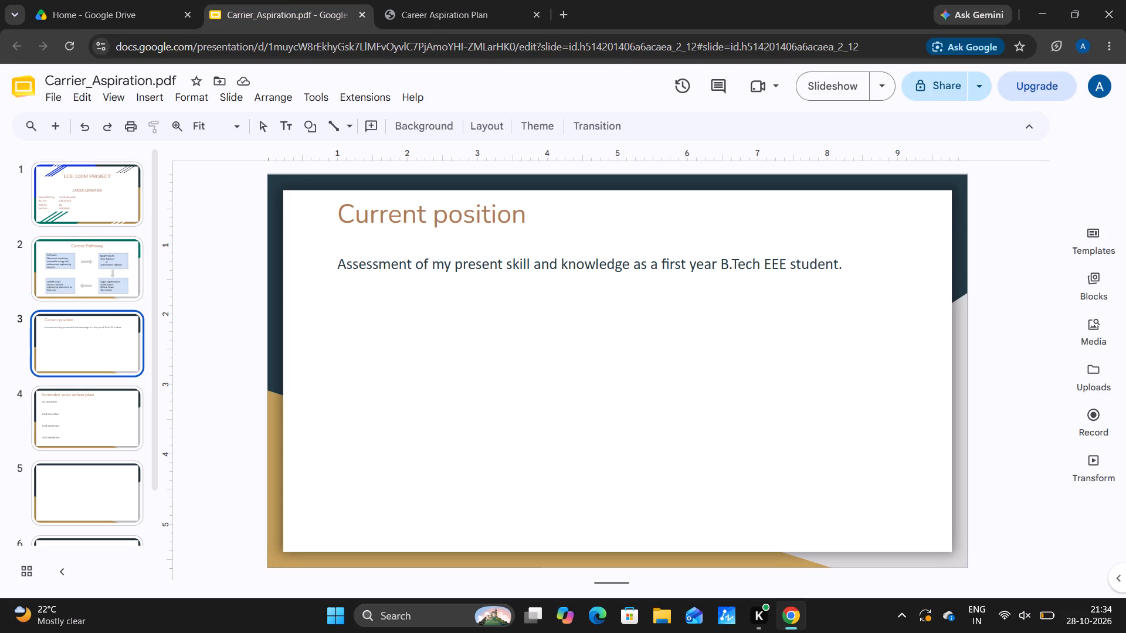
left_click_drag(341, 325, 477, 366)
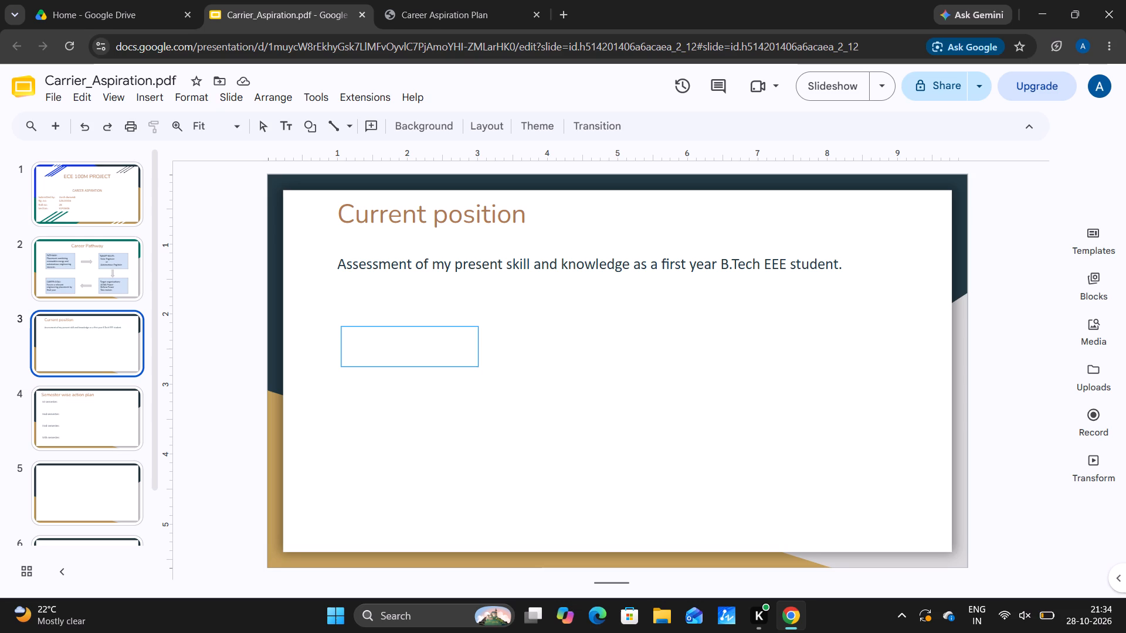
left_click_drag(477, 366, 520, 384)
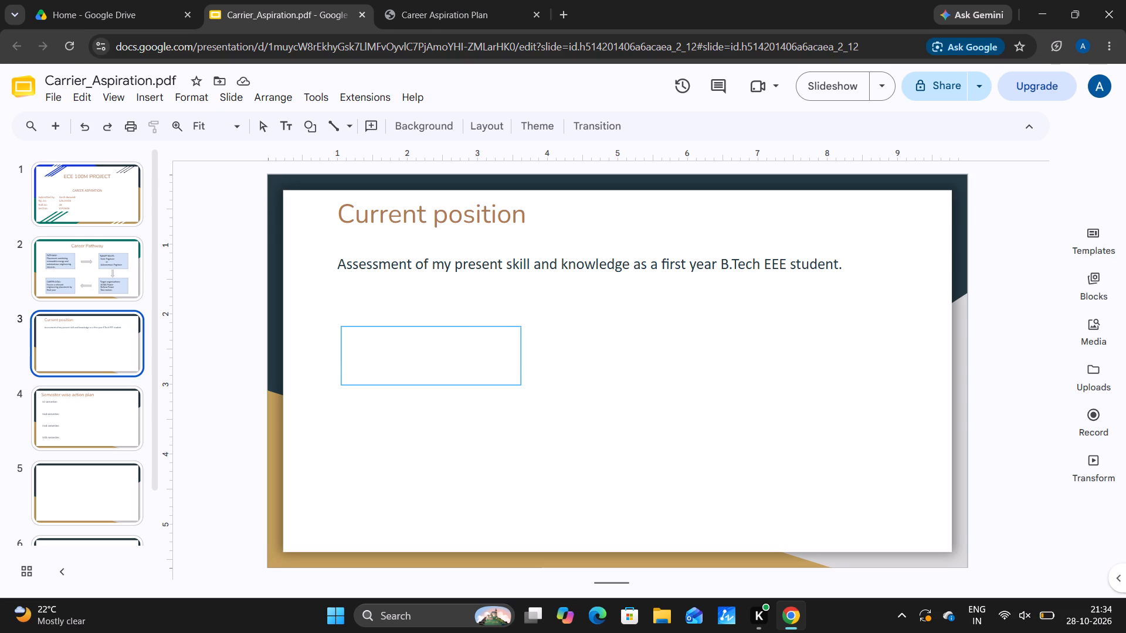
left_click_drag(520, 384, 521, 383)
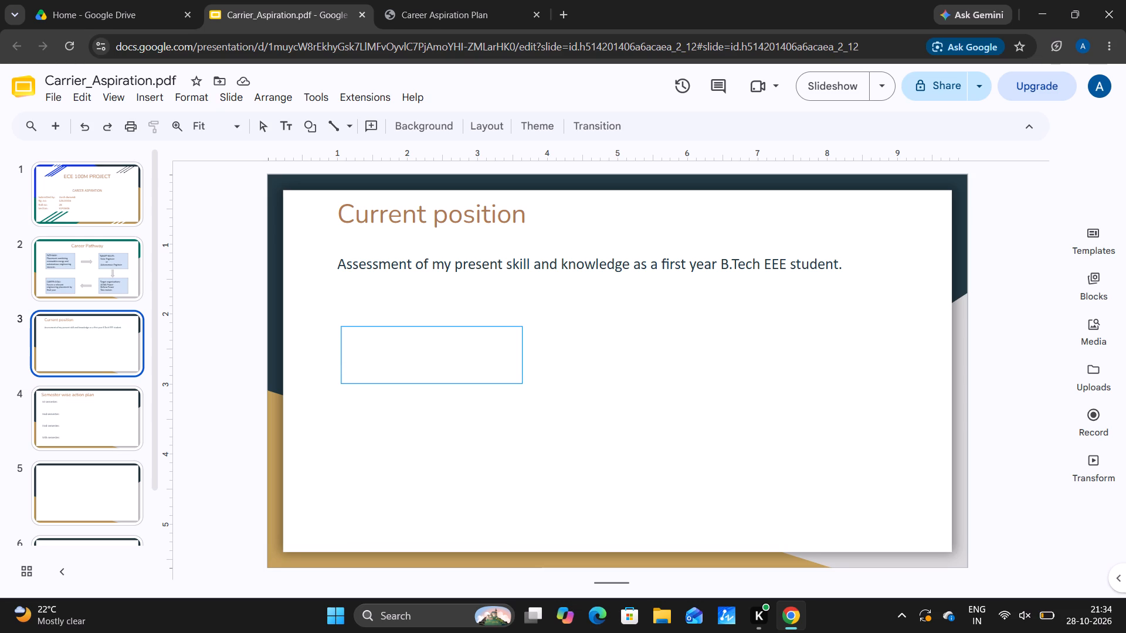
left_click_drag(521, 383, 534, 383)
left_click_drag(534, 383, 537, 382)
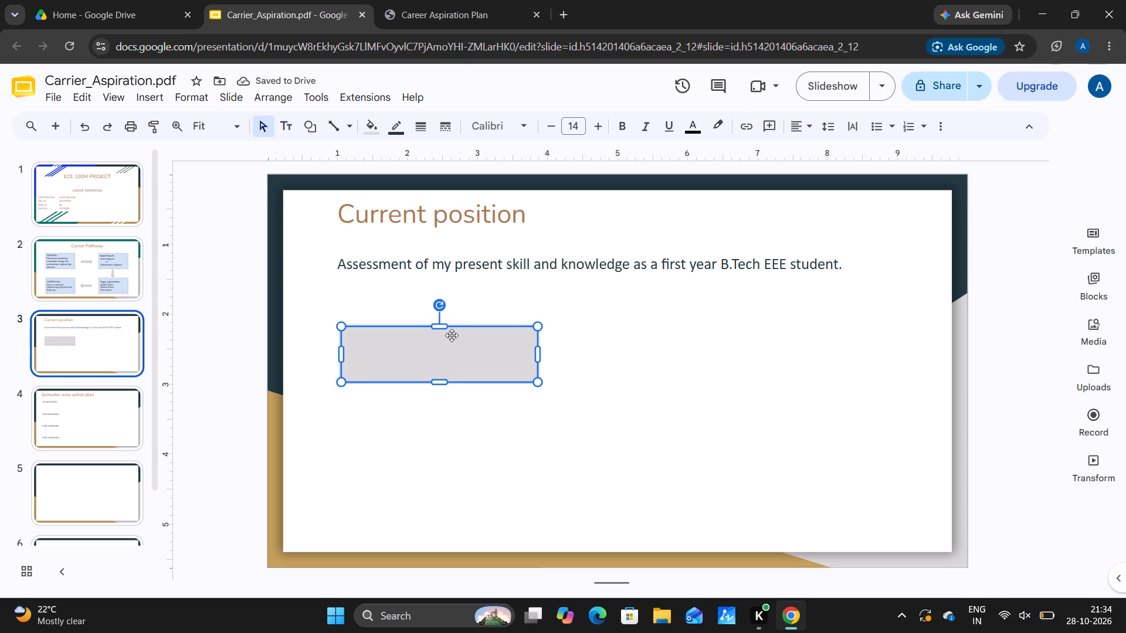
Duplicate the grey rectangle twice and move one copy down near the bottom of the body text box, roughly under the original.
key("ctrl+c")
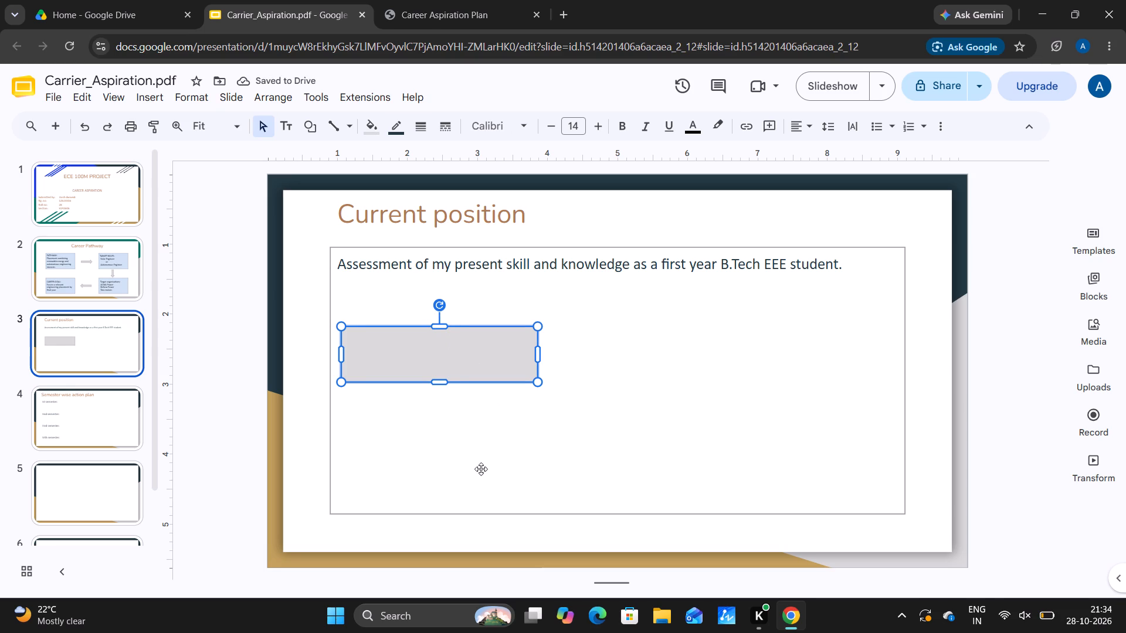
key("ctrl+v")
key("ctrl+v")
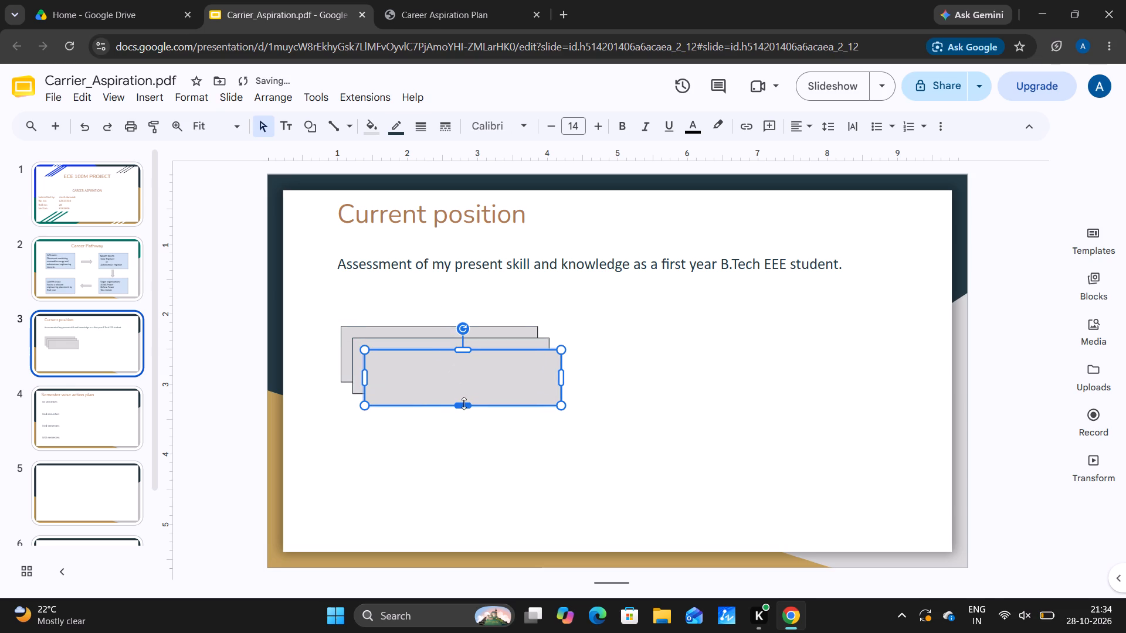
left_click_drag(463, 405, 462, 438)
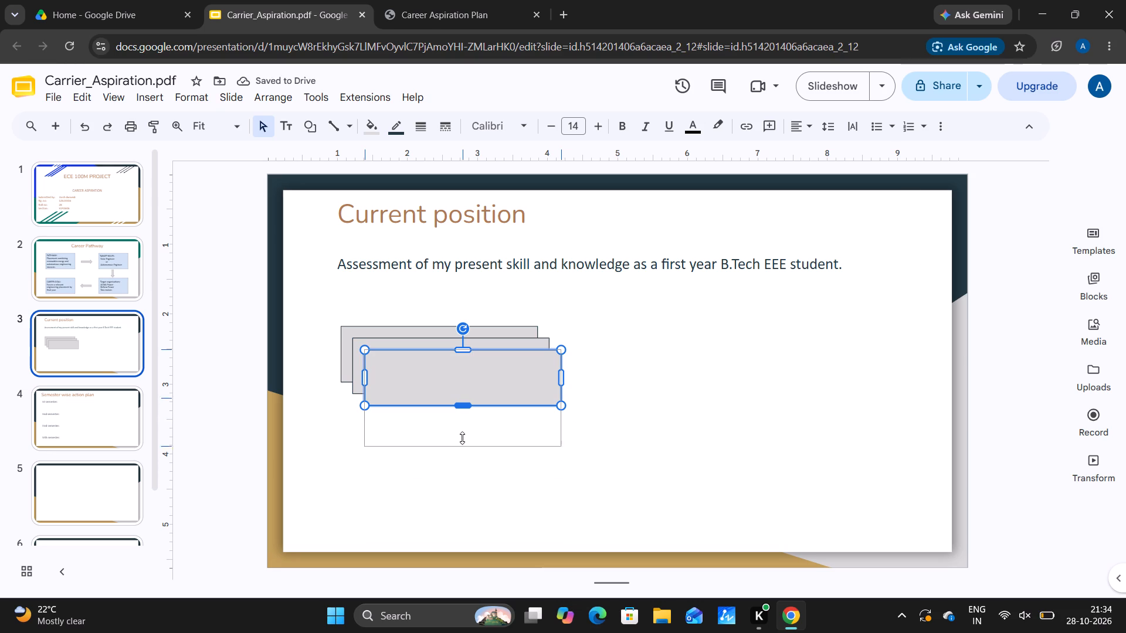
left_click_drag(462, 438, 477, 402)
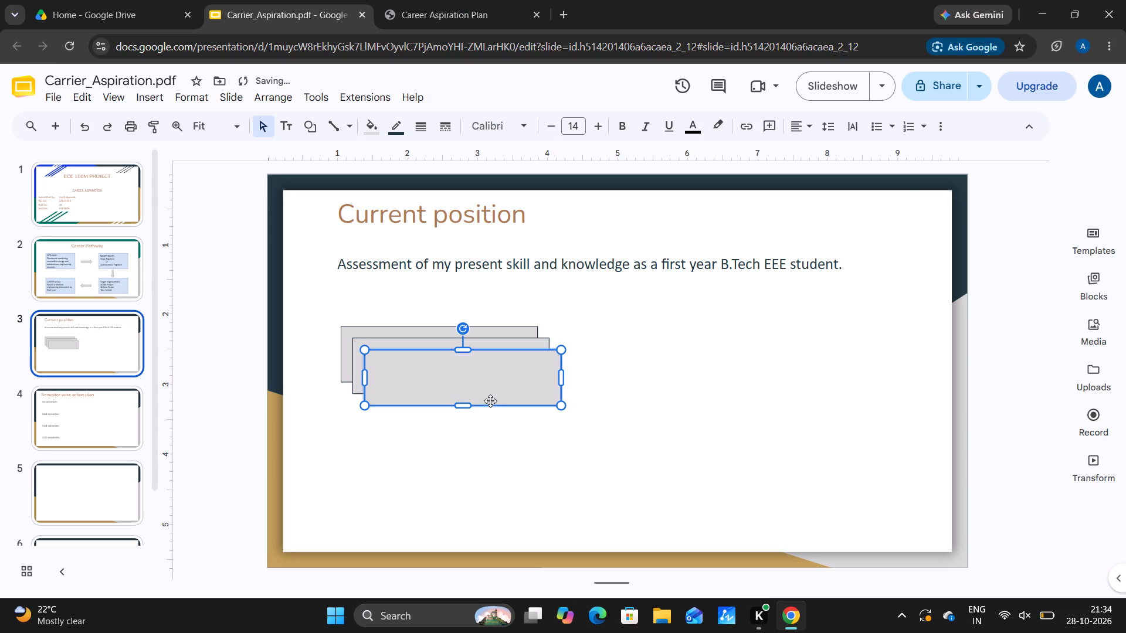
left_click_drag(491, 403, 464, 516)
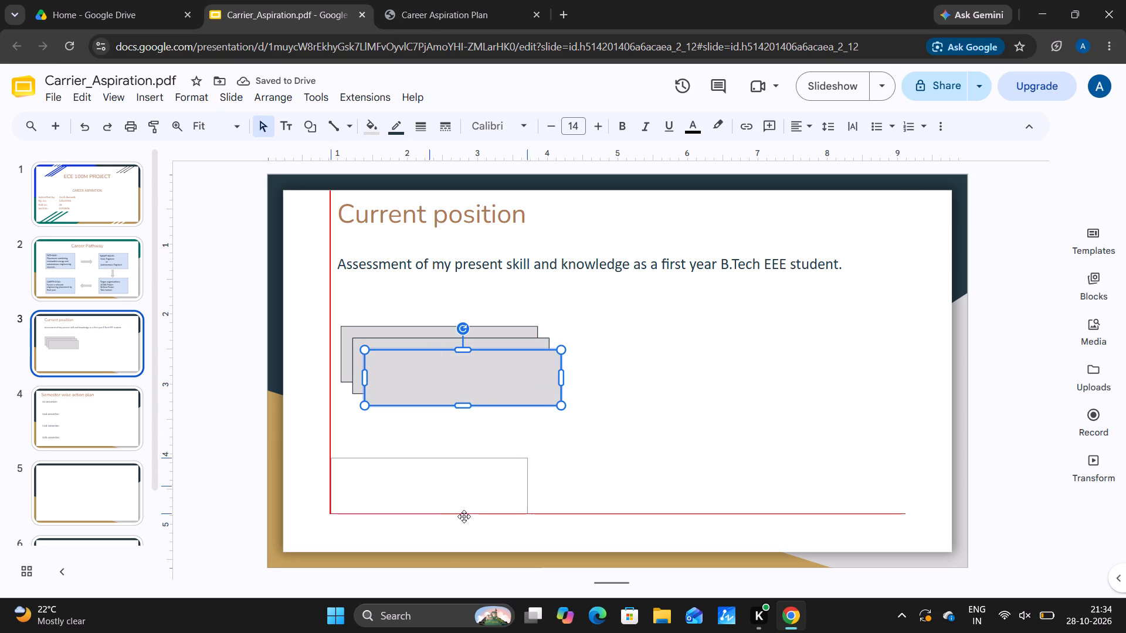
left_click_drag(464, 516, 460, 516)
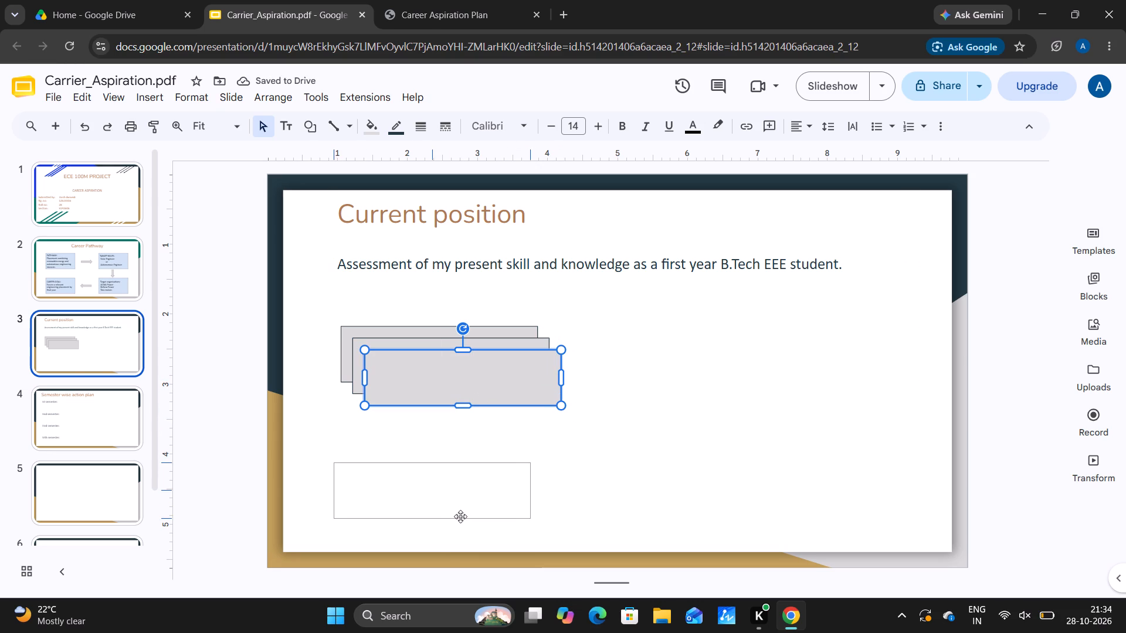
left_click_drag(460, 516, 463, 516)
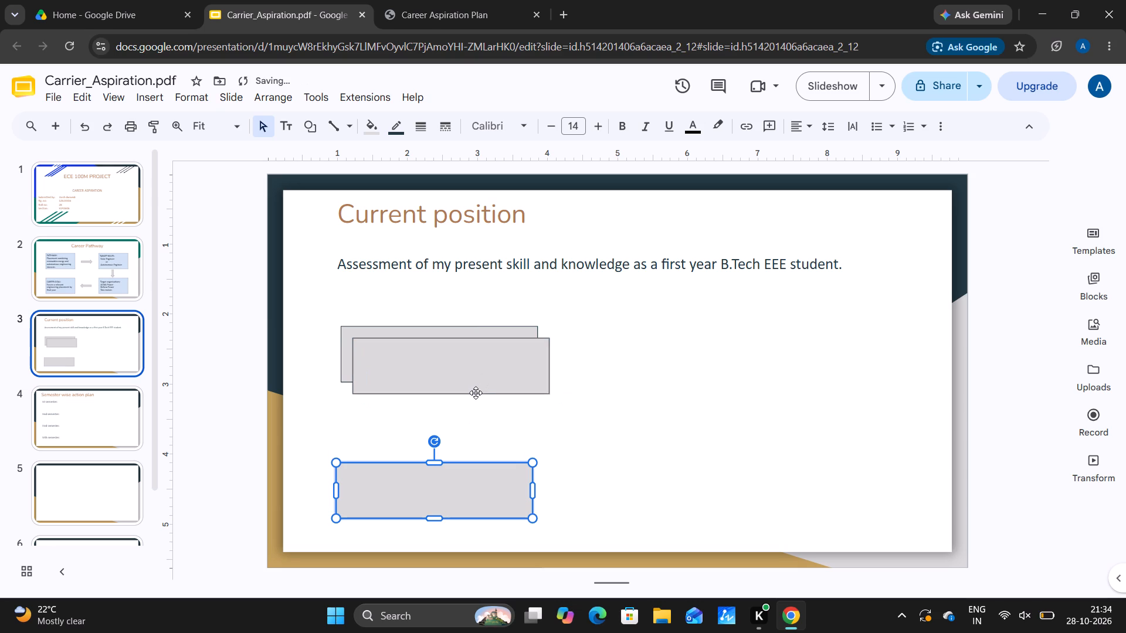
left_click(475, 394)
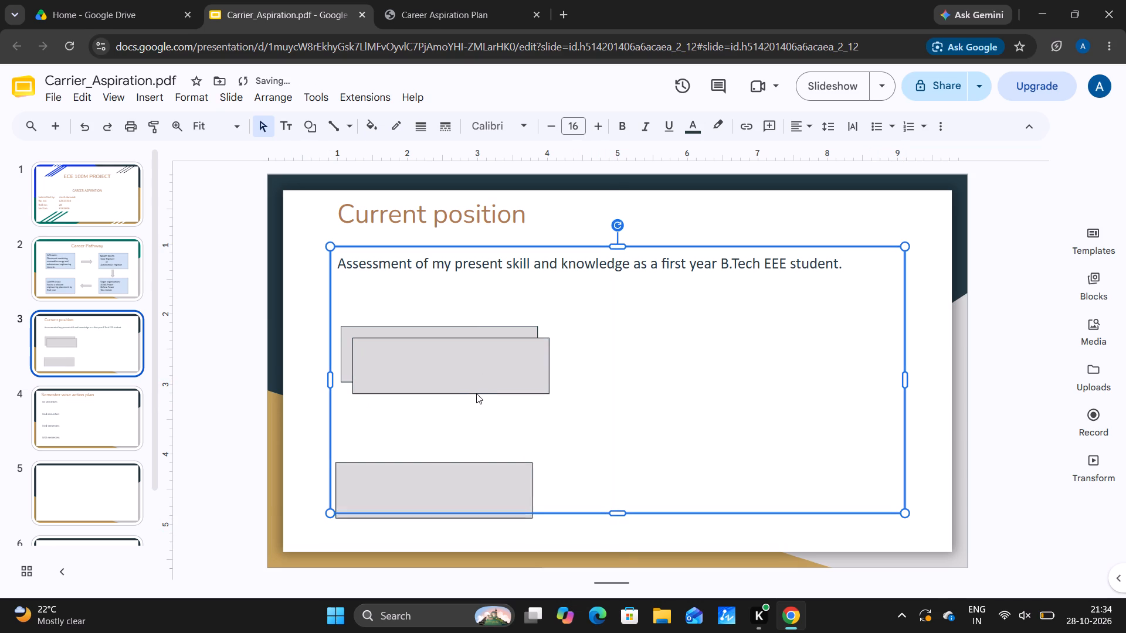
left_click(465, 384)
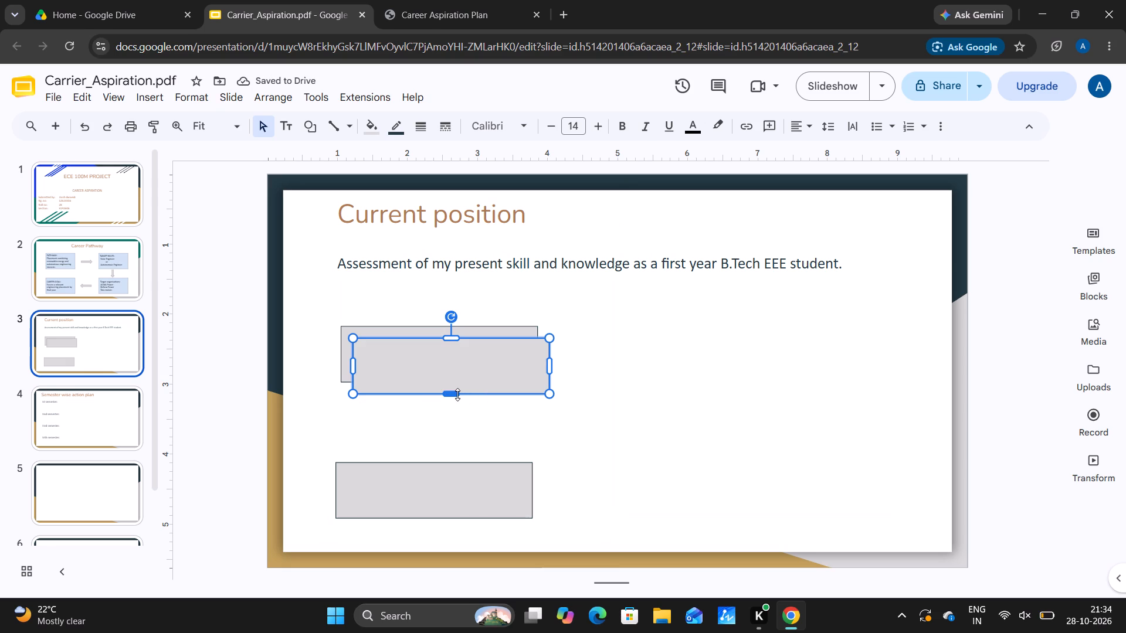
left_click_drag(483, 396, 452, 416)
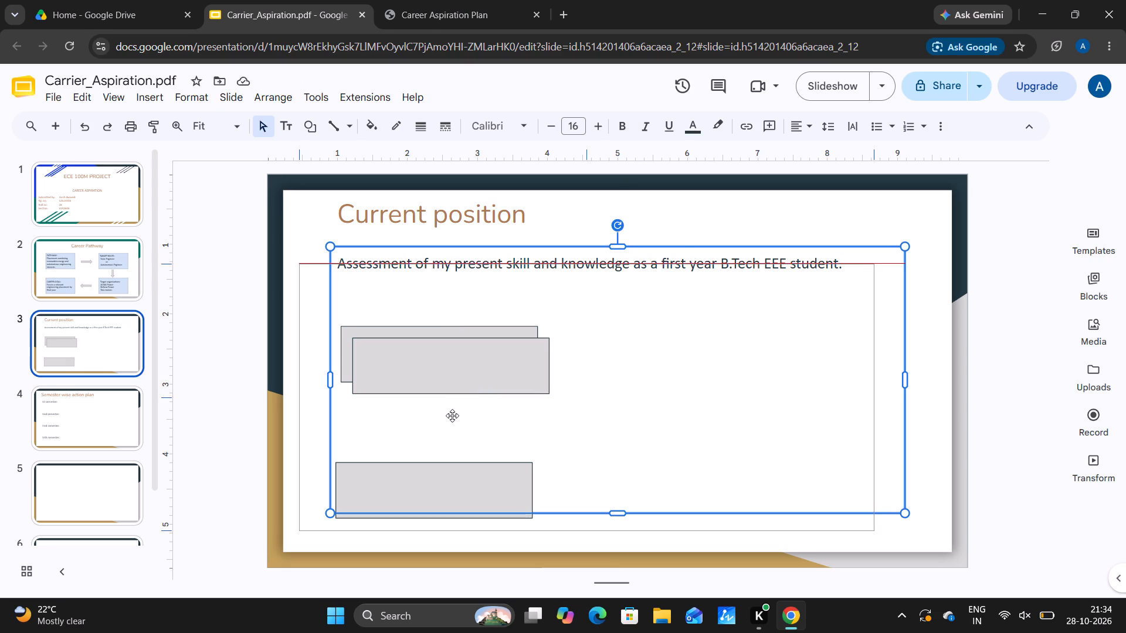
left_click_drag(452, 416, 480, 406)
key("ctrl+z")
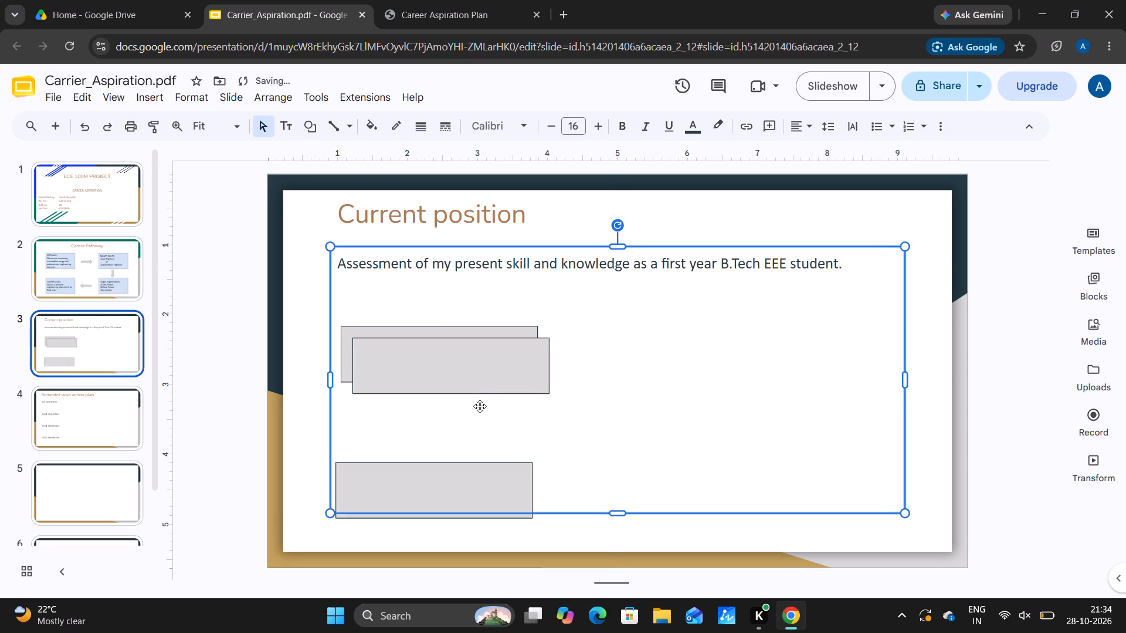
Move the other rectangle copy between the original and the lowest rectangle, centre-aligned with the lowest one.
left_click(491, 393)
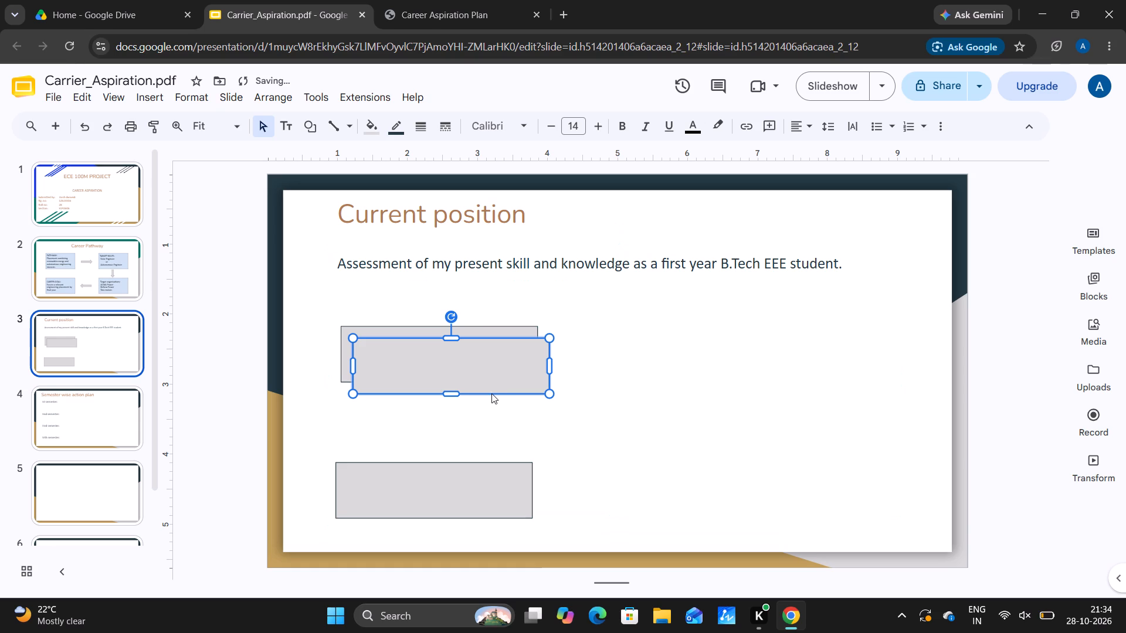
left_click(491, 393)
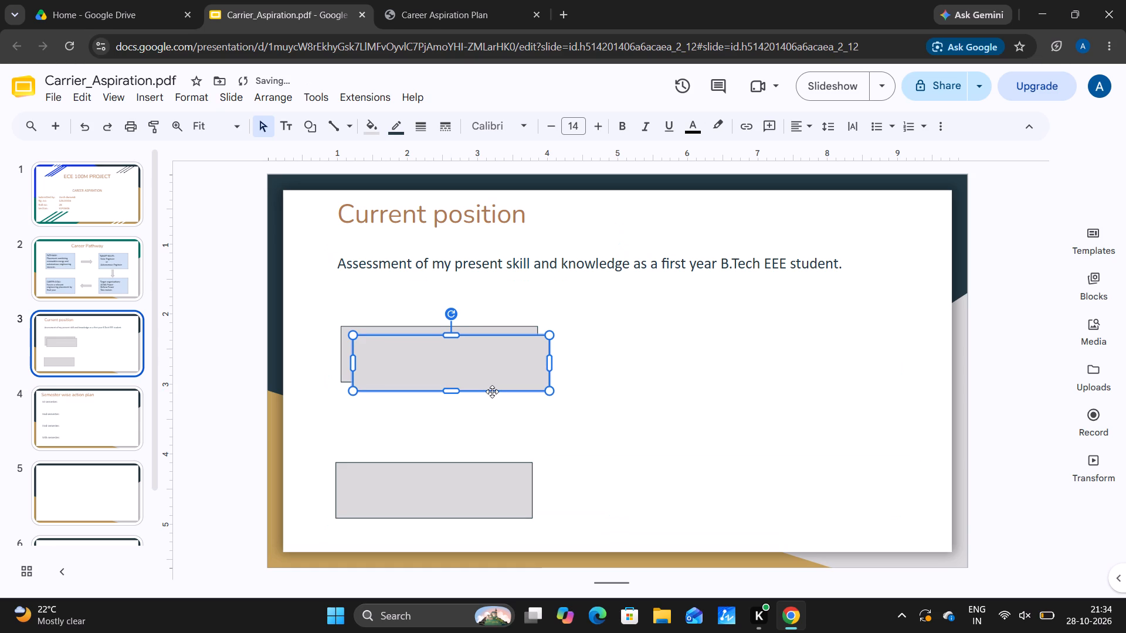
left_click_drag(492, 392, 477, 435)
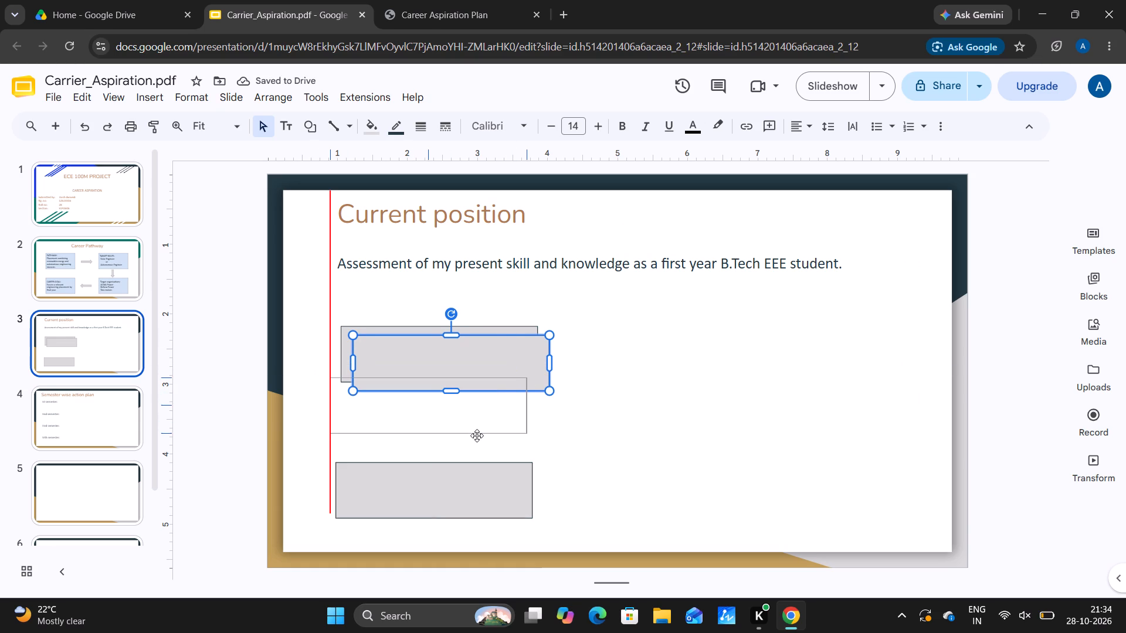
left_click_drag(477, 435, 481, 515)
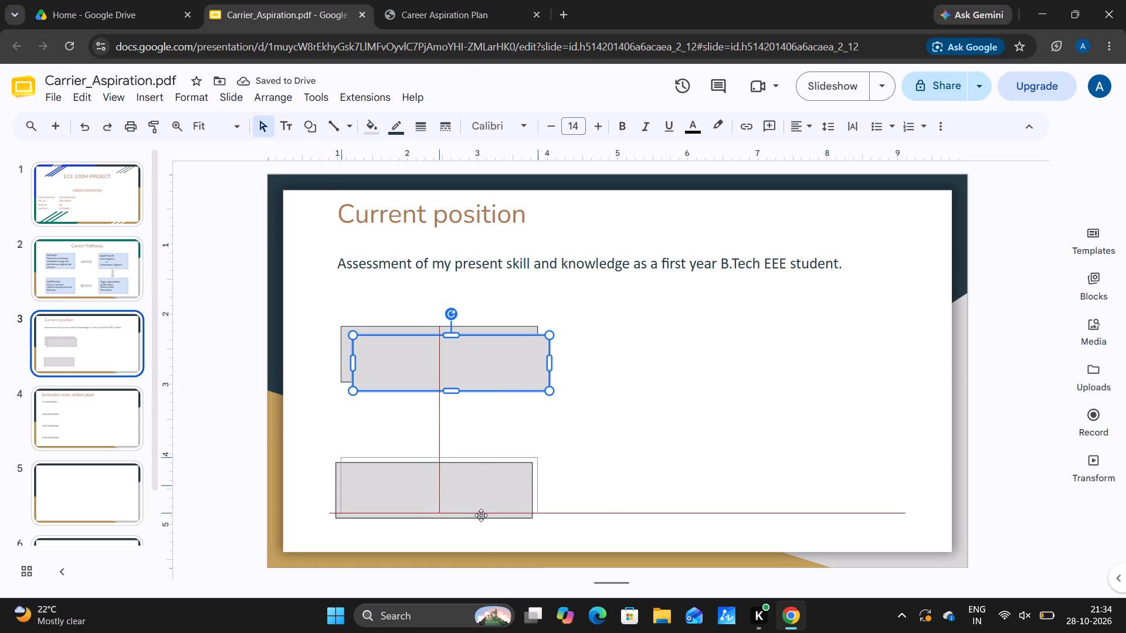
left_click_drag(481, 515, 472, 448)
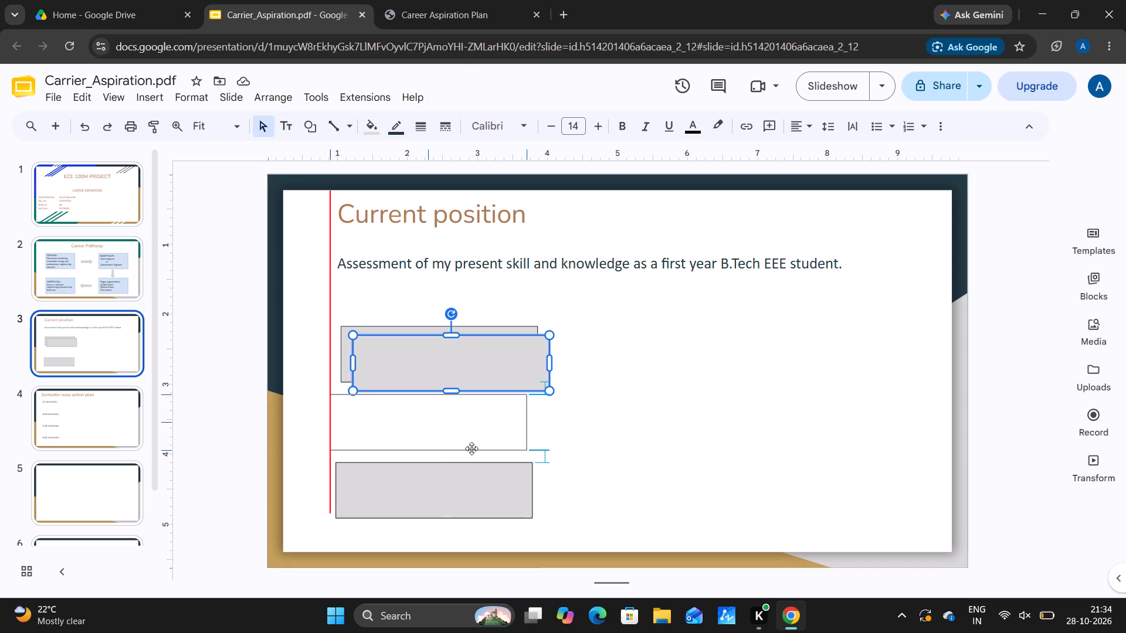
left_click_drag(472, 448, 476, 440)
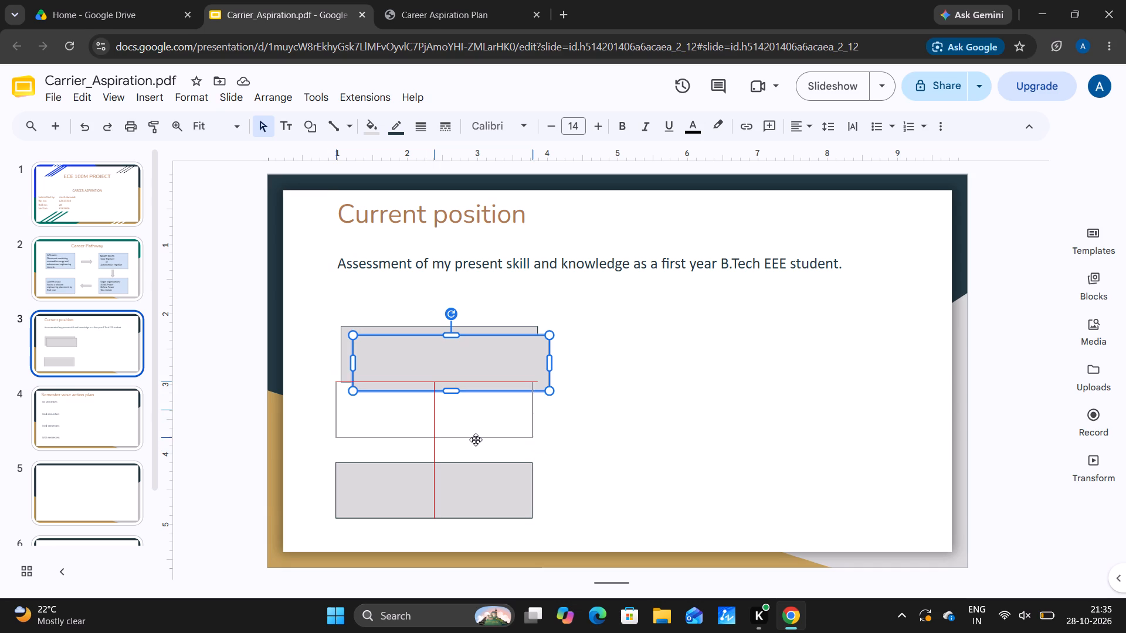
left_click_drag(476, 440, 473, 441)
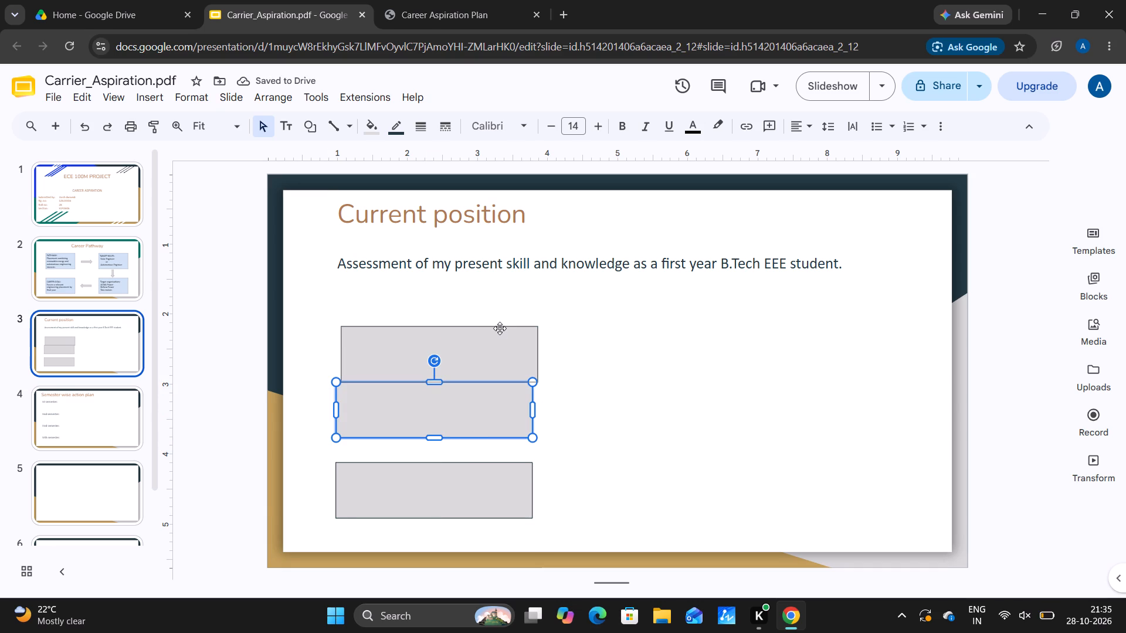
Move the original rectangle up to just below the assessment sentence, aligned with the two rectangles beneath it.
left_click_drag(500, 329, 495, 300)
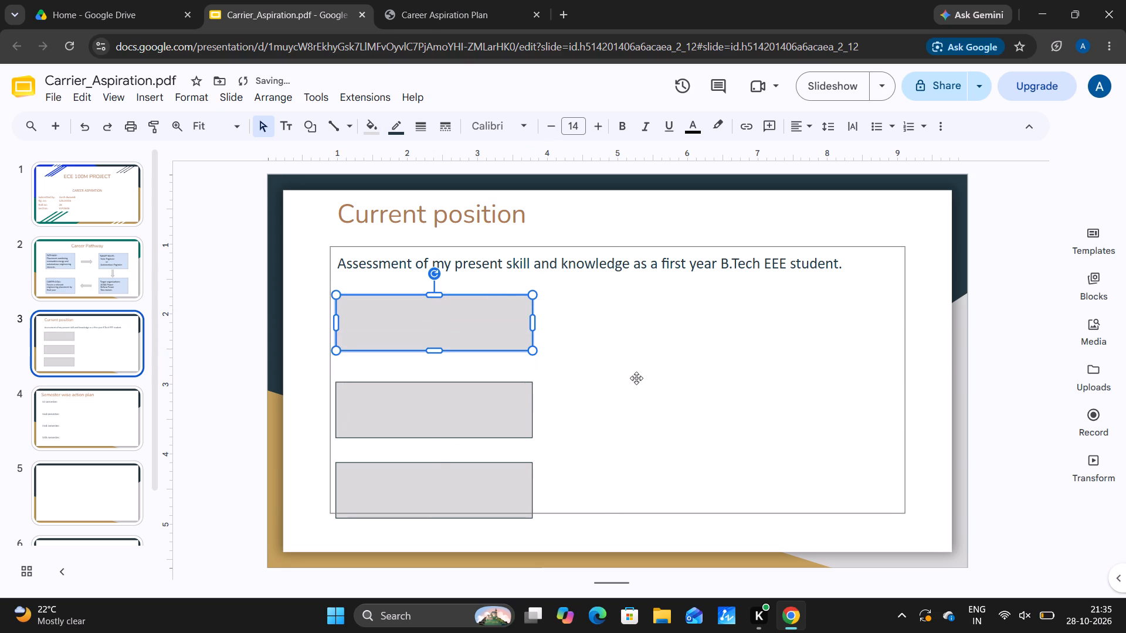
left_click(636, 378)
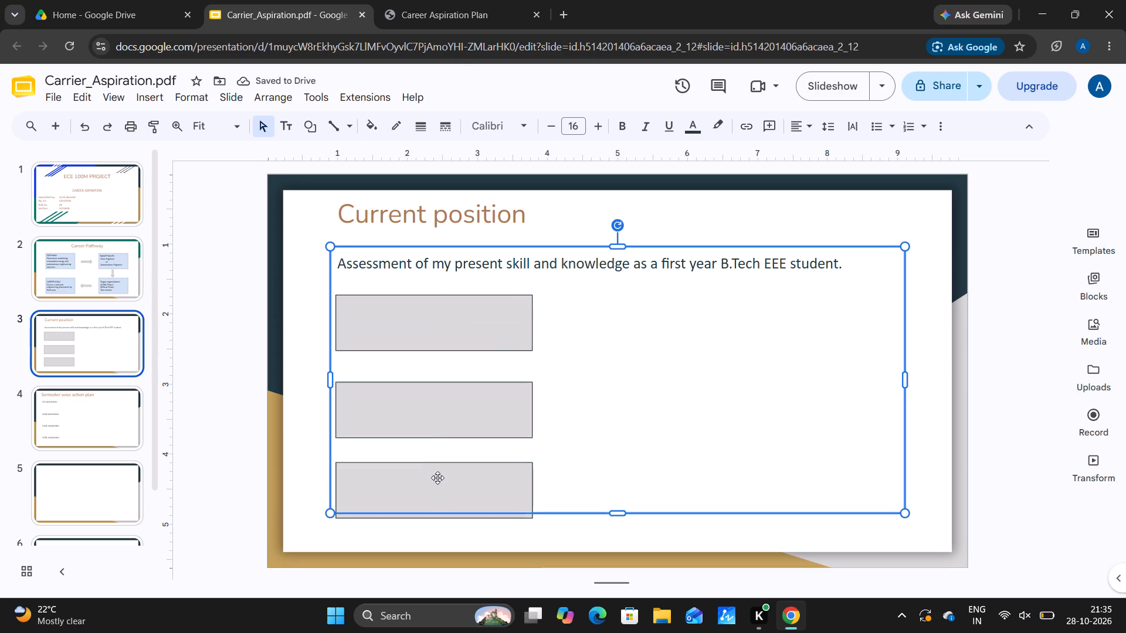
left_click(713, 238)
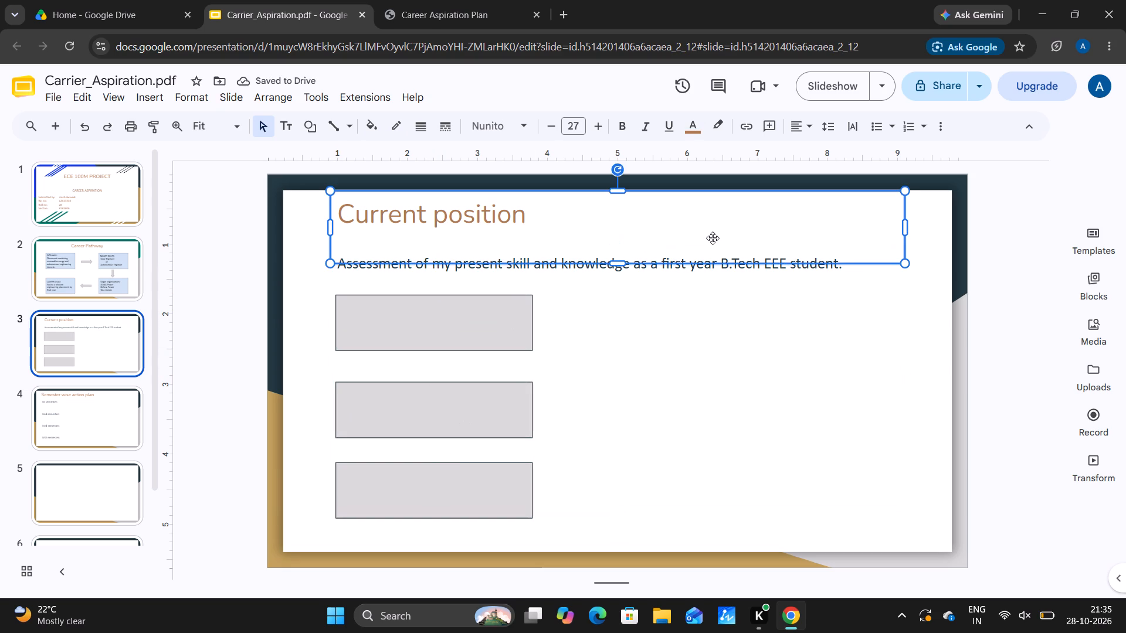
left_click(949, 287)
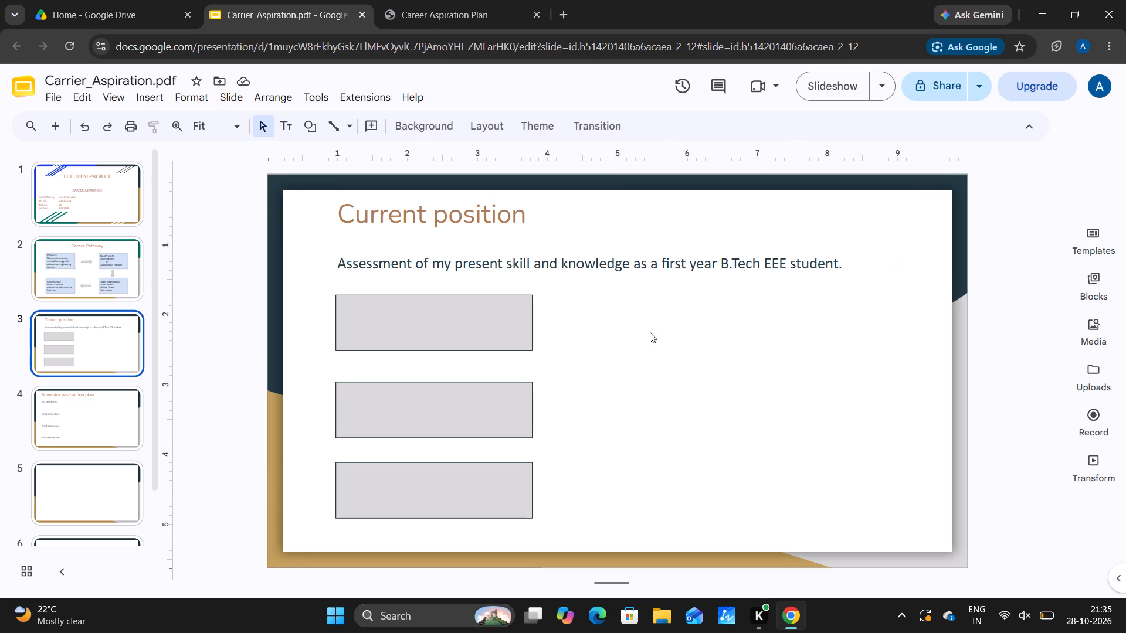
Nudge the middle rectangle up slightly so the three stacked rectangles are evenly spaced.
left_click(504, 380)
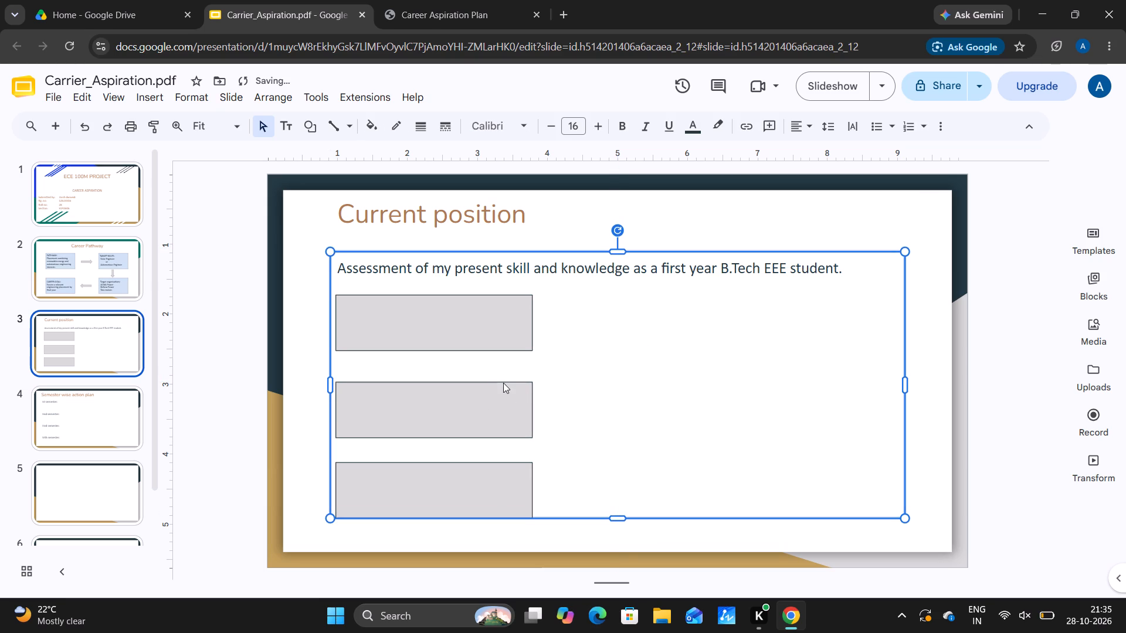
left_click(503, 383)
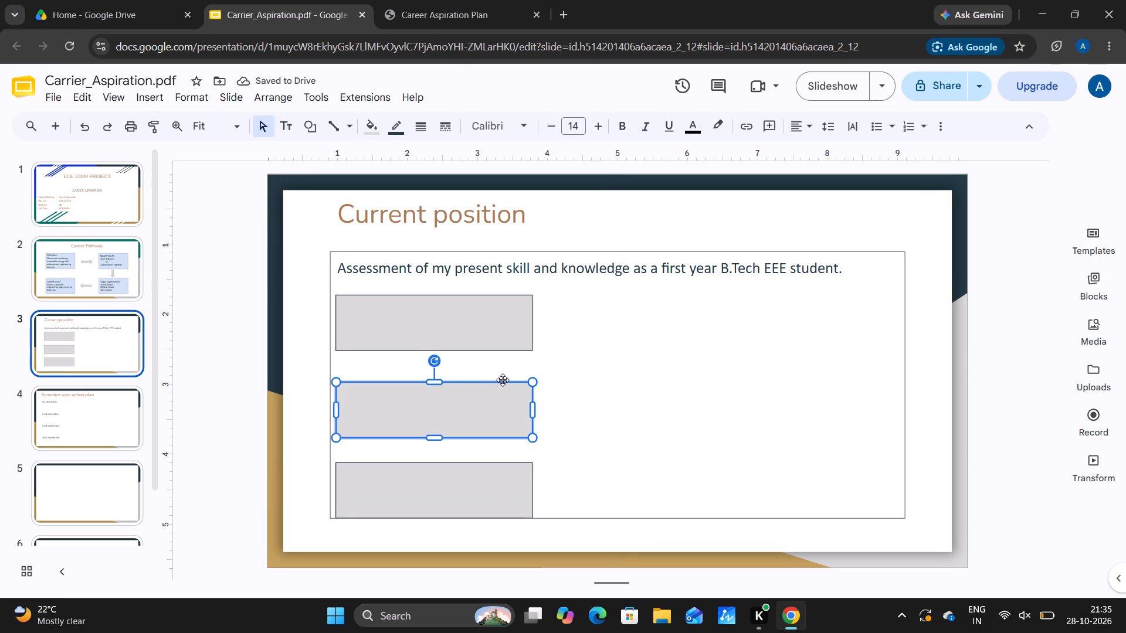
left_click(503, 381)
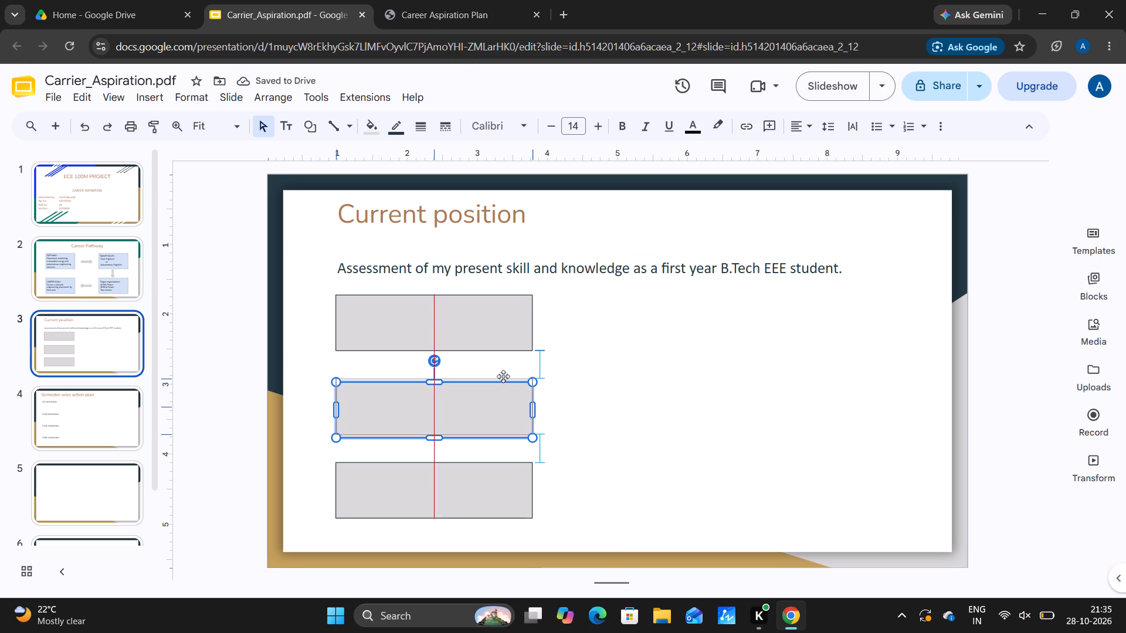
left_click(568, 366)
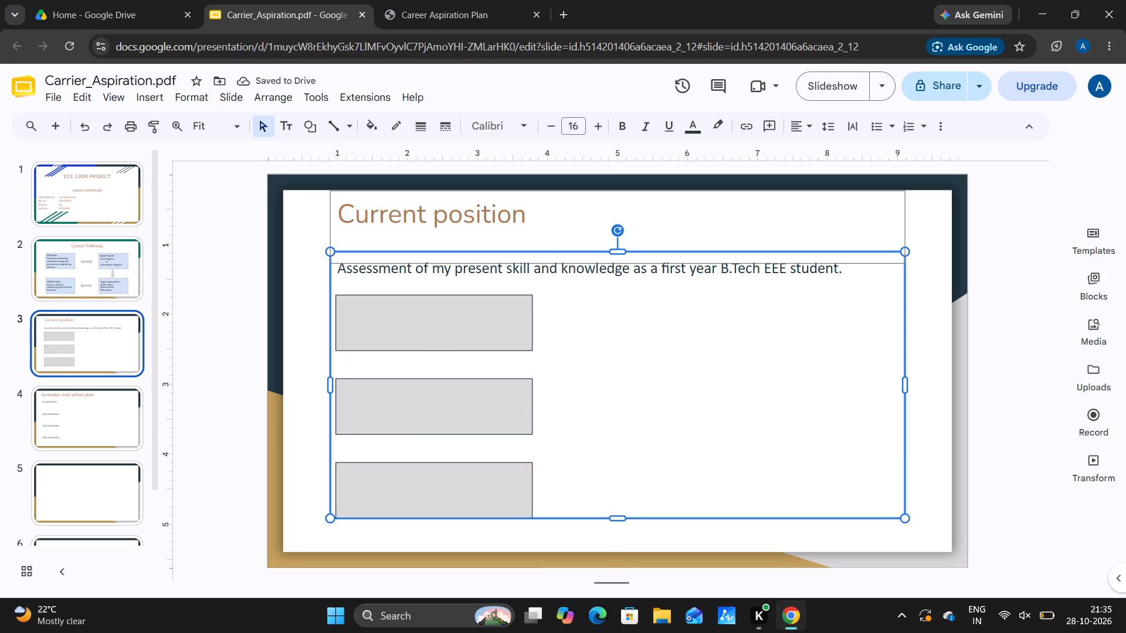
left_click(932, 272)
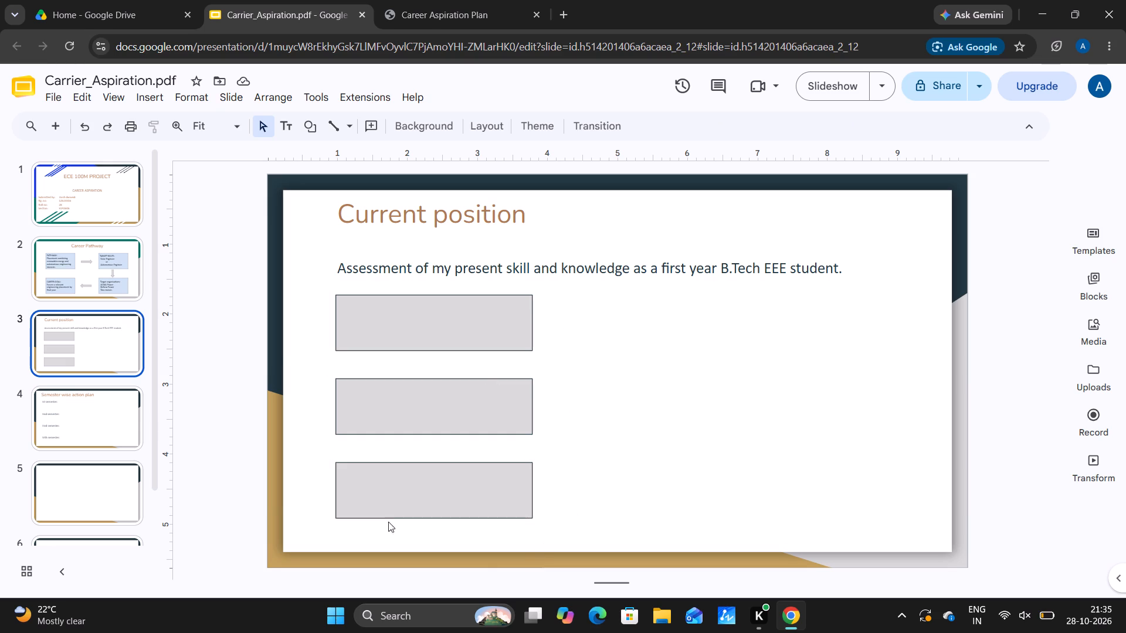
Check the Career Aspiration Plan's Current Position page, and extend the body text box's lower edge to the bottom of the slide's white area.
left_click(439, 6)
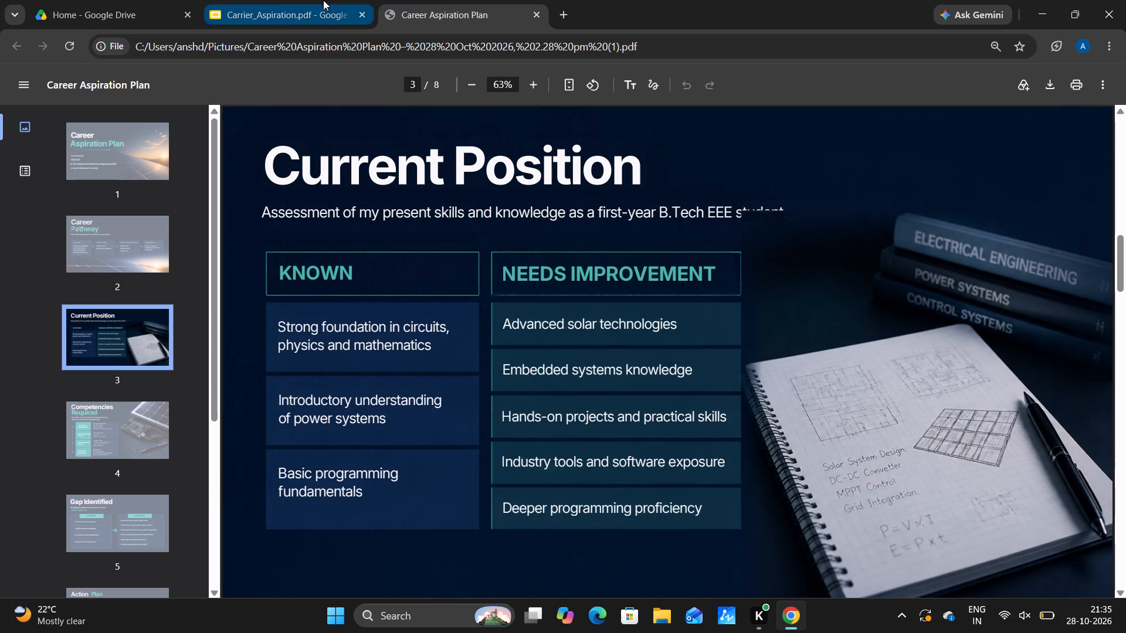
left_click(263, 19)
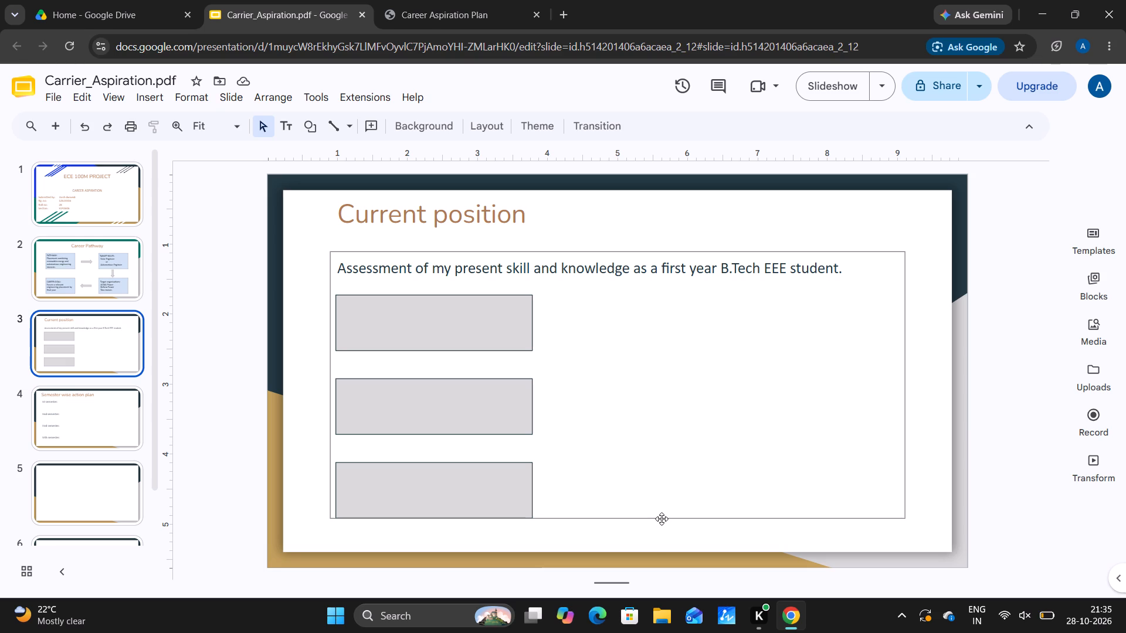
left_click(652, 518)
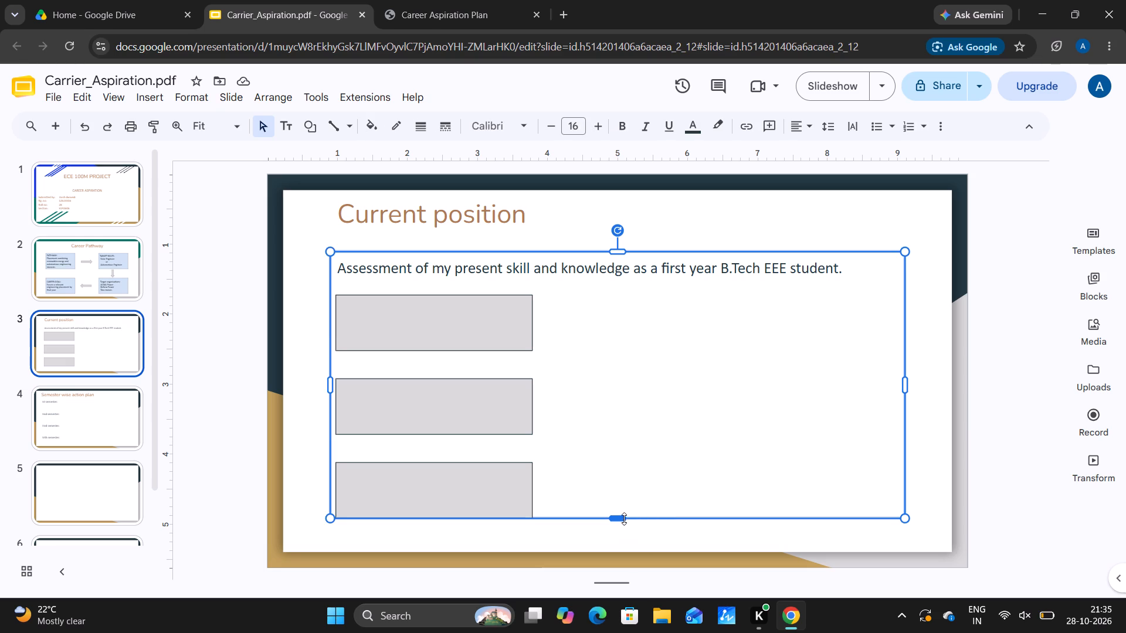
left_click_drag(623, 518, 609, 546)
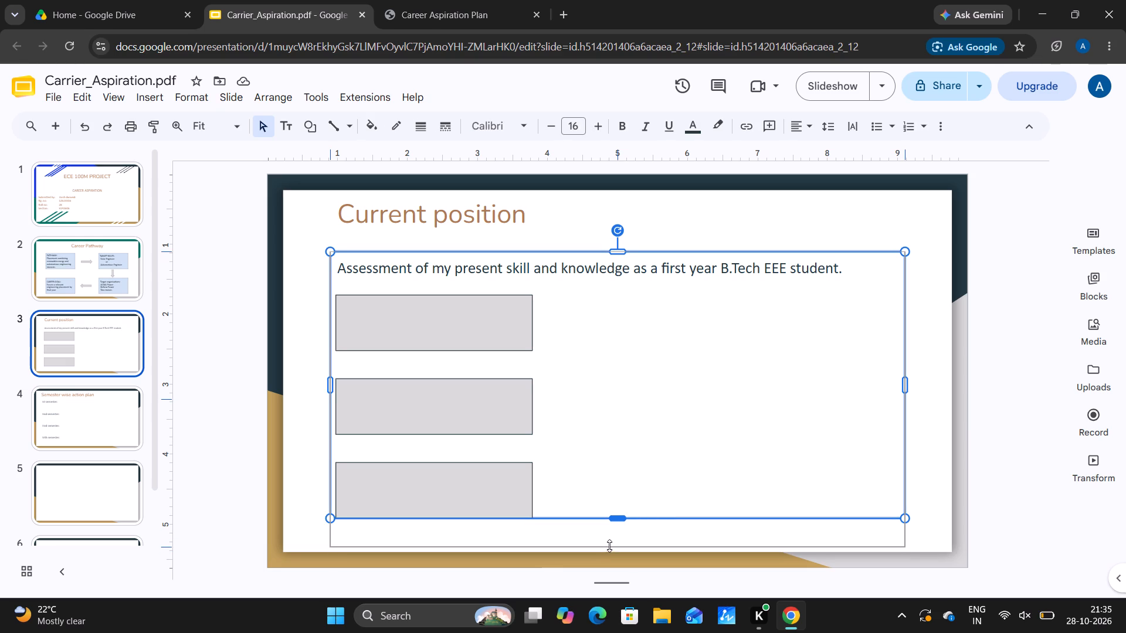
left_click_drag(609, 546, 606, 550)
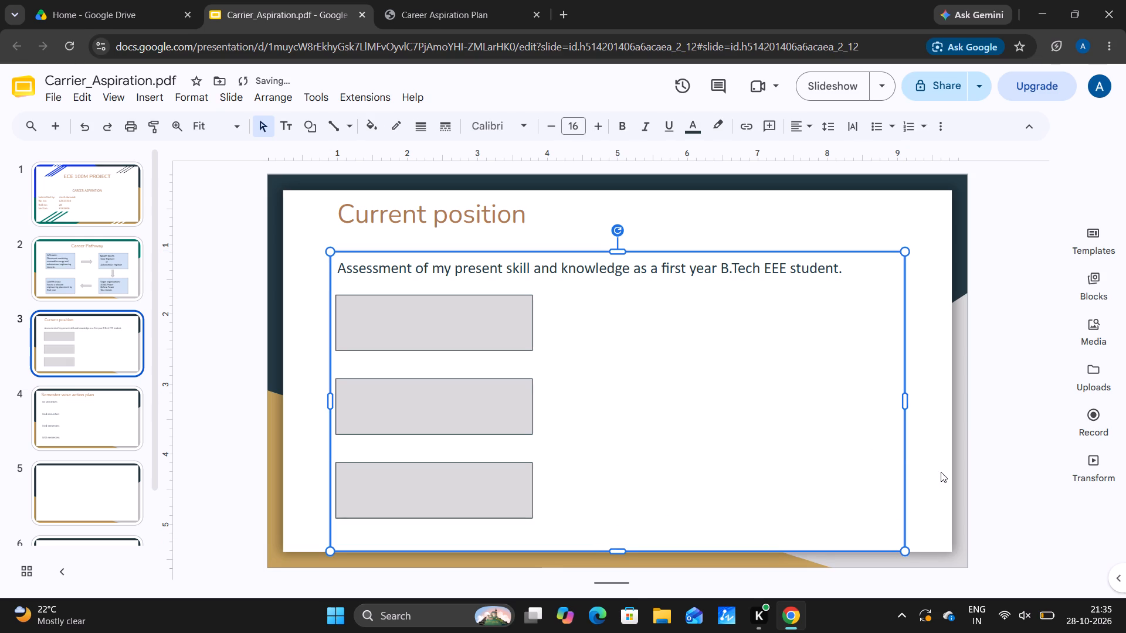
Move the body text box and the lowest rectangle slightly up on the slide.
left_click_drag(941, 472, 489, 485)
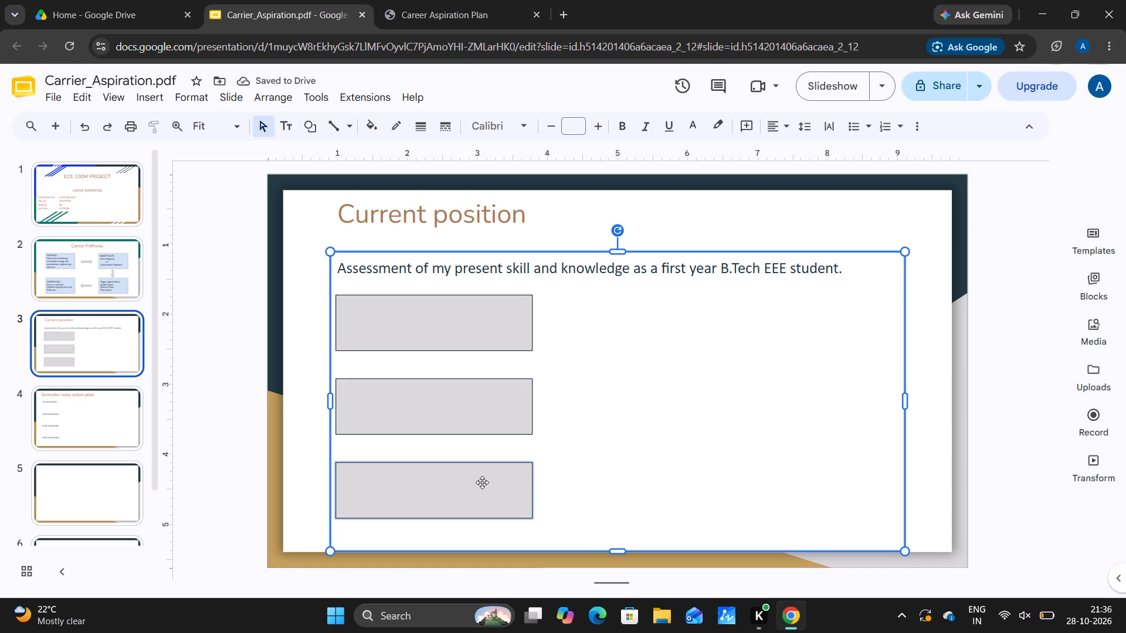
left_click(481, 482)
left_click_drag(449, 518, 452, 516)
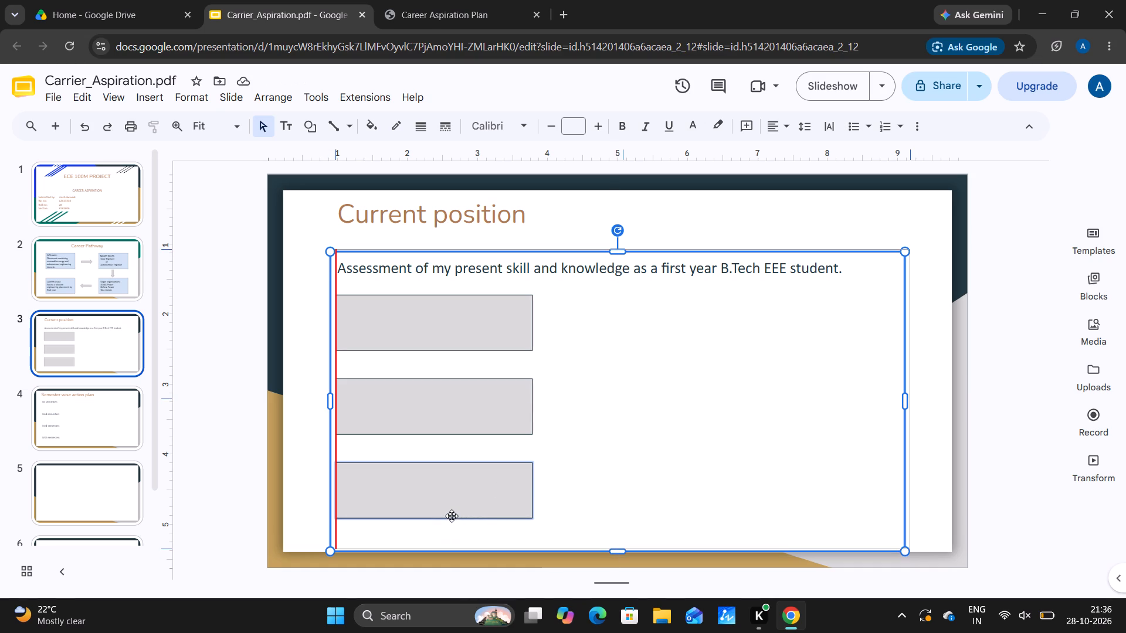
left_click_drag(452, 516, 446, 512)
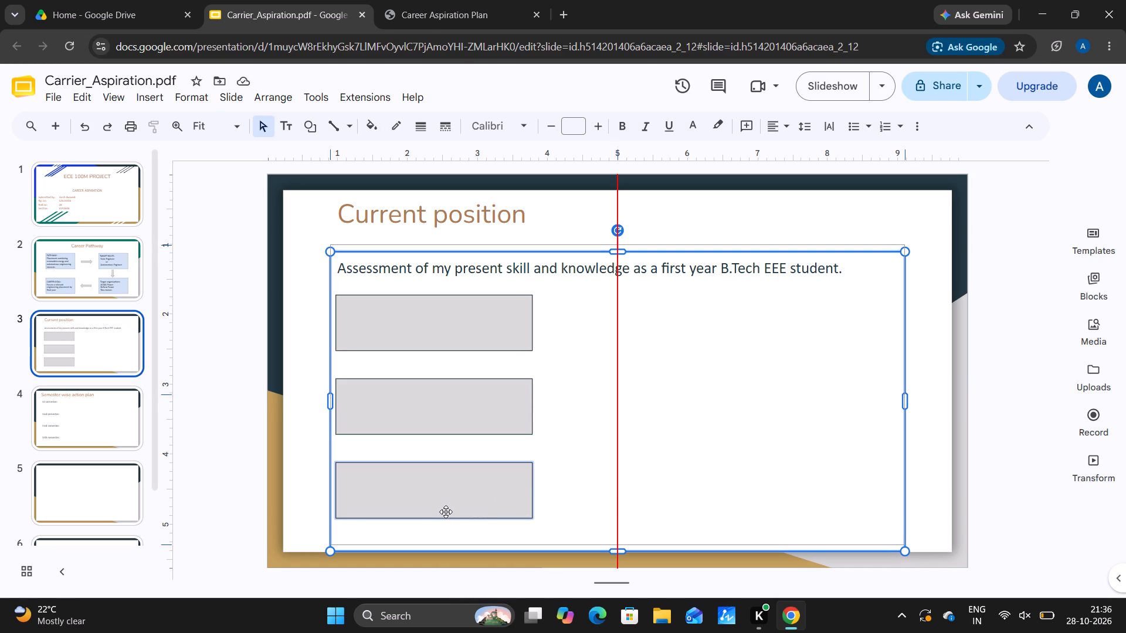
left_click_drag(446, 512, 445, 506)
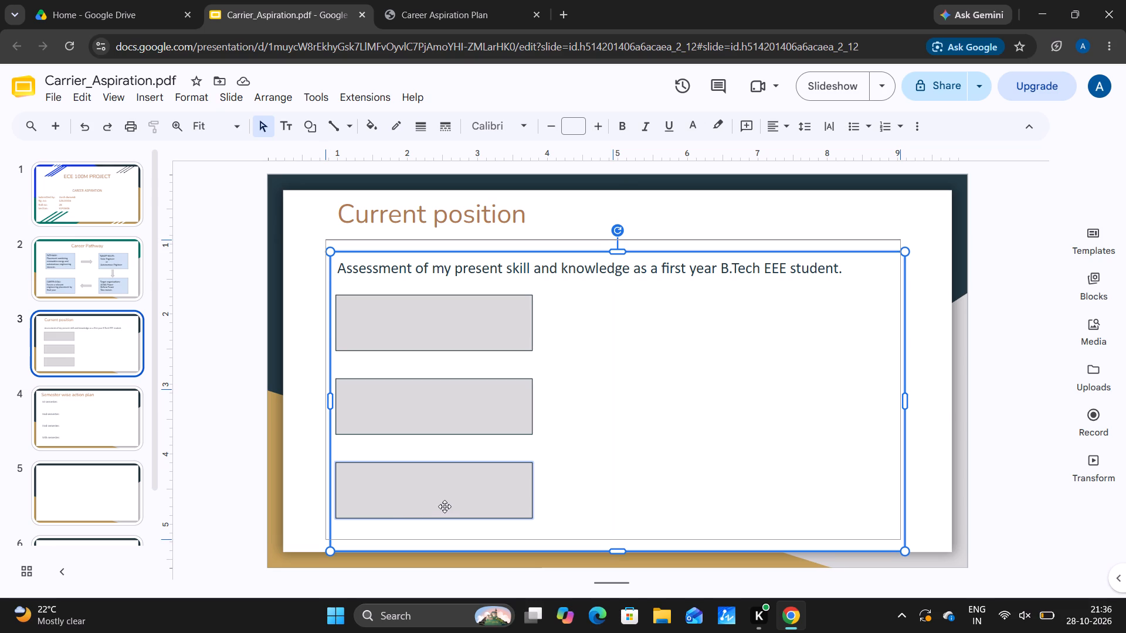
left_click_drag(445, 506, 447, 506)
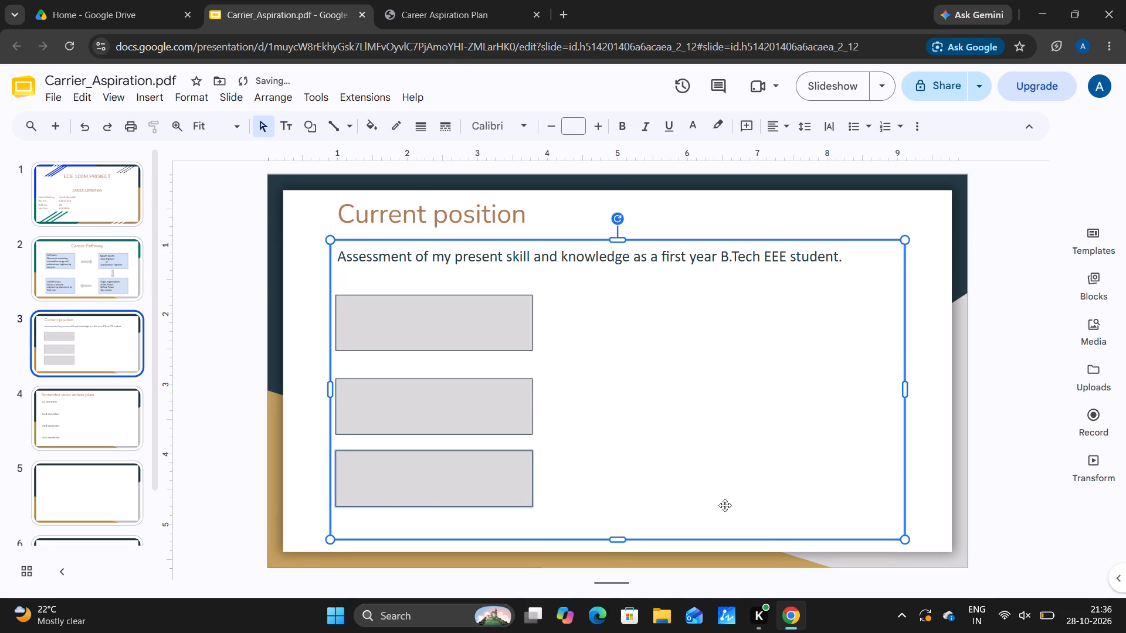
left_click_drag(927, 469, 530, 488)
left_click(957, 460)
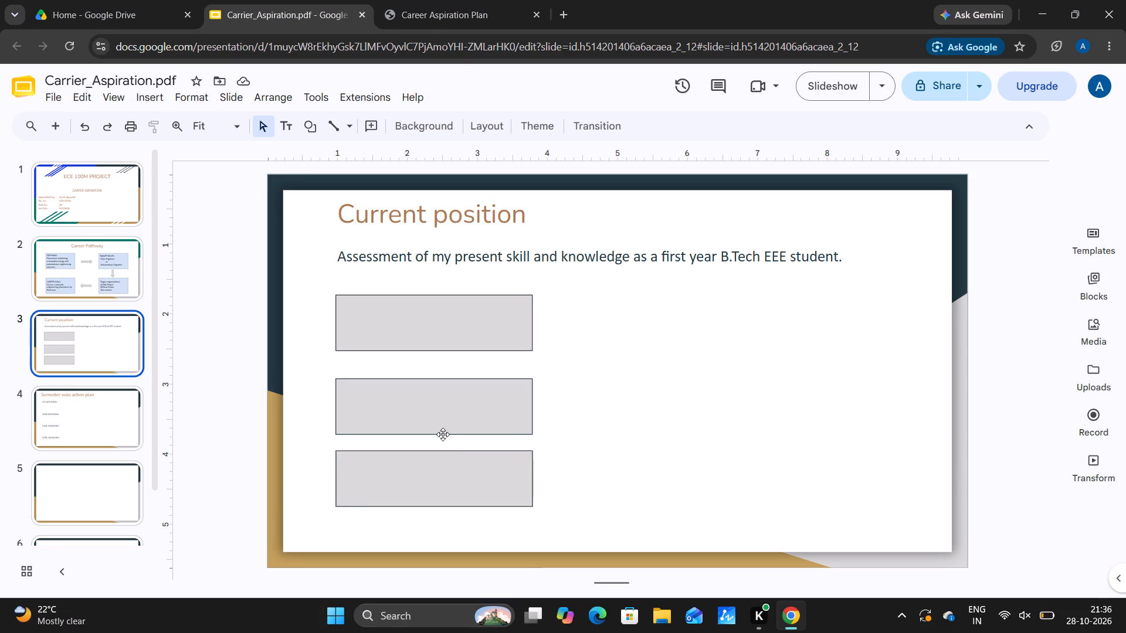
Move the lowest rectangle down near the bottom of the slide's white area, keeping it centre-aligned with the rectangles above.
left_click(472, 452)
left_click_drag(470, 451, 471, 465)
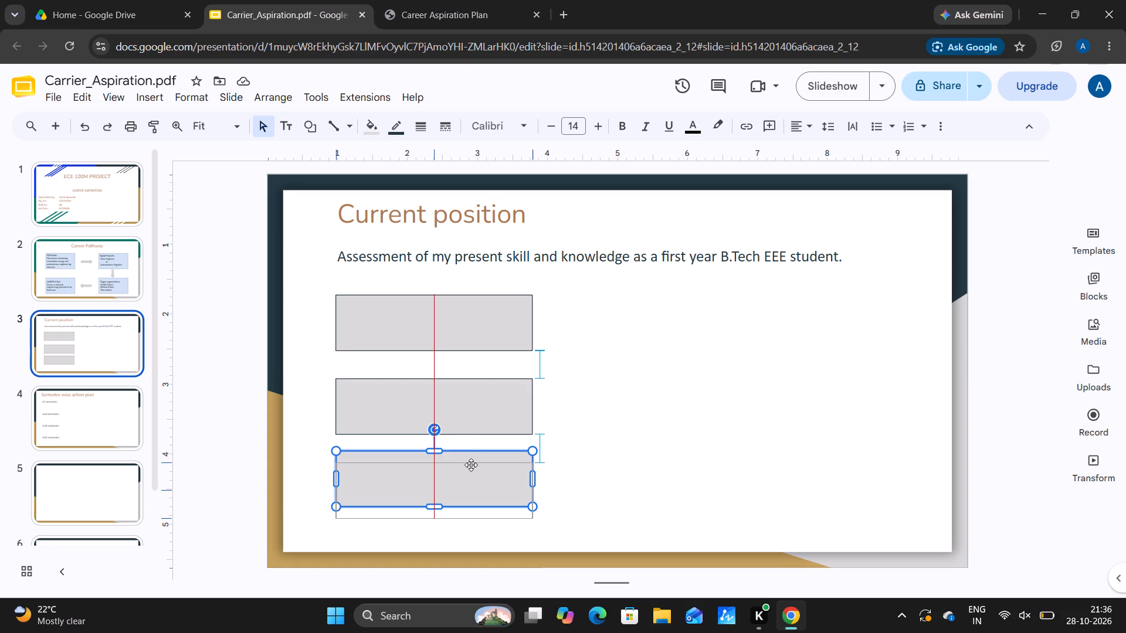
left_click_drag(471, 465, 470, 476)
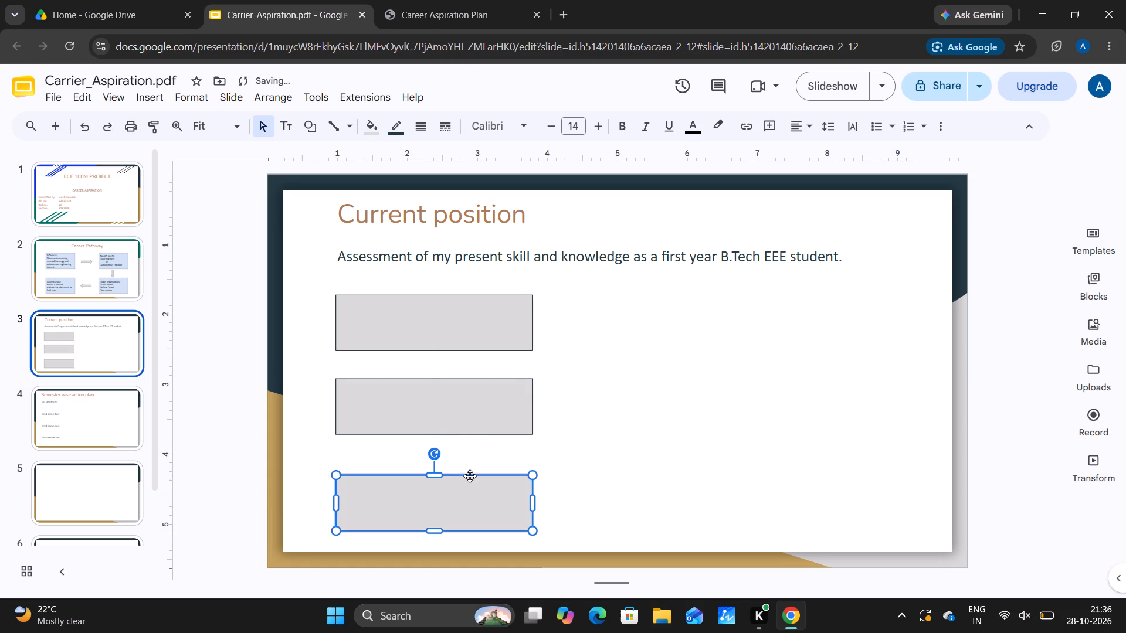
Shift the assessment text box slightly down, and move the middle rectangle down to just above the lowest one, centre-aligned.
left_click(484, 380)
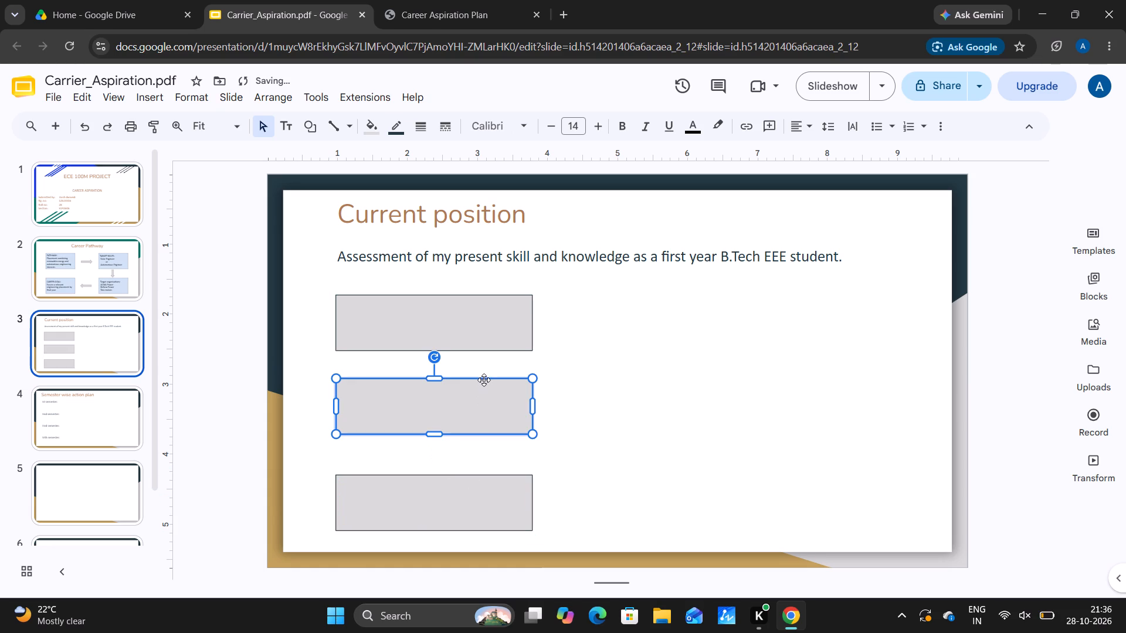
left_click_drag(484, 376, 474, 397)
left_click_drag(474, 396, 477, 384)
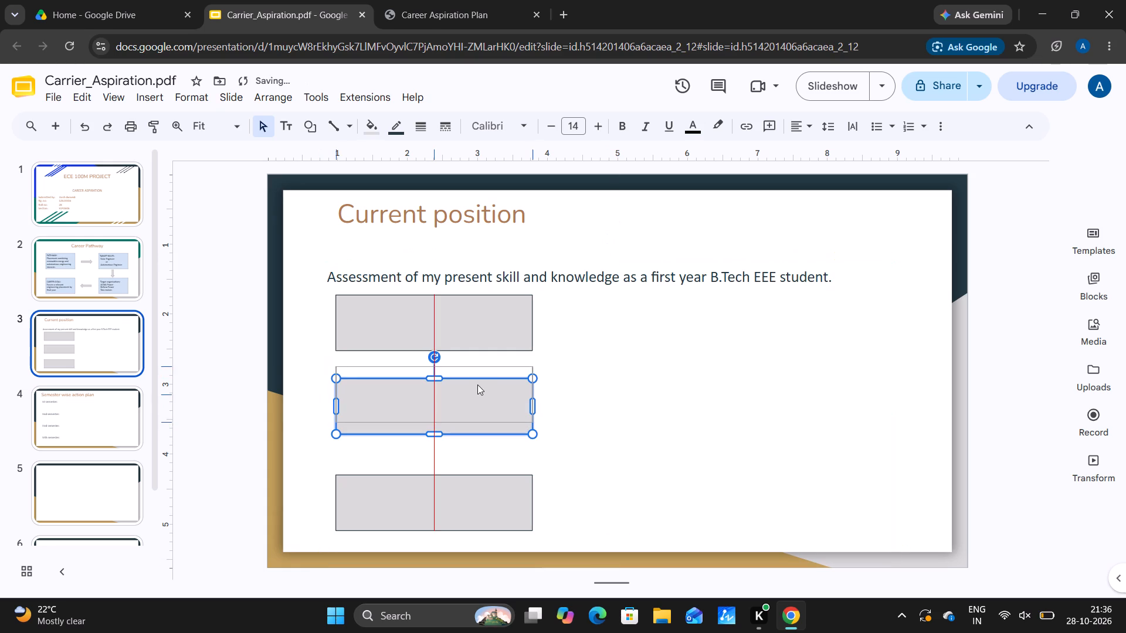
left_click_drag(477, 384, 474, 416)
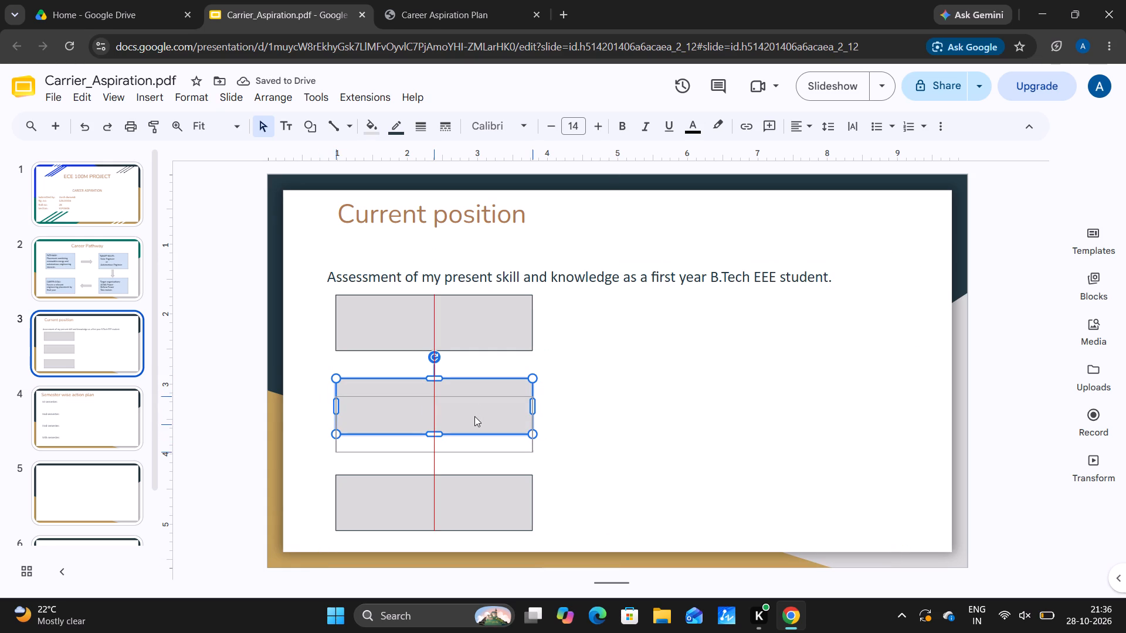
left_click_drag(474, 416, 474, 423)
Move the top rectangle down to just above the middle one, centre-aligned and with equal gaps between all three rectangles.
left_click(484, 348)
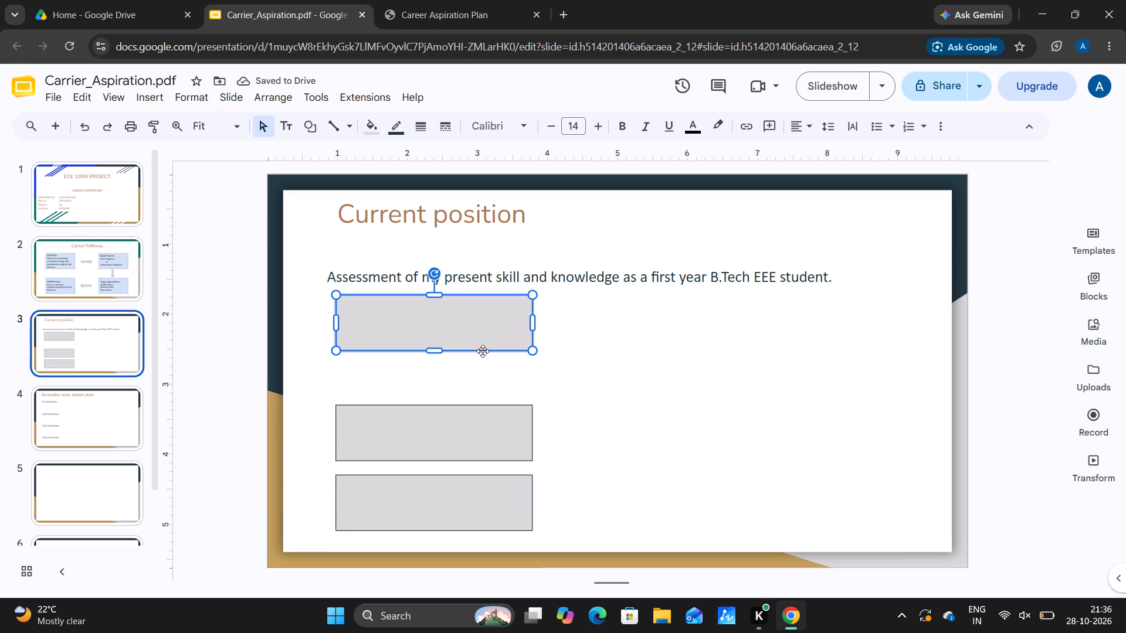
left_click_drag(483, 351, 486, 383)
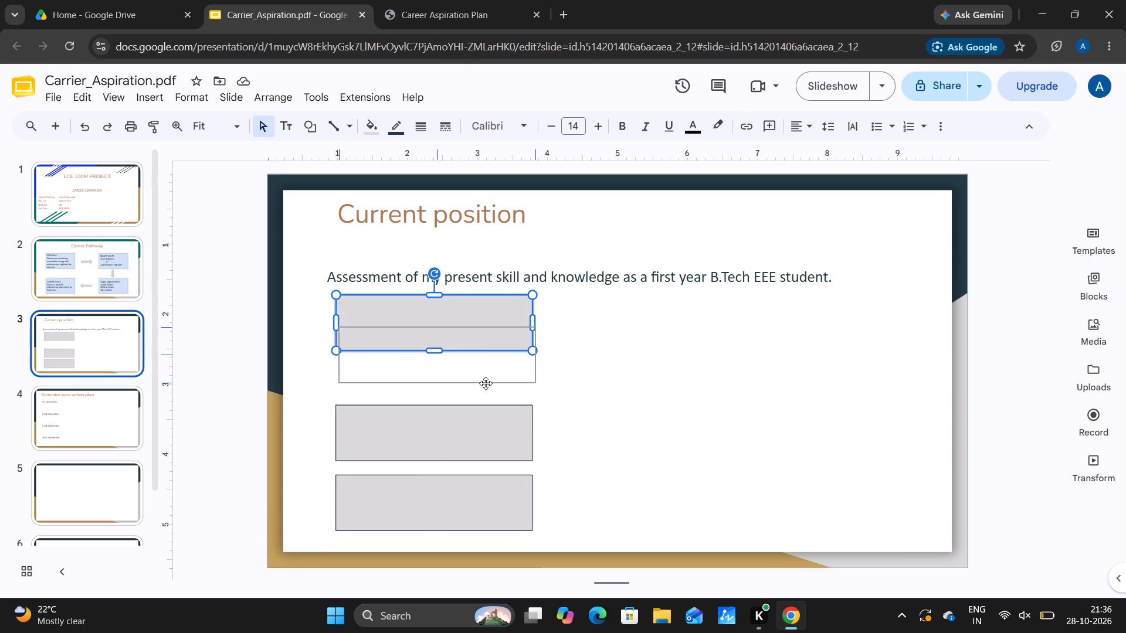
left_click_drag(486, 383, 481, 392)
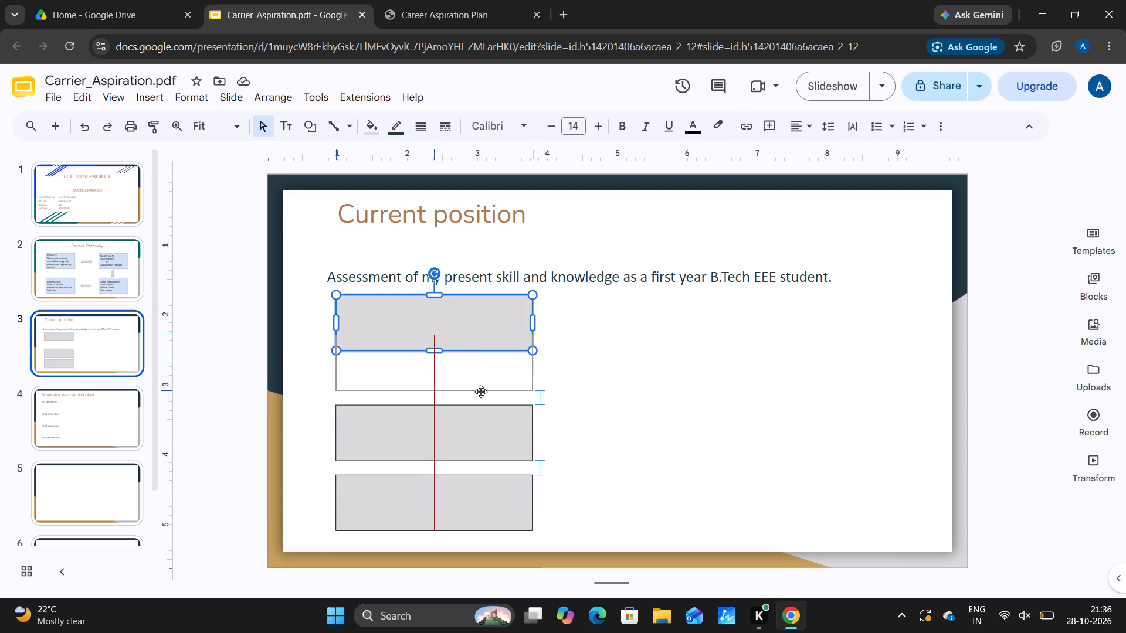
left_click_drag(481, 392, 483, 394)
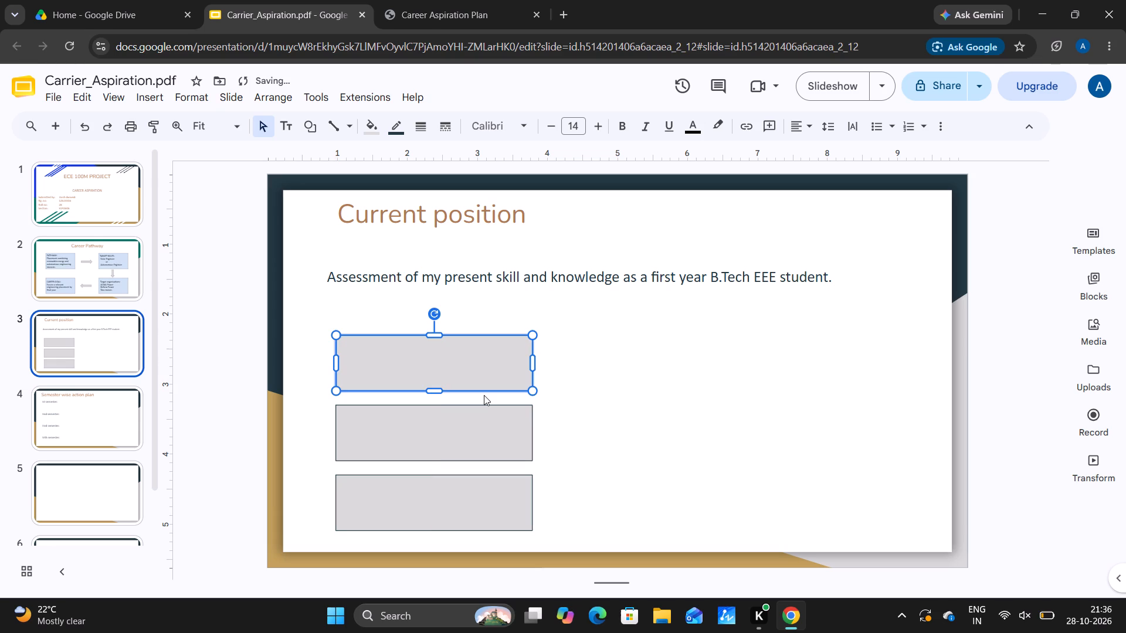
Insert a new rectangle shape beside the top rectangle, starting a second column below the assessment sentence.
left_click(633, 364)
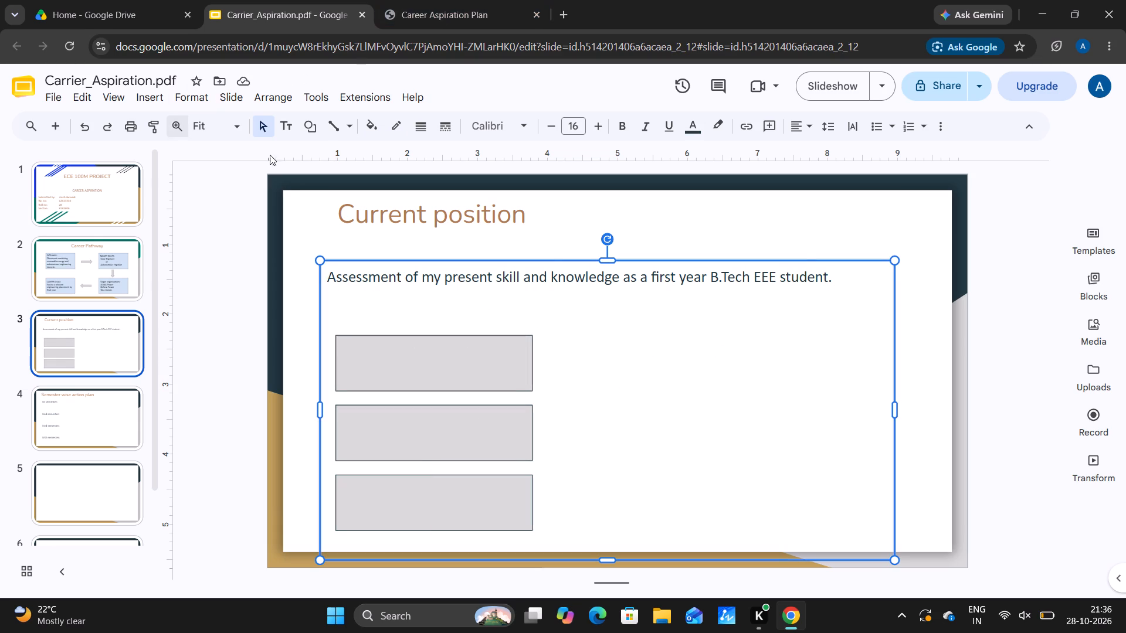
left_click(149, 98)
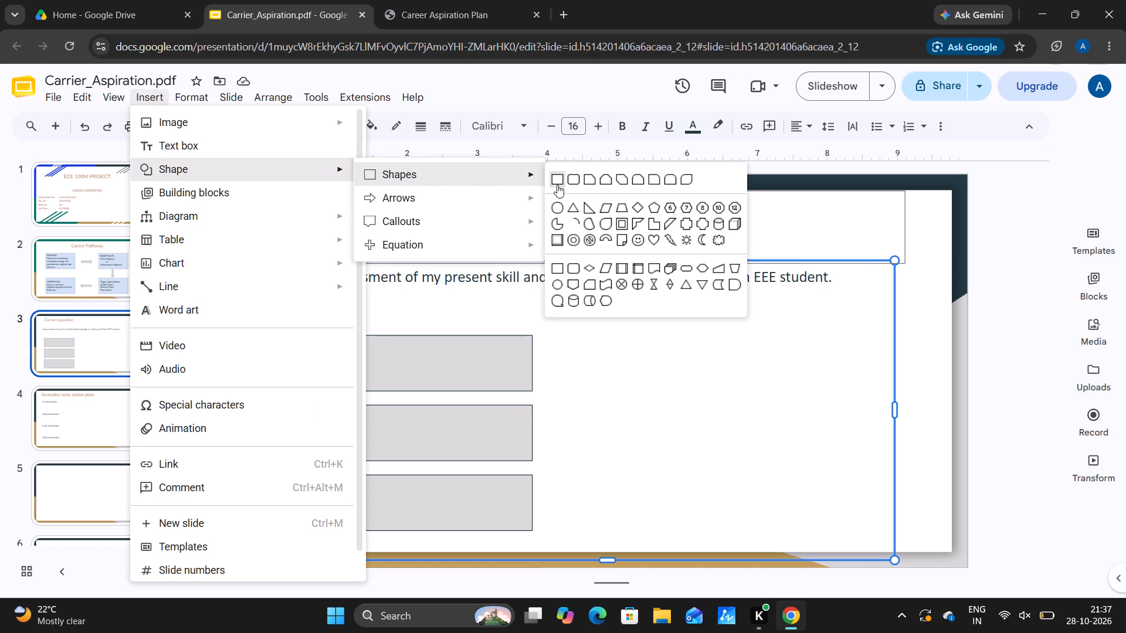
left_click(557, 185)
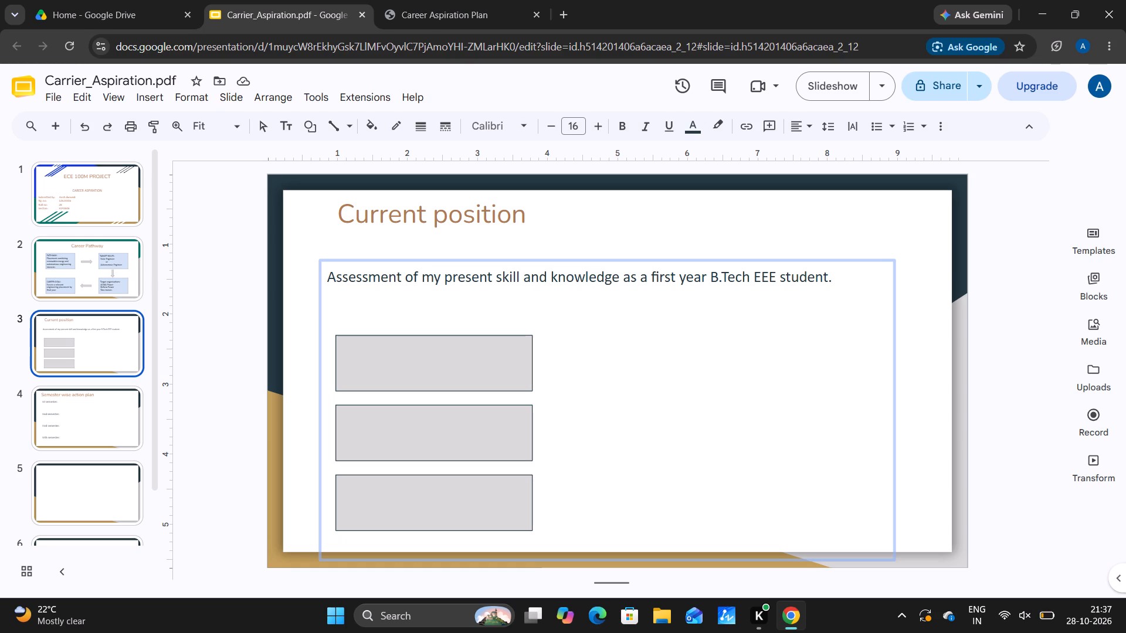
left_click(563, 336)
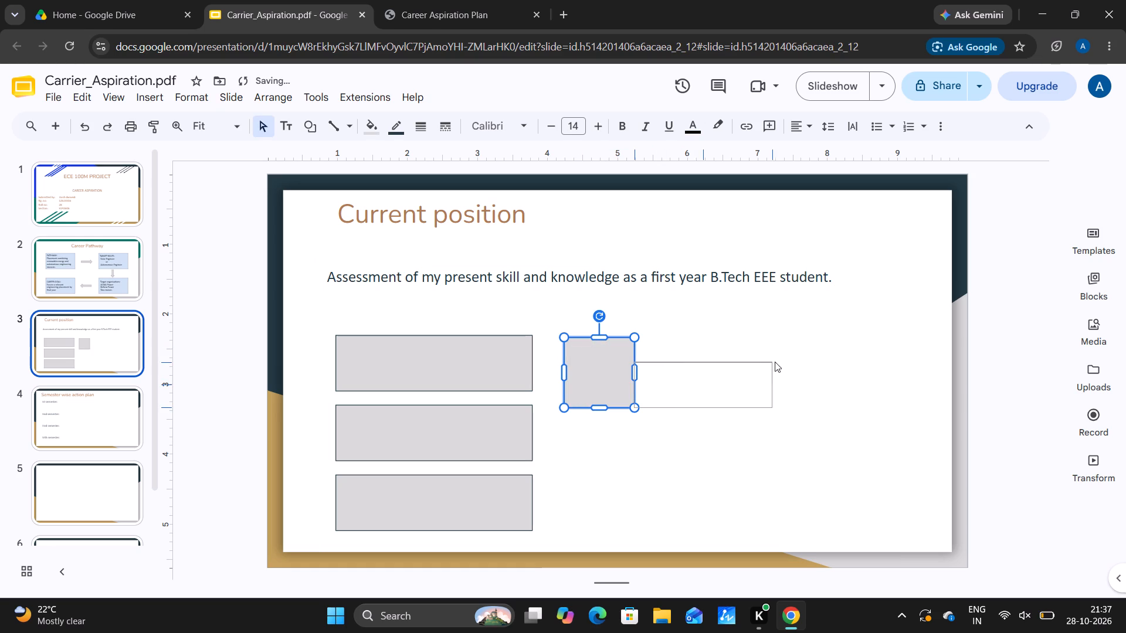
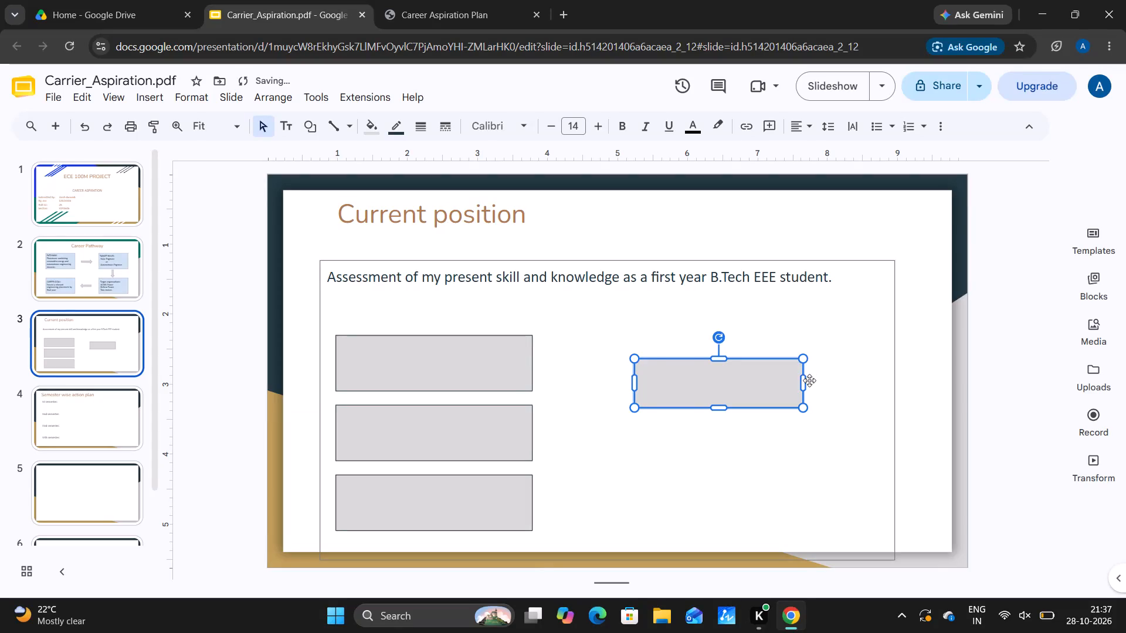
Widen the new second-column rectangle to about 3 inches and move it up, level with the top of the first column.
left_click_drag(805, 383, 819, 383)
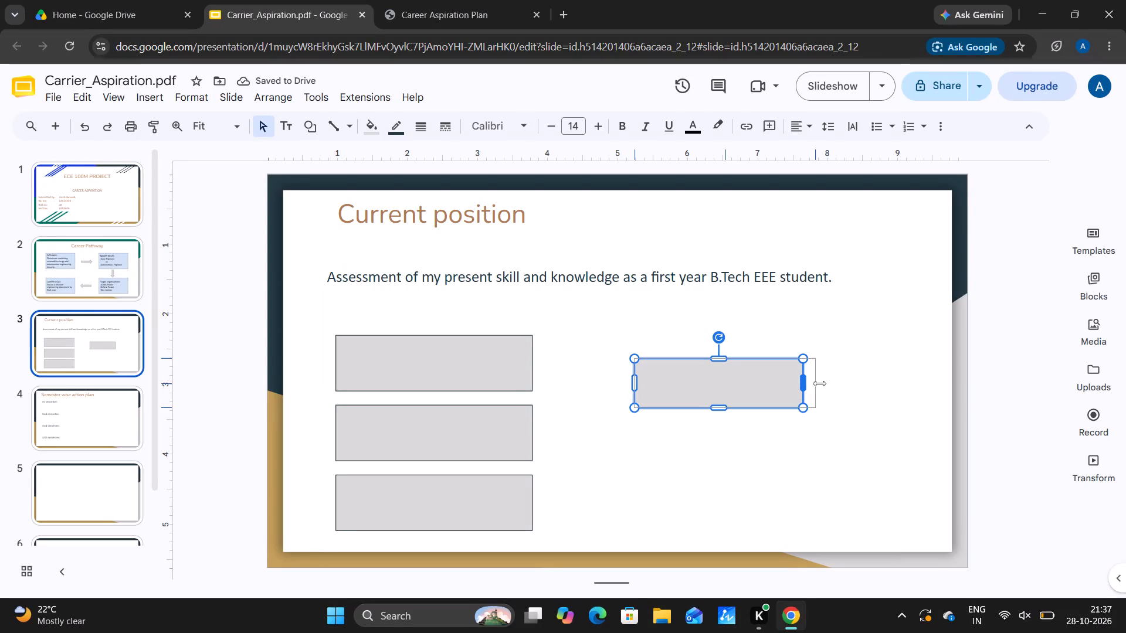
left_click_drag(819, 383, 841, 382)
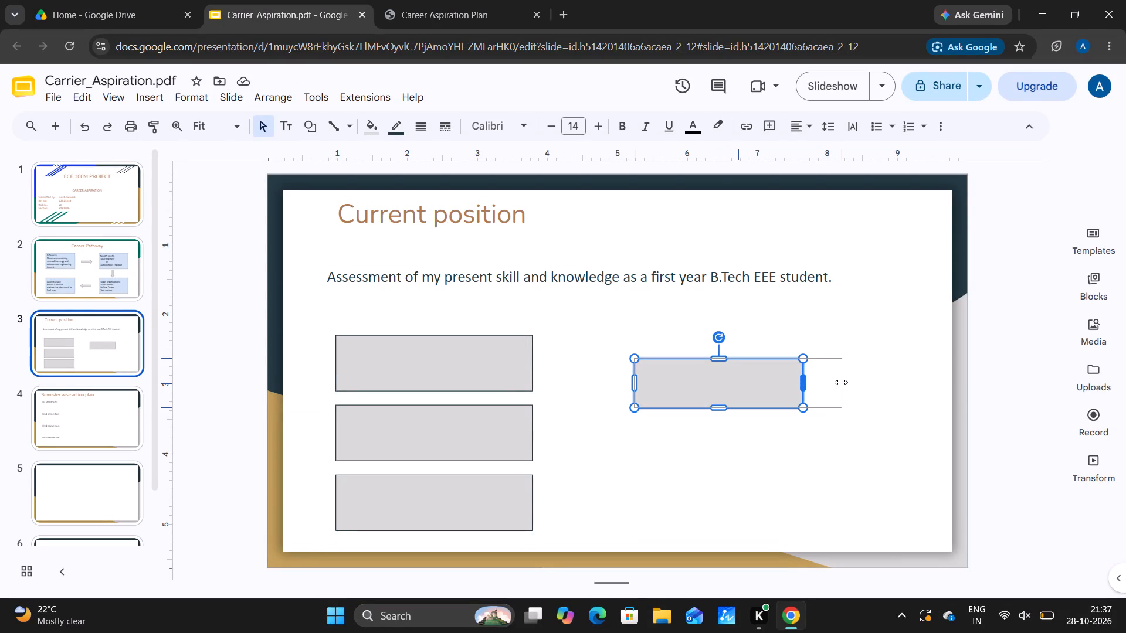
left_click_drag(841, 382, 843, 382)
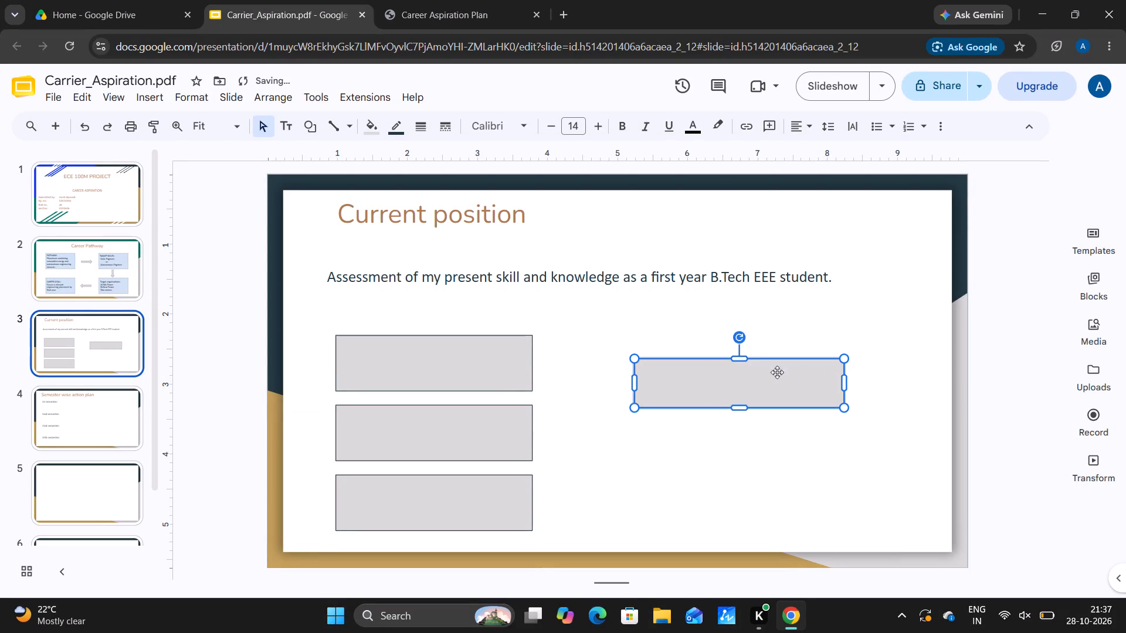
left_click_drag(772, 358, 769, 333)
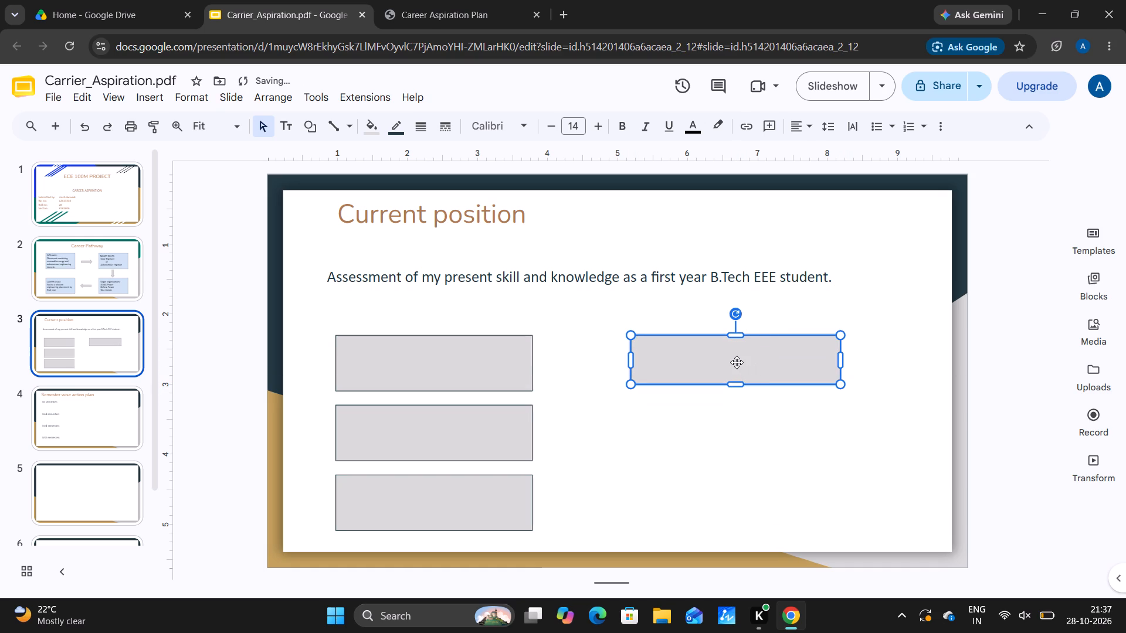
Duplicate the second-column rectangle and place the copy at the bottom of that column, bottom-aligned with the first column's lowest rectangle.
key("ctrl+c")
key("ctrl+v")
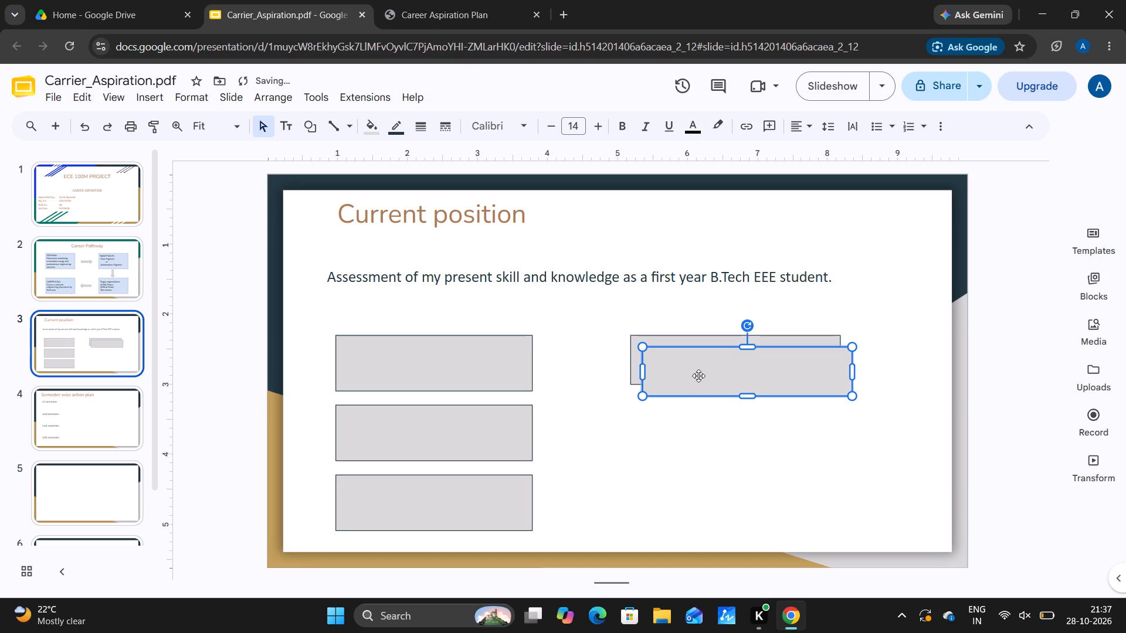
left_click(752, 394)
left_click_drag(752, 394, 741, 476)
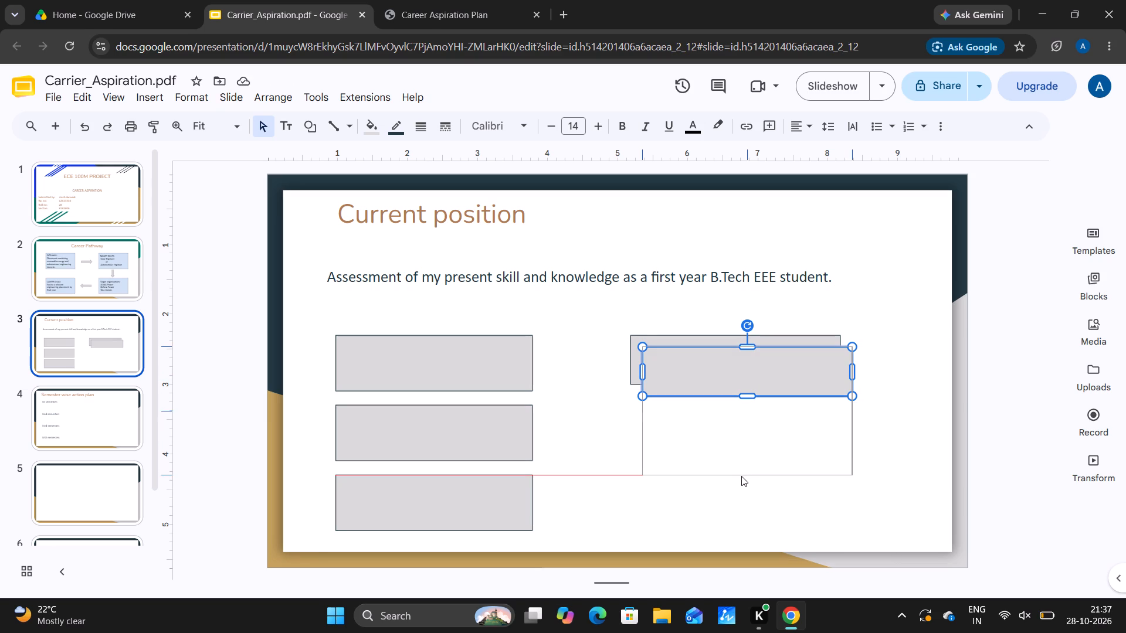
left_click_drag(741, 476, 746, 393)
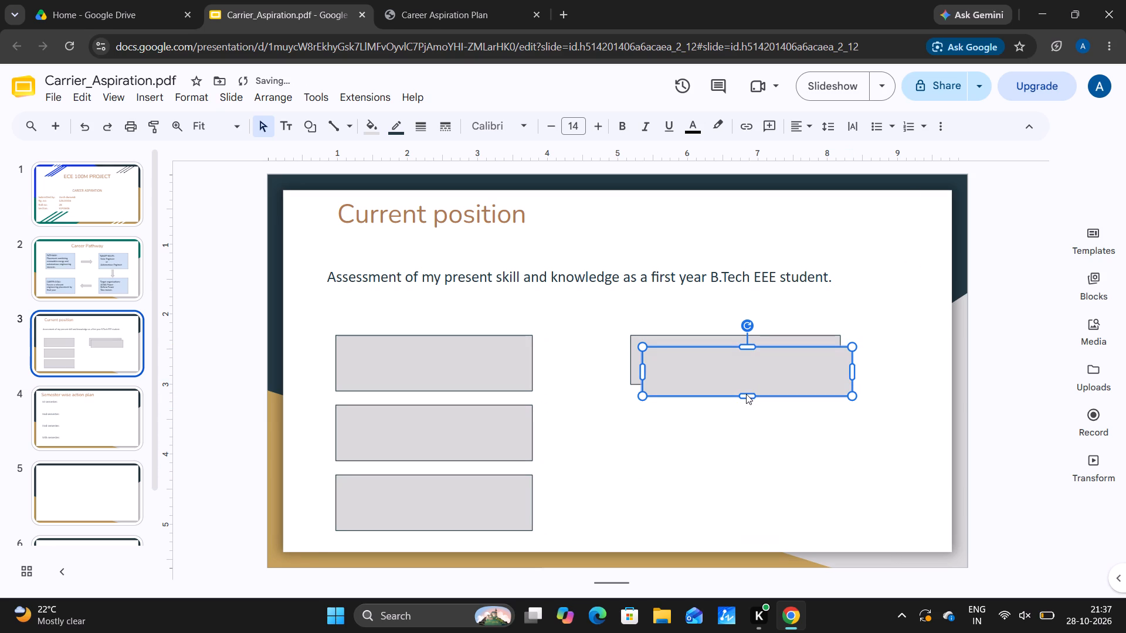
left_click(746, 394)
left_click_drag(764, 397, 723, 481)
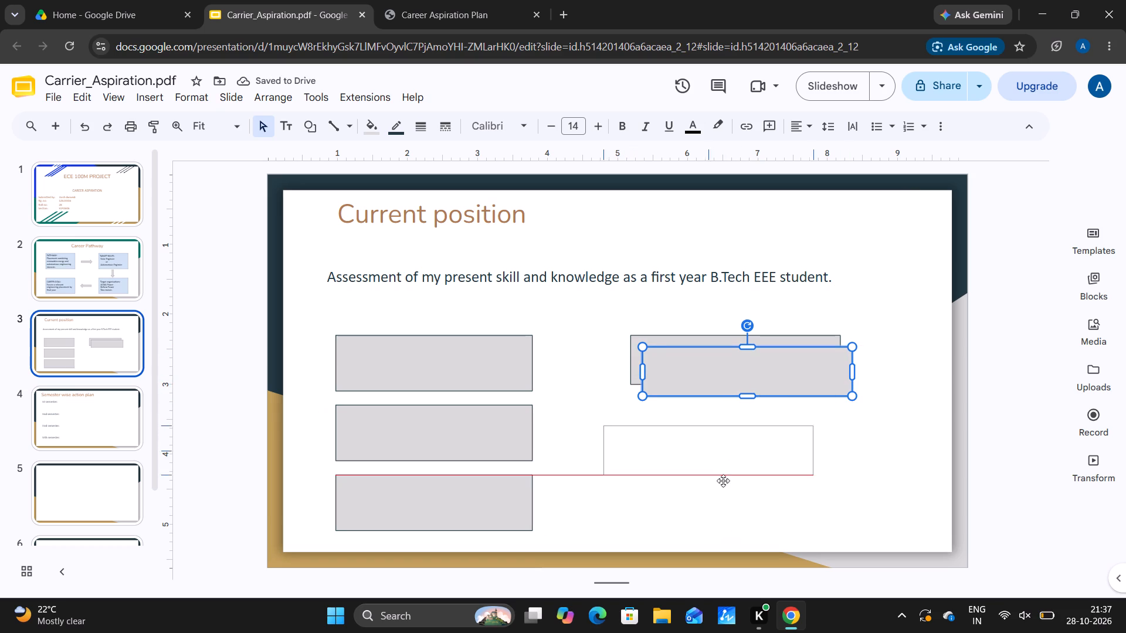
left_click_drag(723, 481, 759, 530)
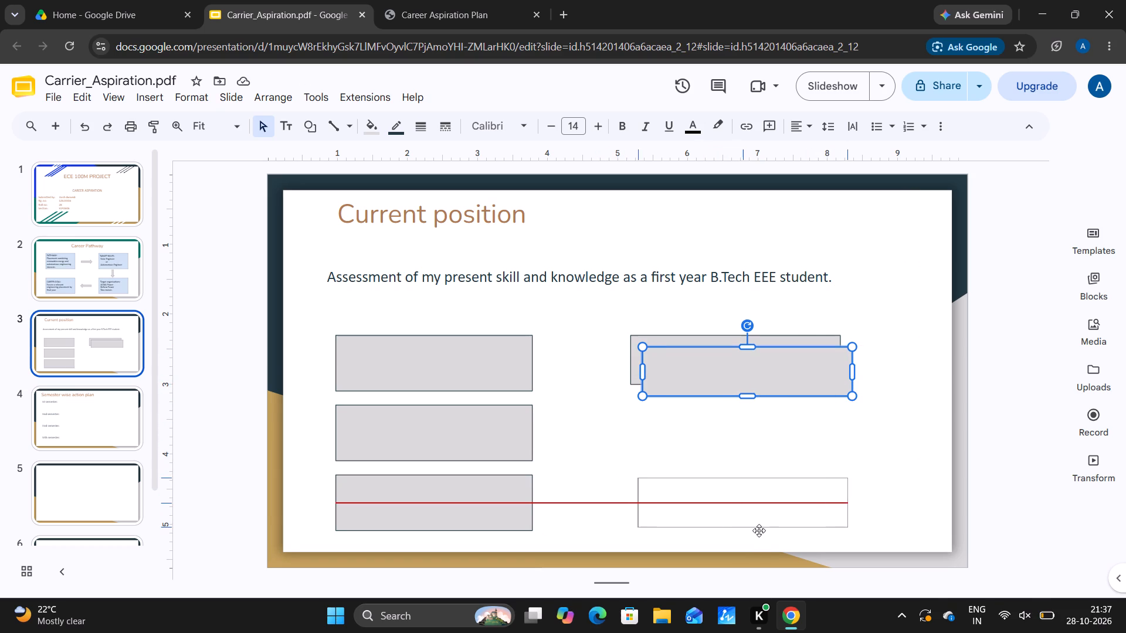
left_click_drag(759, 530, 751, 532)
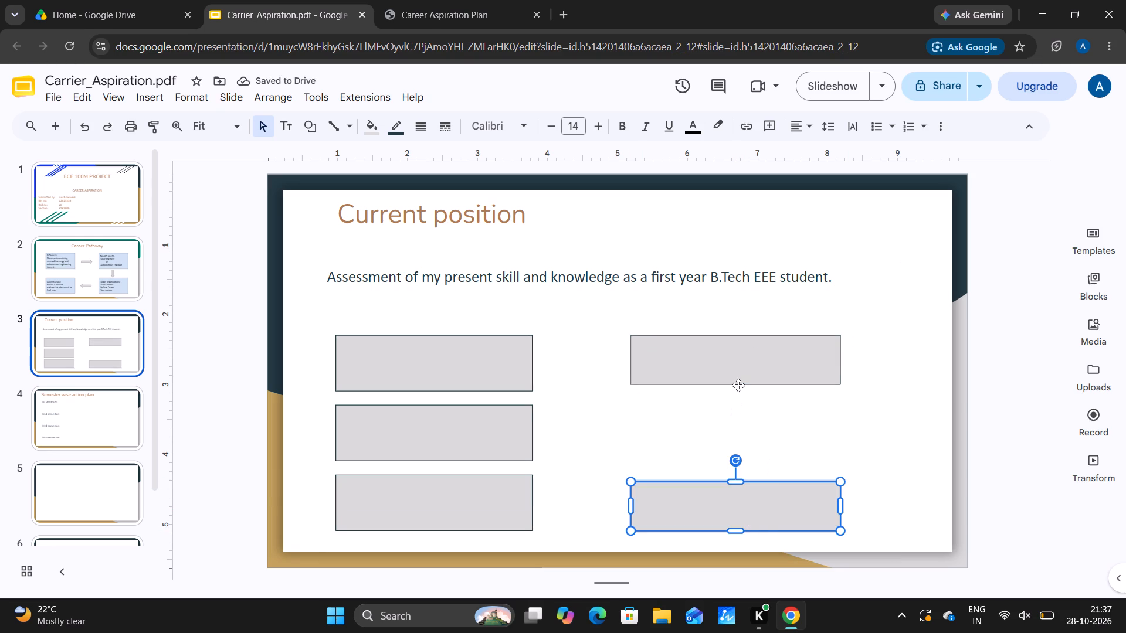
Paste another copy of the rectangle and place it just above the second column's lowest one, centre-aligned with it.
key("ctrl+v")
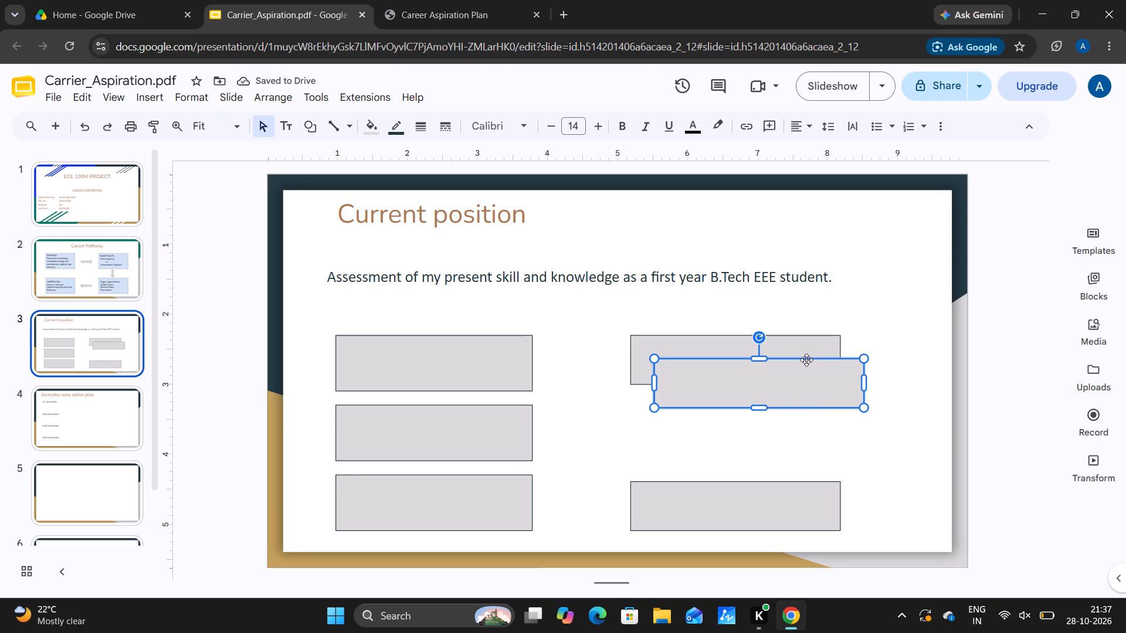
left_click_drag(805, 358, 775, 394)
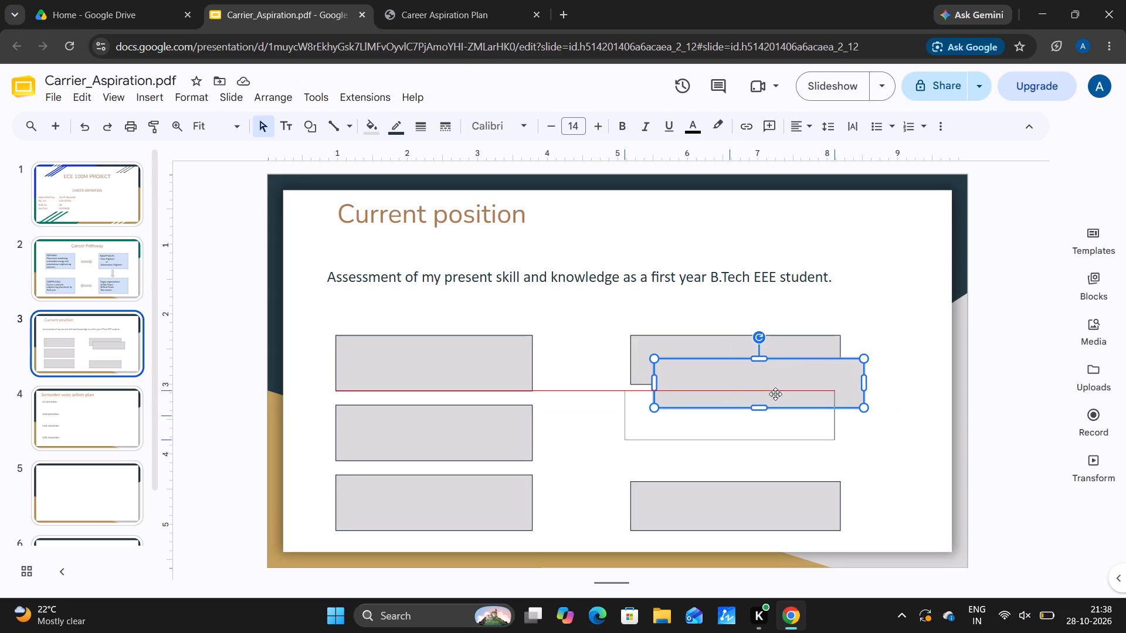
left_click_drag(775, 394, 782, 414)
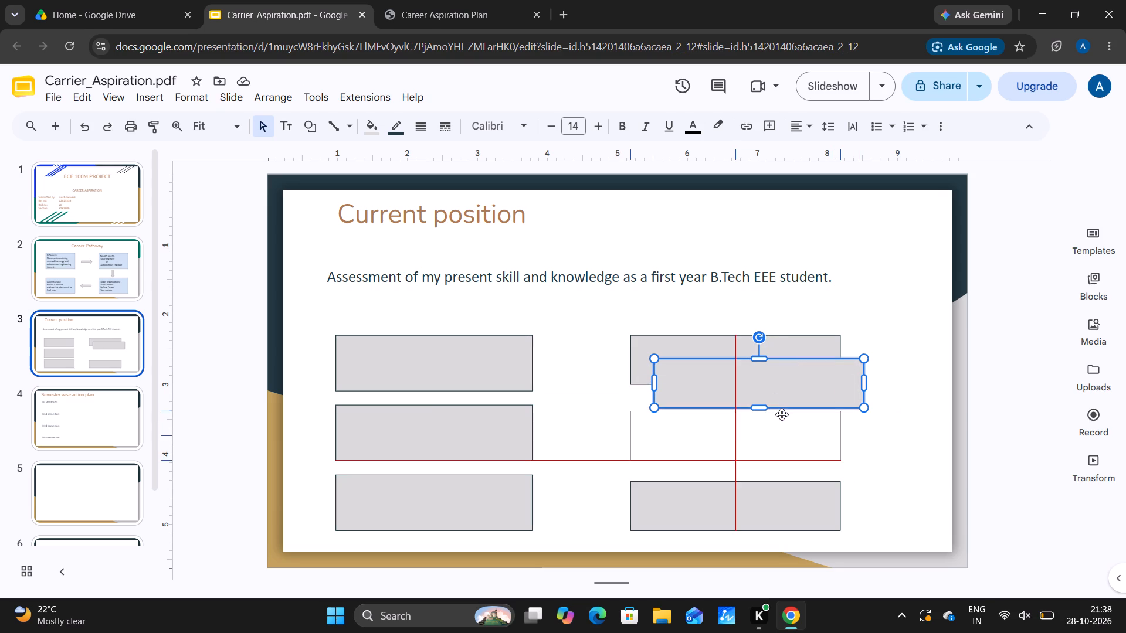
left_click_drag(782, 414, 784, 423)
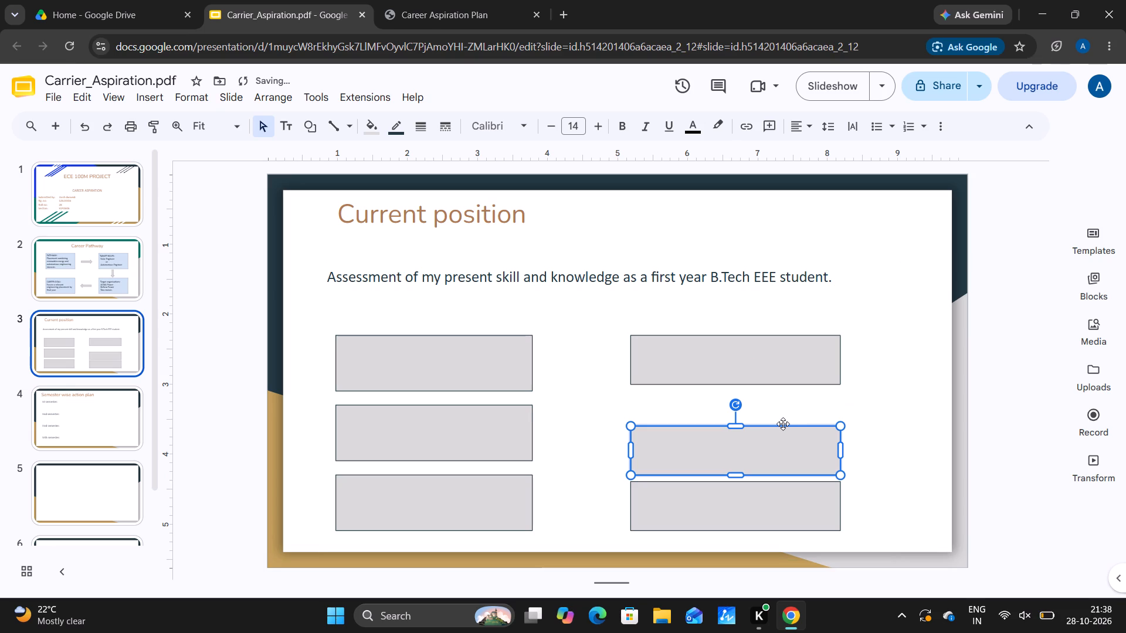
Paste a fourth rectangle for the second column, and shorten the two lowest rectangles there by lowering their top edges slightly.
key("ctrl+v")
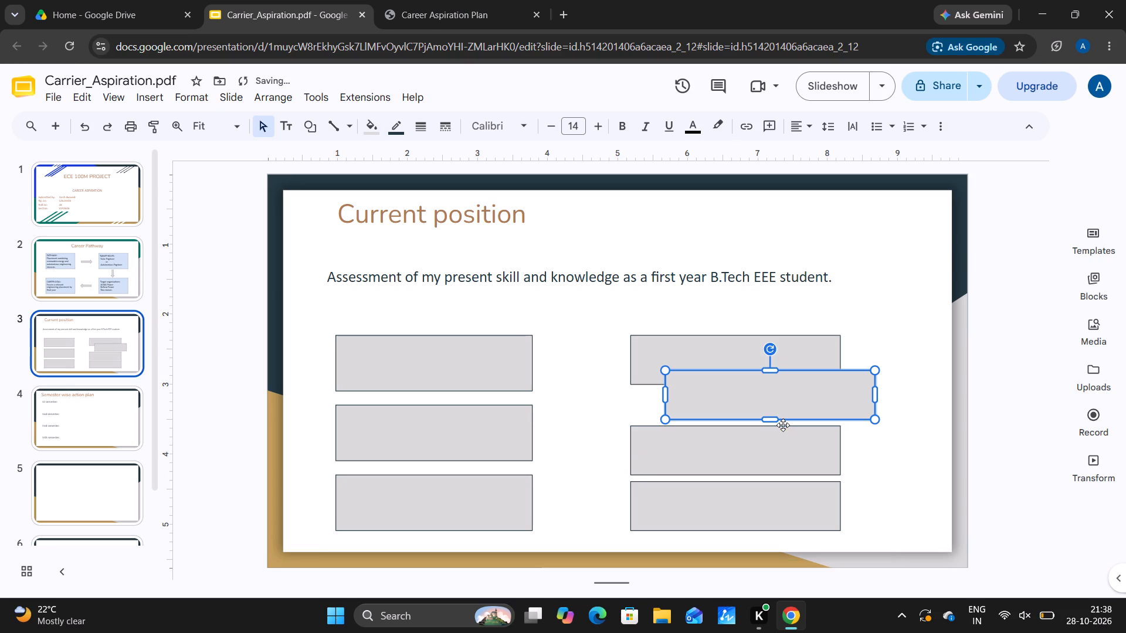
left_click(745, 473)
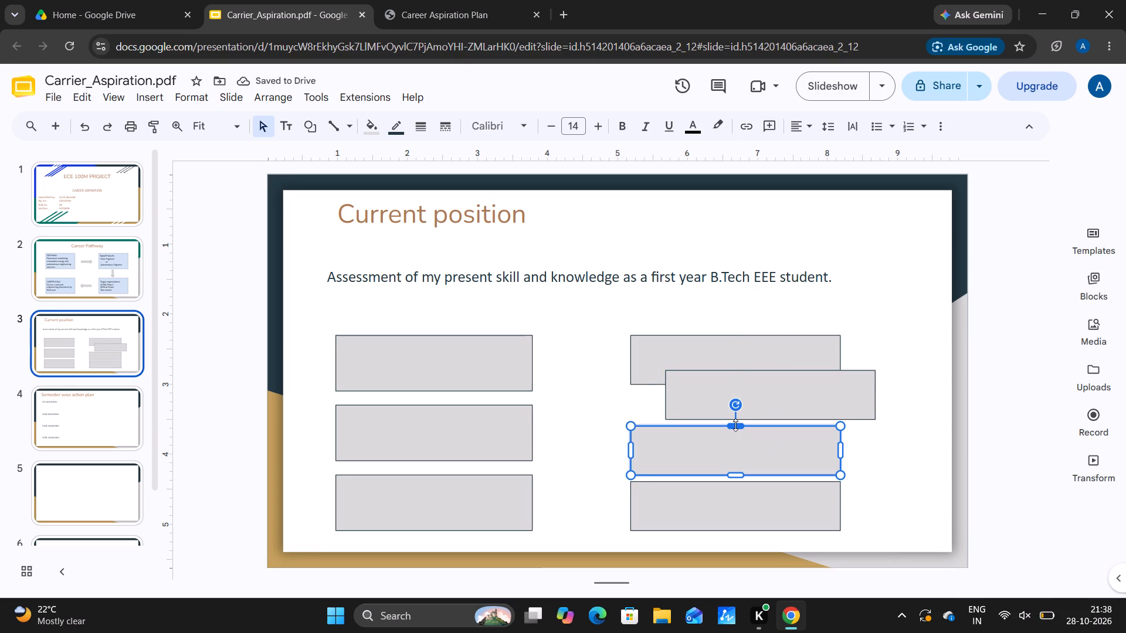
left_click_drag(735, 425, 734, 434)
left_click(735, 484)
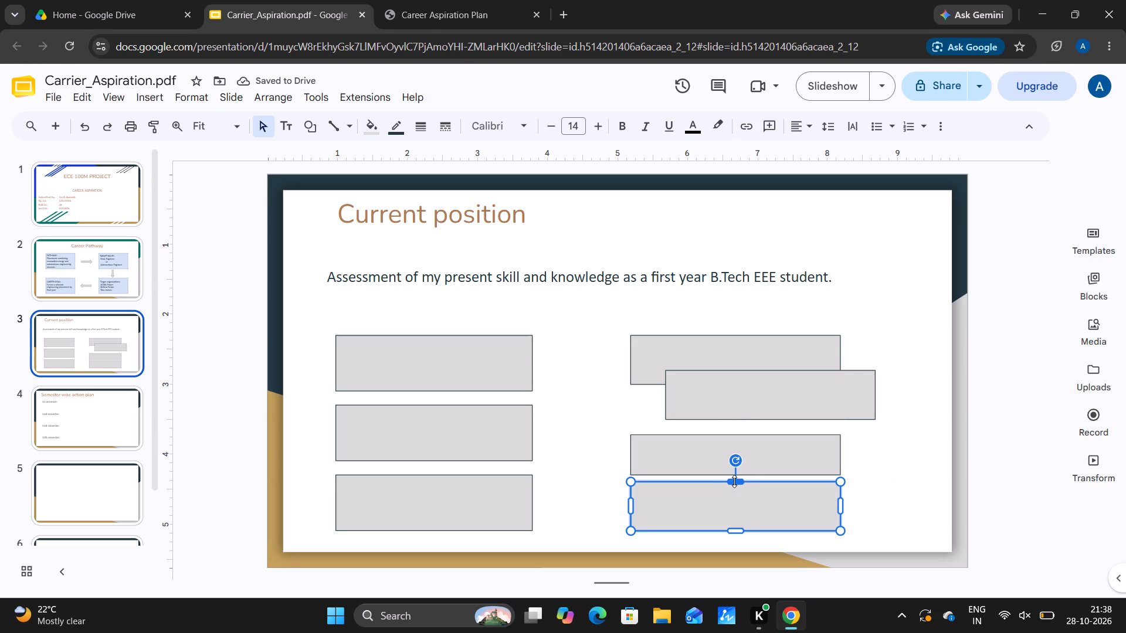
left_click_drag(734, 481, 735, 488)
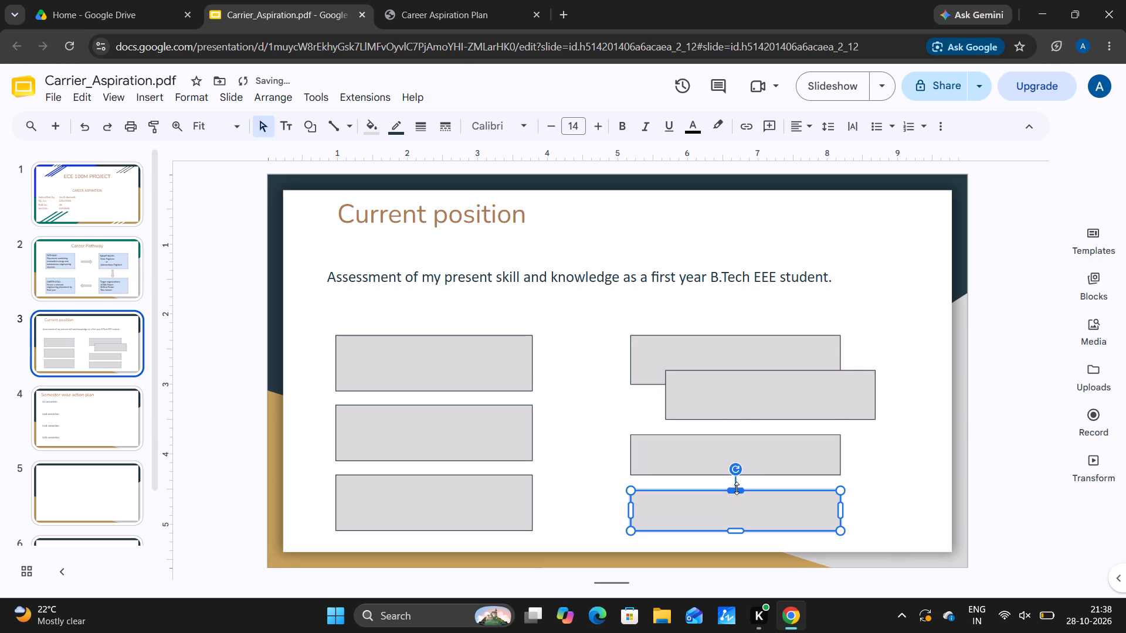
Align the overlapping copy with the second column just above the third rectangle, and shorten it by lowering its top edge.
left_click(771, 381)
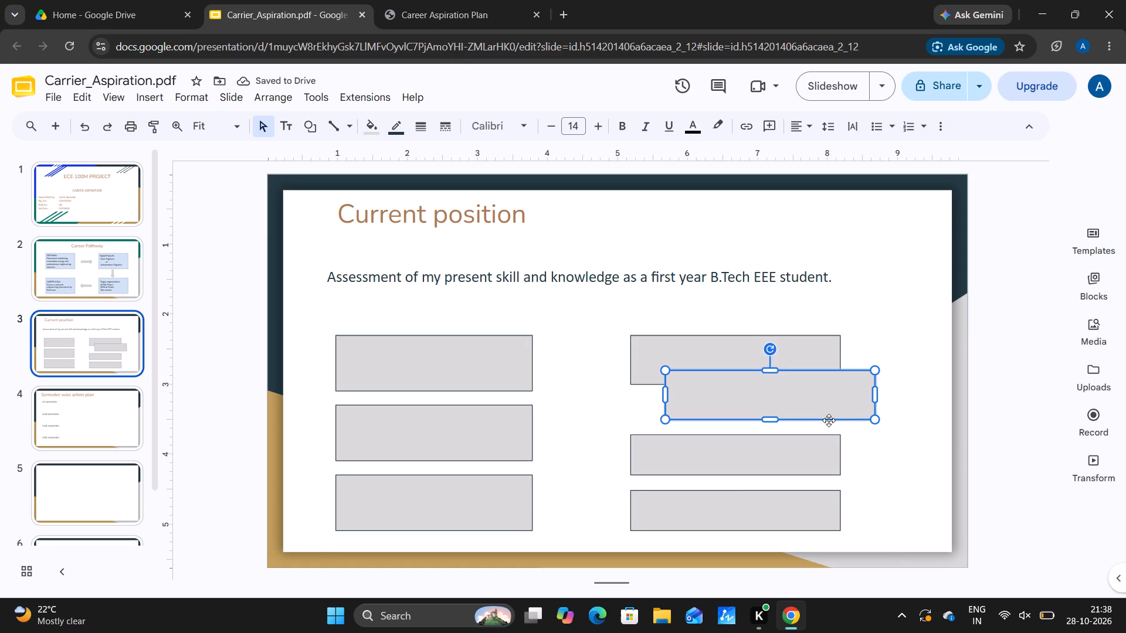
left_click_drag(829, 420, 789, 429)
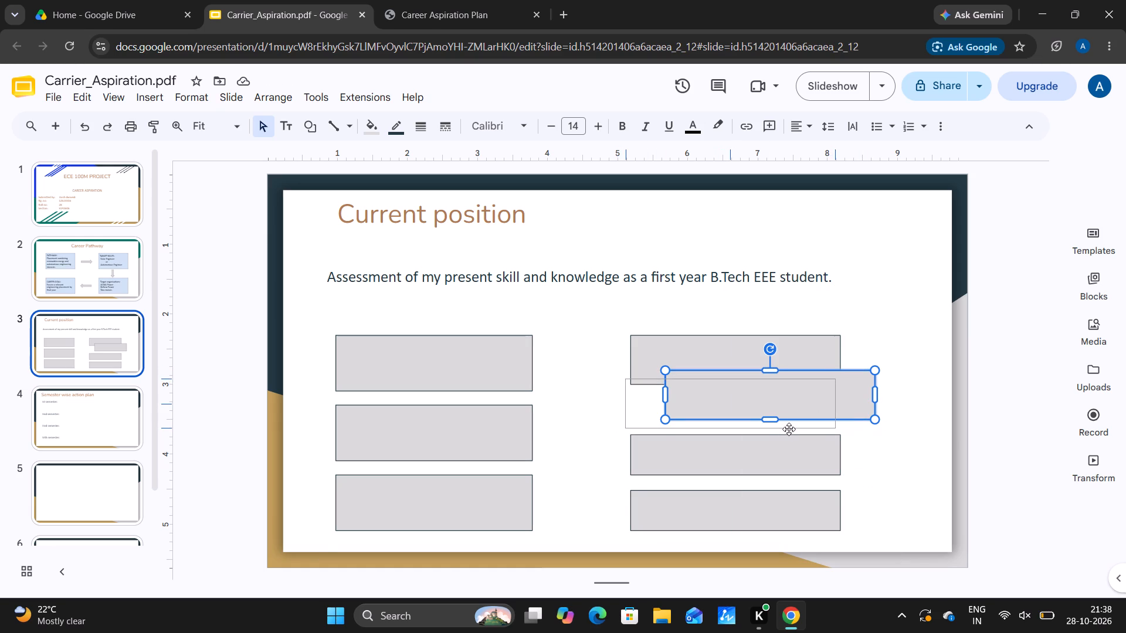
left_click_drag(789, 429, 794, 428)
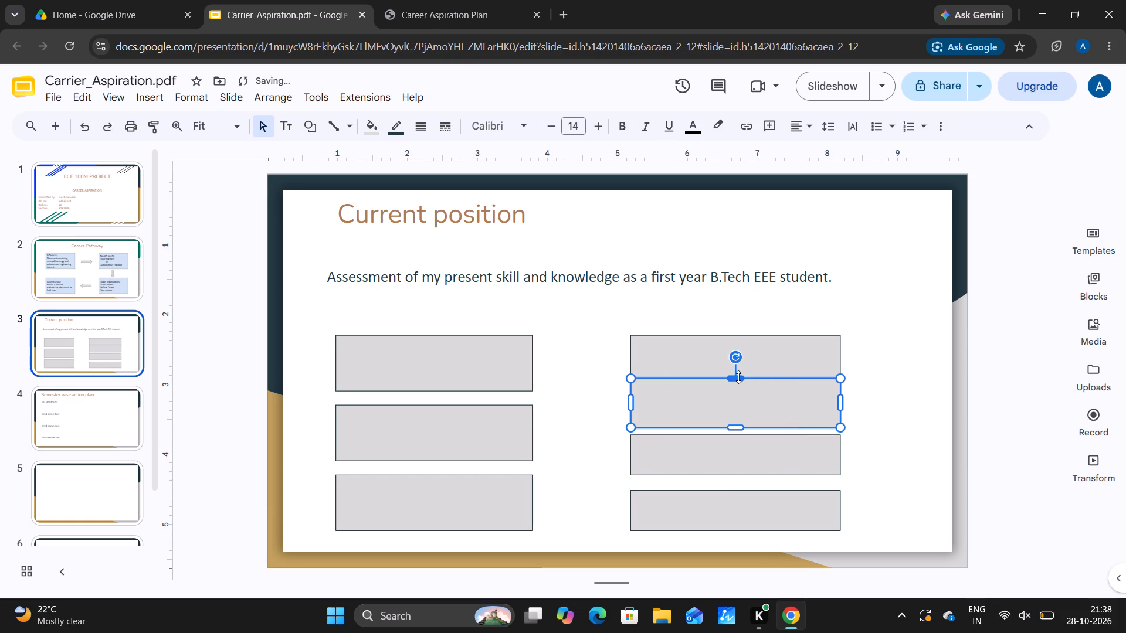
left_click_drag(738, 376, 739, 386)
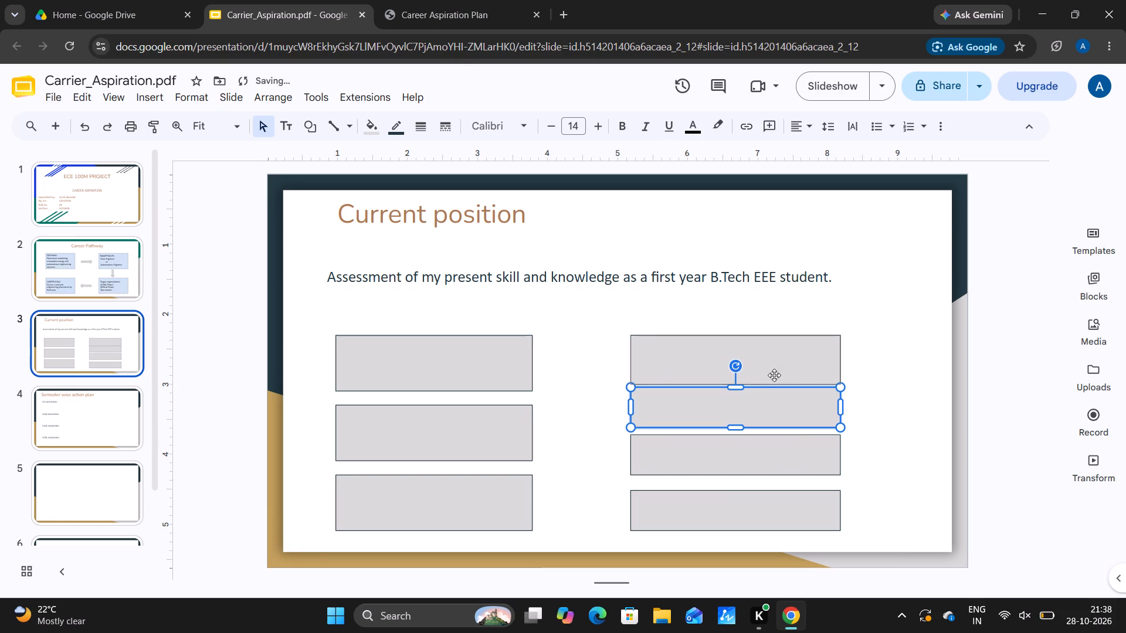
Shorten the second column's top rectangle from below to match the others, and nudge the third rectangle down to even the gaps.
left_click(775, 379)
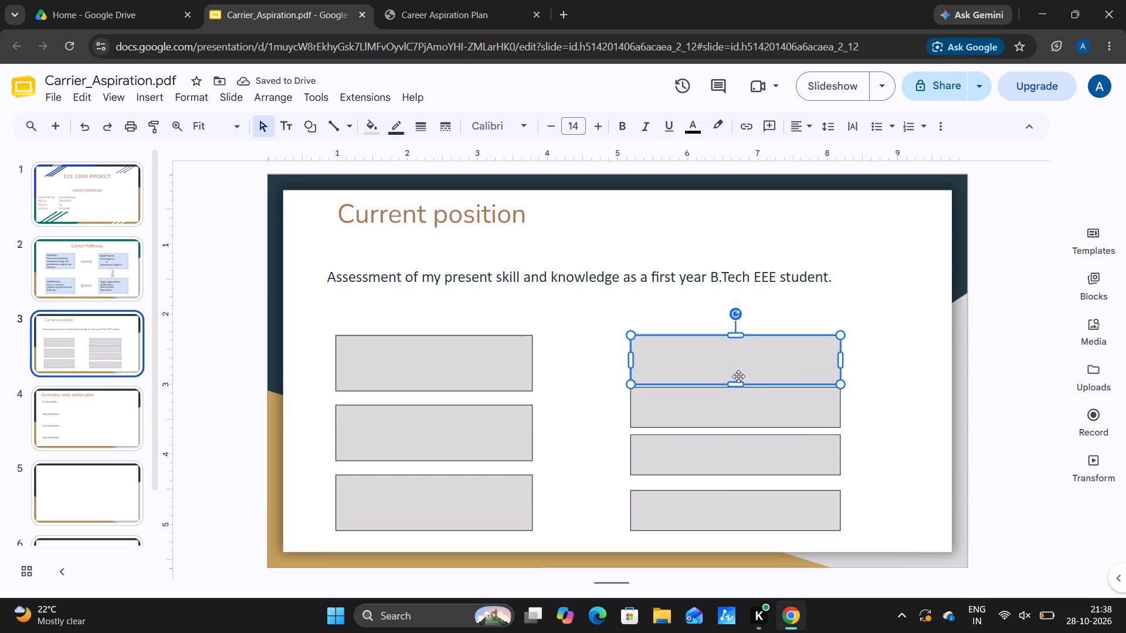
left_click_drag(735, 383, 738, 376)
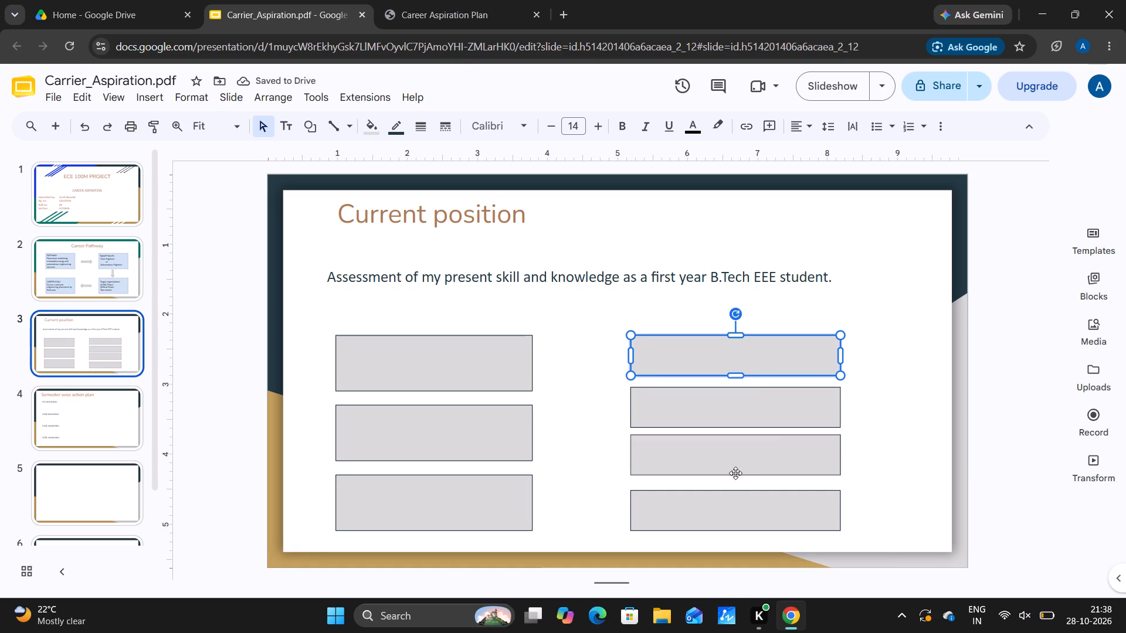
left_click_drag(735, 473, 733, 478)
left_click(923, 435)
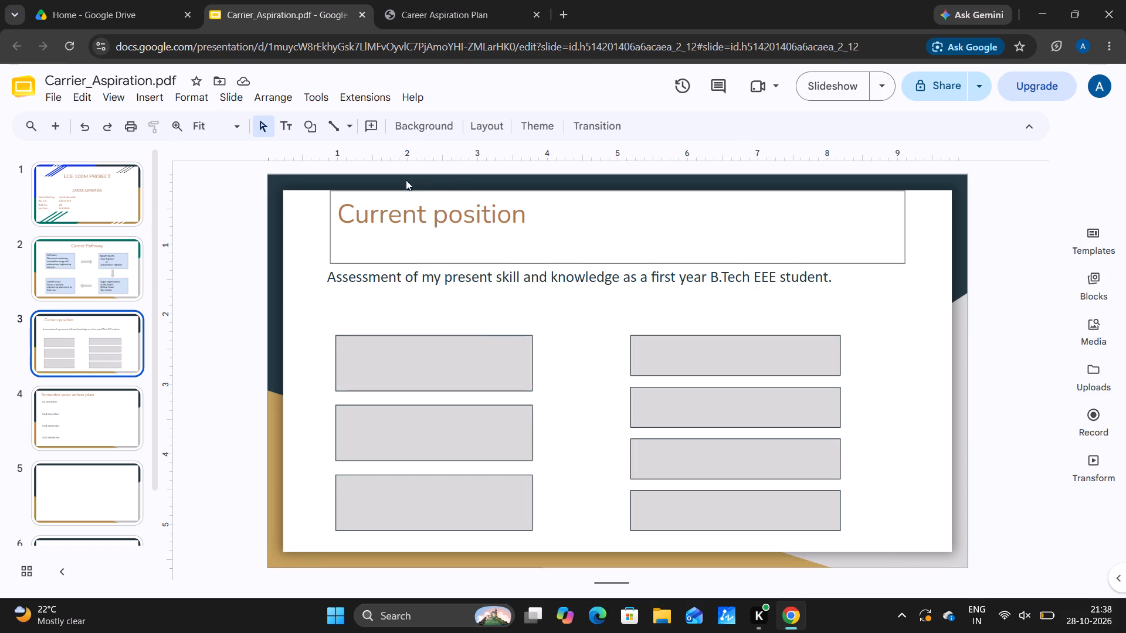
Check the Current Position page of the Career Aspiration Plan, and fill the first column's three rectangles with pale light blue.
left_click(396, 14)
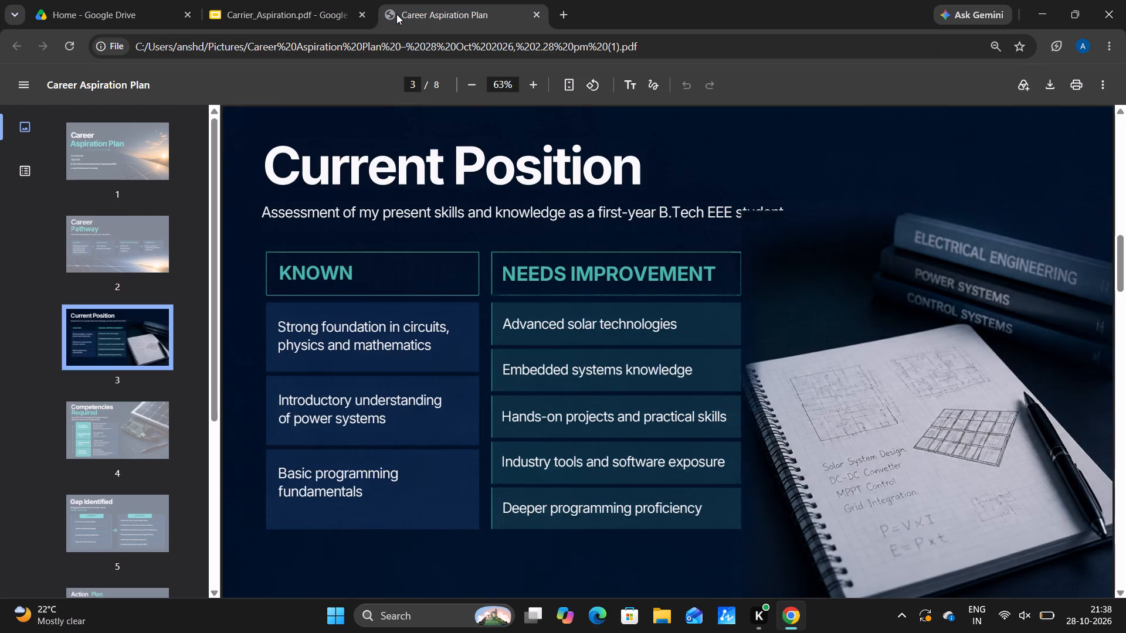
left_click(281, 0)
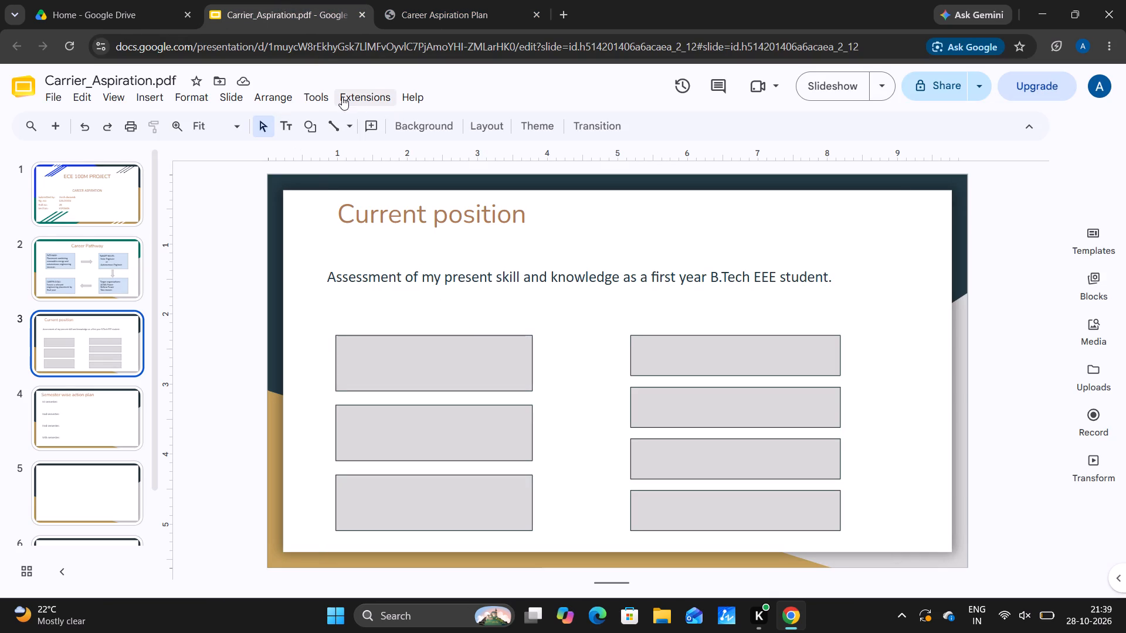
left_click(450, 359)
left_click(366, 122)
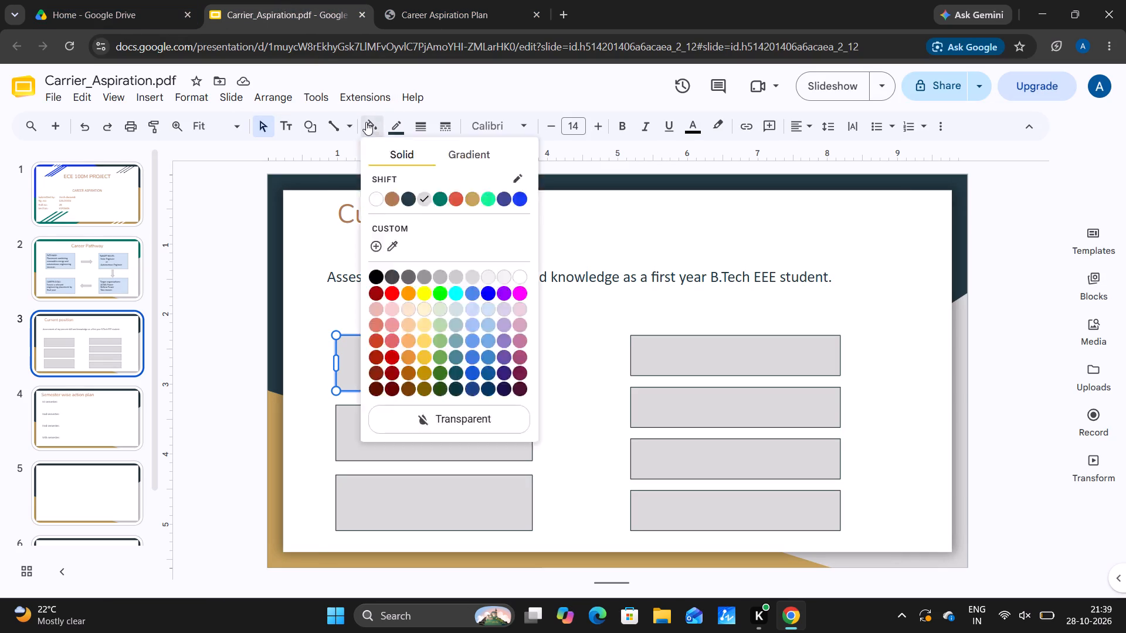
left_click(489, 302)
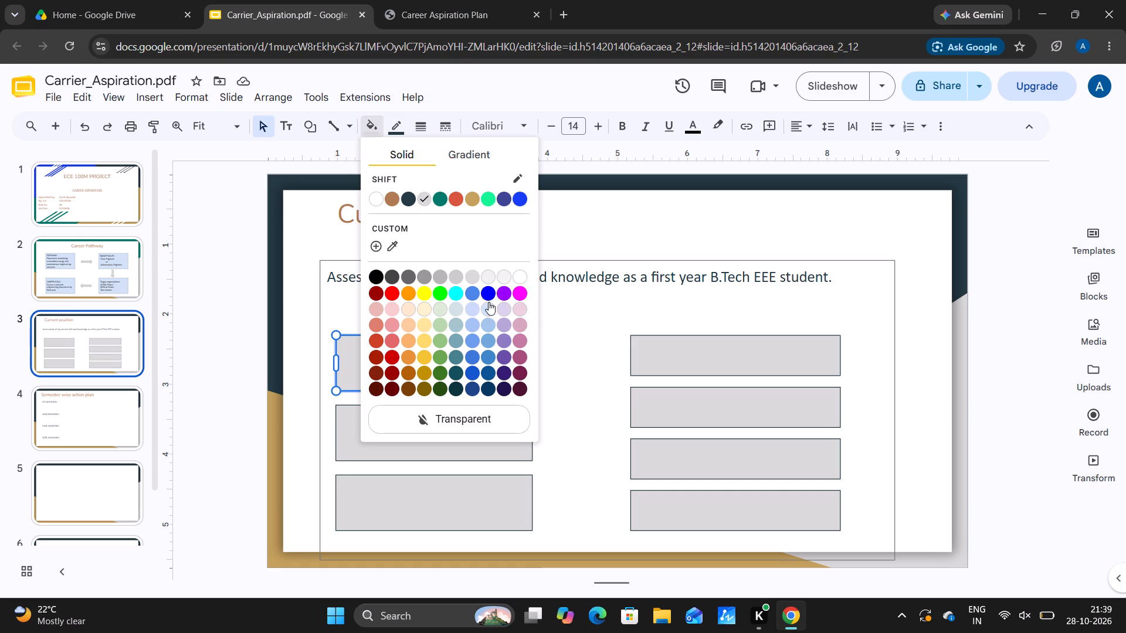
left_click(450, 424)
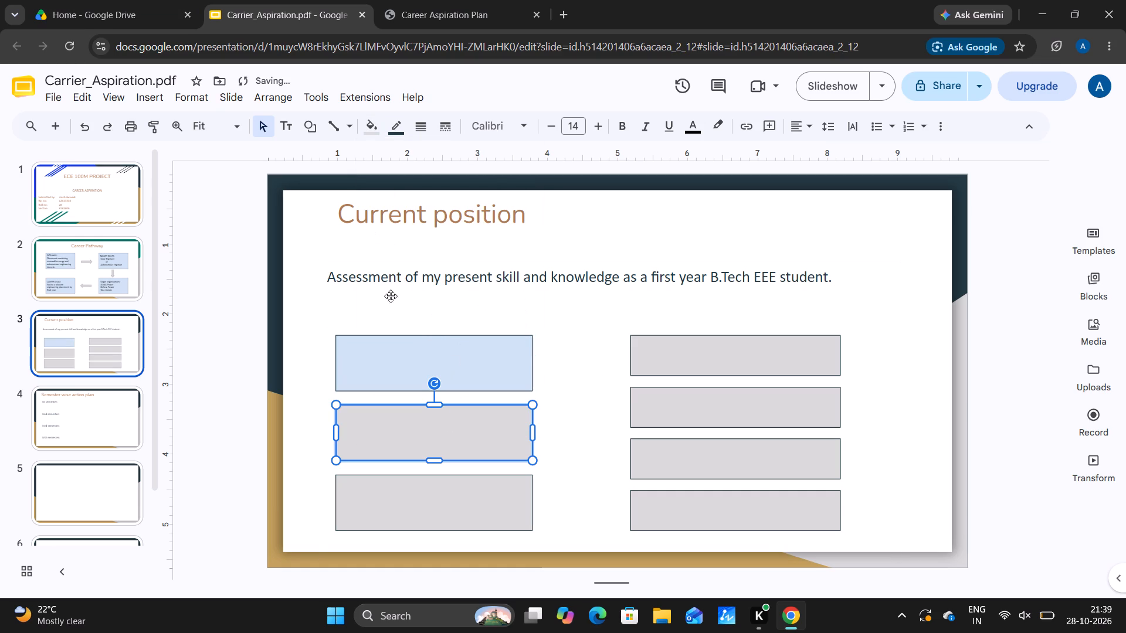
left_click(377, 130)
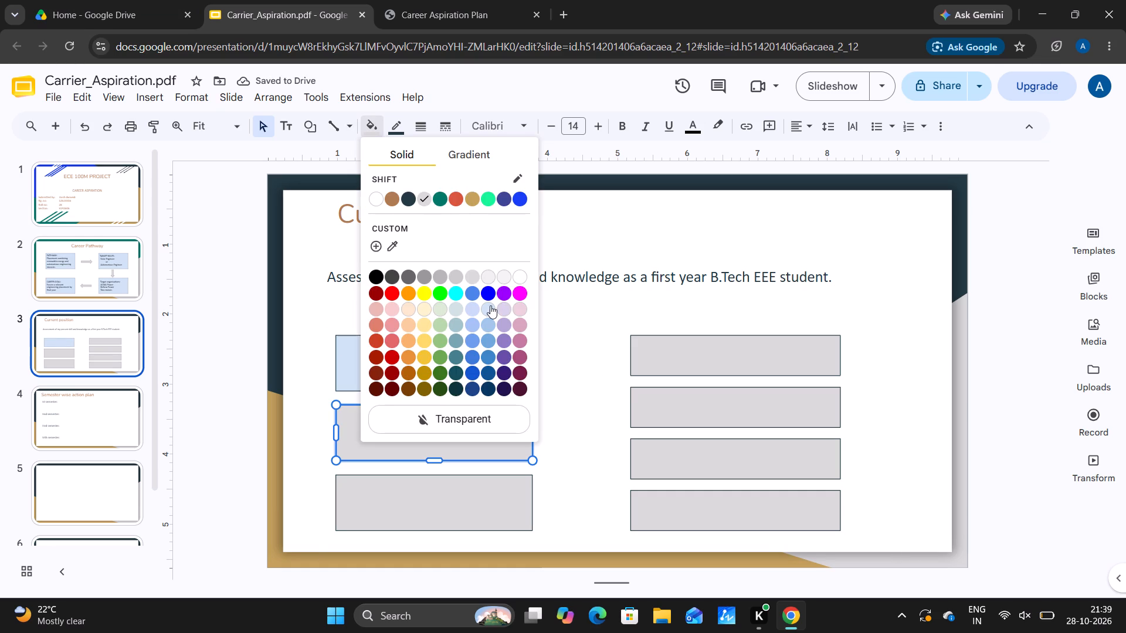
left_click(490, 305)
left_click(416, 495)
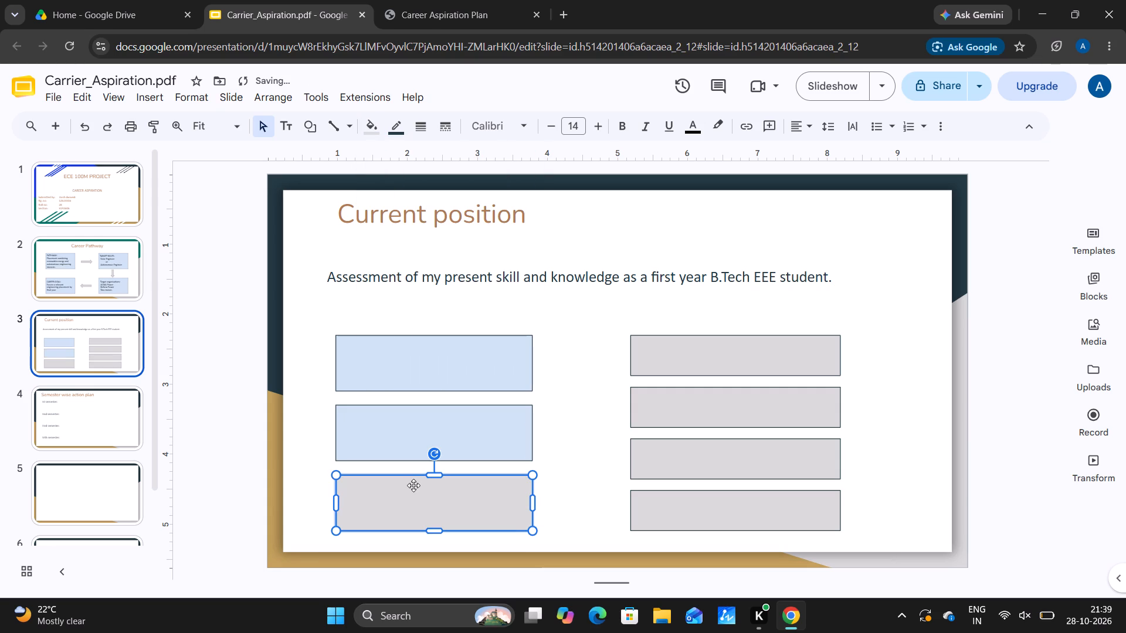
left_click(369, 131)
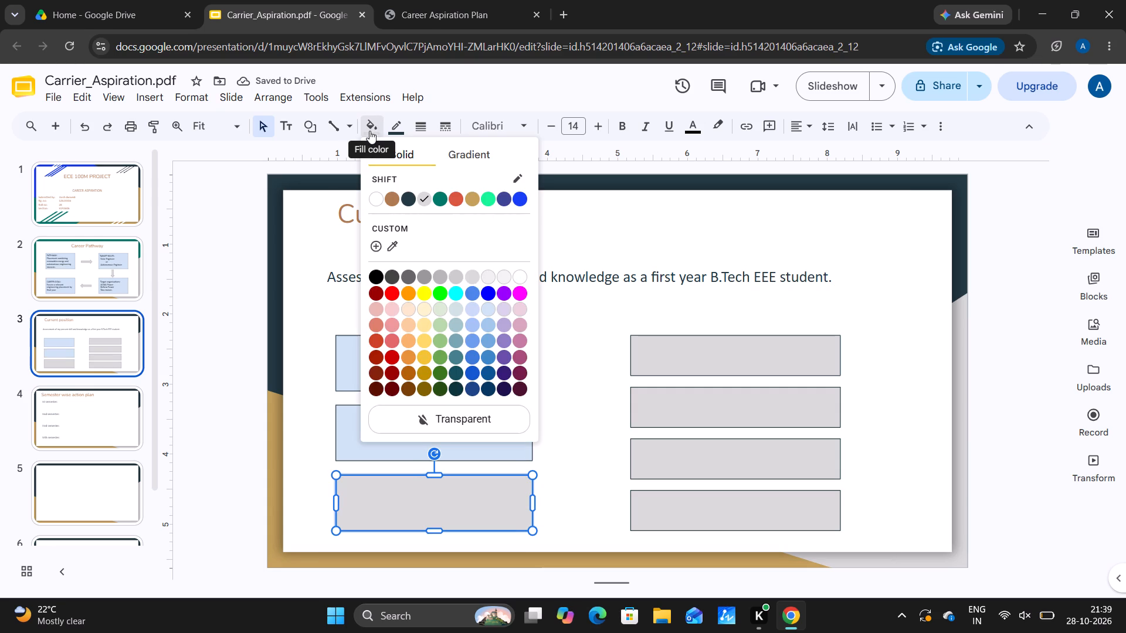
left_click(486, 312)
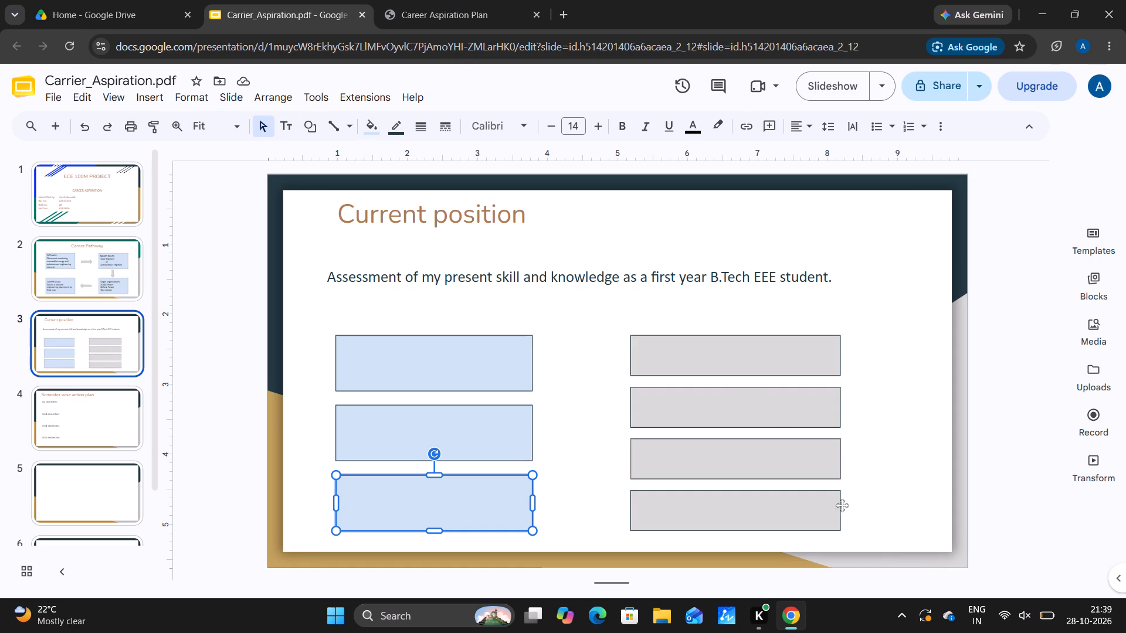
Paste two copies of the second column's top rectangle and align one above that column as a header box.
left_click(705, 361)
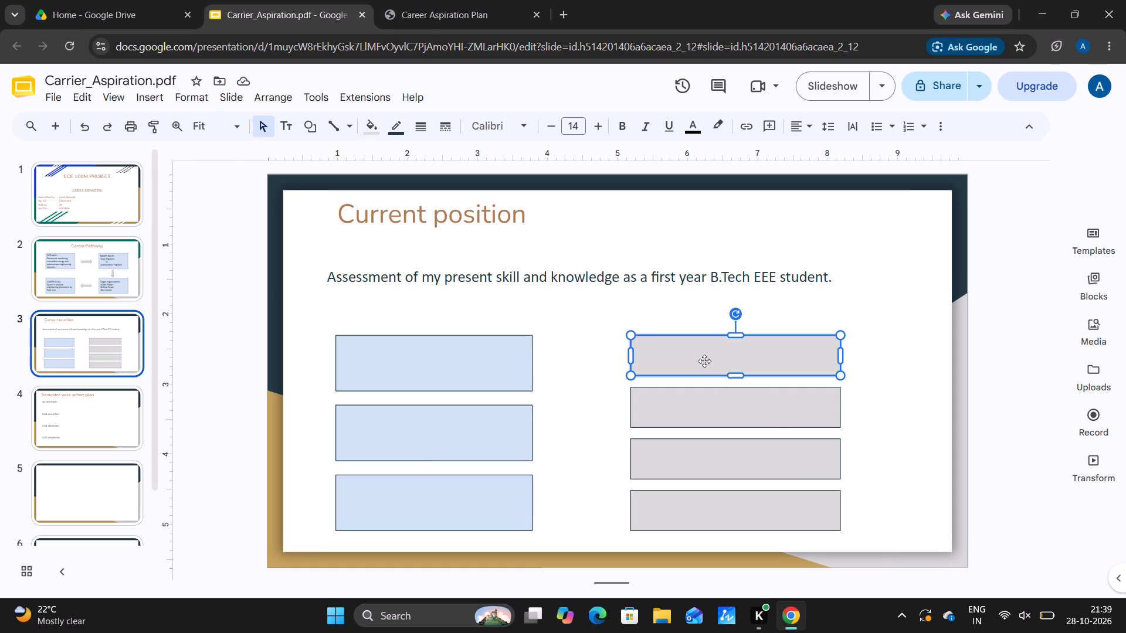
key("ctrl+c")
key("ctrl+v")
key("ctrl+v")
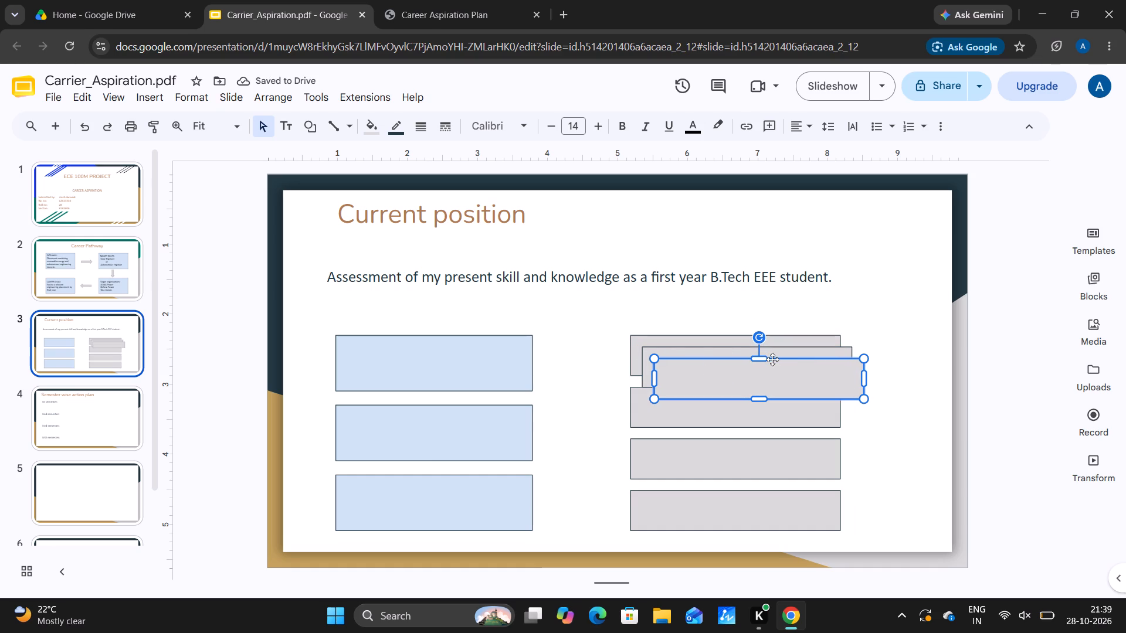
left_click_drag(781, 359, 746, 287)
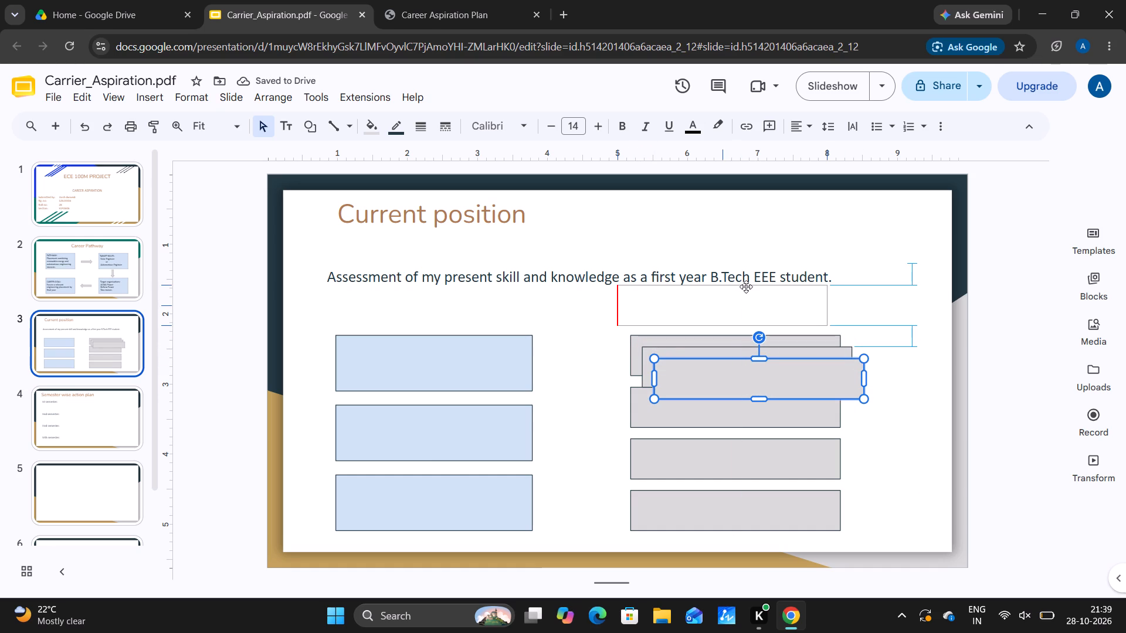
left_click_drag(746, 287, 757, 289)
Place the other copy above the first column, narrow it to the column's width, and level it with the second column's header box.
left_click_drag(773, 346, 459, 284)
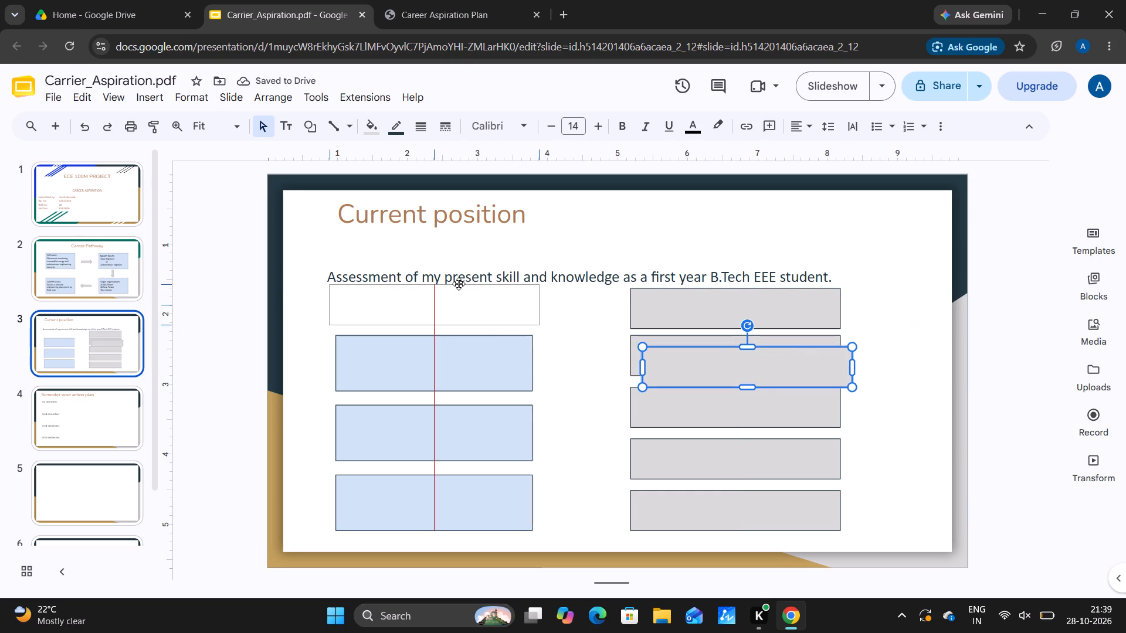
left_click_drag(459, 284, 466, 283)
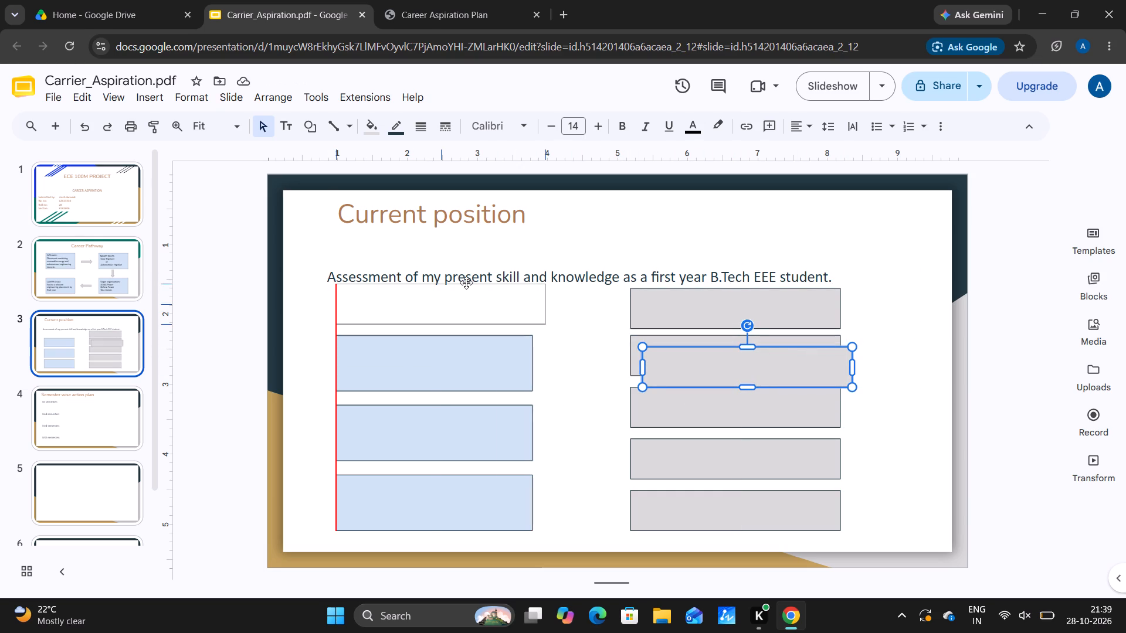
left_click_drag(466, 283, 467, 283)
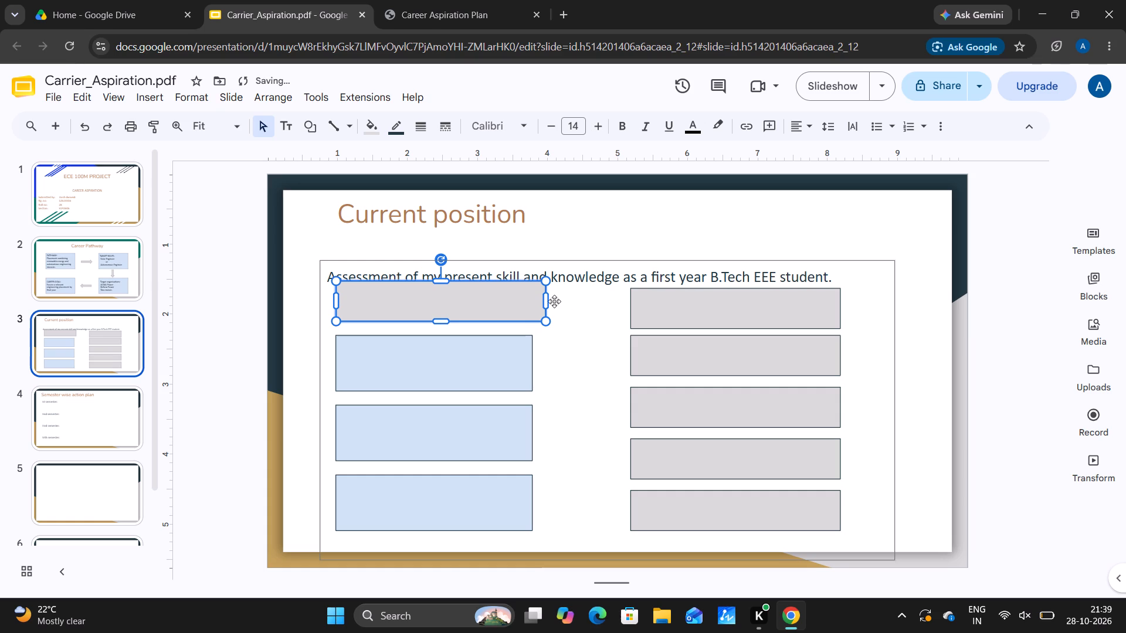
left_click_drag(547, 301, 533, 302)
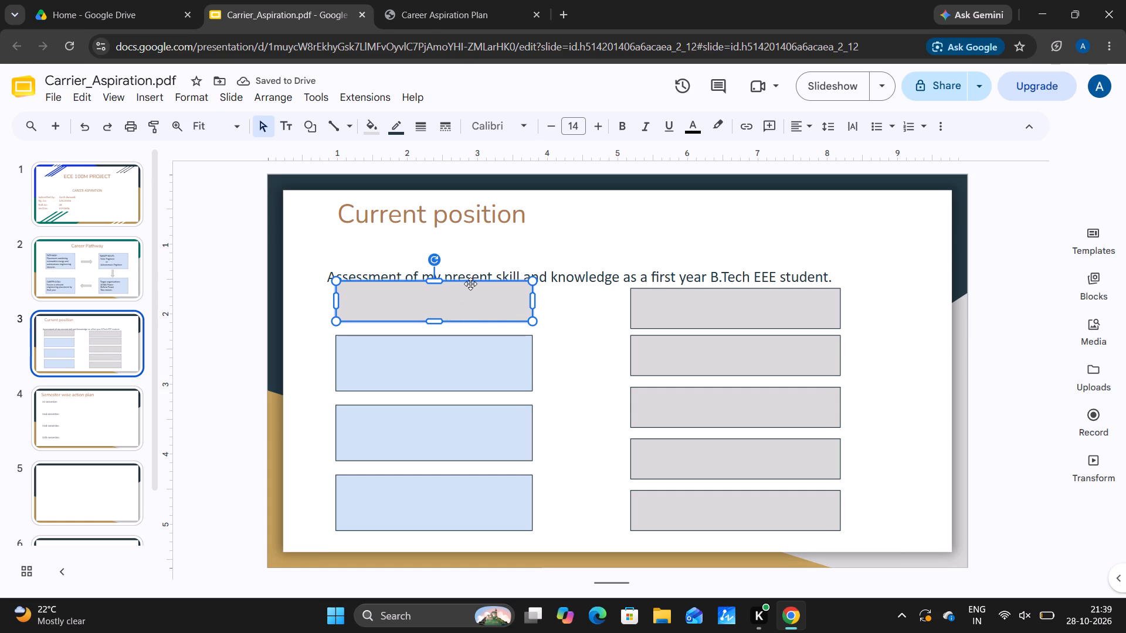
left_click_drag(473, 280, 473, 282)
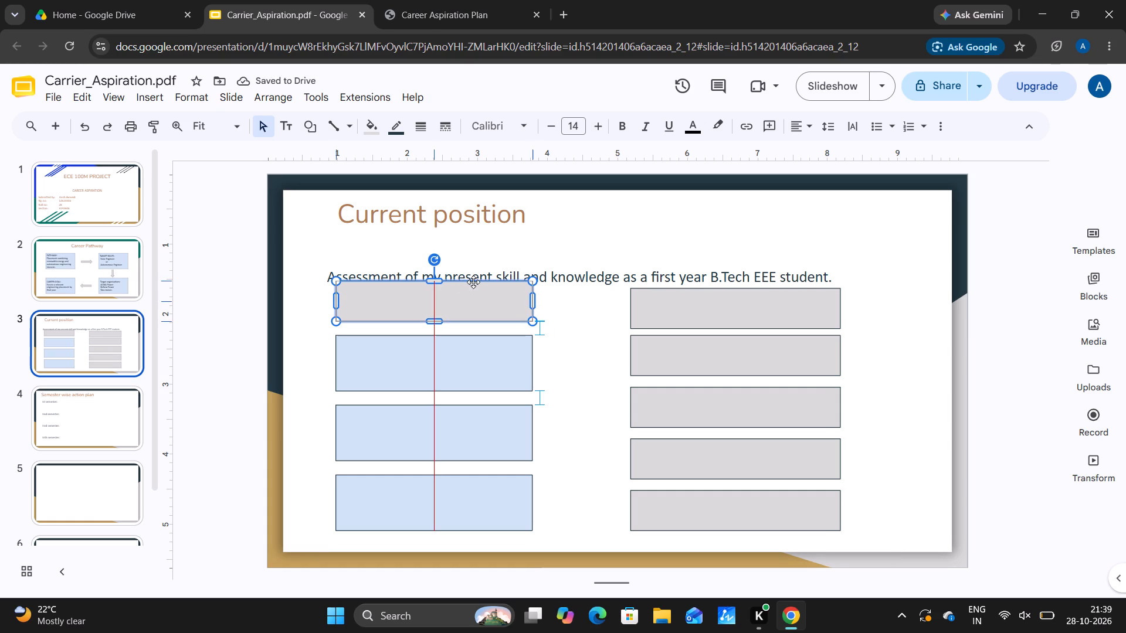
left_click_drag(473, 282, 472, 288)
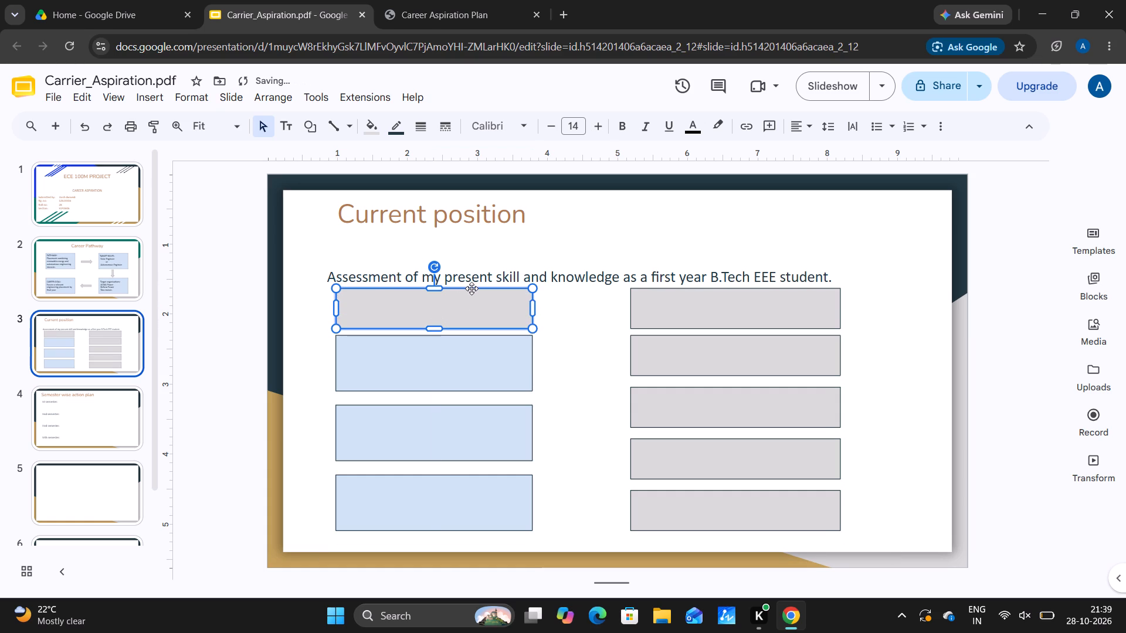
left_click(563, 302)
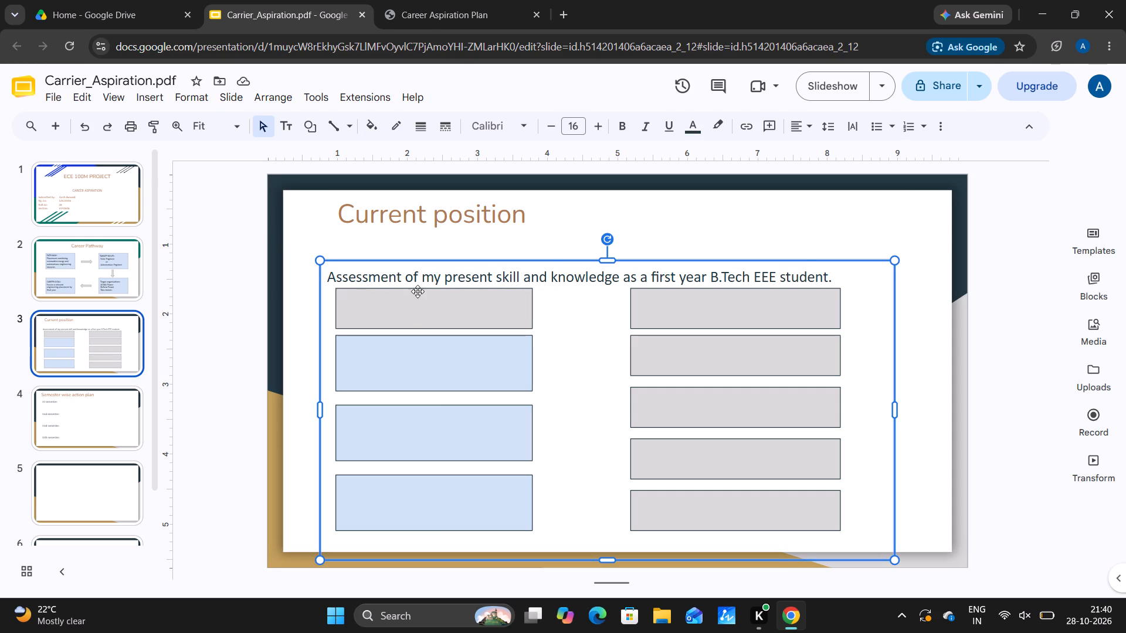
Fill the header boxes above both columns with white.
left_click(414, 307)
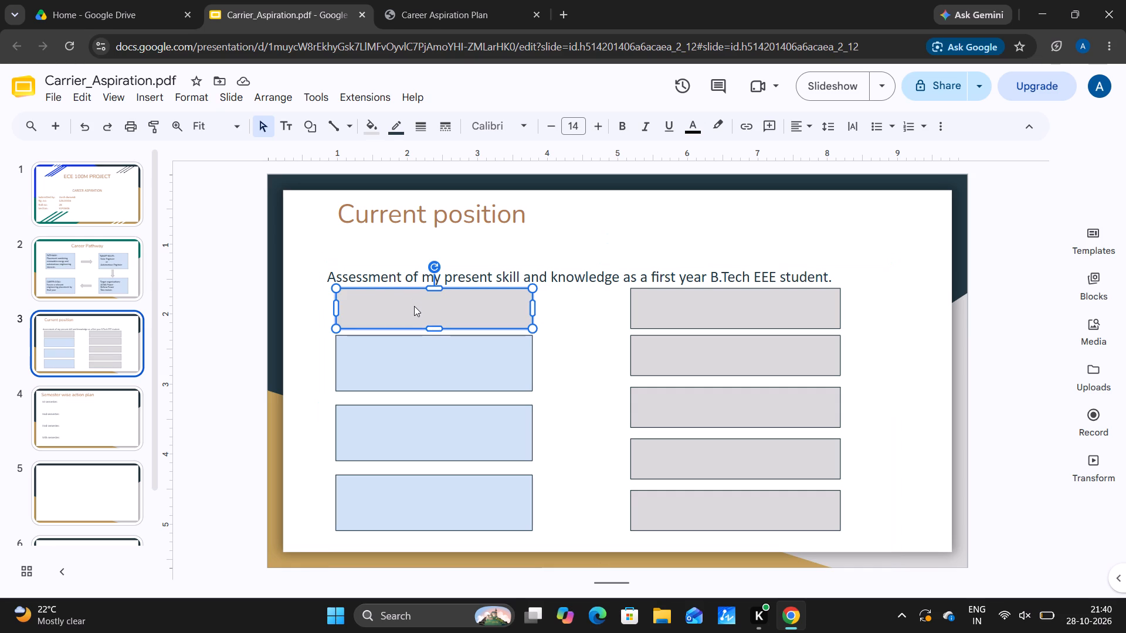
key("space")
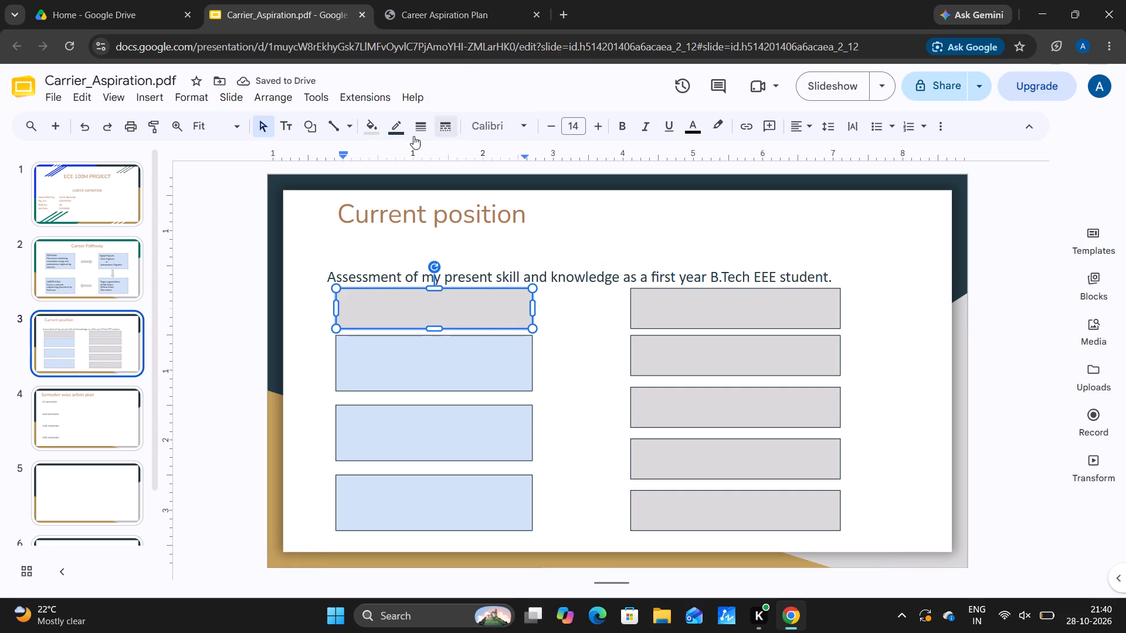
left_click(376, 122)
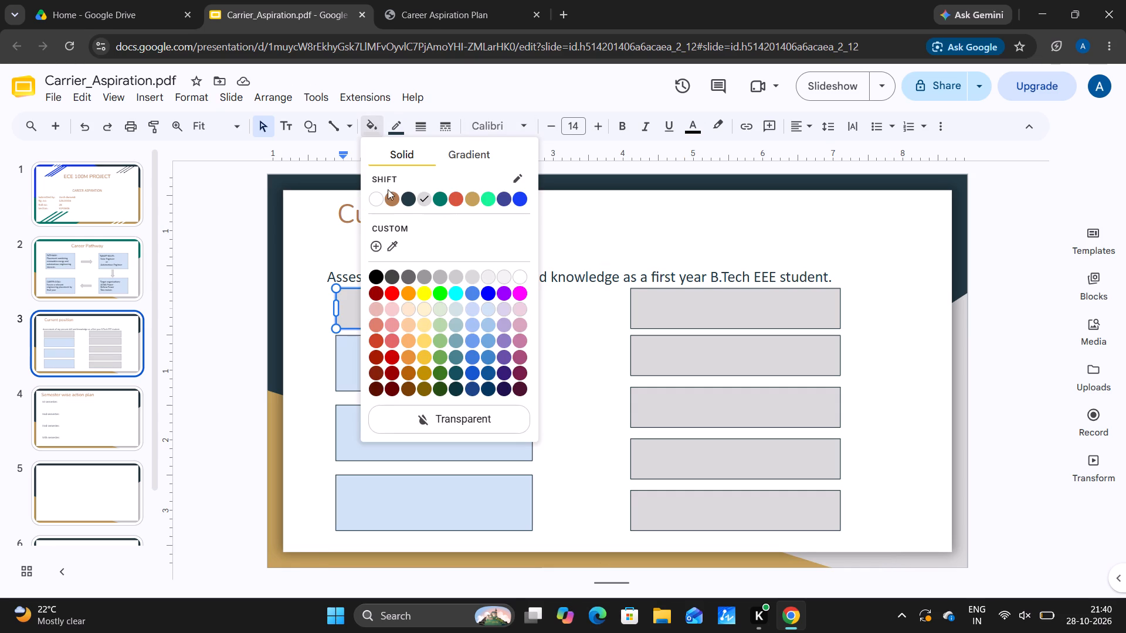
left_click(374, 195)
left_click(694, 316)
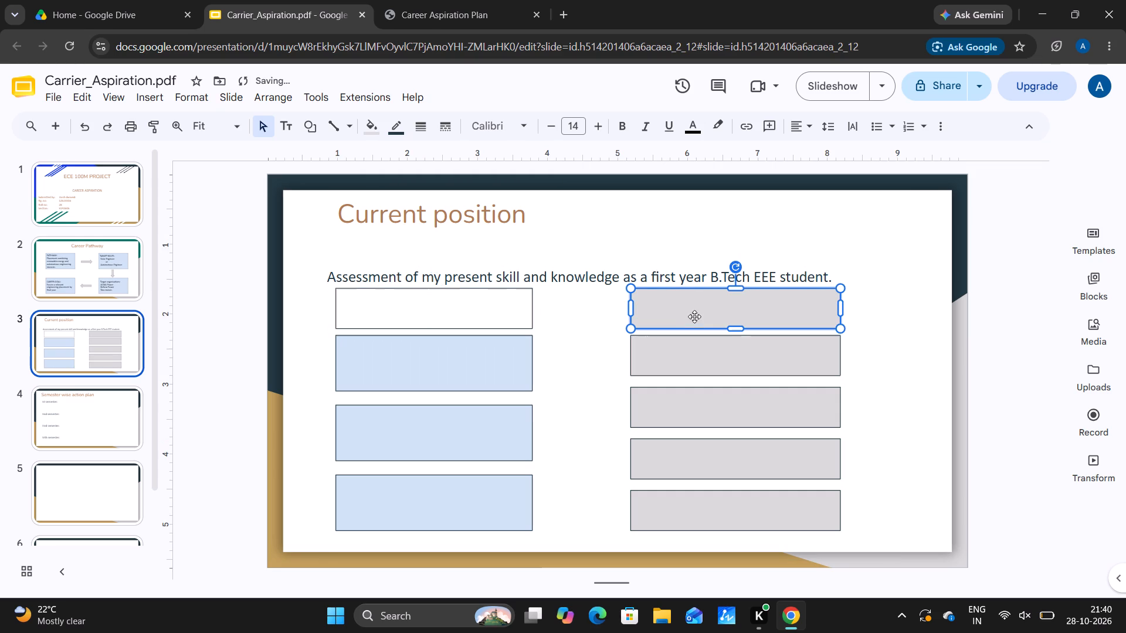
left_click(363, 128)
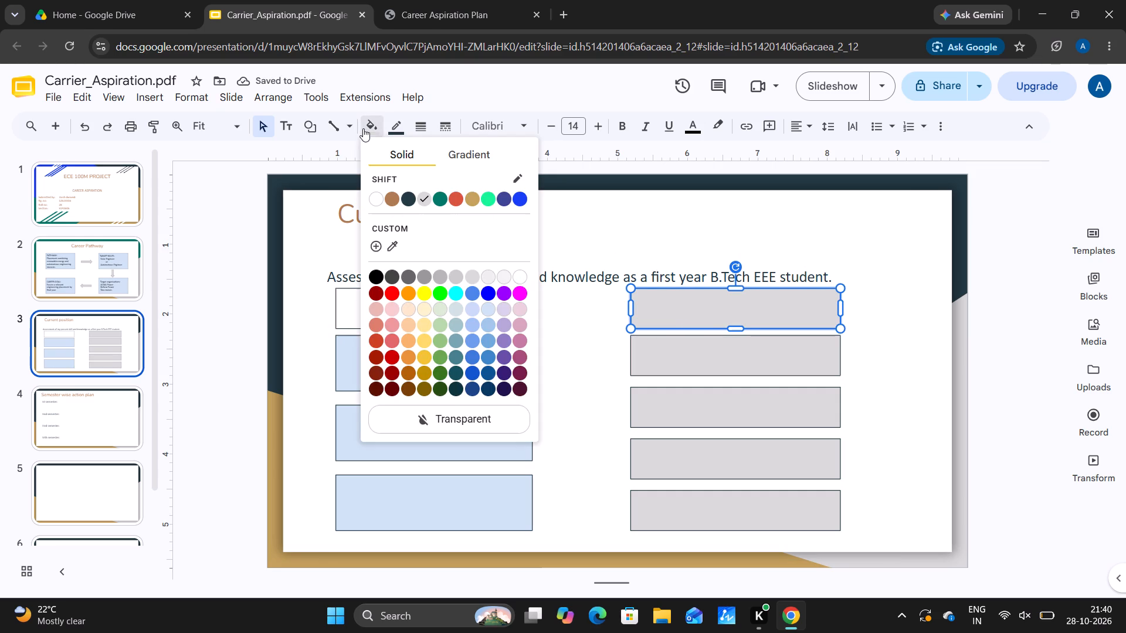
left_click(378, 193)
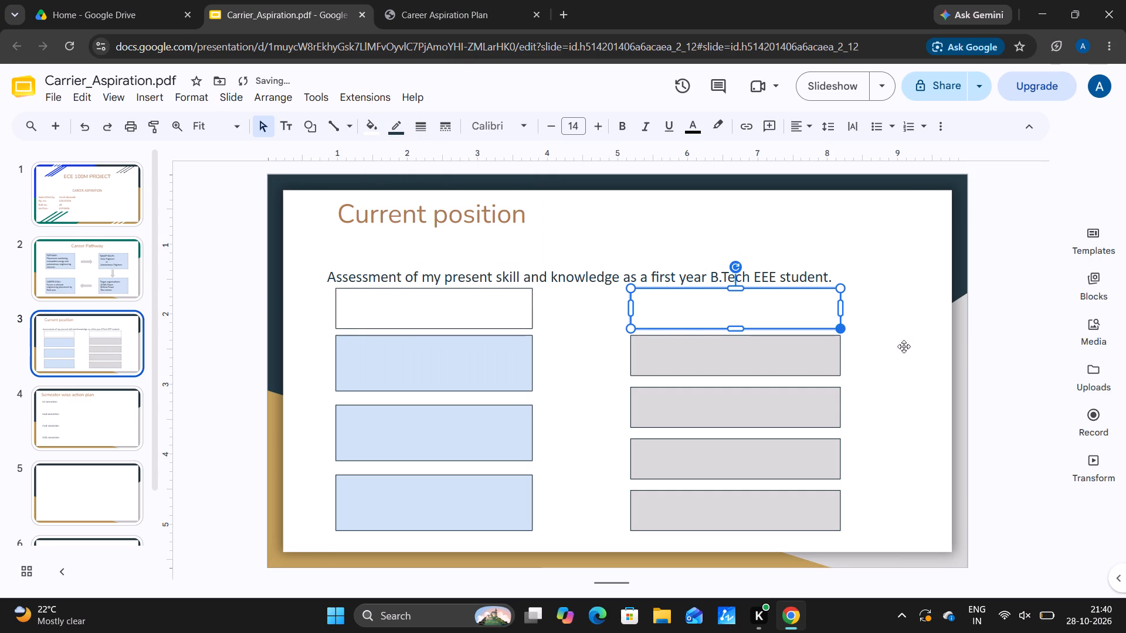
left_click(904, 346)
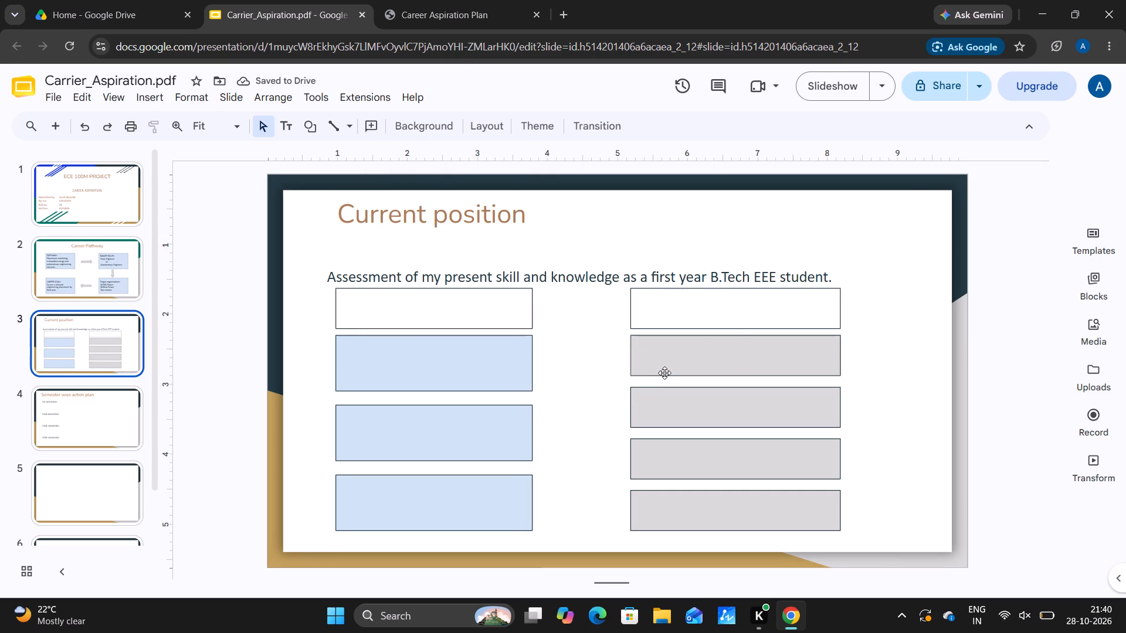
left_click(664, 372)
left_click(907, 479)
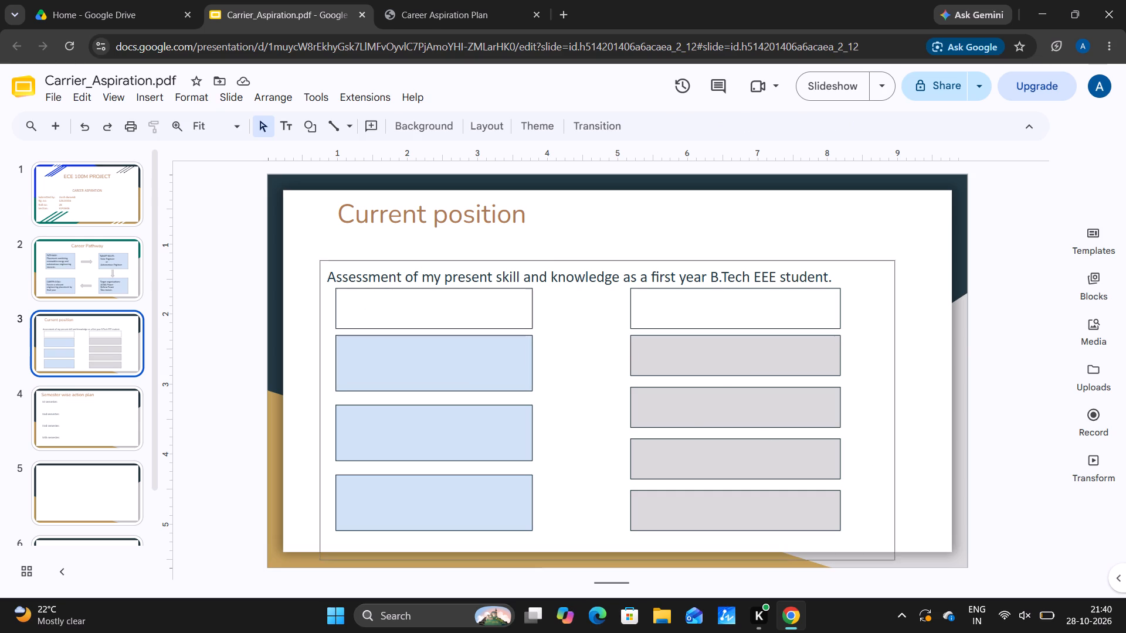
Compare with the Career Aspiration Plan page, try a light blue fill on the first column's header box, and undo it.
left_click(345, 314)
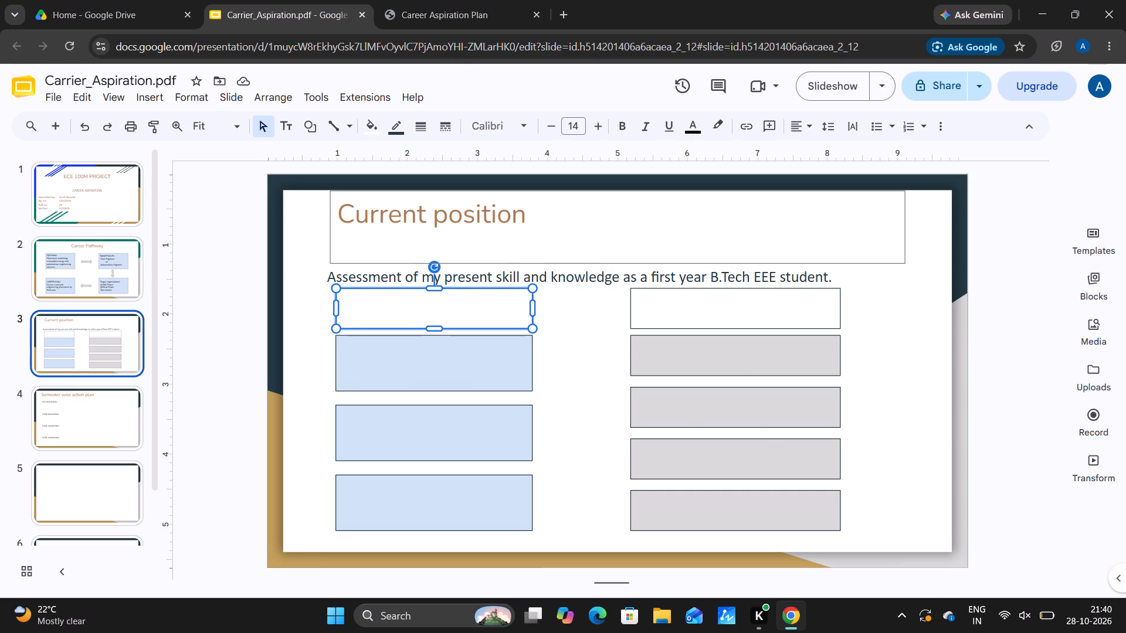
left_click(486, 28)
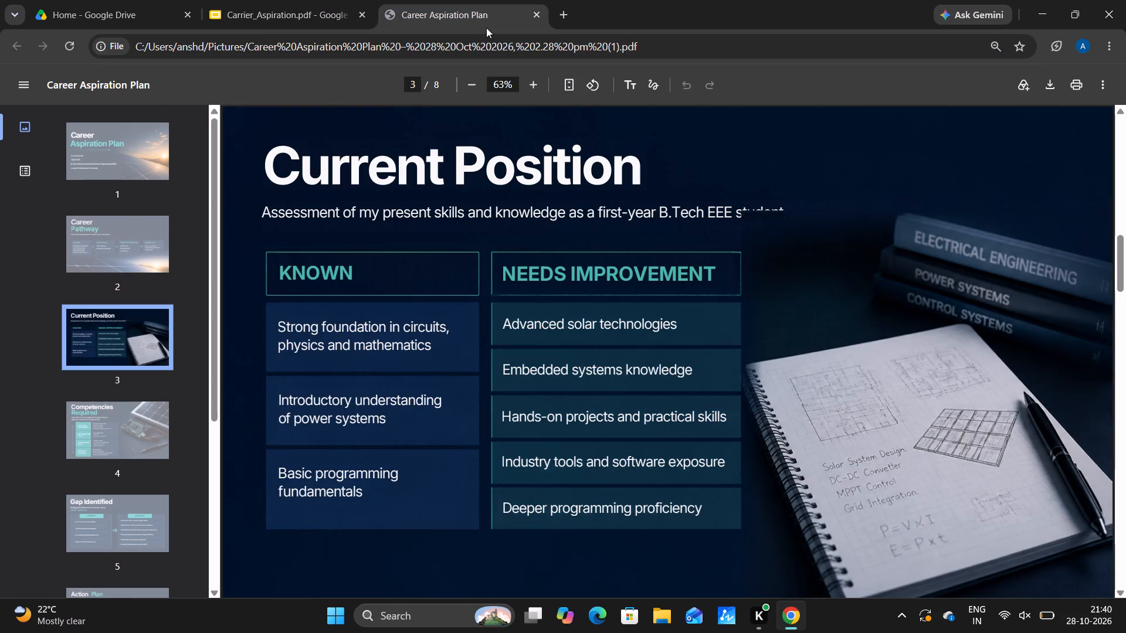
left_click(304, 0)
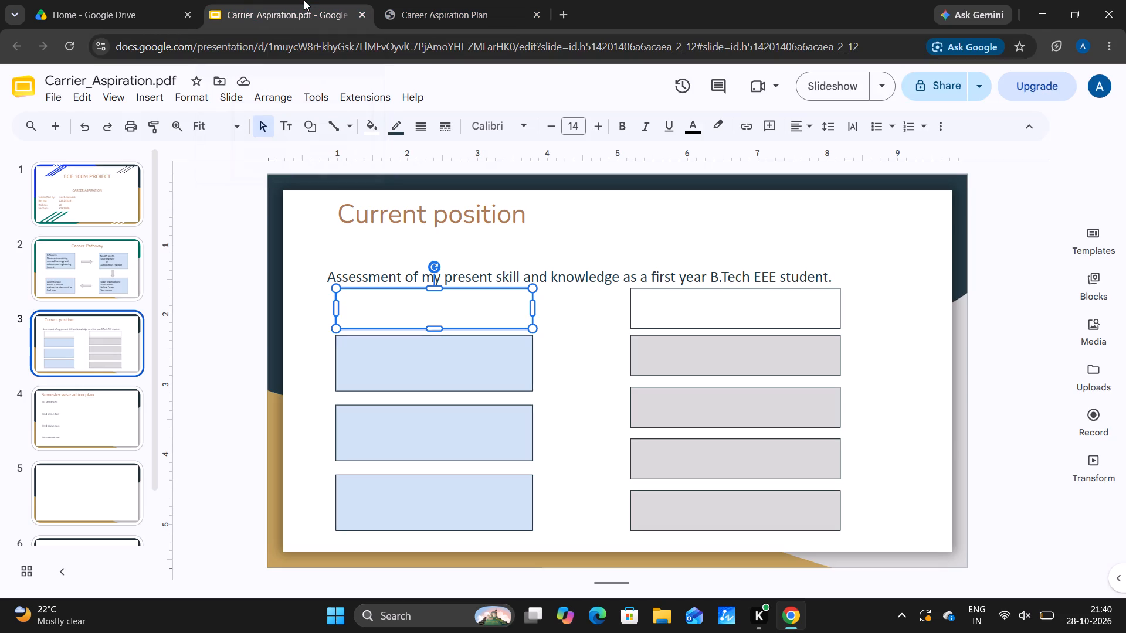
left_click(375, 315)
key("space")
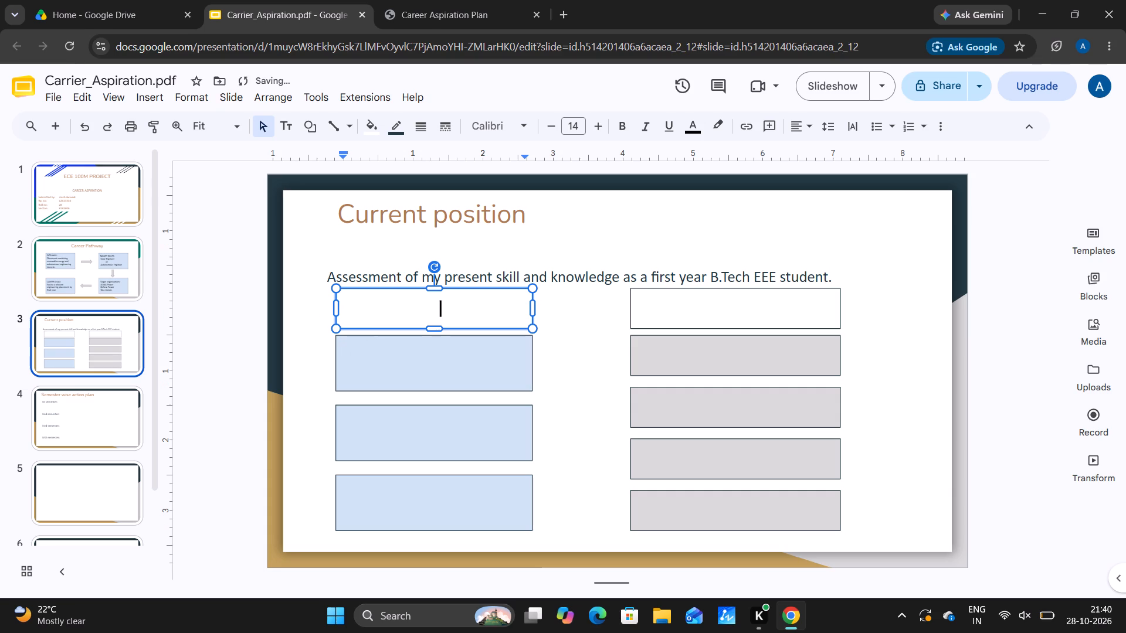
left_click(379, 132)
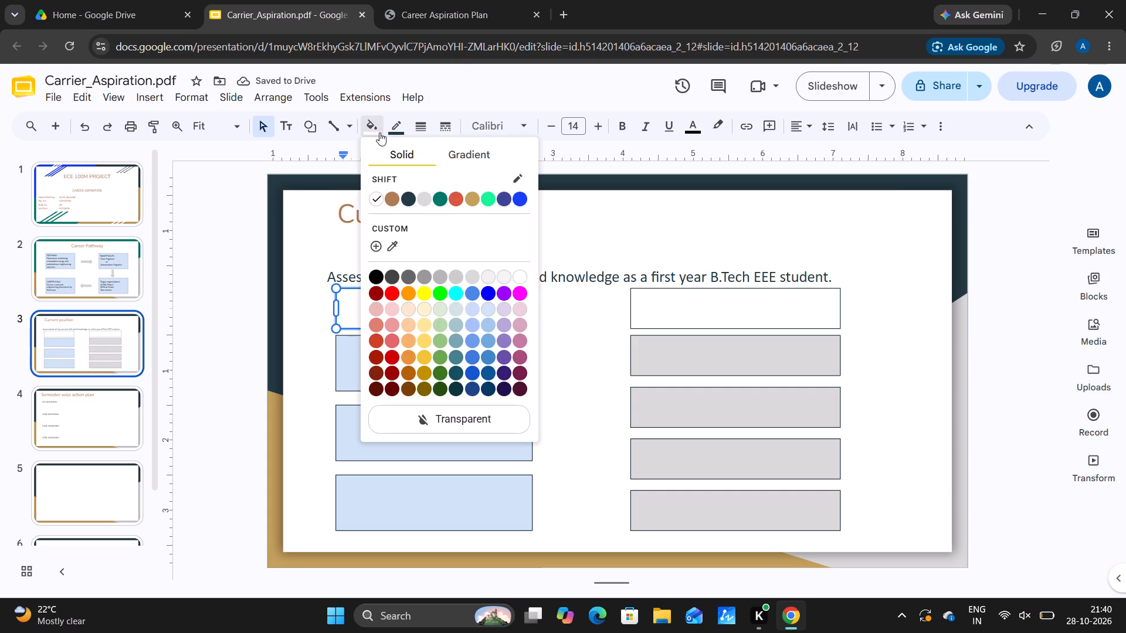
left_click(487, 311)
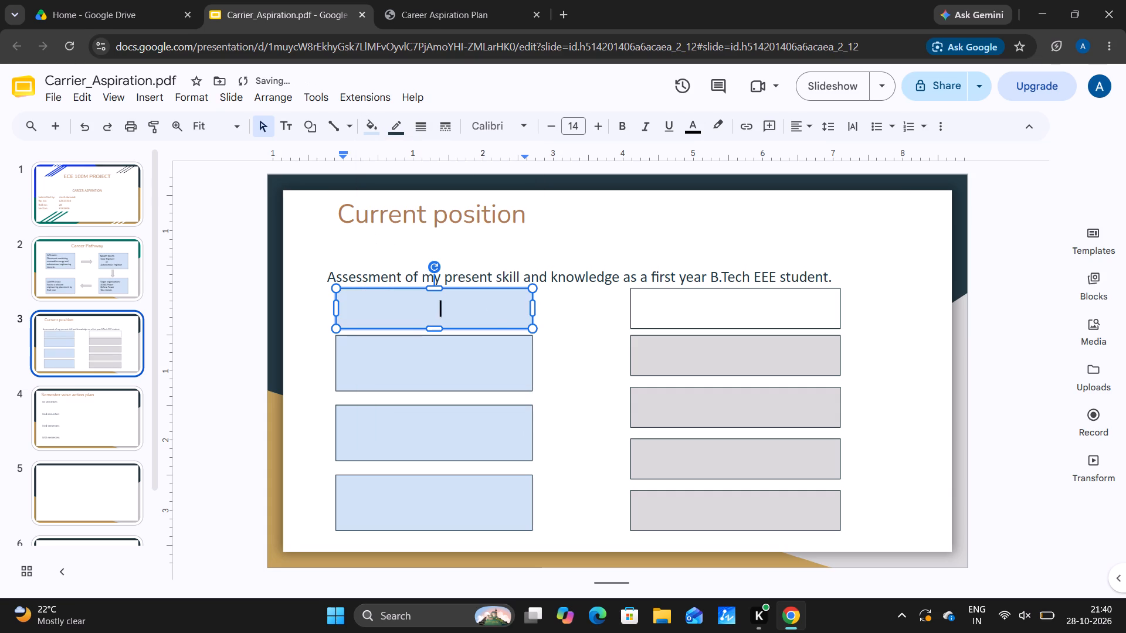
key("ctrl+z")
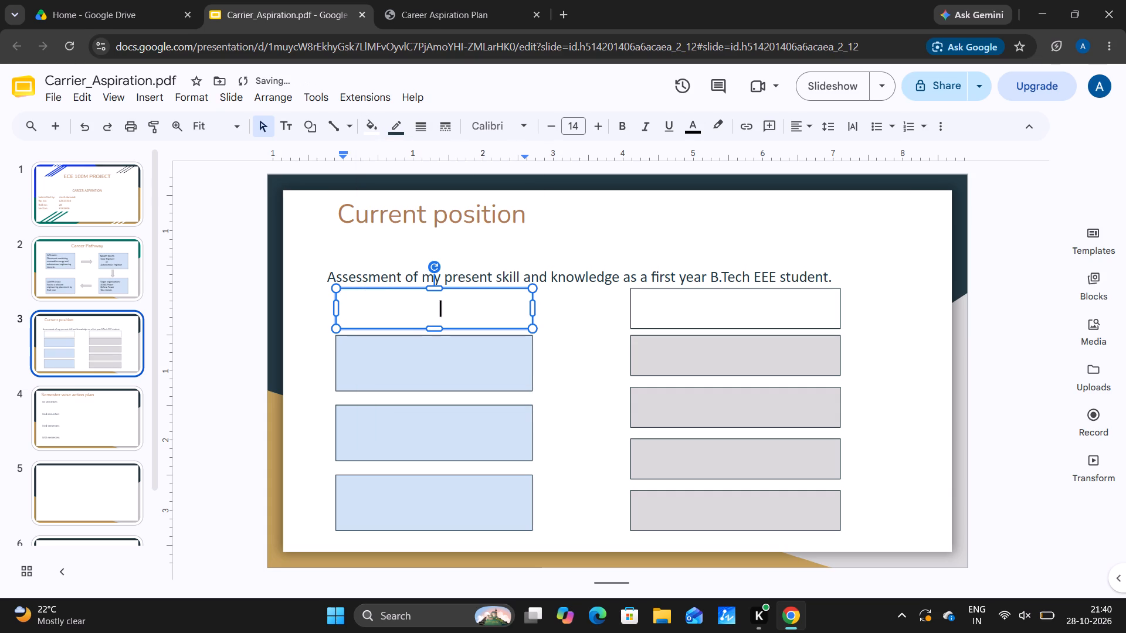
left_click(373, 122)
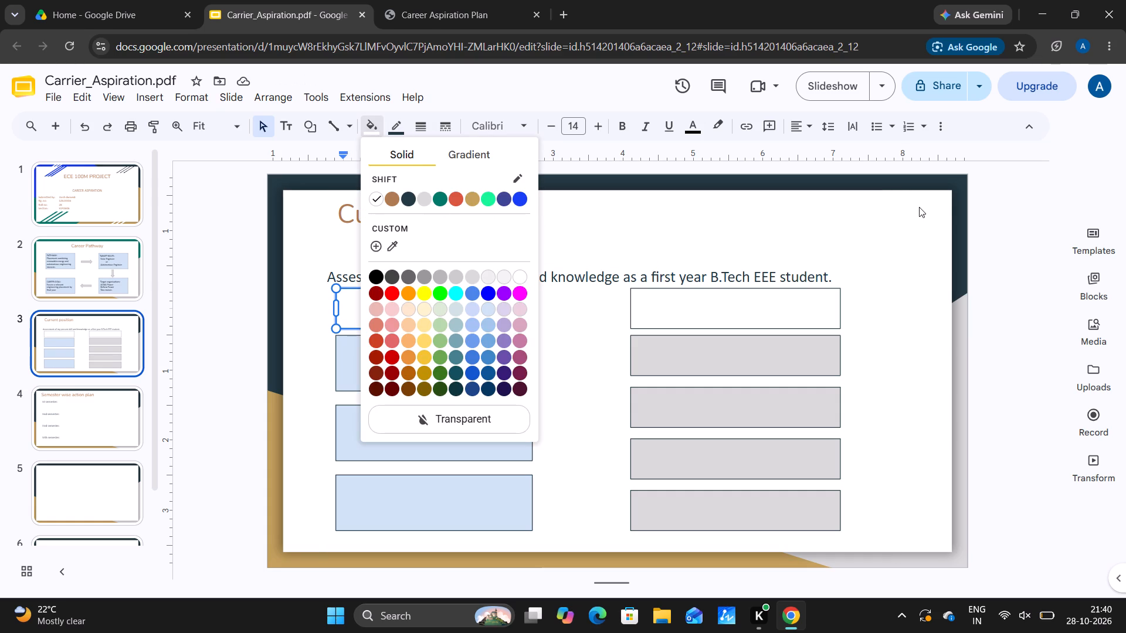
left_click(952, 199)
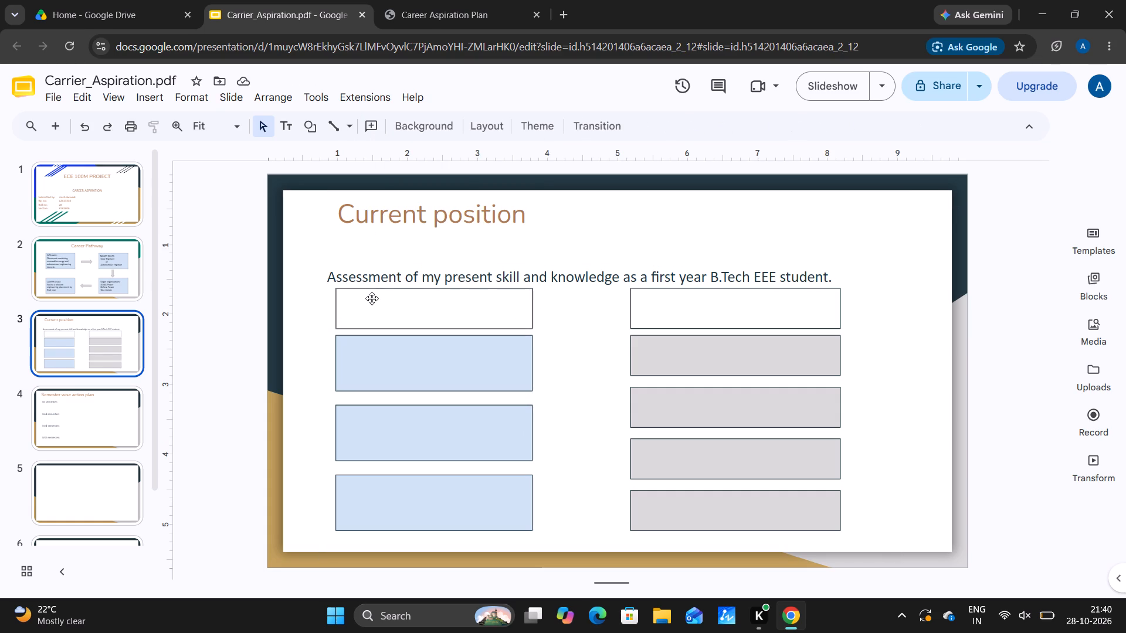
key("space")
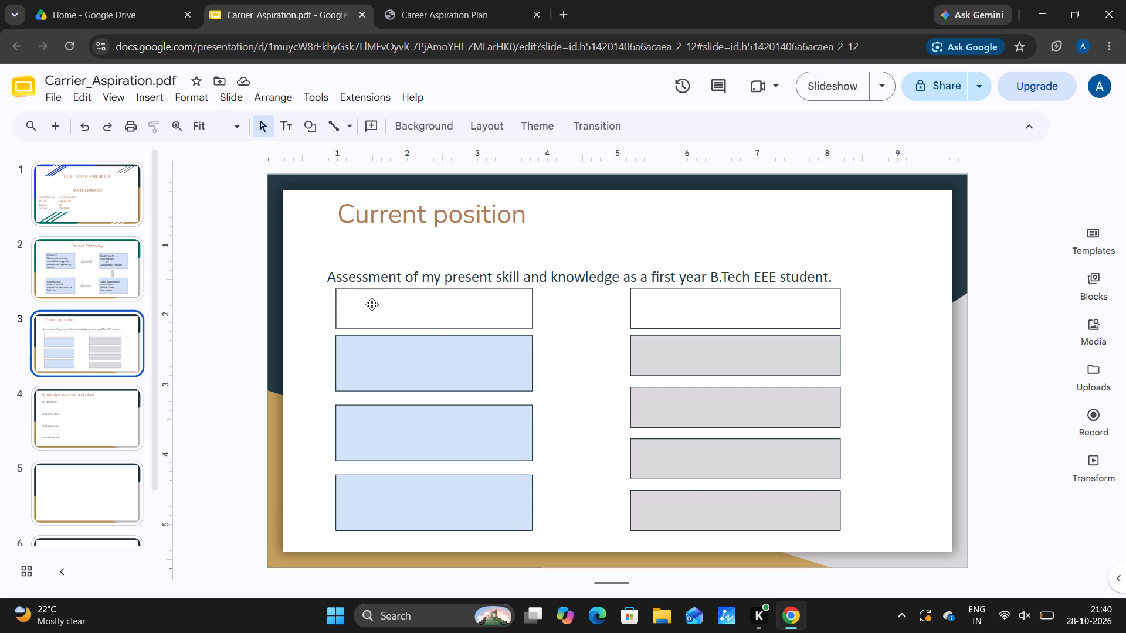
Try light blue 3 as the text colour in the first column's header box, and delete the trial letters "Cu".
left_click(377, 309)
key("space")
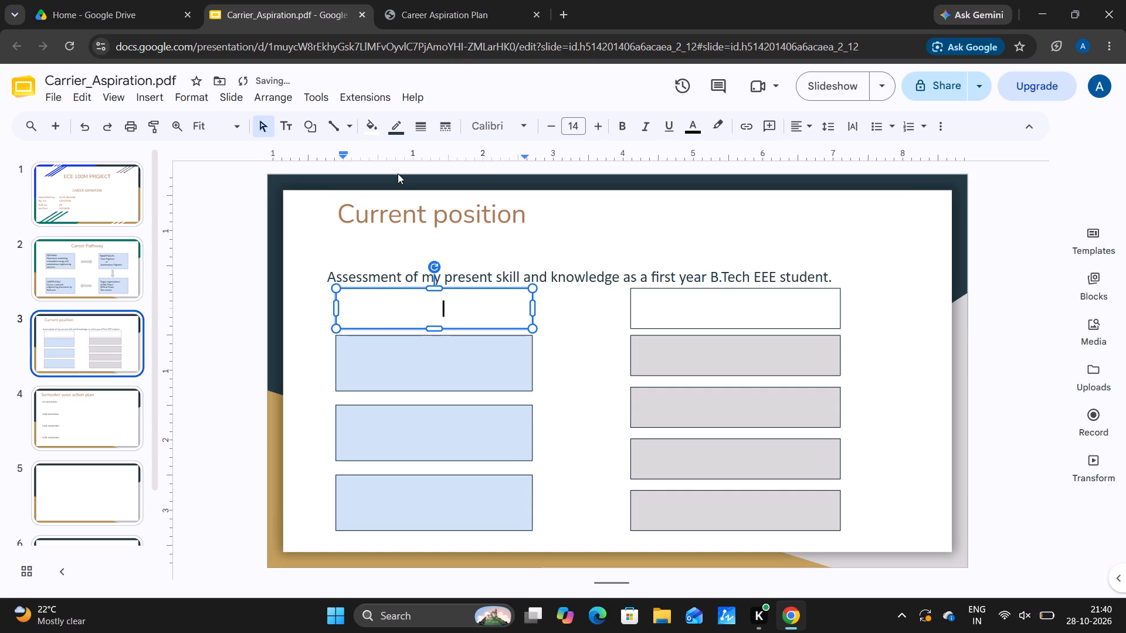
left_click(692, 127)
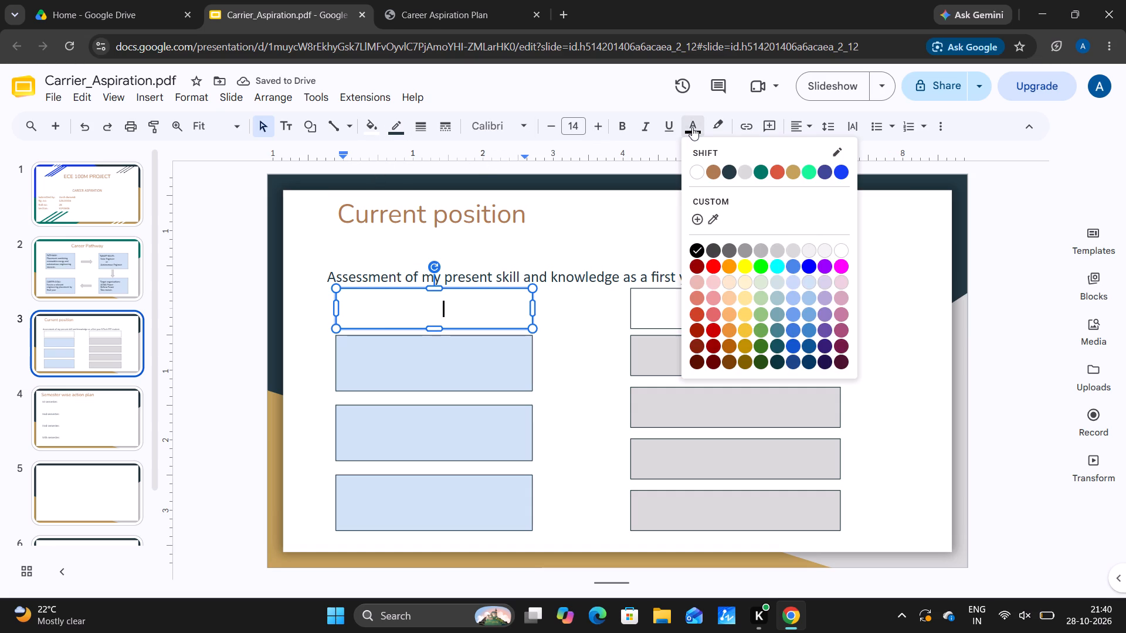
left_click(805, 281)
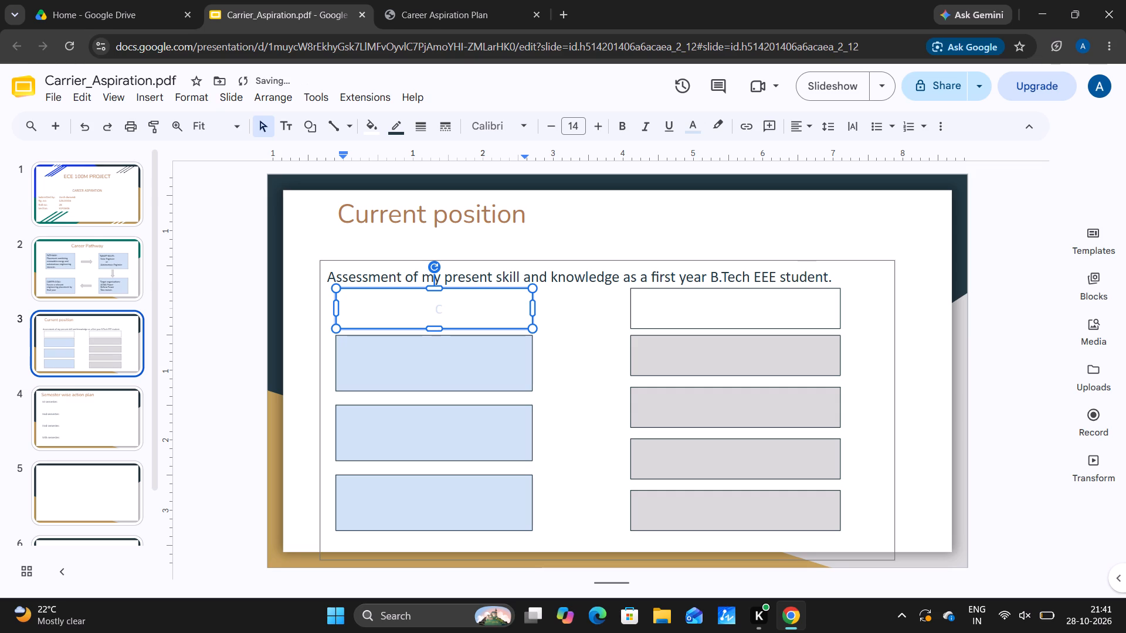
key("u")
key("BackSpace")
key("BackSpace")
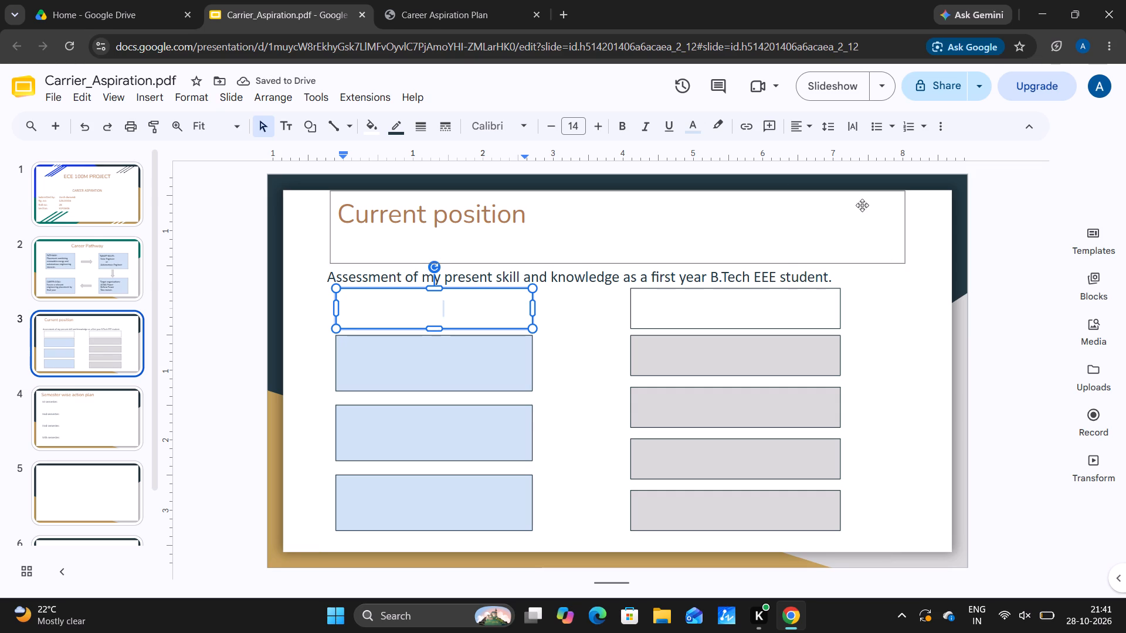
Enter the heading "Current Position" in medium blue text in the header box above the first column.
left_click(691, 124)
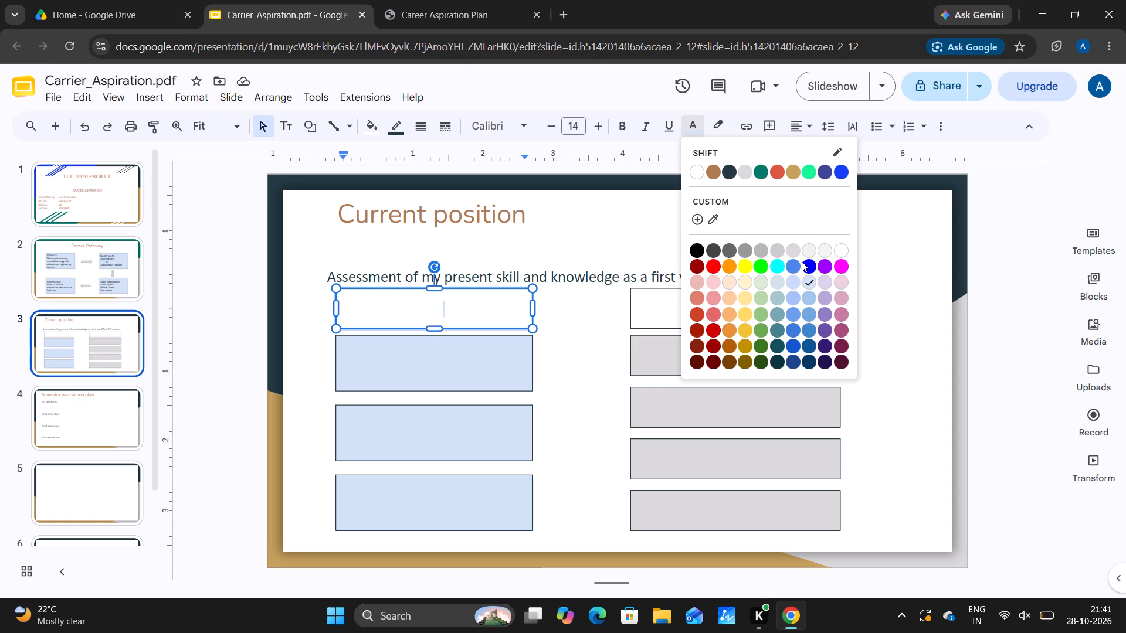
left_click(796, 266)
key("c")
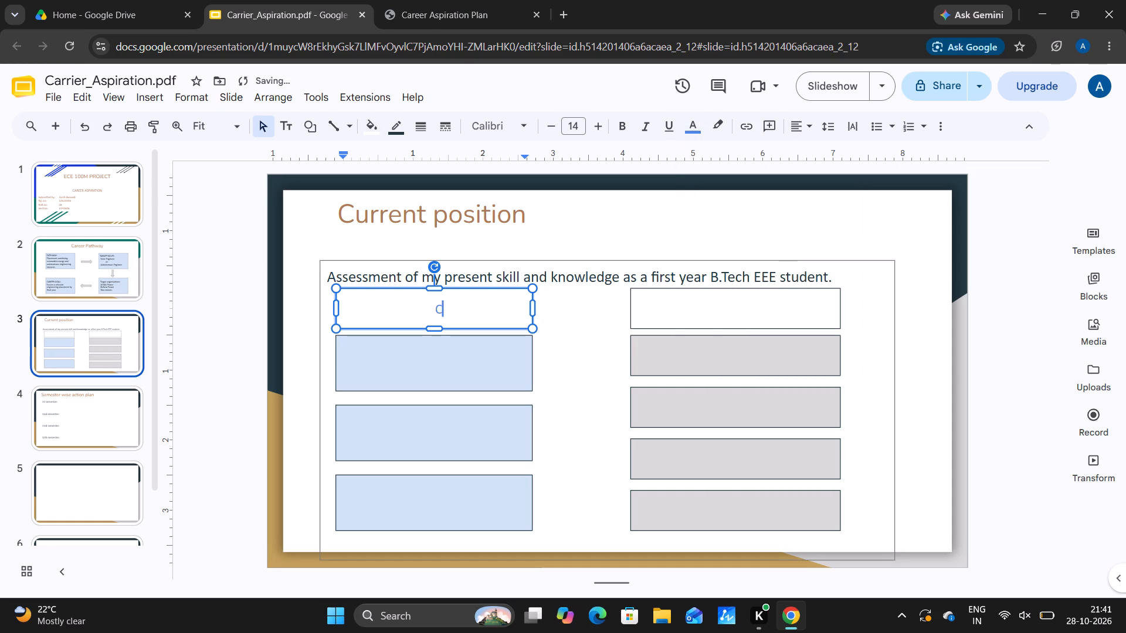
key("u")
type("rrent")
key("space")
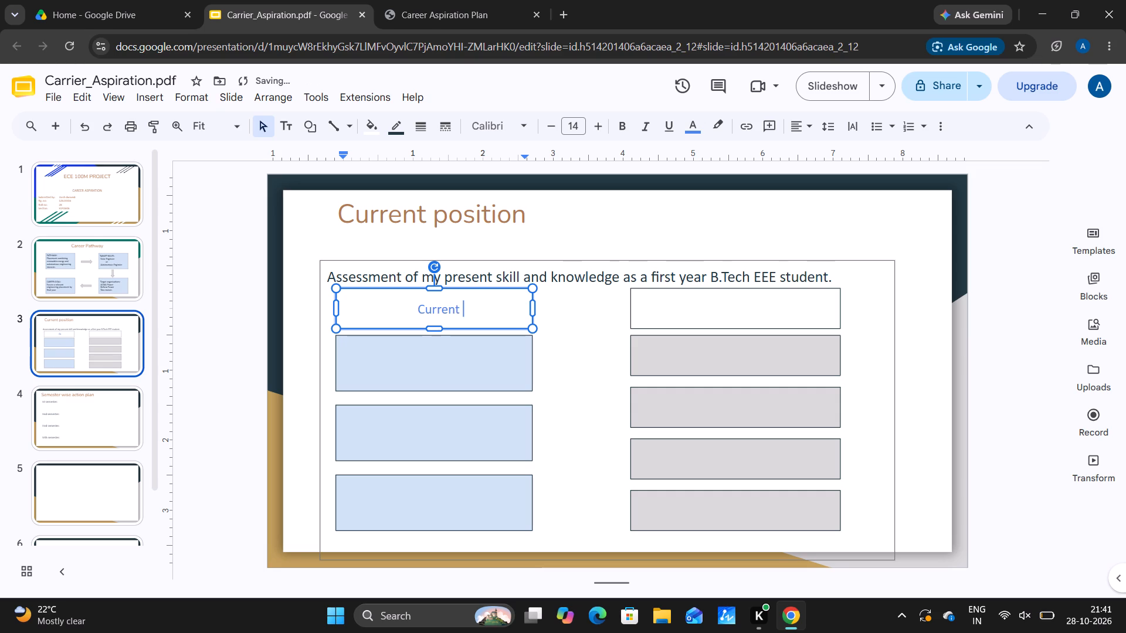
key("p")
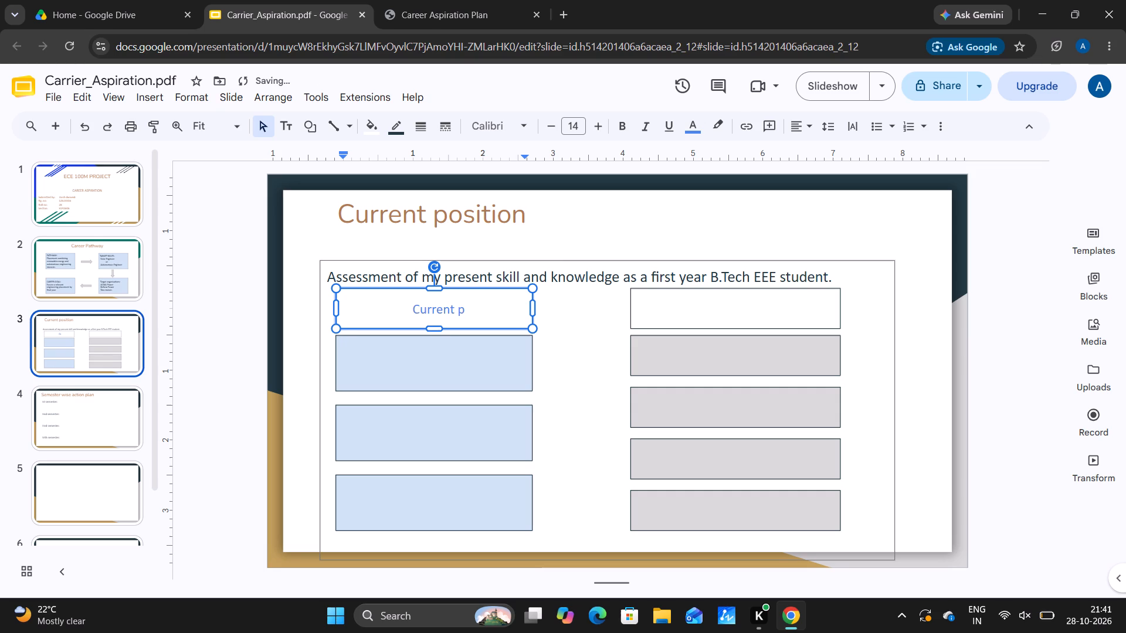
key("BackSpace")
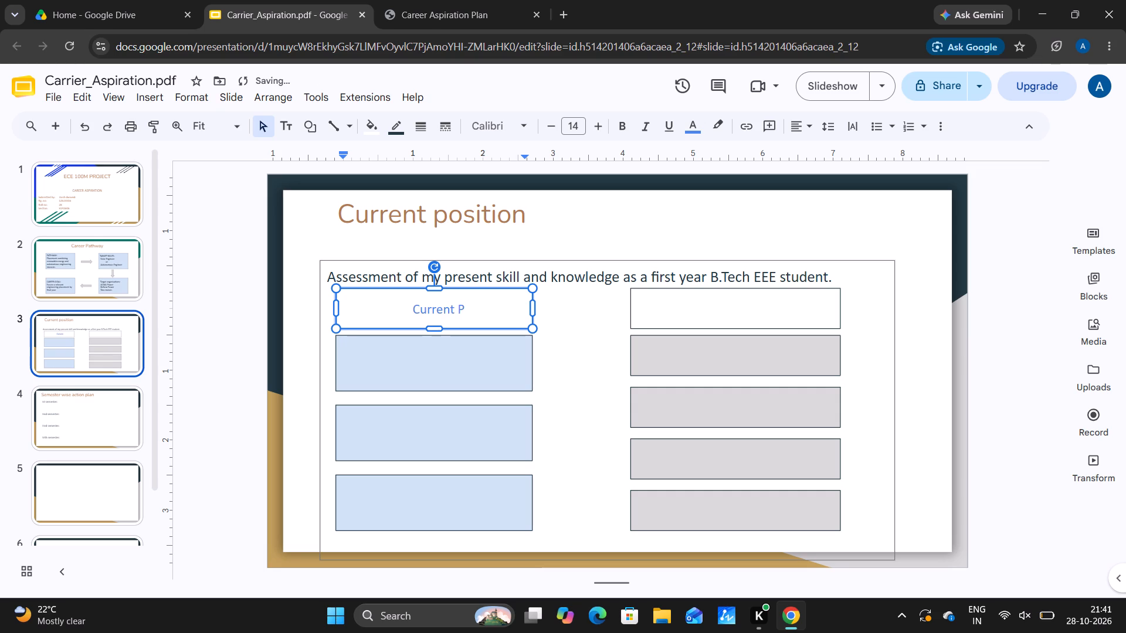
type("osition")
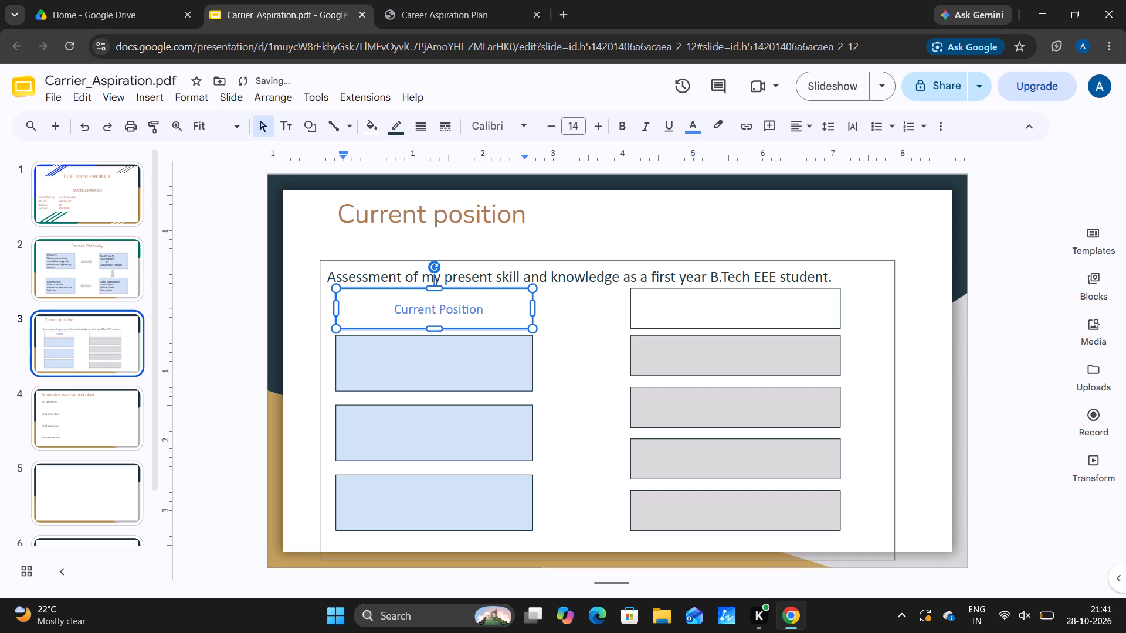
Set the font size of the heading text in the first column's header box to 20.
left_click(603, 128)
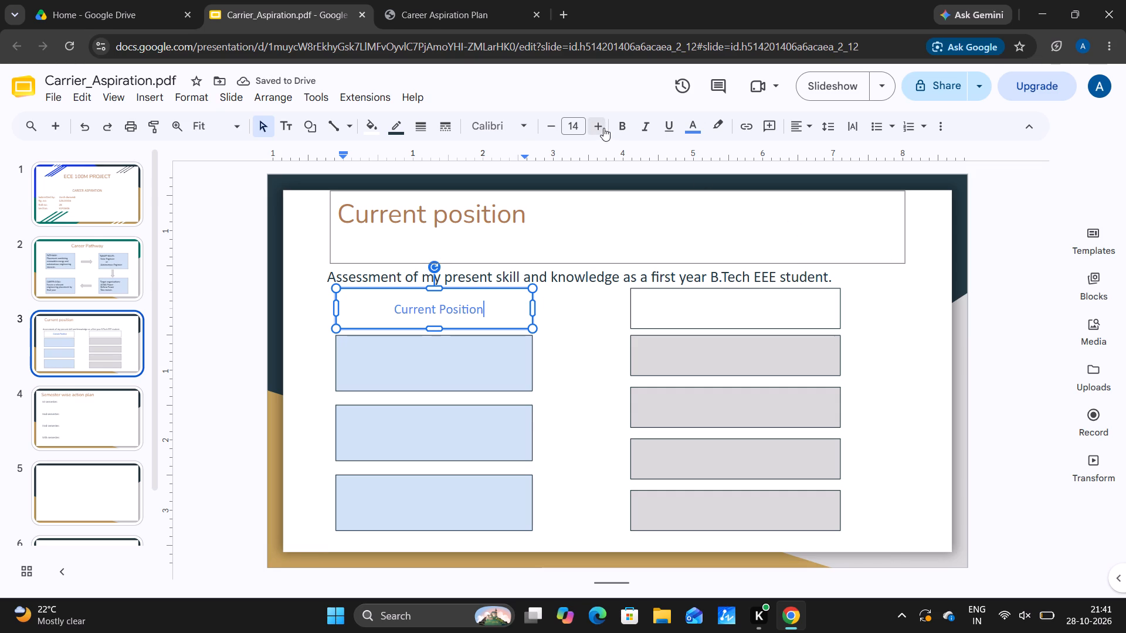
left_click(392, 308)
left_click_drag(390, 308, 471, 322)
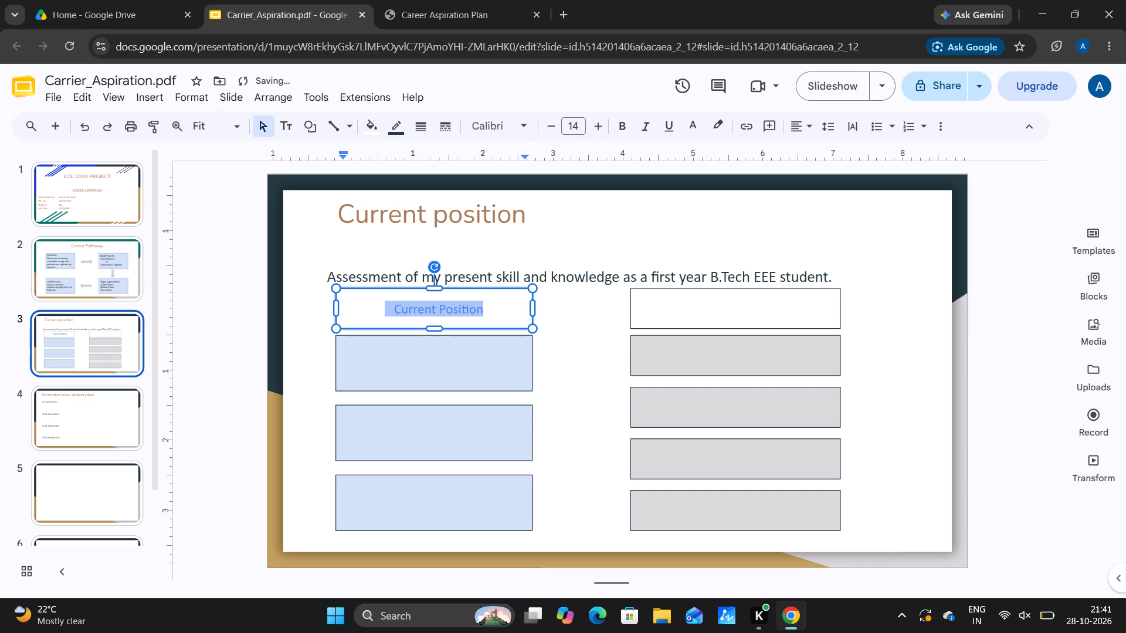
left_click_drag(471, 322, 476, 322)
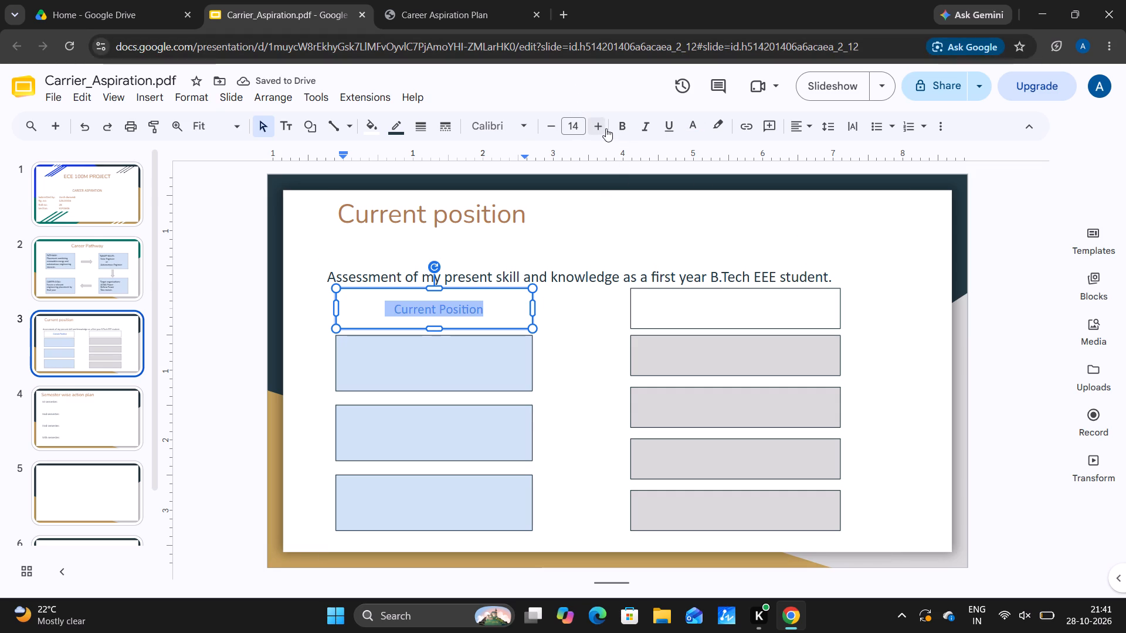
left_click(602, 127)
left_click(602, 127)
left_click(602, 127)
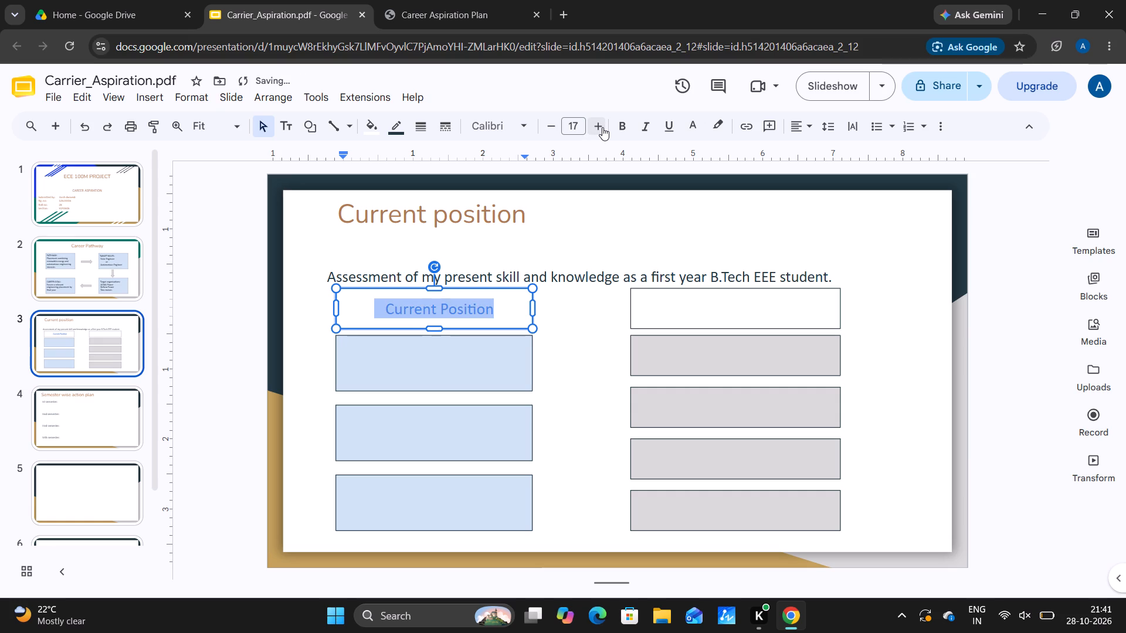
triple_click(602, 127)
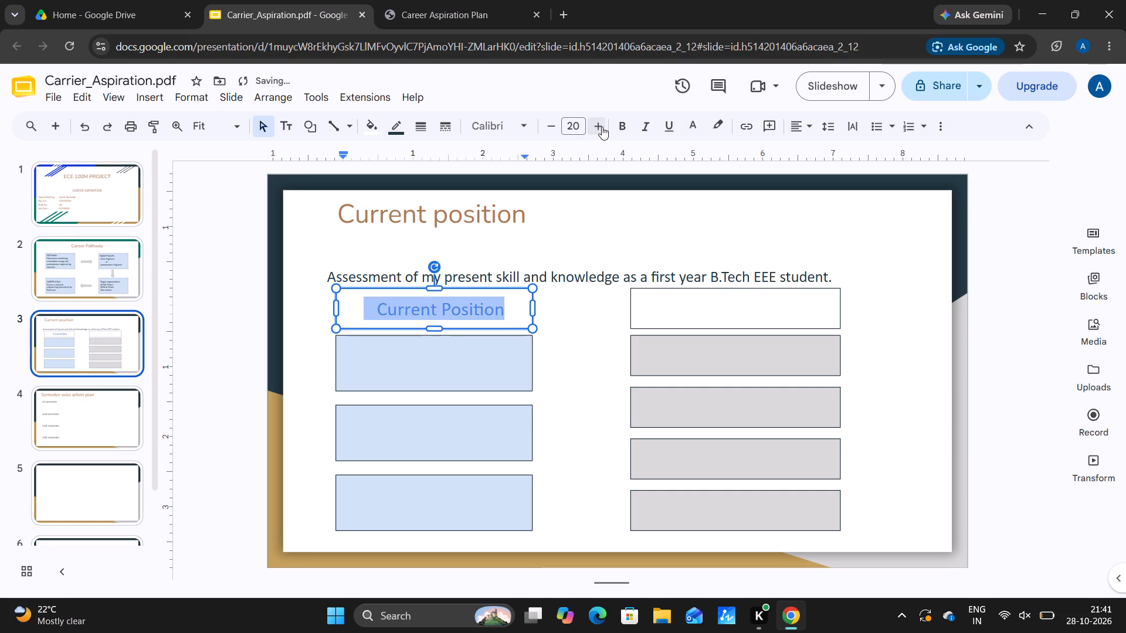
left_click(927, 290)
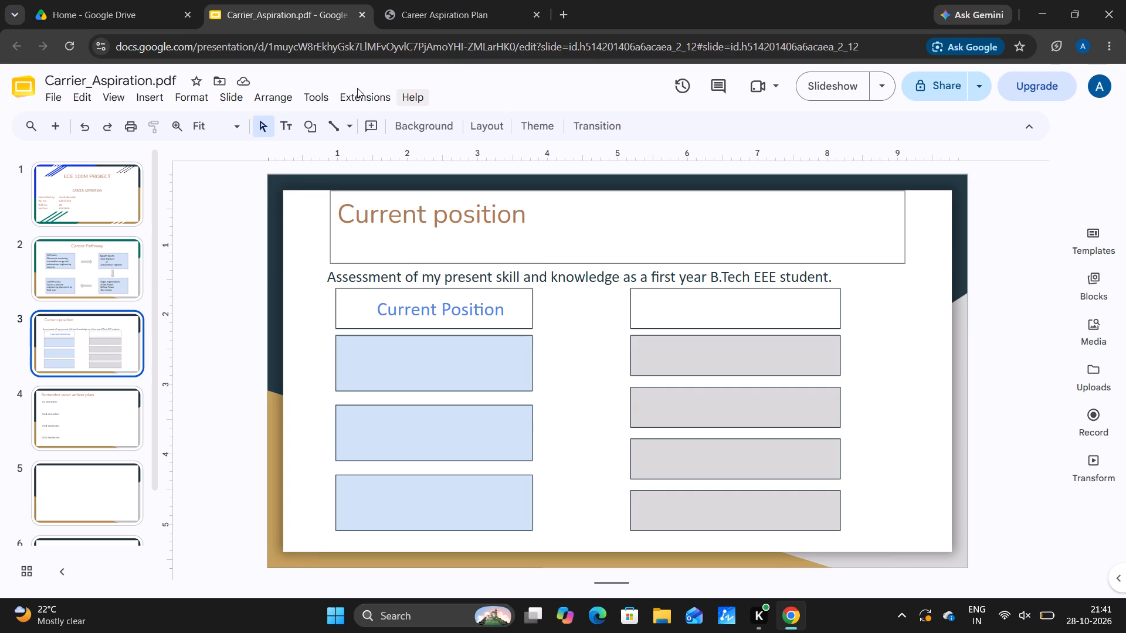
Check the column headings on the Career Aspiration Plan's Current Position page against the second column's header box, leaving that box without a heading.
left_click(729, 300)
key("space")
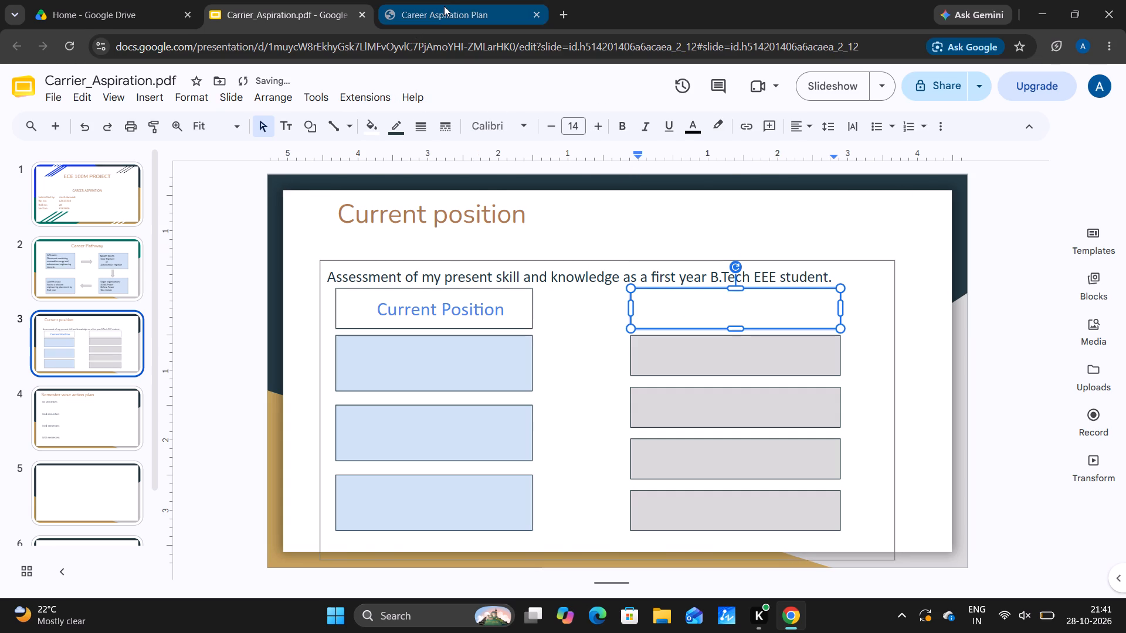
left_click(444, 6)
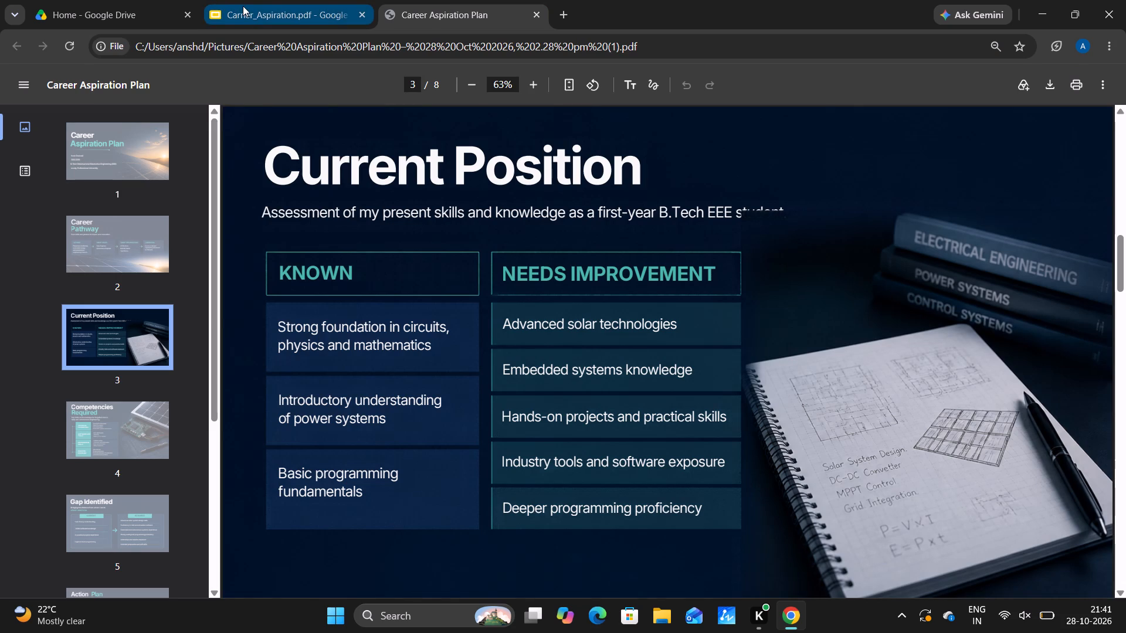
left_click(243, 6)
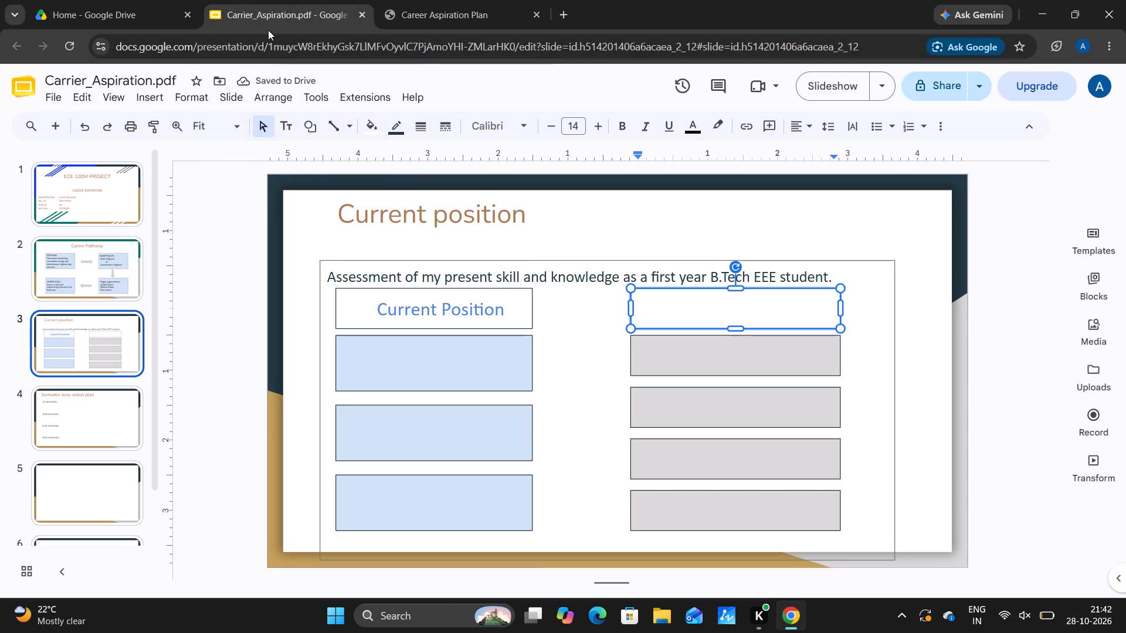
left_click(469, 18)
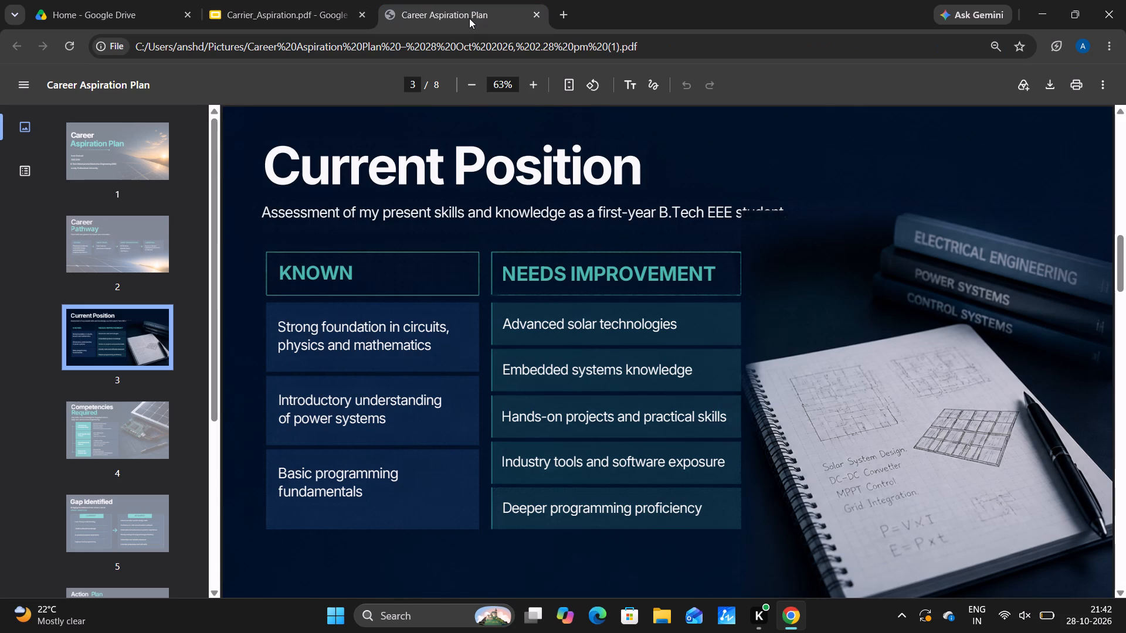
left_click(318, 8)
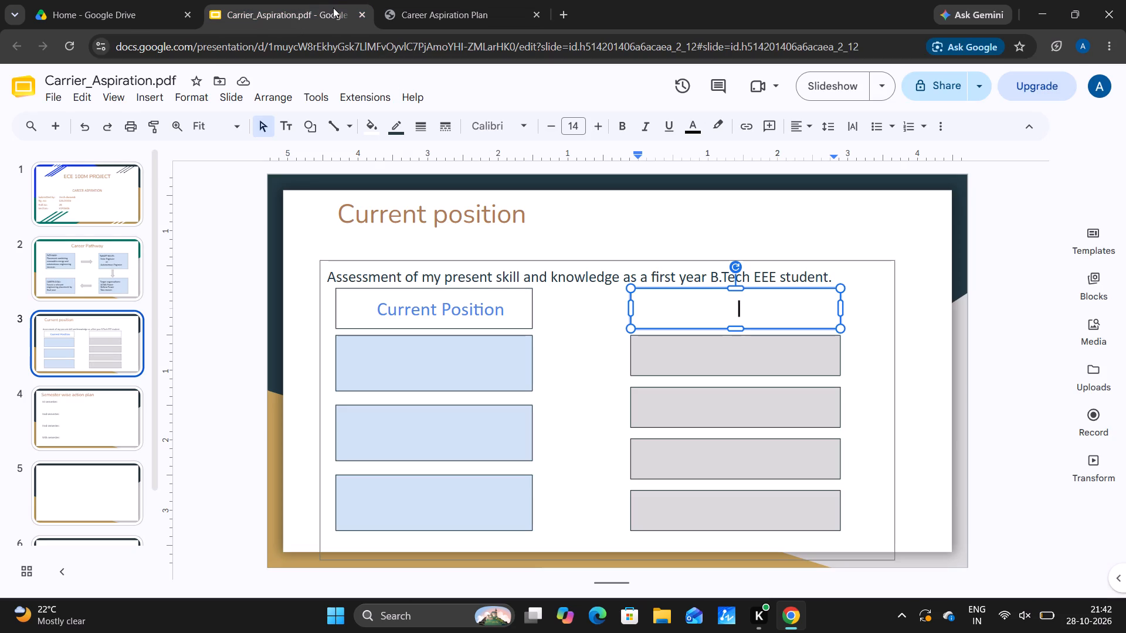
key("n")
key("BackSpace")
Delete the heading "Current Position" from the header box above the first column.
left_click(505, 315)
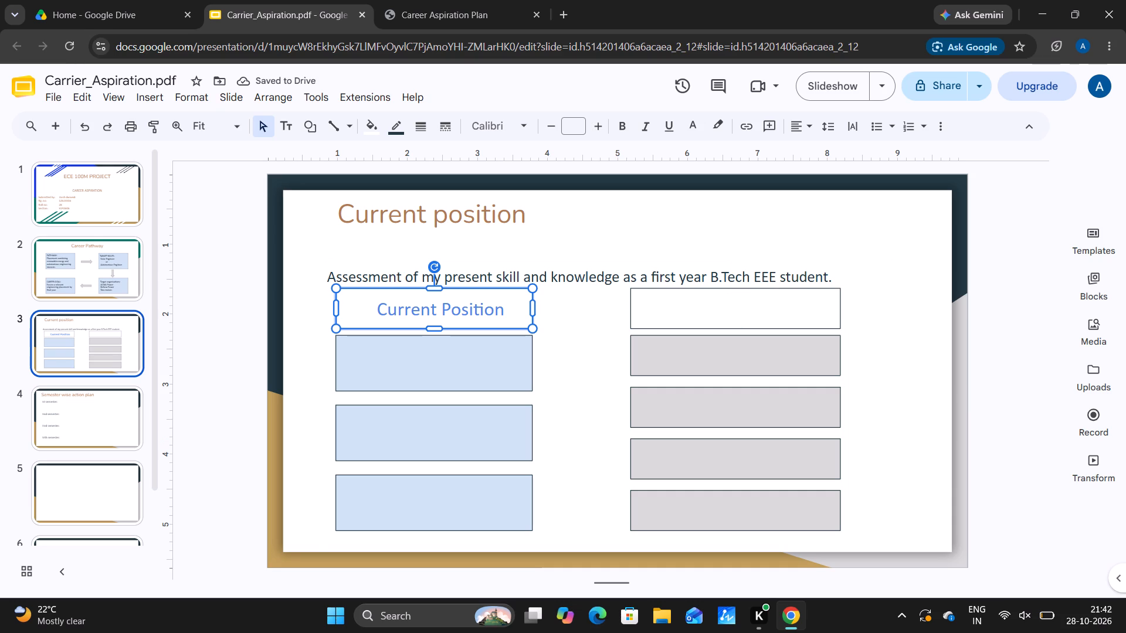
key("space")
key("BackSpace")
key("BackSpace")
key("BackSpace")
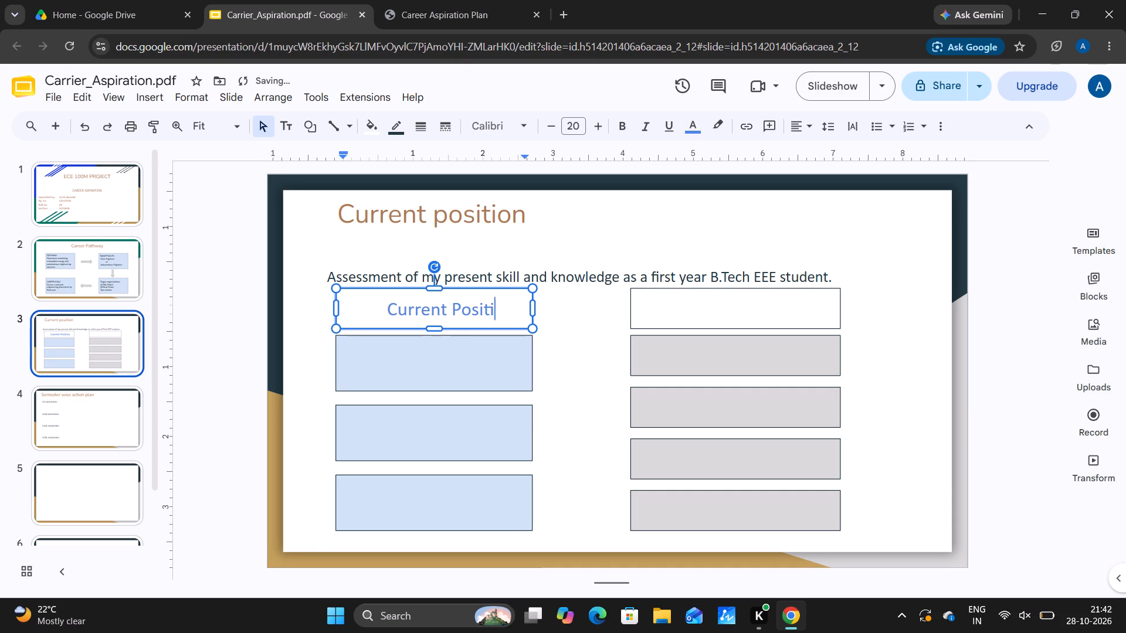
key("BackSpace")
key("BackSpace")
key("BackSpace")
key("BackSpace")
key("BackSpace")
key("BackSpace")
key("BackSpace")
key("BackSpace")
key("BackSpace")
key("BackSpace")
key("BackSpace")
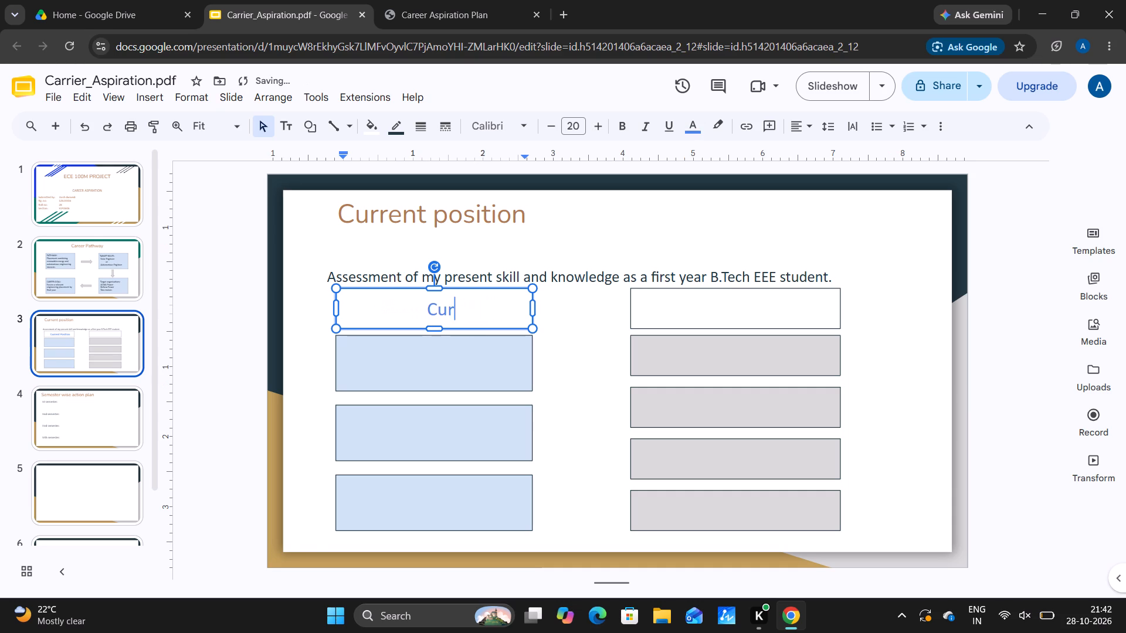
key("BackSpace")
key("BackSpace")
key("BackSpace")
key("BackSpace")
Enter the heading "Known" in medium blue text in the header box above the first column.
key("k")
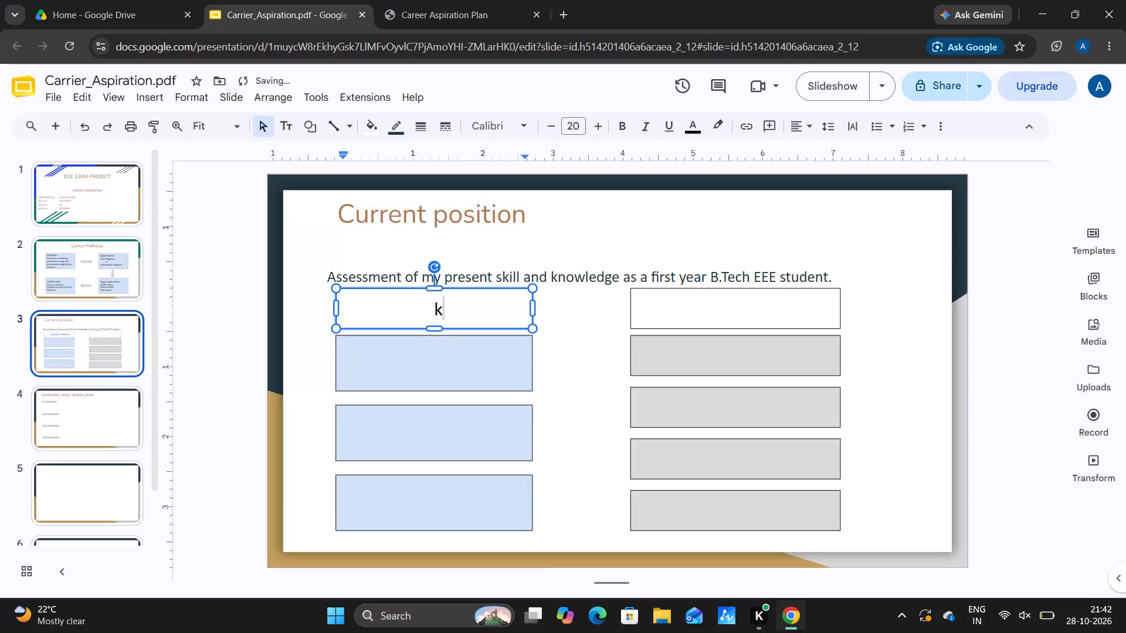
key("BackSpace")
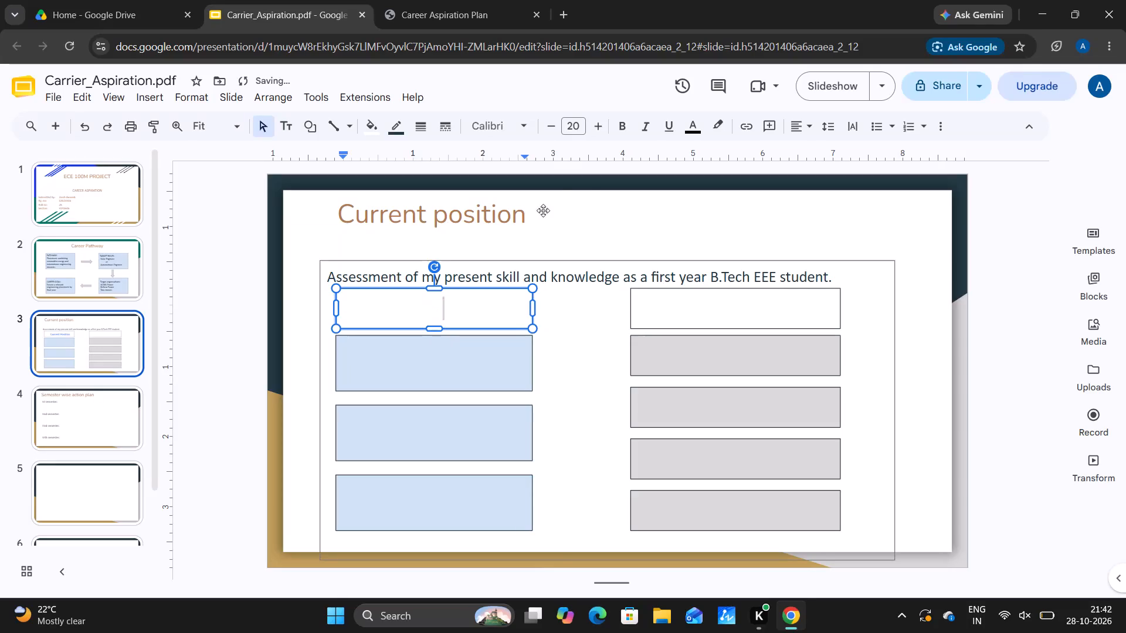
left_click(703, 134)
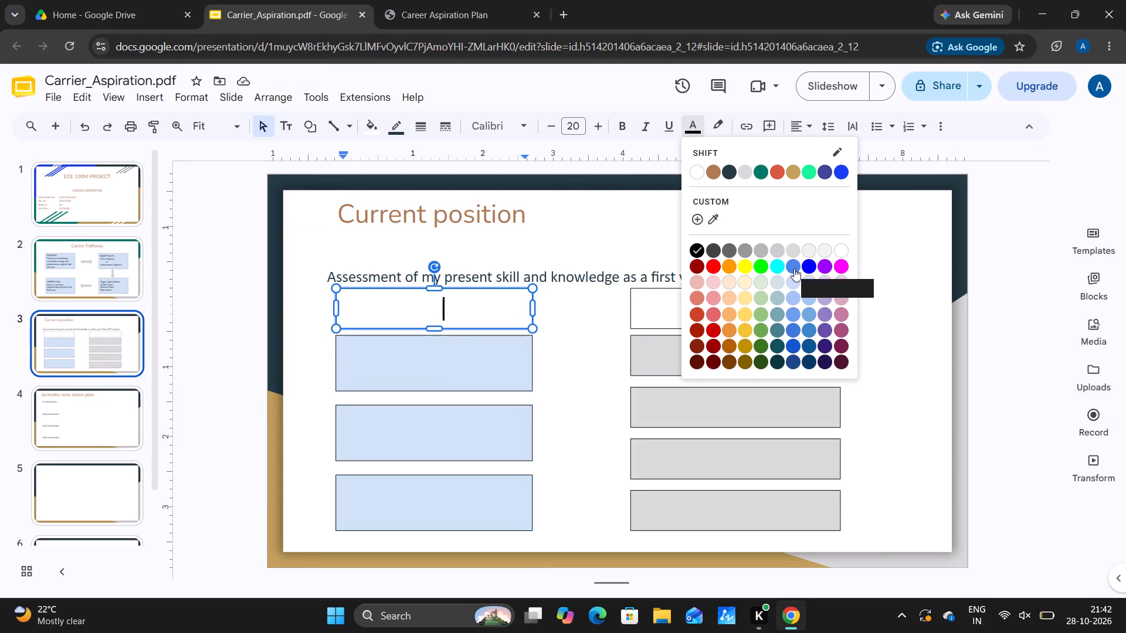
left_click(795, 267)
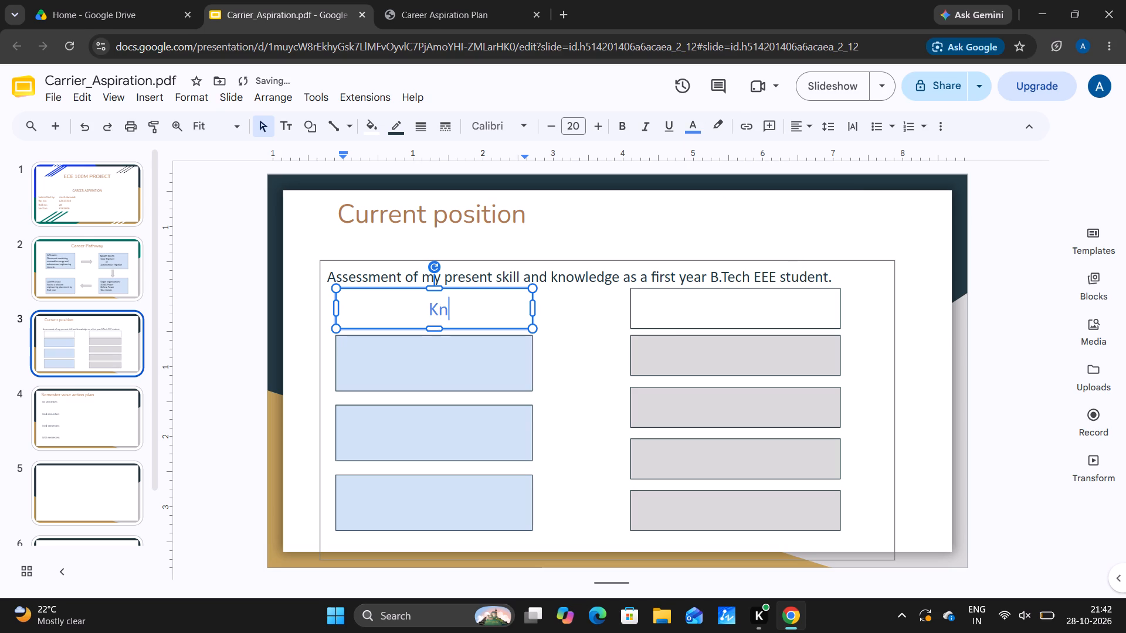
type("own")
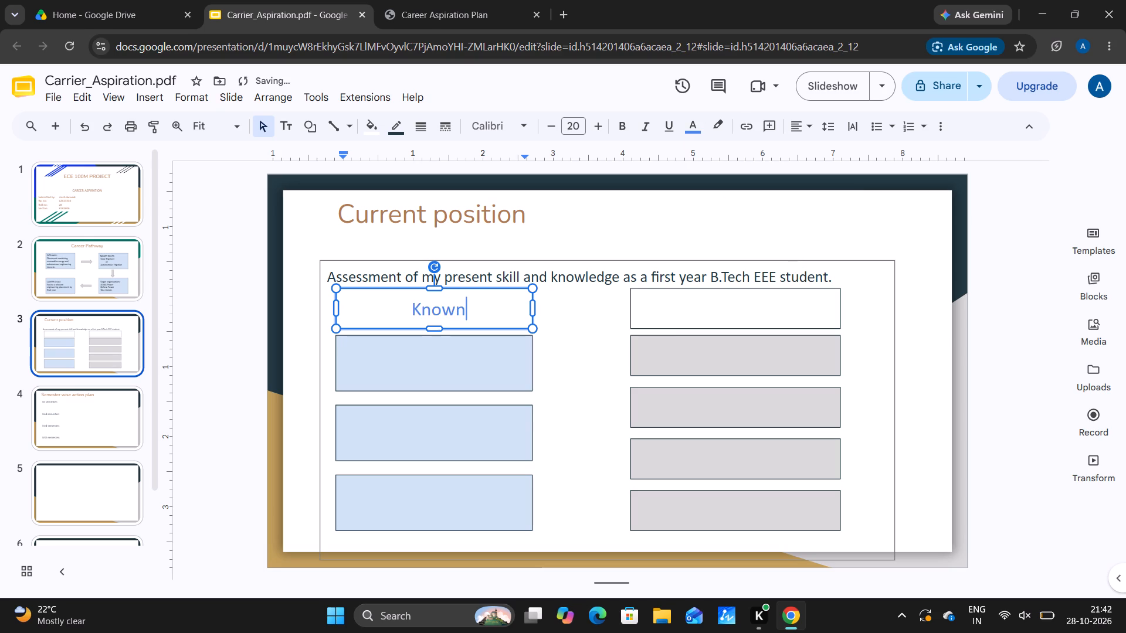
Enter the heading "Needs Improvement" in medium blue text at font size 20 in the header box above the second column.
left_click(756, 314)
key("space")
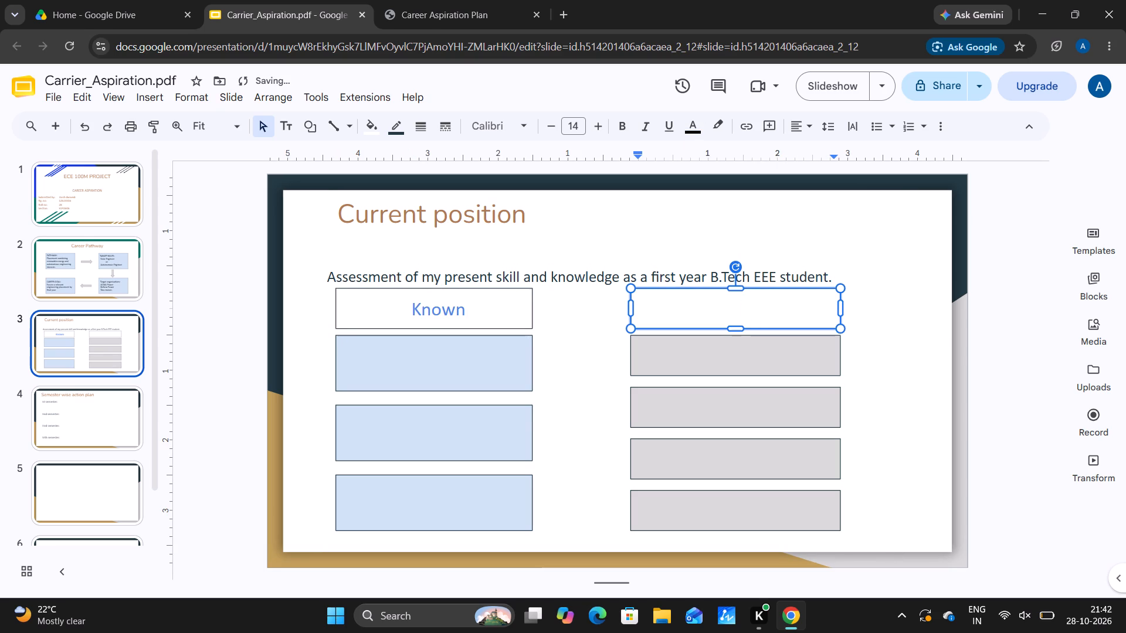
left_click(605, 129)
triple_click(599, 128)
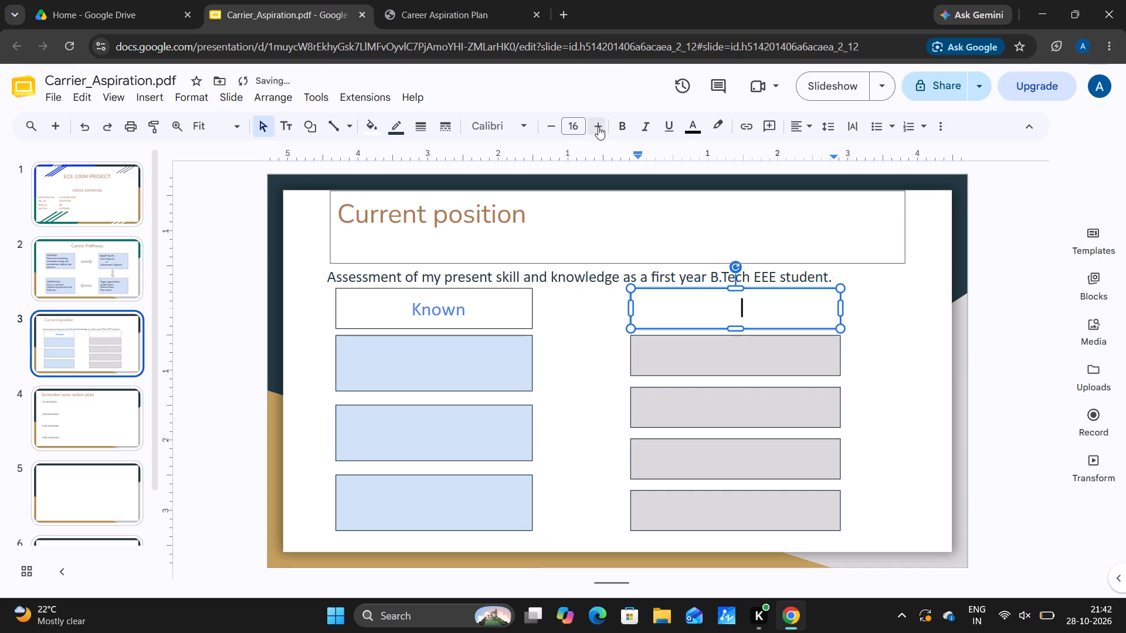
left_click(597, 127)
left_click(595, 126)
left_click(694, 119)
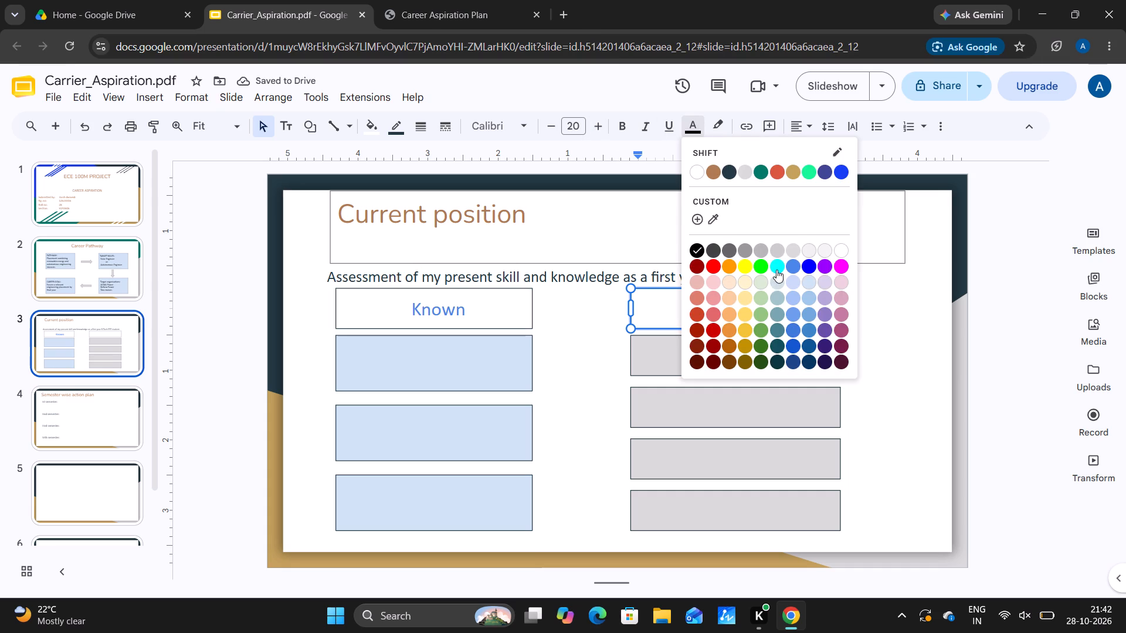
left_click(792, 267)
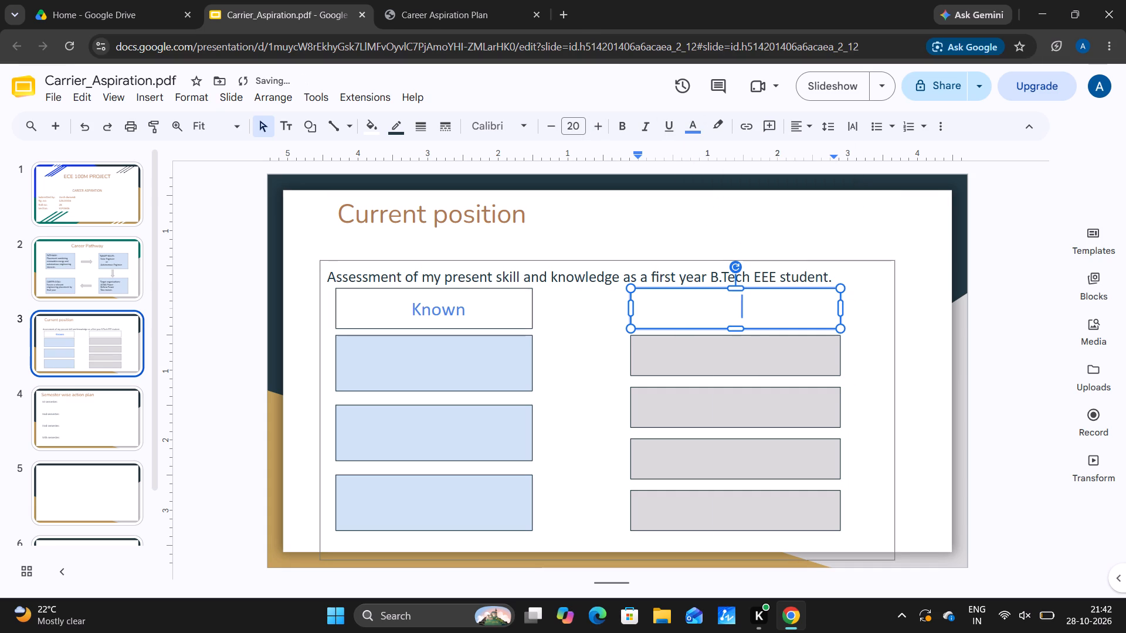
key("n")
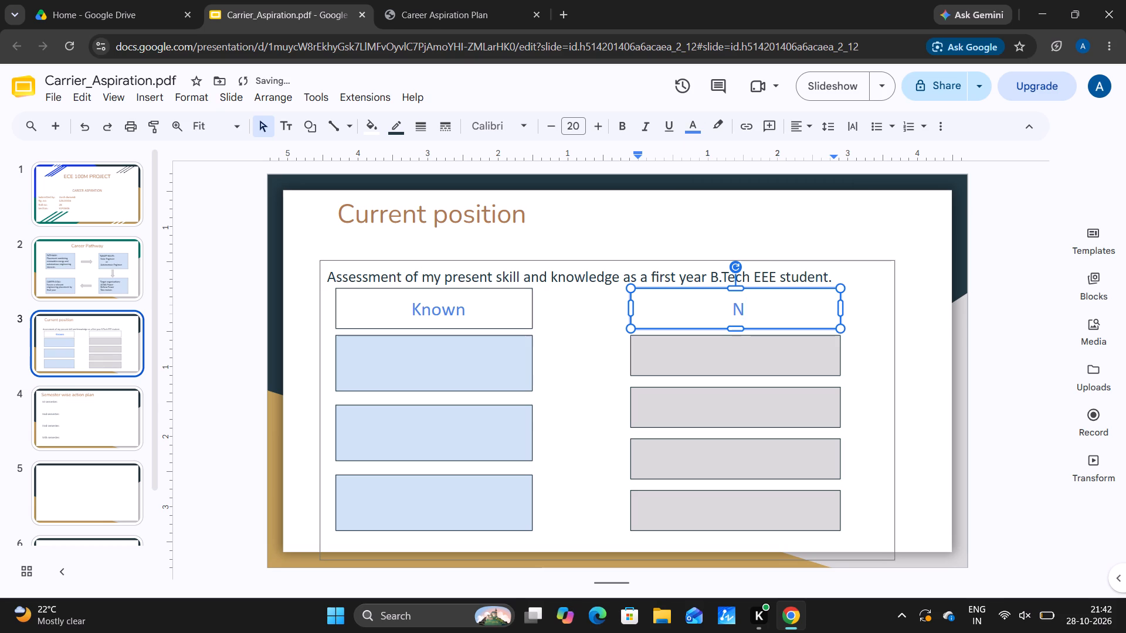
type("eeds")
key("space")
key("i")
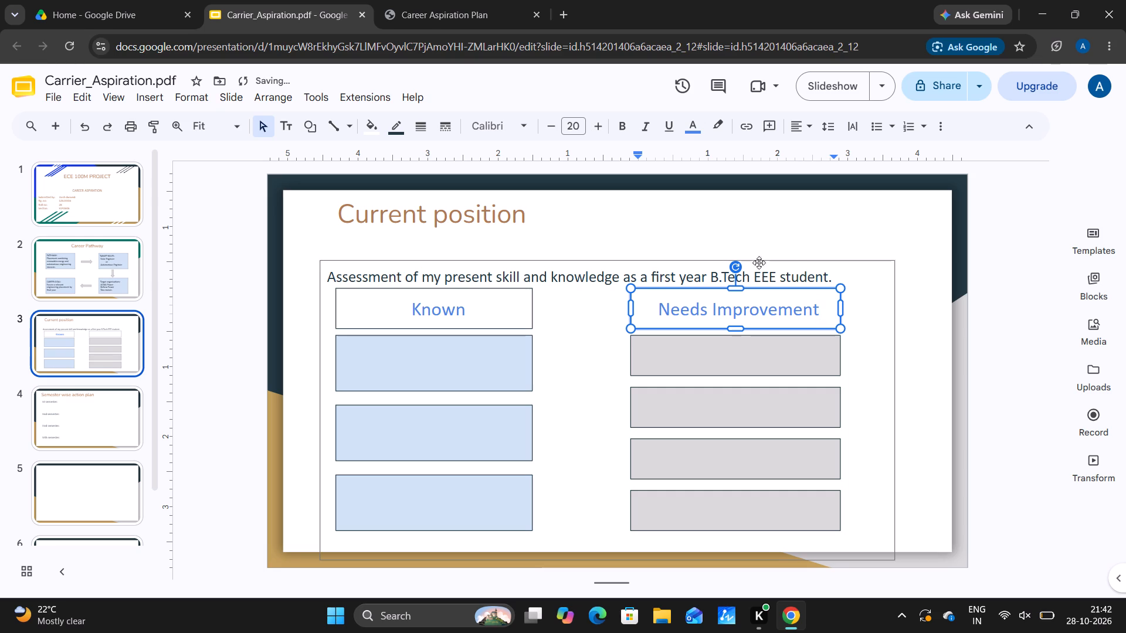
left_click(954, 253)
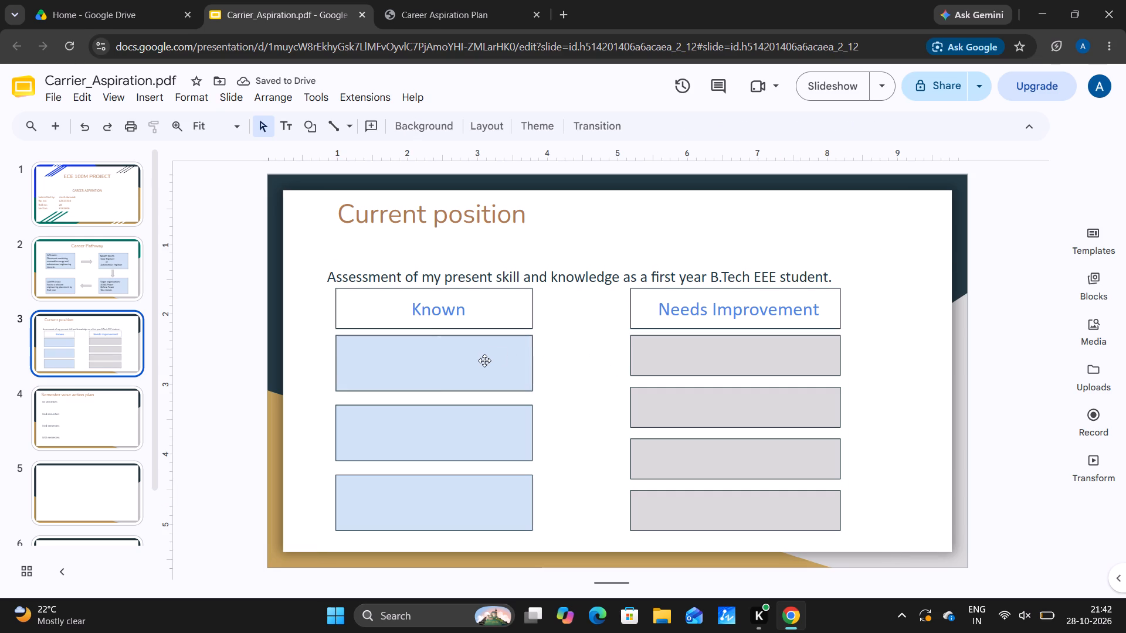
Set the font size of the first blue box under "Known" to 18.
left_click(484, 360)
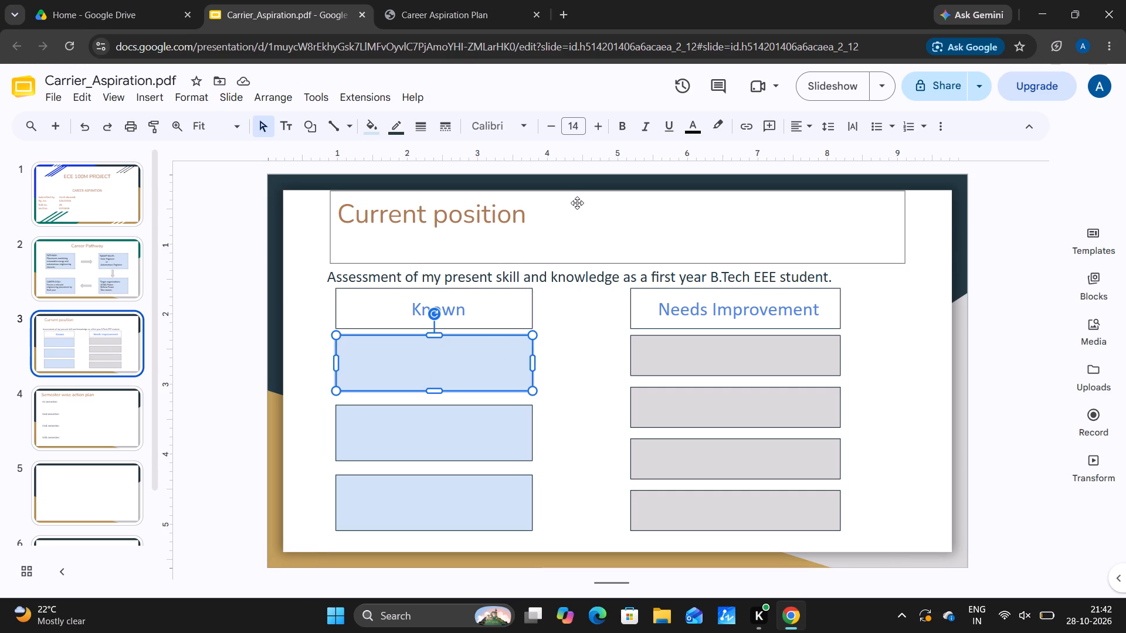
left_click(594, 119)
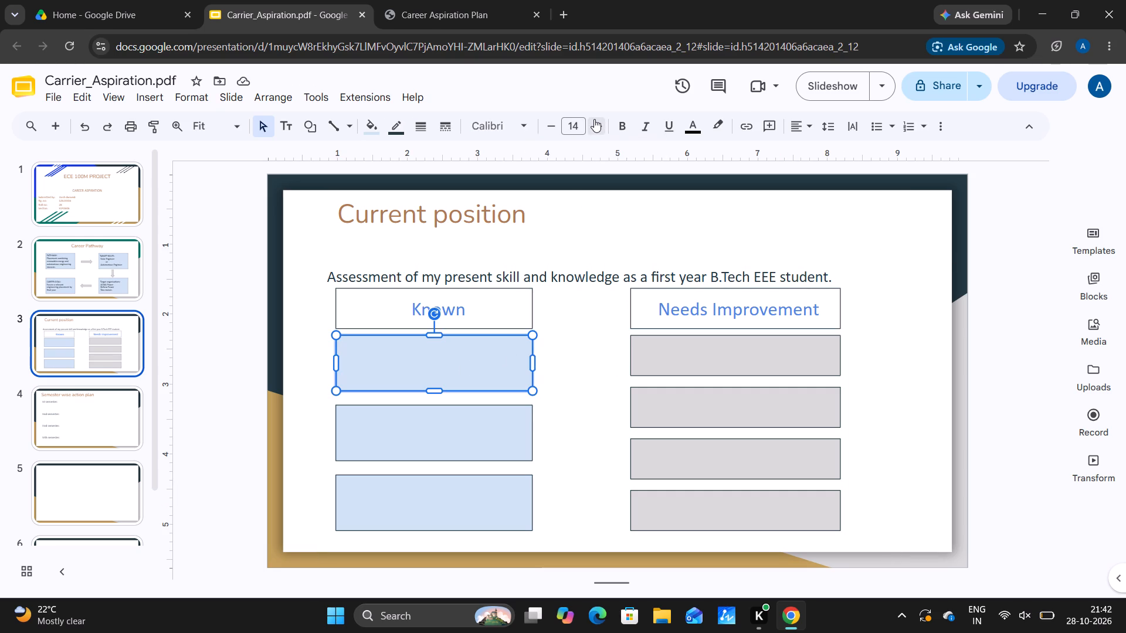
double_click(594, 119)
left_click(594, 120)
left_click(593, 120)
left_click(553, 127)
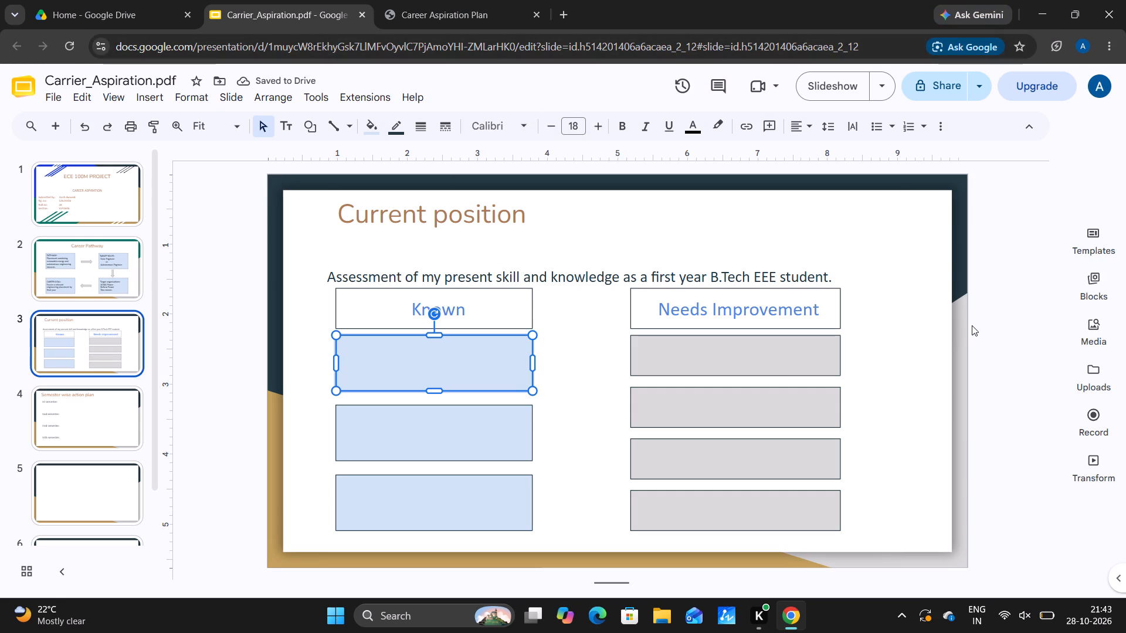
left_click(931, 329)
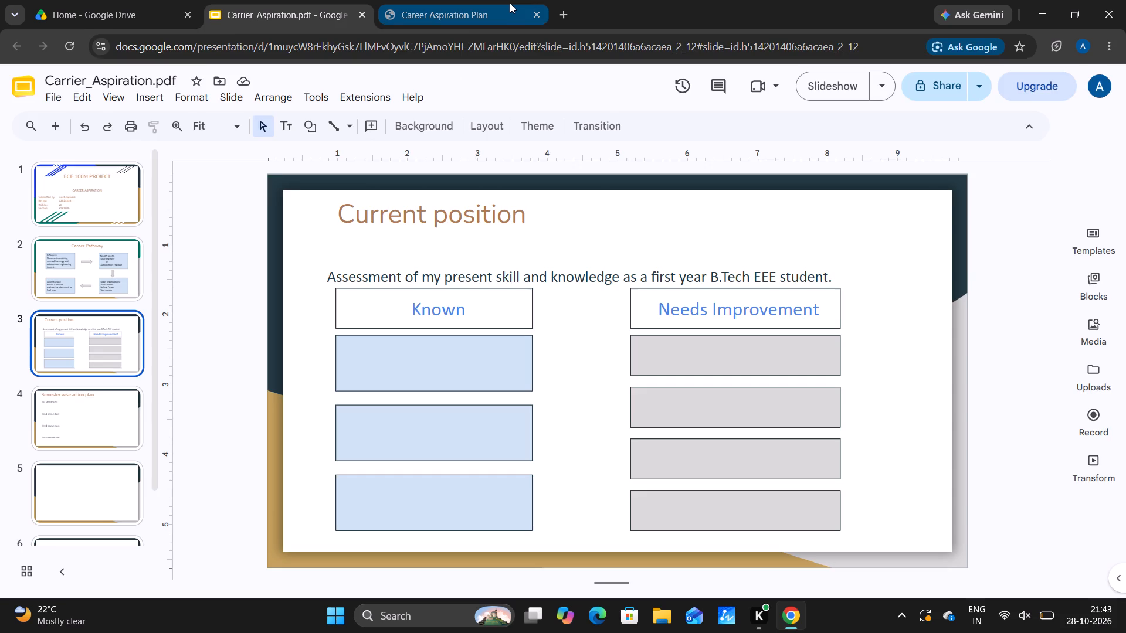
Enter "Strong foundation in" in the first blue box under "Known", following the Career Aspiration Plan's Current Position page.
left_click(508, 2)
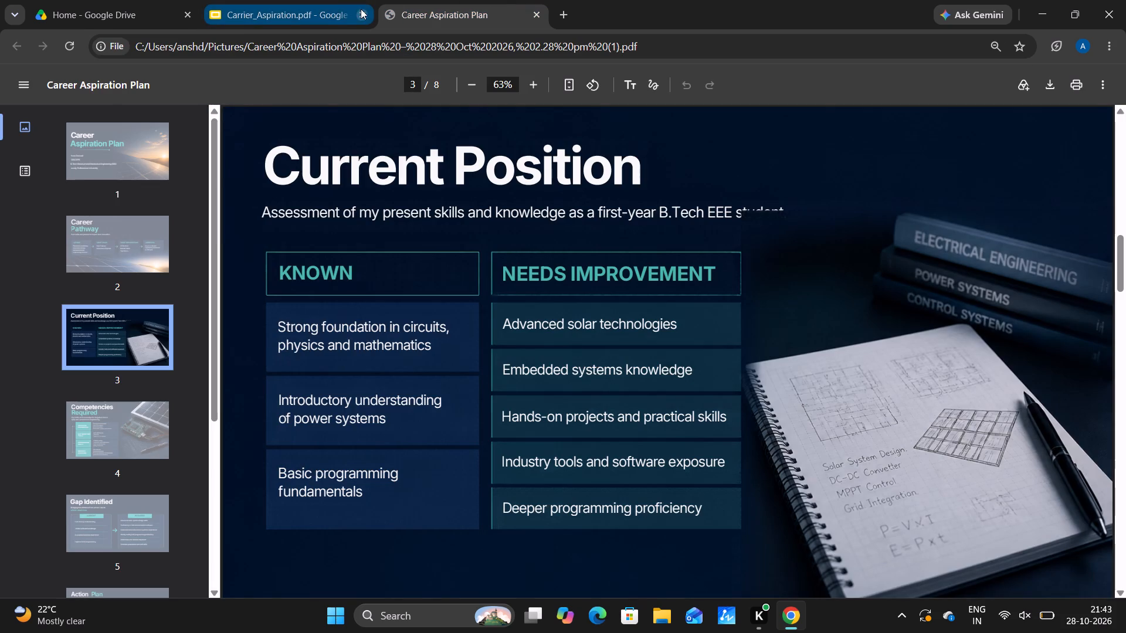
left_click(319, 6)
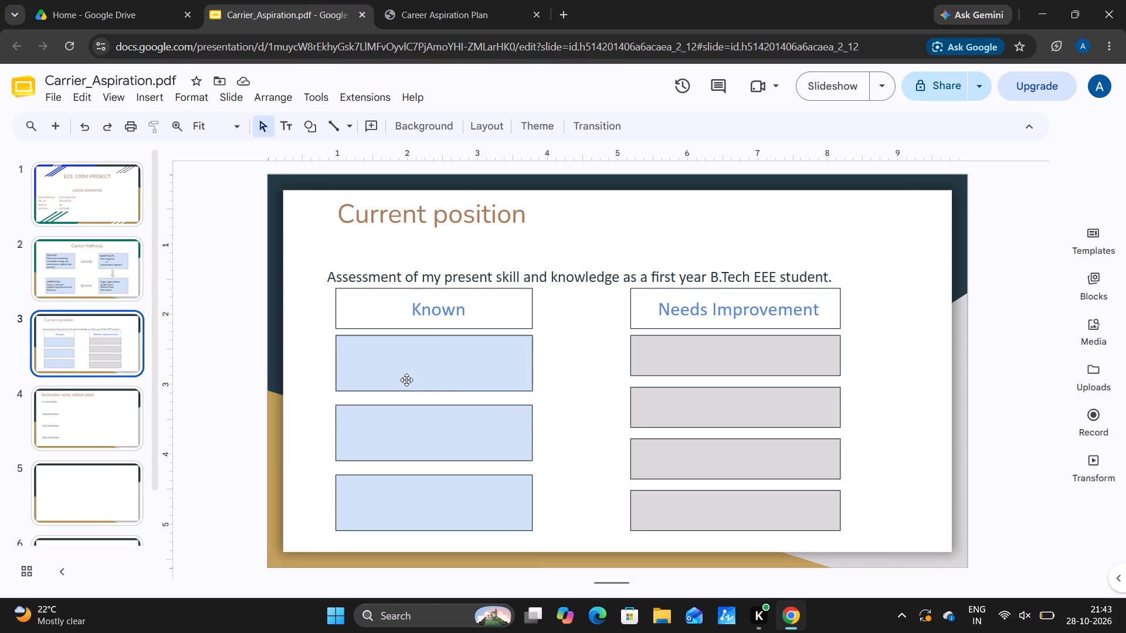
left_click(406, 380)
left_click(406, 363)
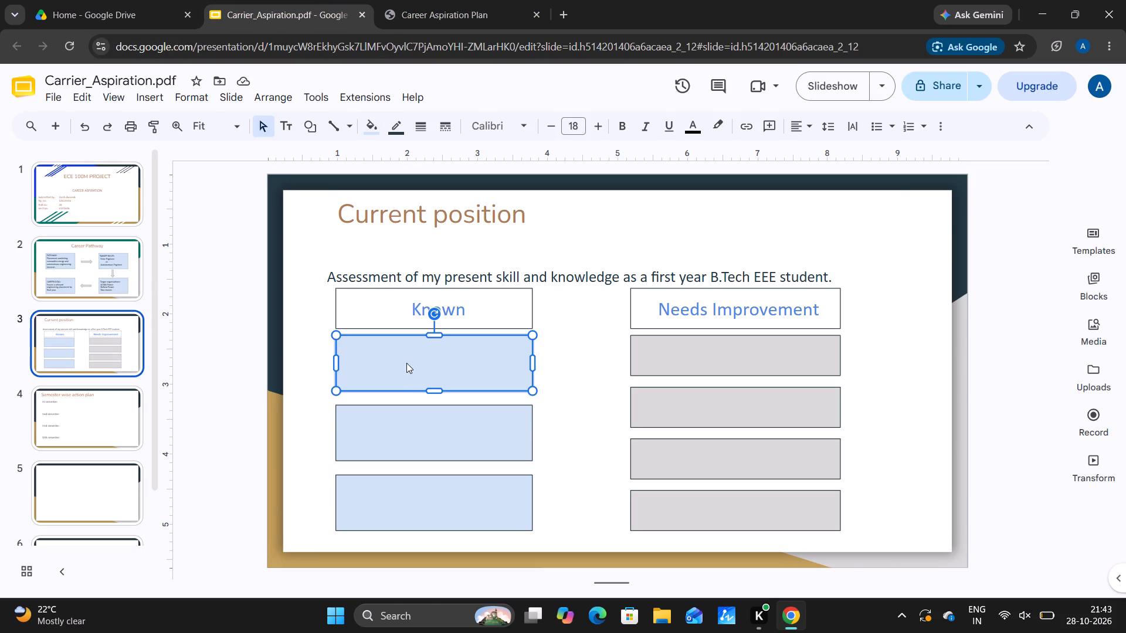
key("s")
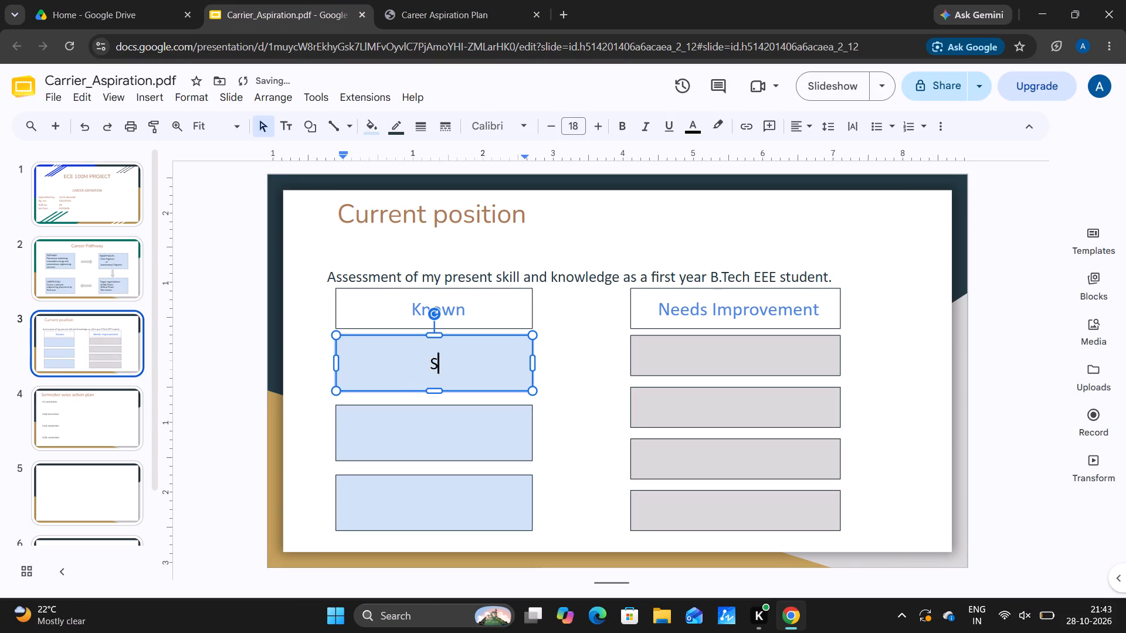
key("BackSpace")
key("BackSpace")
key("r")
key("BackSpace")
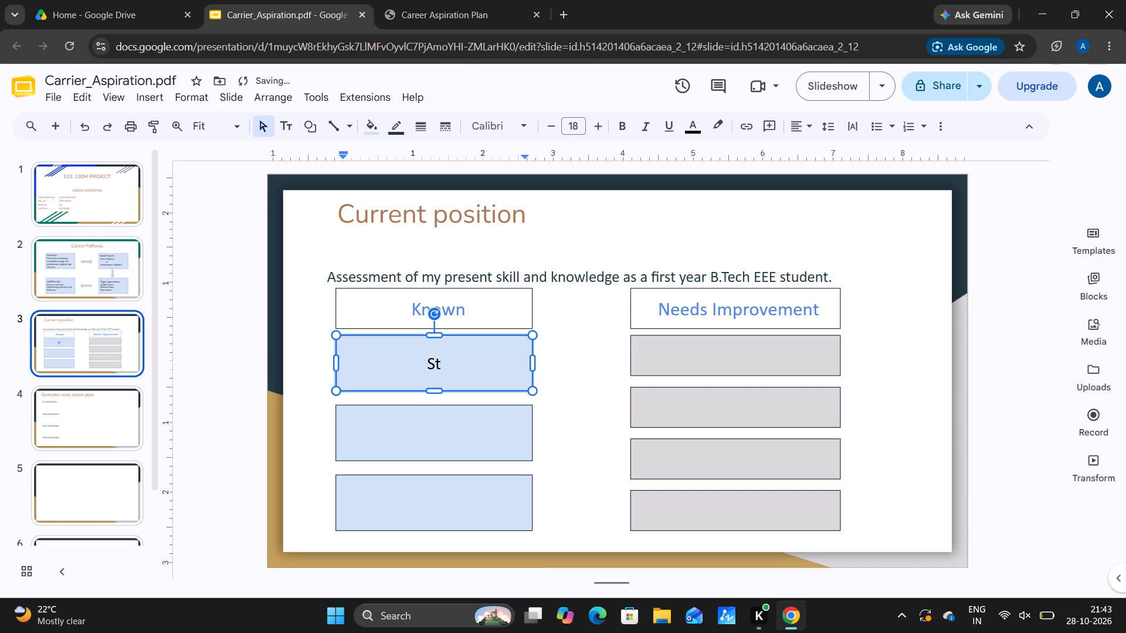
type("rong")
key("space")
key("f")
type("oundation")
key("space")
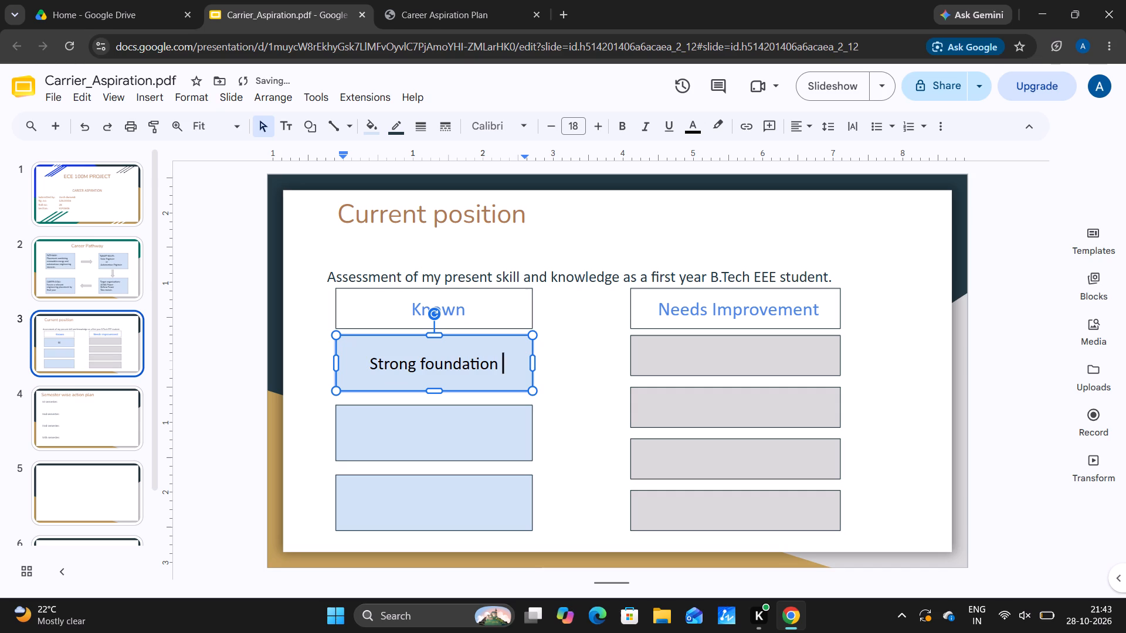
type("ai")
key("space")
key("BackSpace")
key("BackSpace")
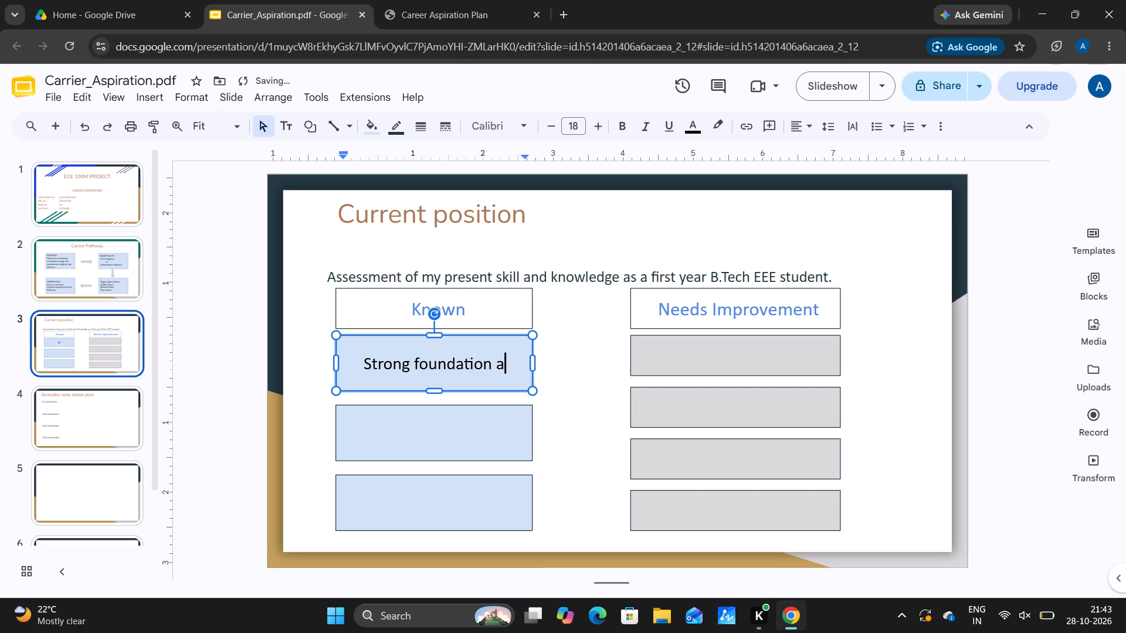
key("BackSpace")
type("in")
key("space")
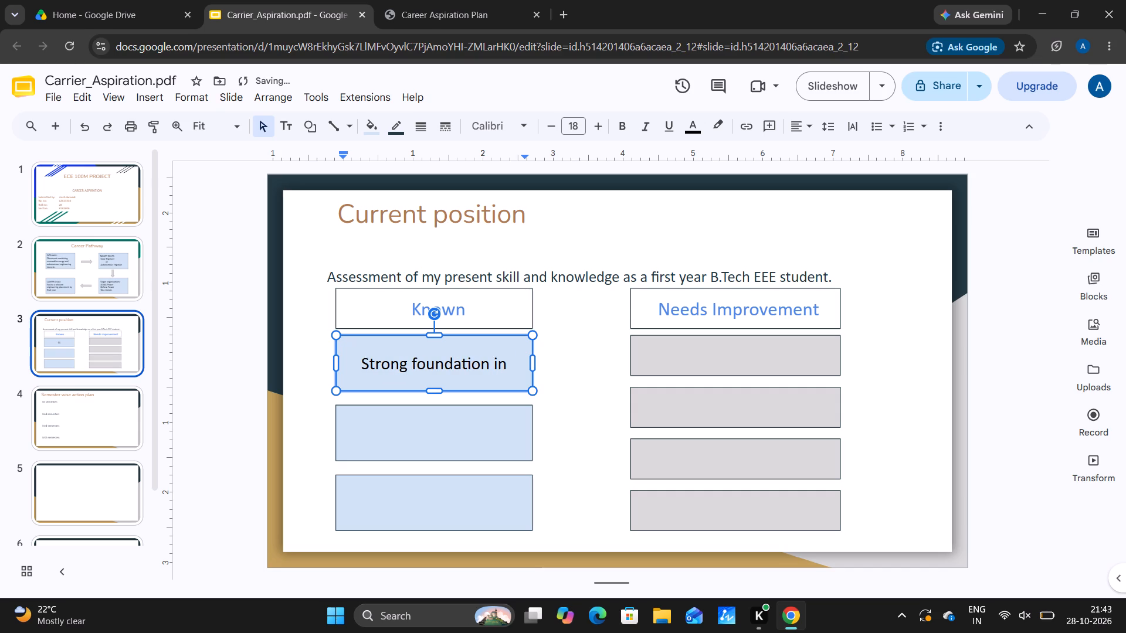
Set the font size of the text "Strong foundation in" in the first blue box to 16.
left_click(359, 363)
left_click_drag(359, 363, 409, 377)
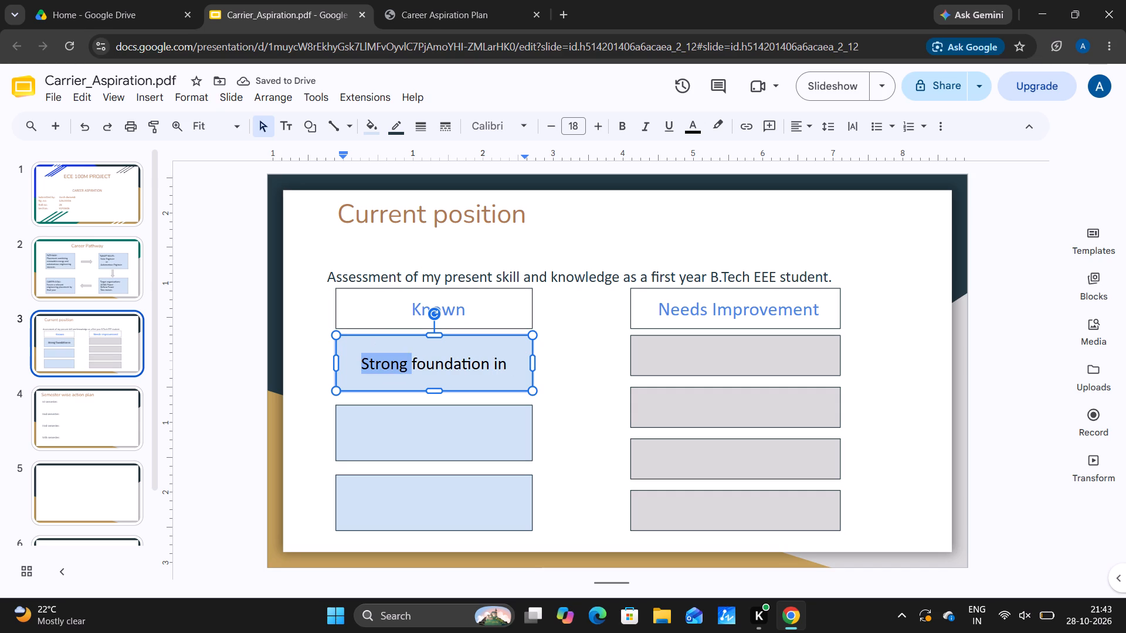
left_click_drag(409, 377, 508, 383)
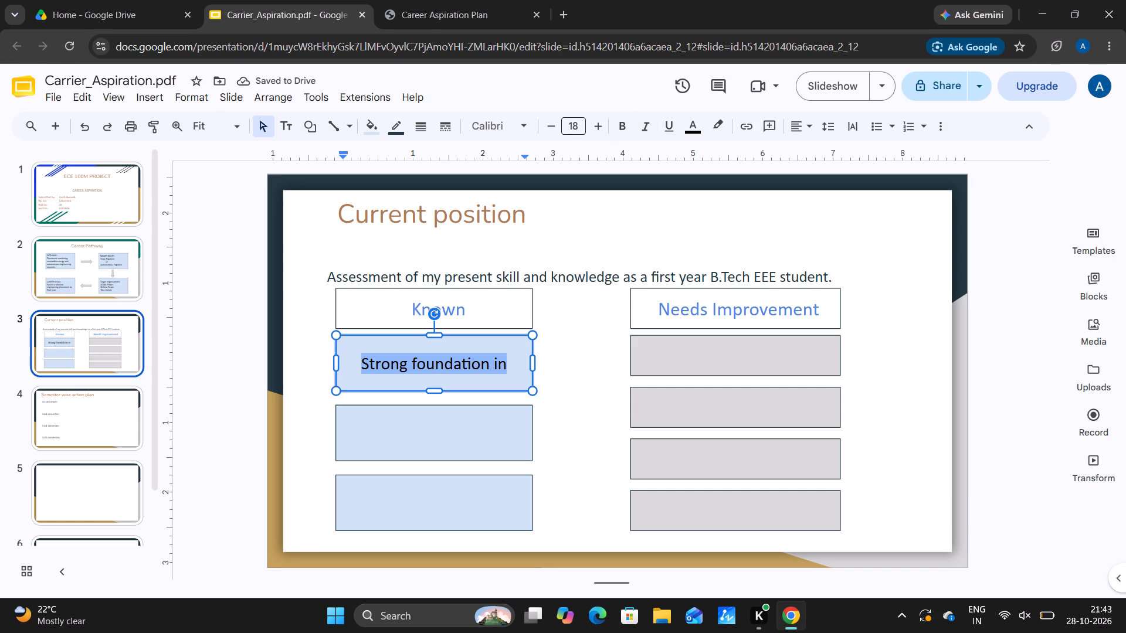
left_click(558, 125)
left_click(558, 125)
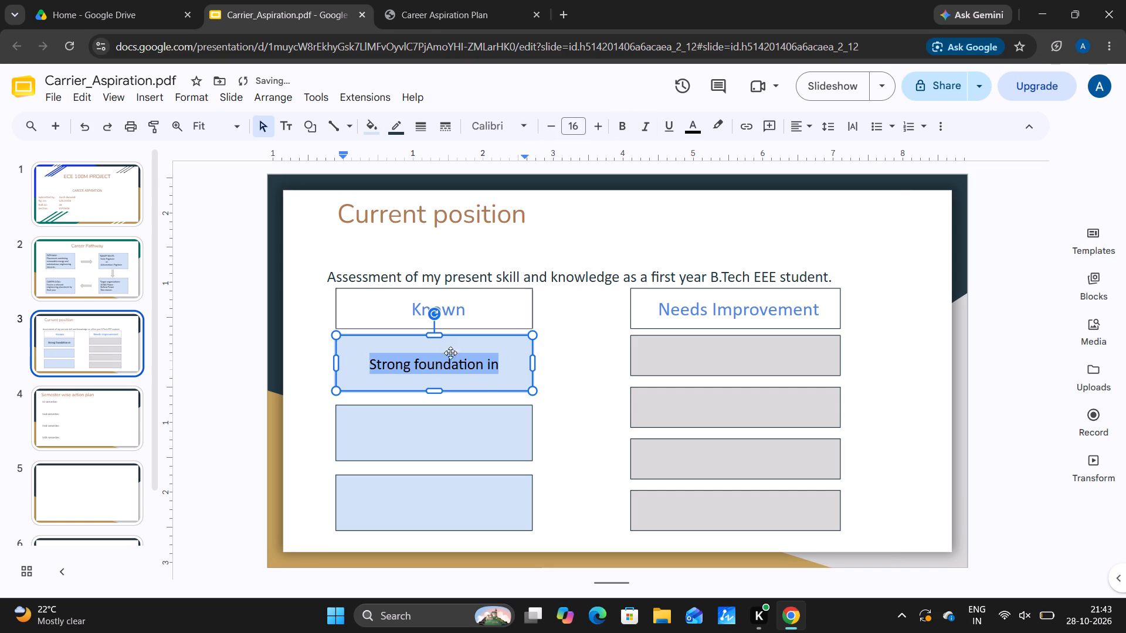
left_click(517, 368)
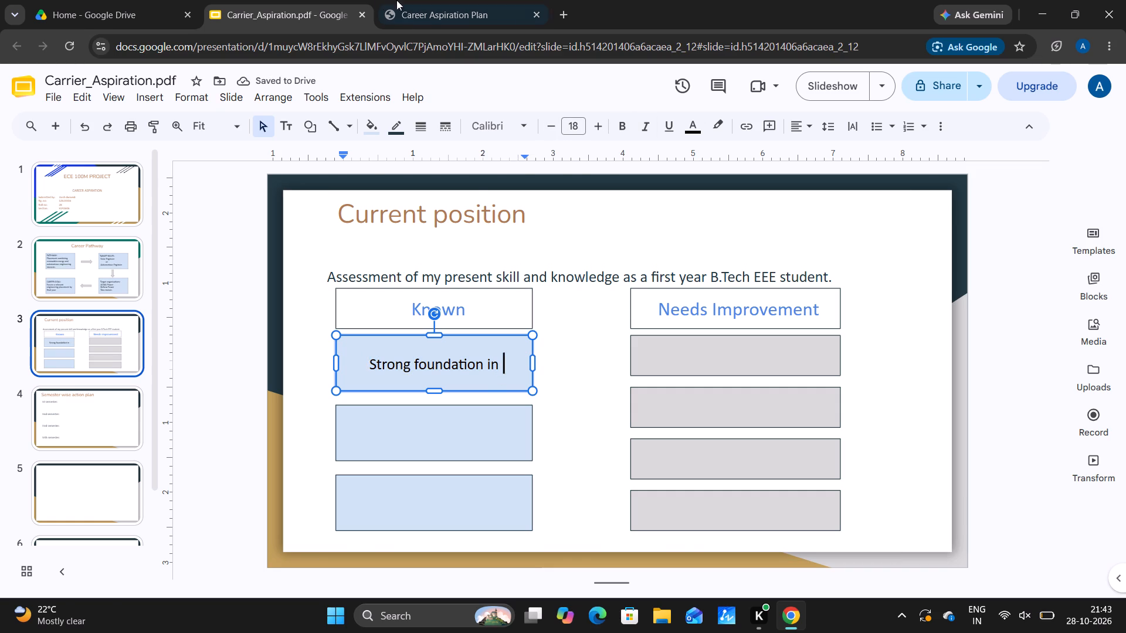
Complete the text in the first blue box under "Known" with "circuits,Physics and Mathematics", following the Career Aspiration Plan's Current Position page.
left_click(395, 5)
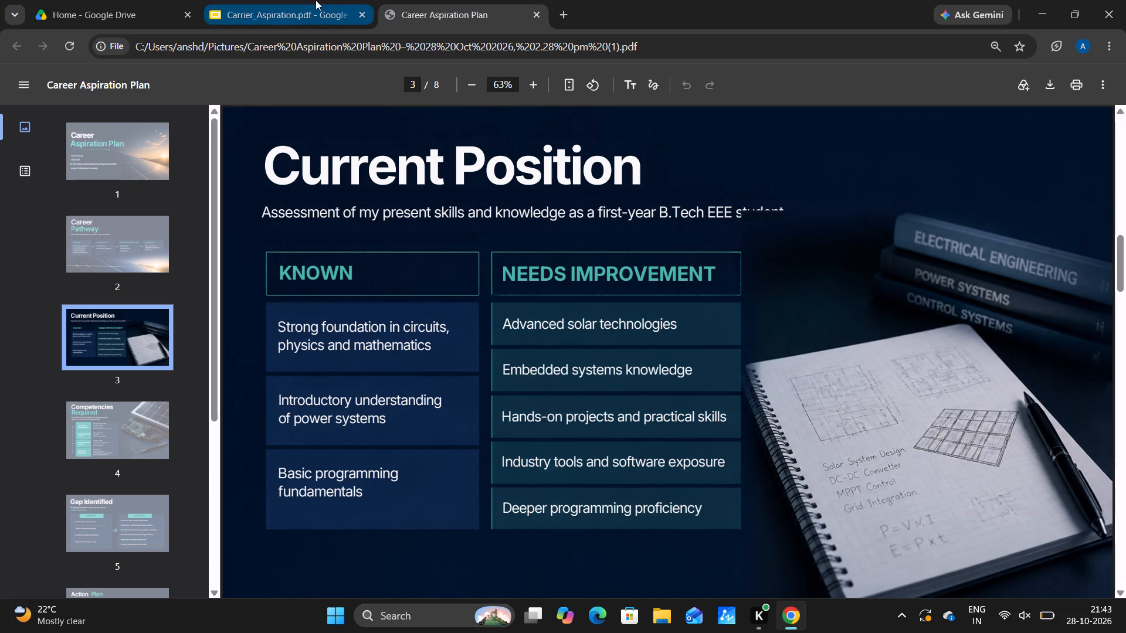
left_click(316, 0)
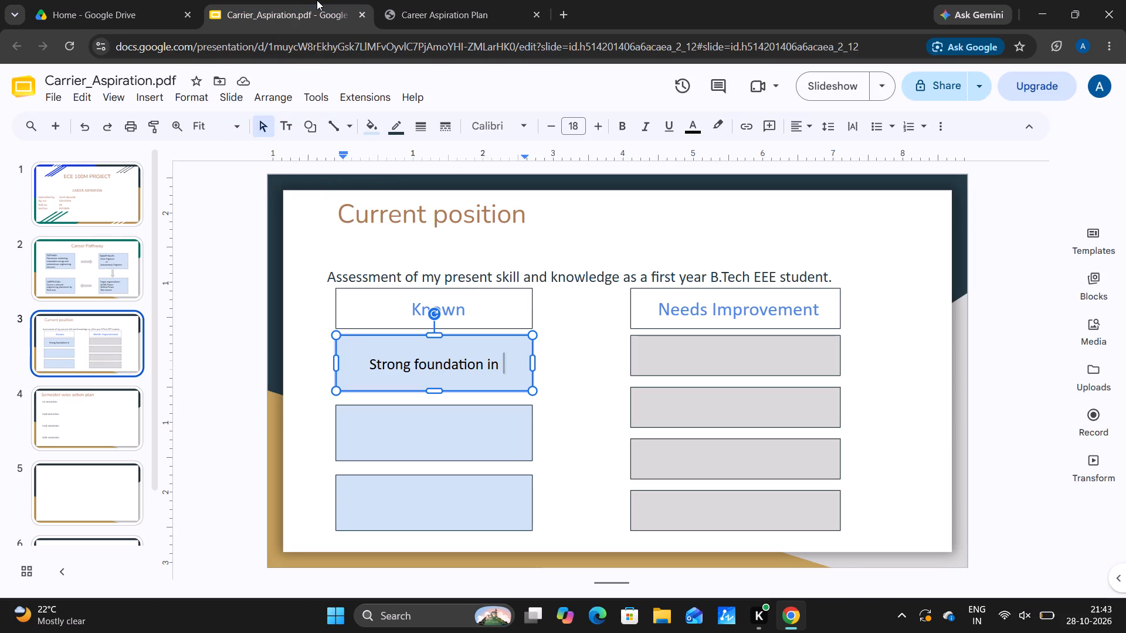
type("cir")
type("cuits")
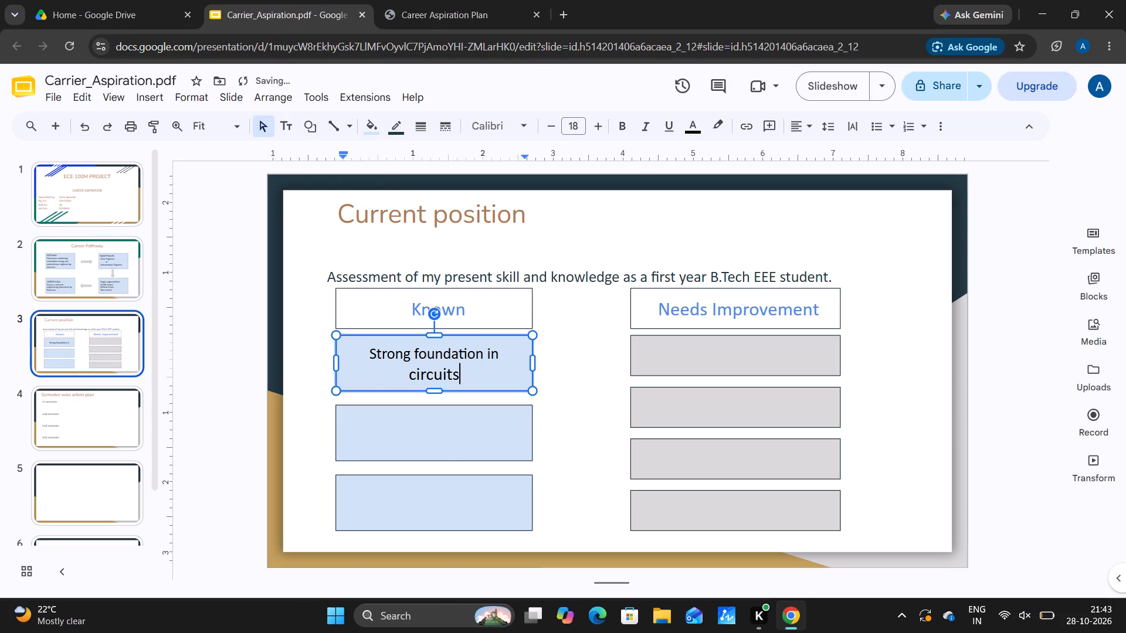
key("comma")
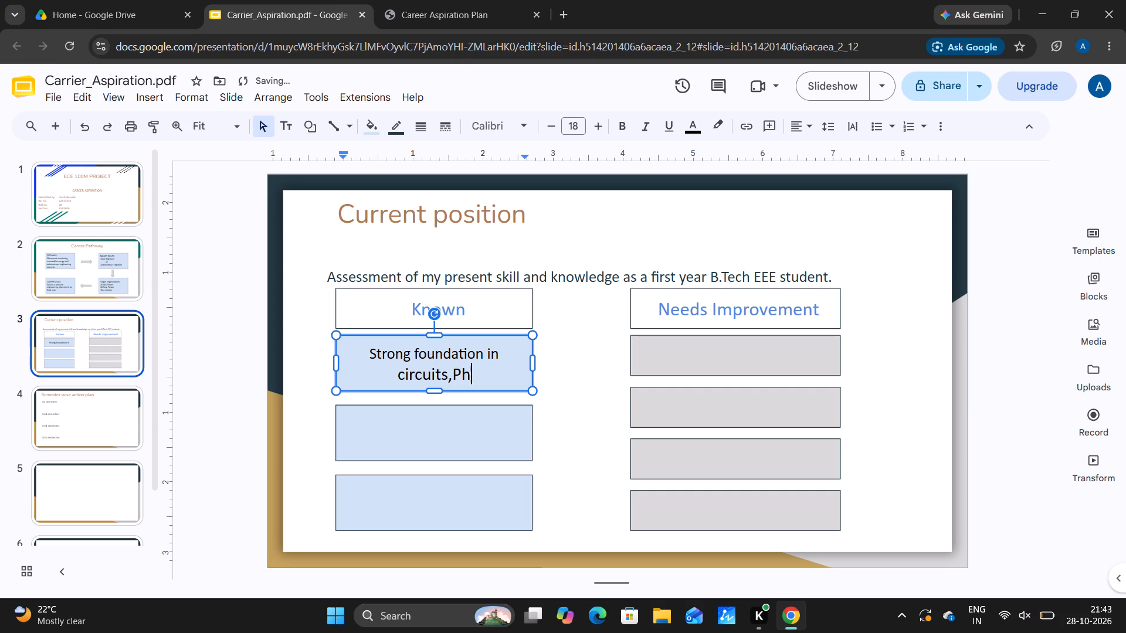
type("ics and")
key("space")
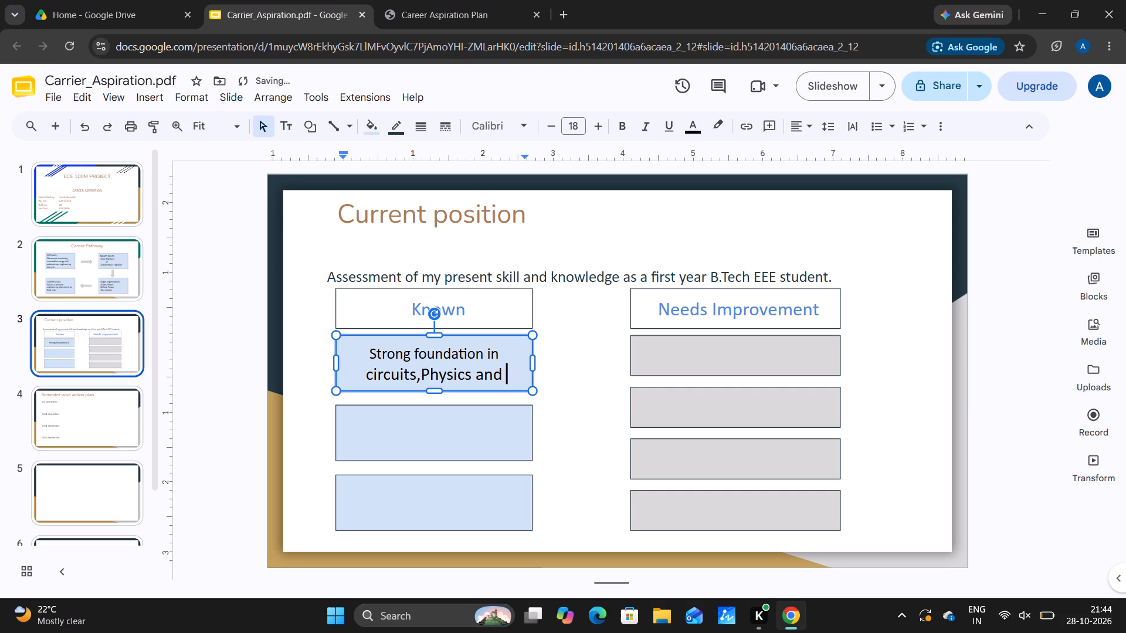
type("athem")
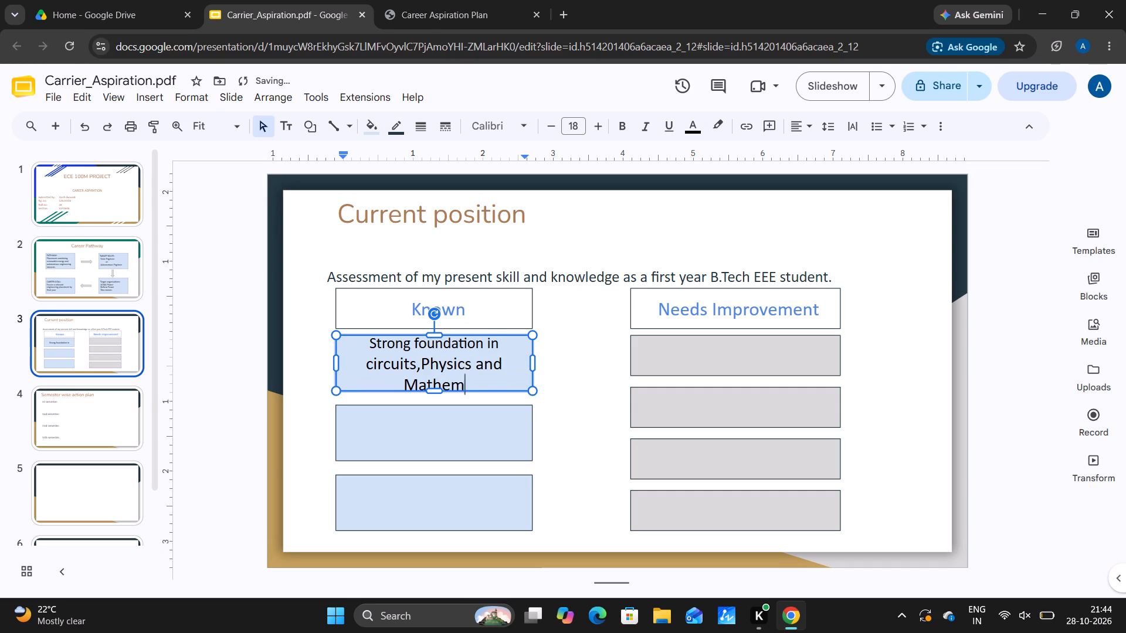
type("at")
type("ics")
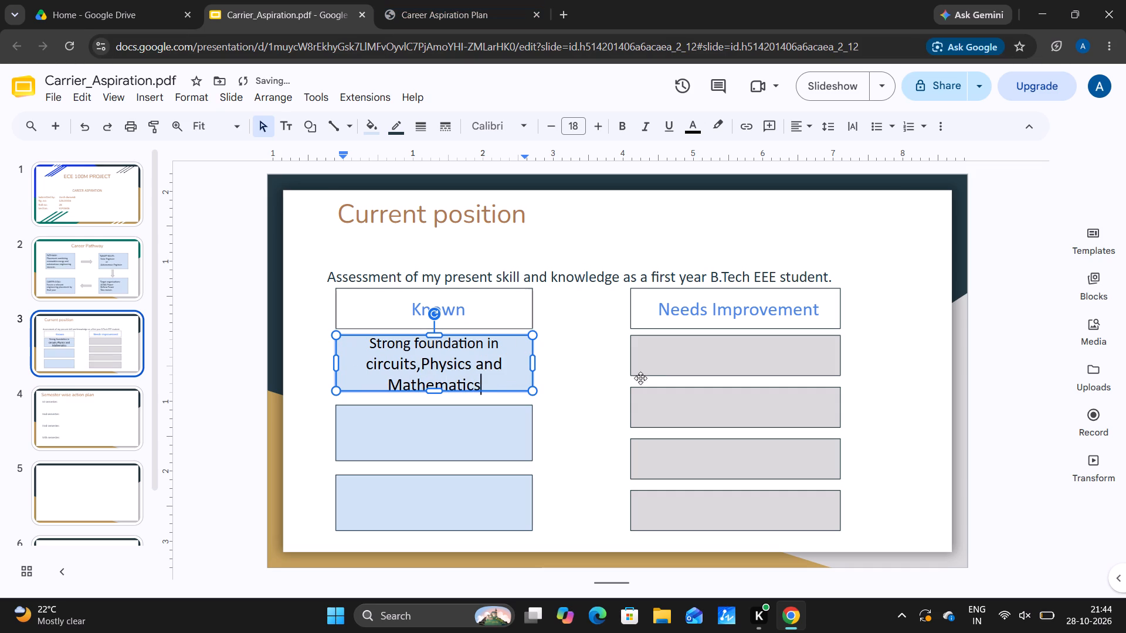
left_click(603, 379)
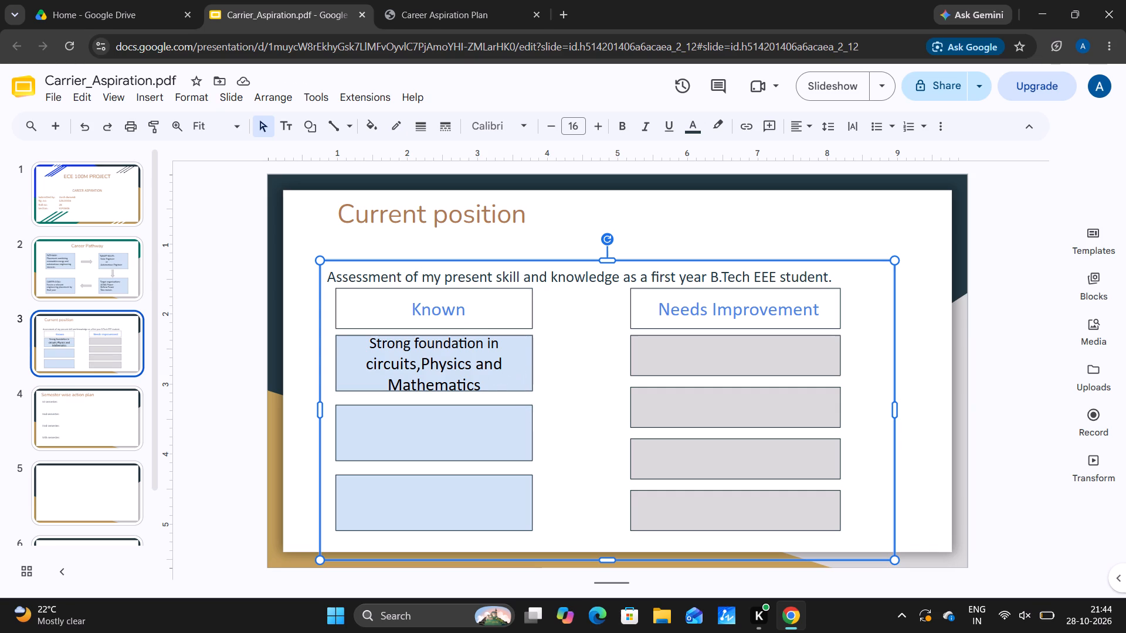
Left-align the text in the first blue box under "Known".
left_click(366, 346)
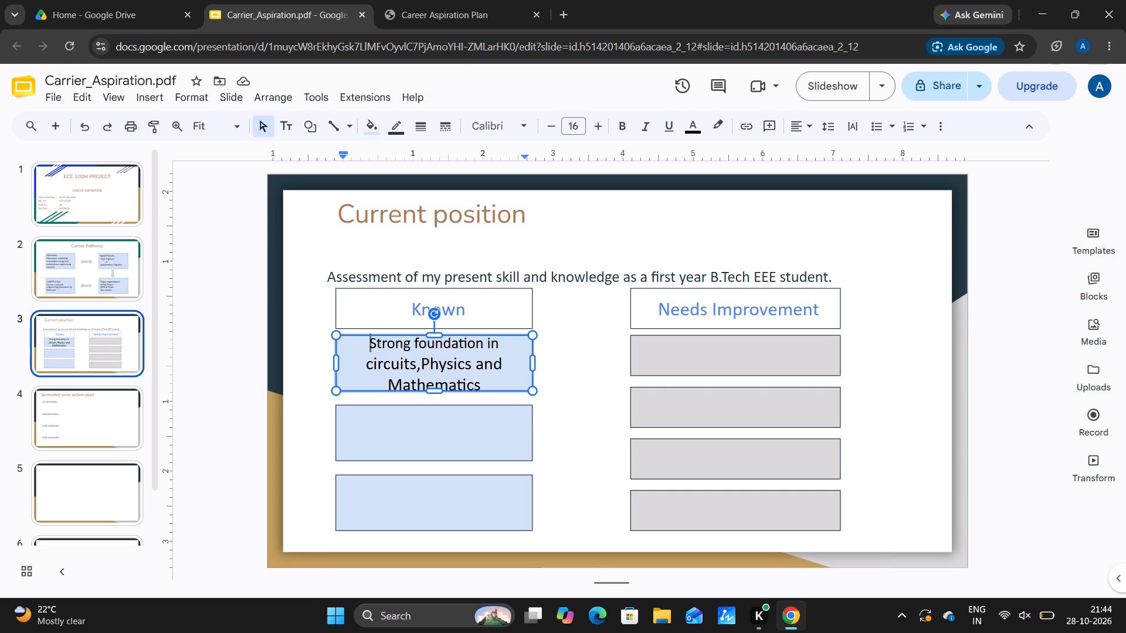
key("BackSpace")
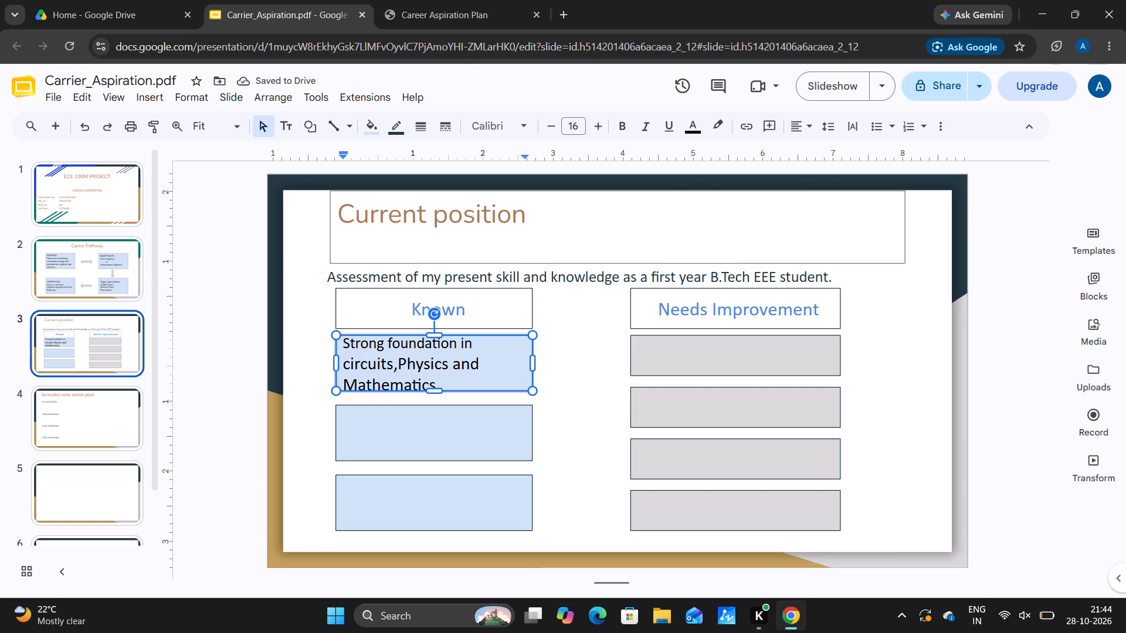
left_click(801, 124)
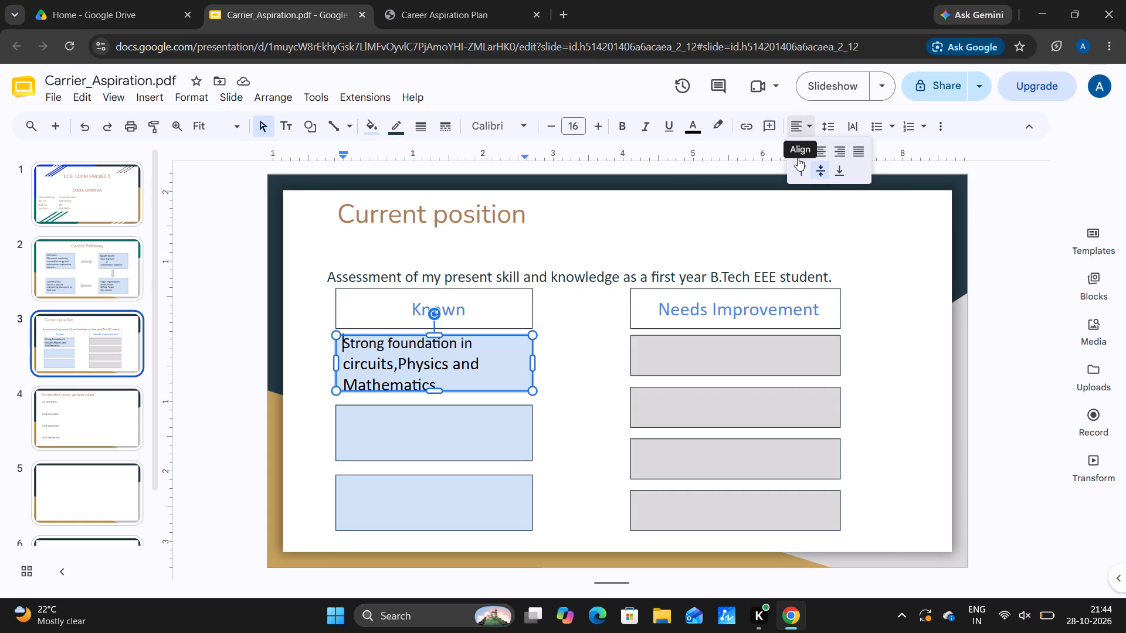
left_click(799, 153)
left_click(569, 370)
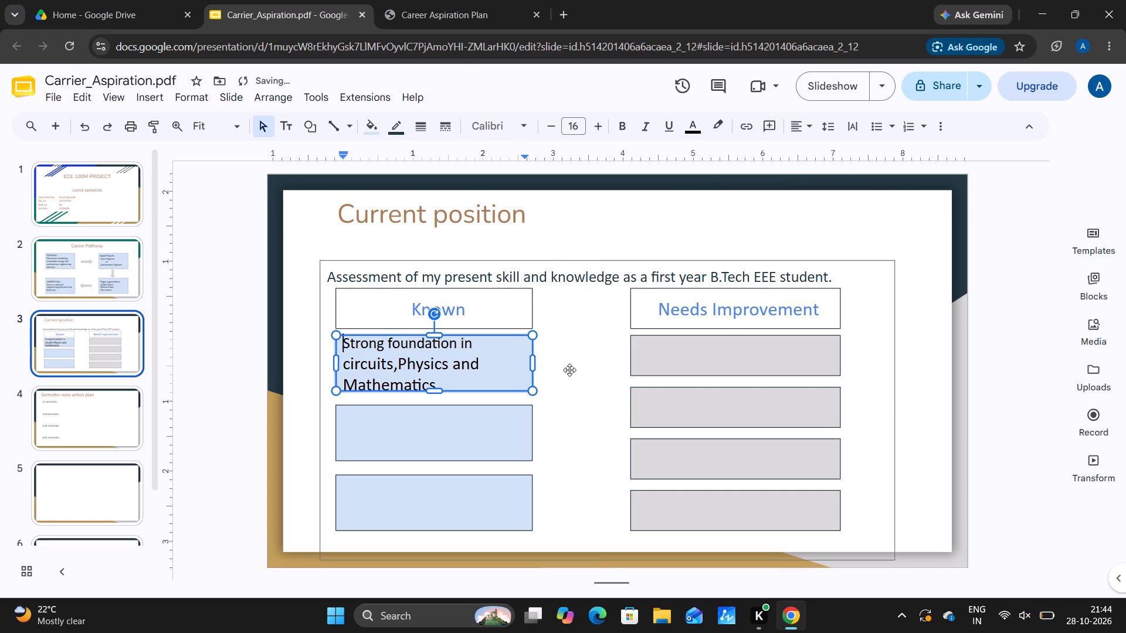
Extend the bottom edges of all three blue boxes under "Known" slightly downward so the first one holds its three text lines.
left_click(459, 380)
left_click(434, 390)
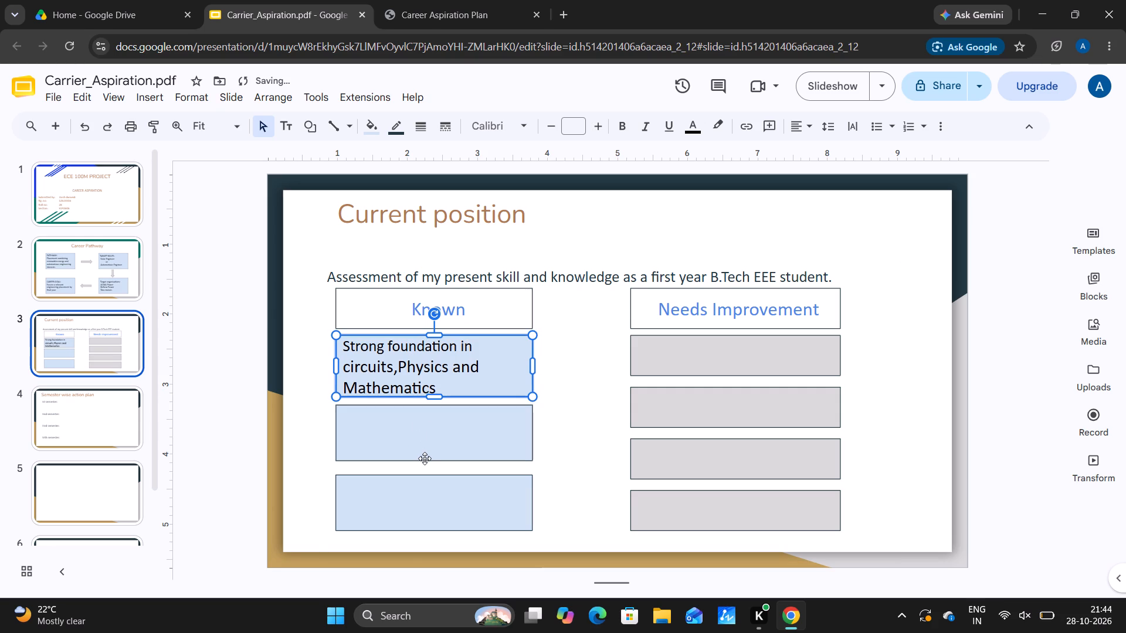
left_click(438, 451)
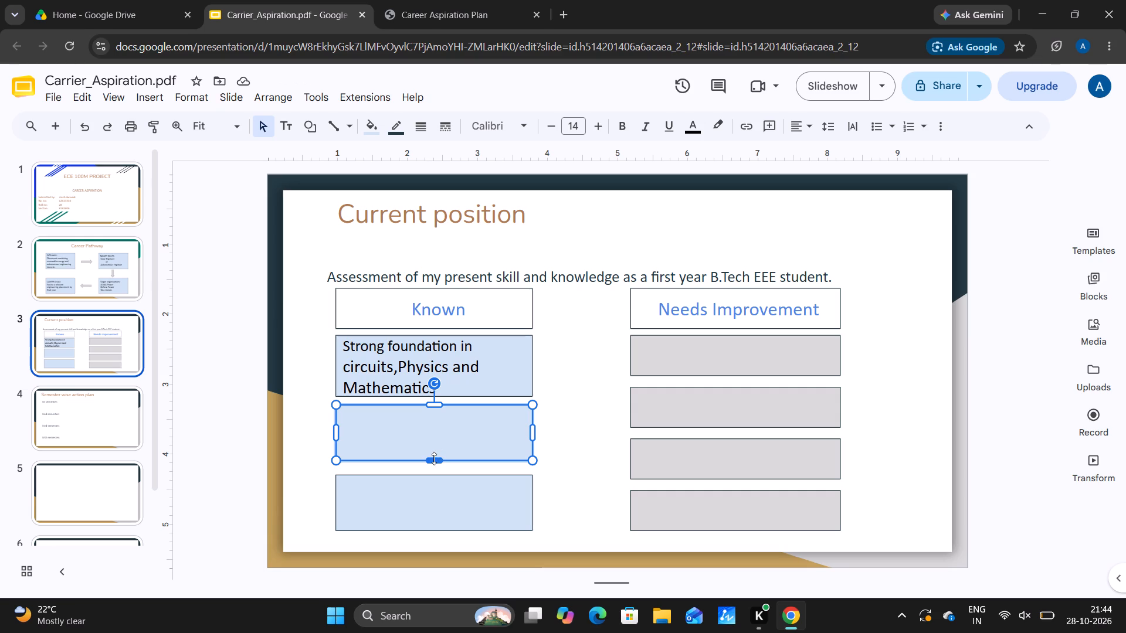
left_click_drag(434, 458, 435, 464)
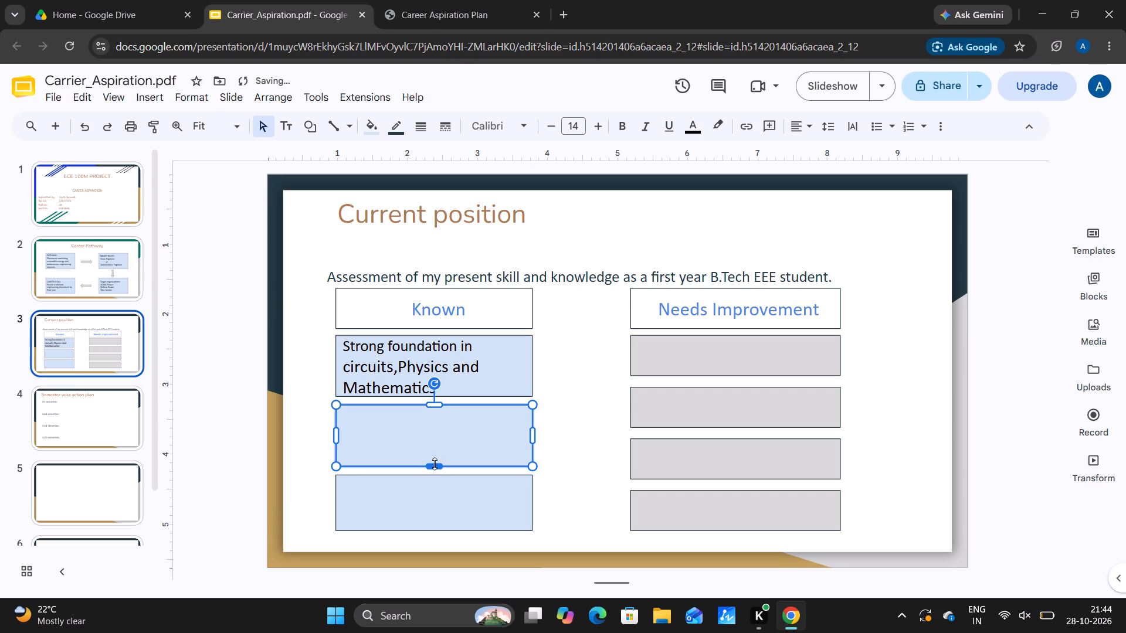
left_click(440, 518)
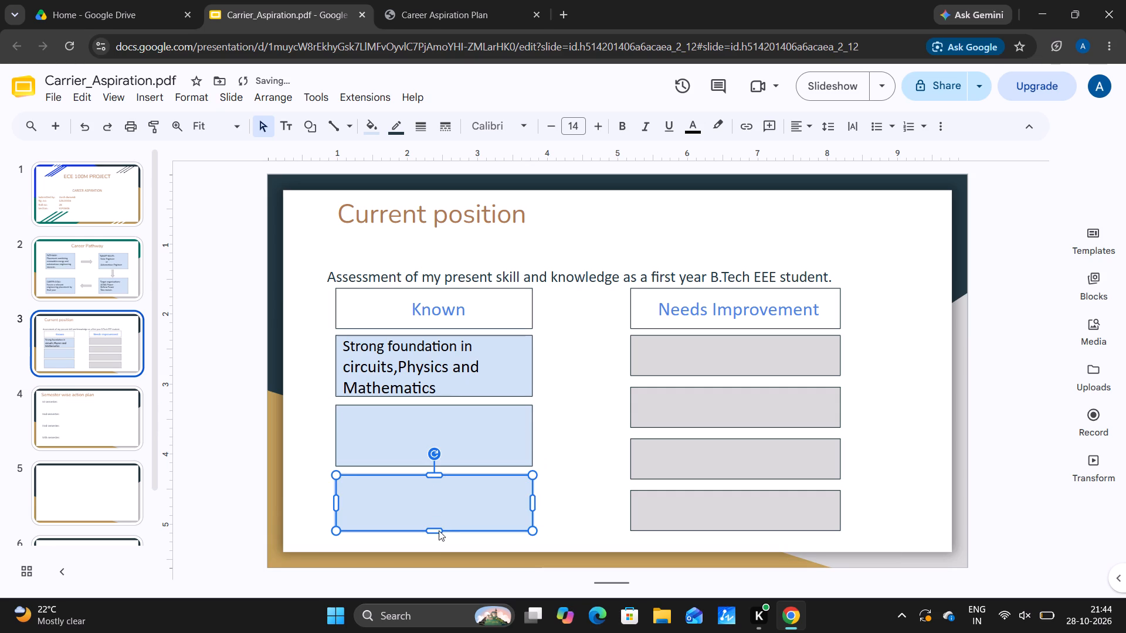
left_click(430, 532)
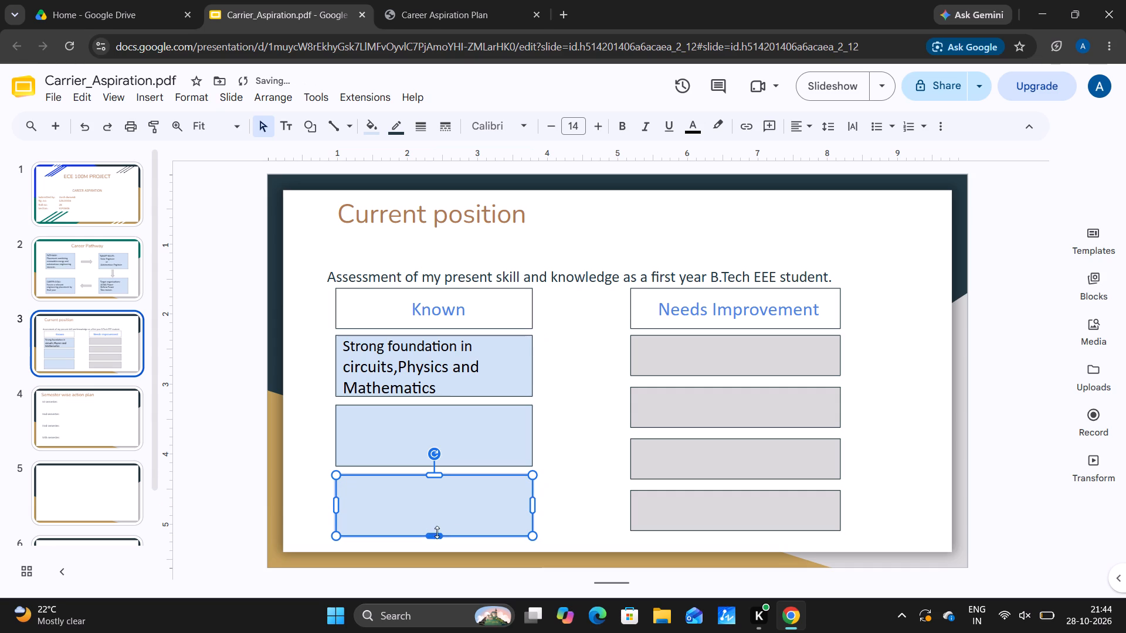
left_click(562, 486)
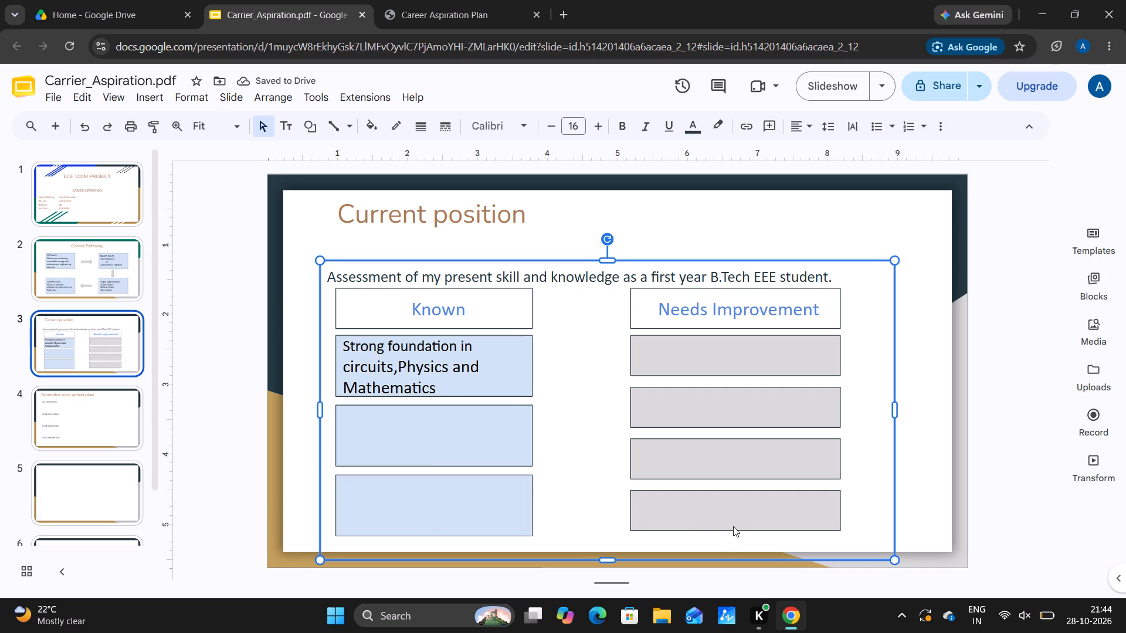
Shift the fourth and third grey boxes under "Needs Improvement" slightly down, lining up the lowest one with the bottom of the blue column.
left_click(731, 506)
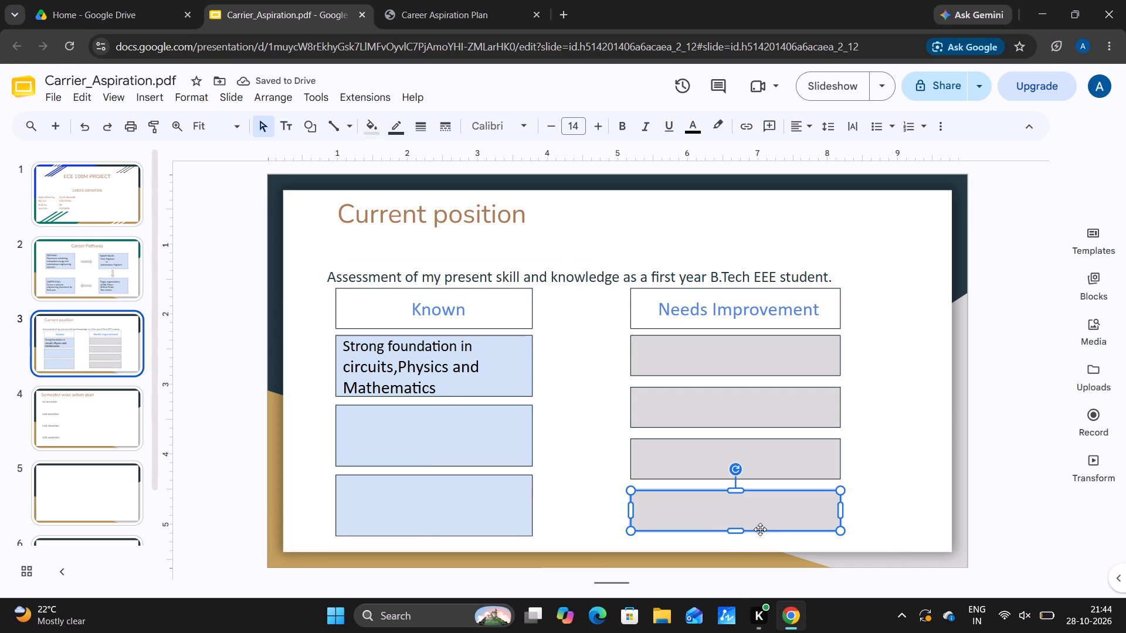
left_click(762, 530)
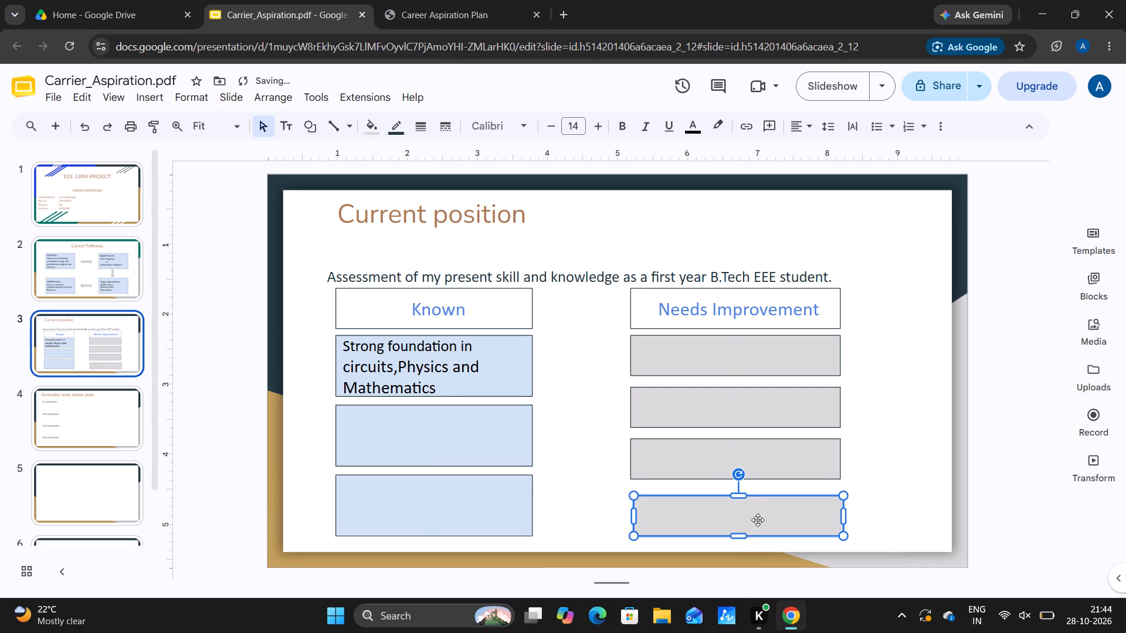
left_click(748, 462)
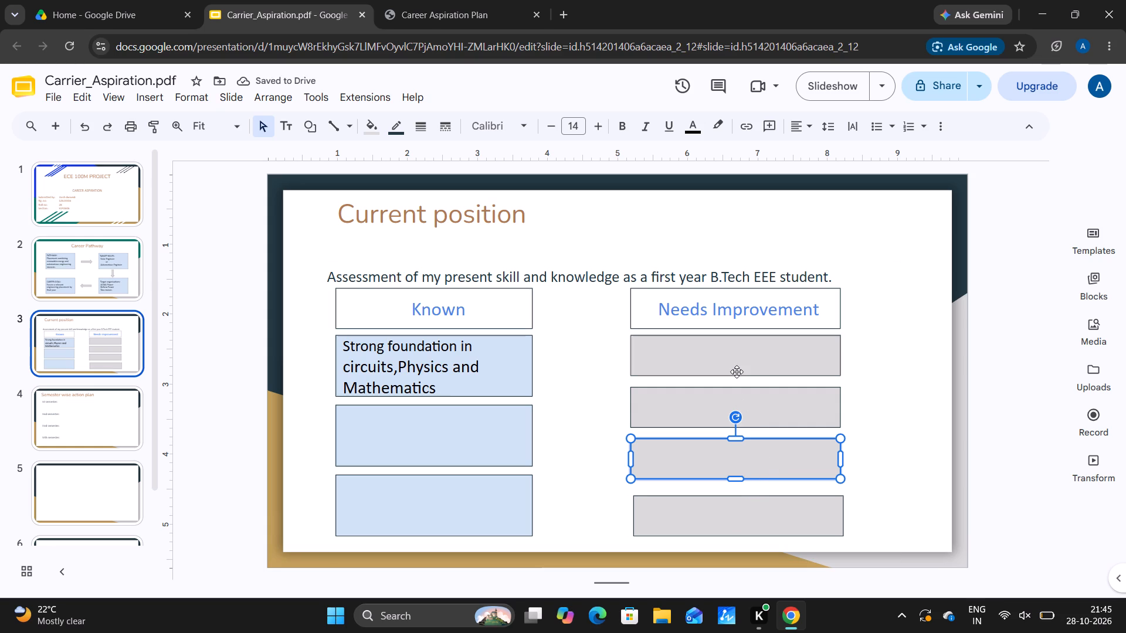
left_click_drag(772, 478, 778, 488)
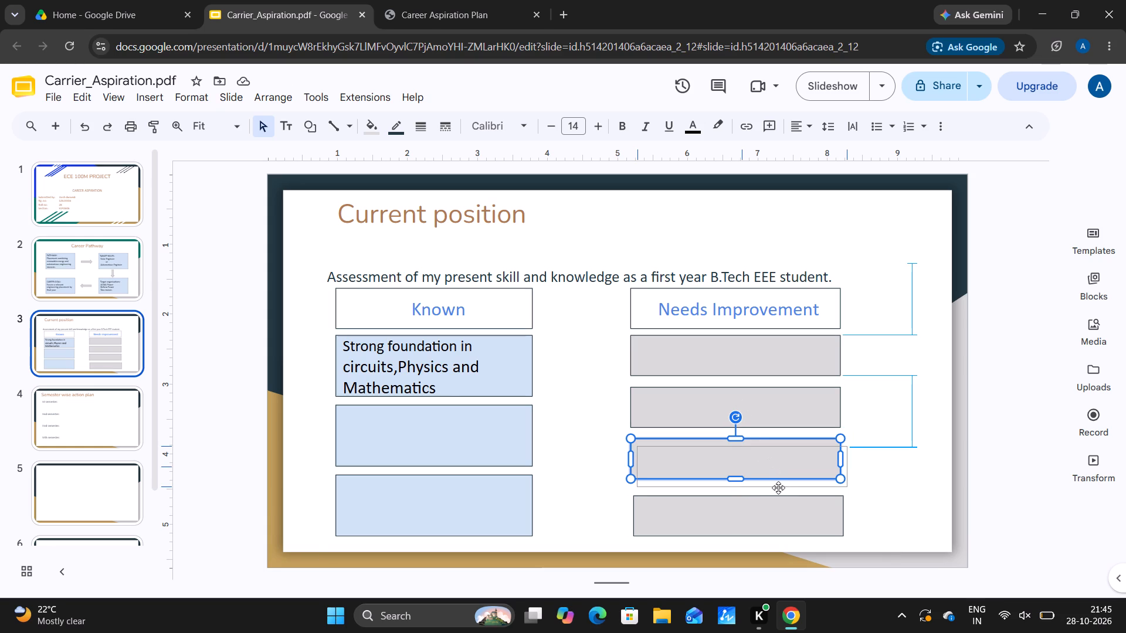
left_click_drag(778, 488, 772, 480)
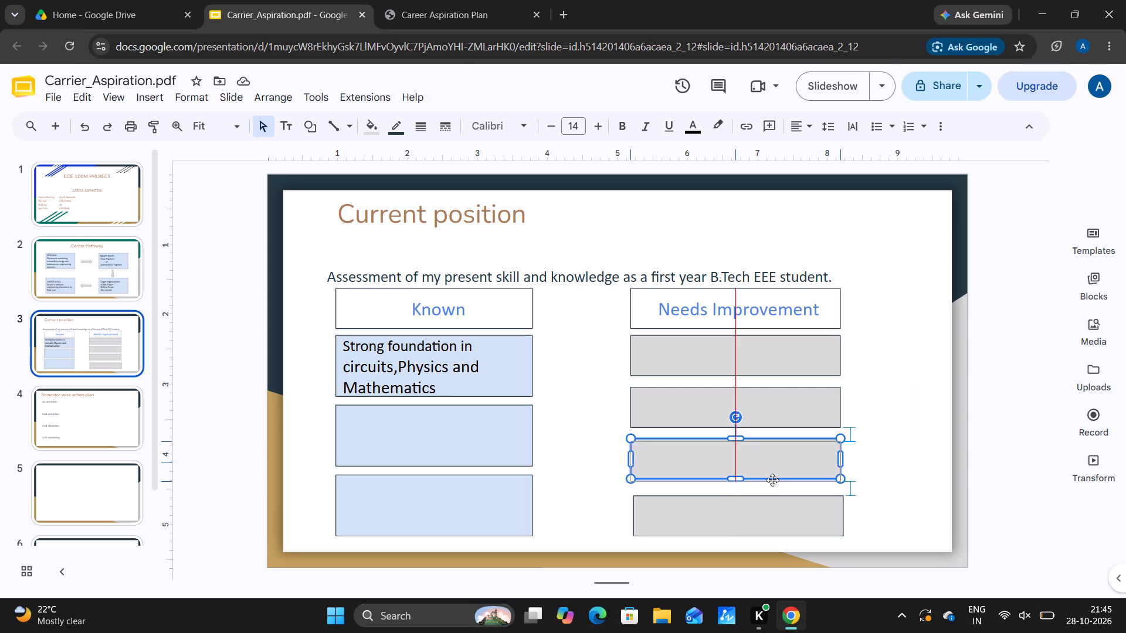
left_click_drag(772, 480, 776, 485)
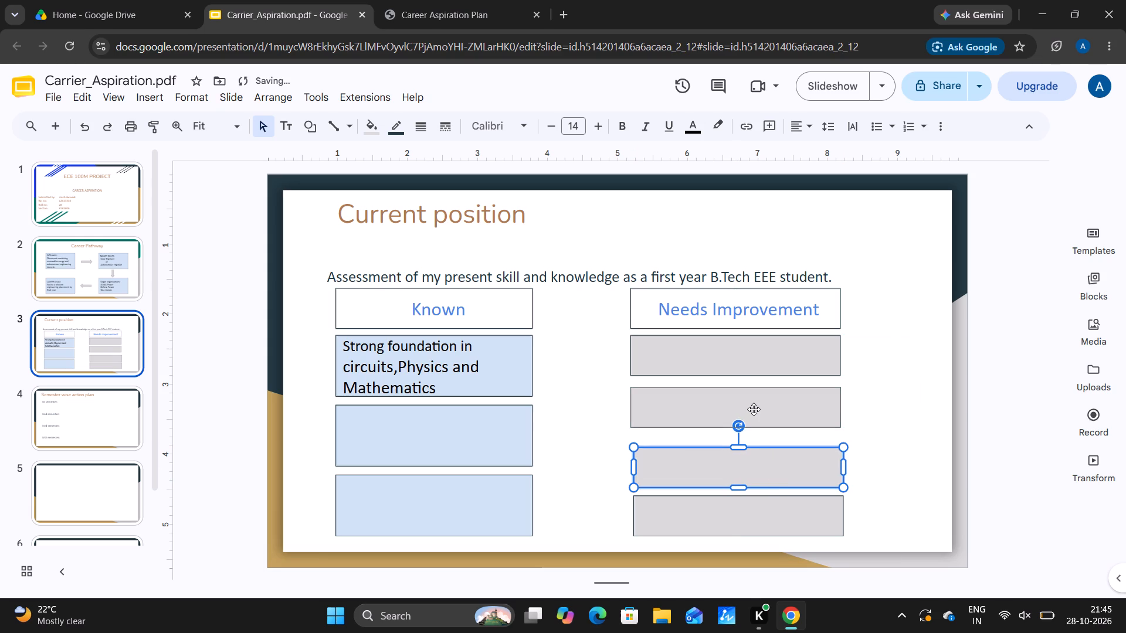
Adjust the vertical positions of the second and third grey boxes under "Needs Improvement" to even out the gaps in the column.
left_click(754, 409)
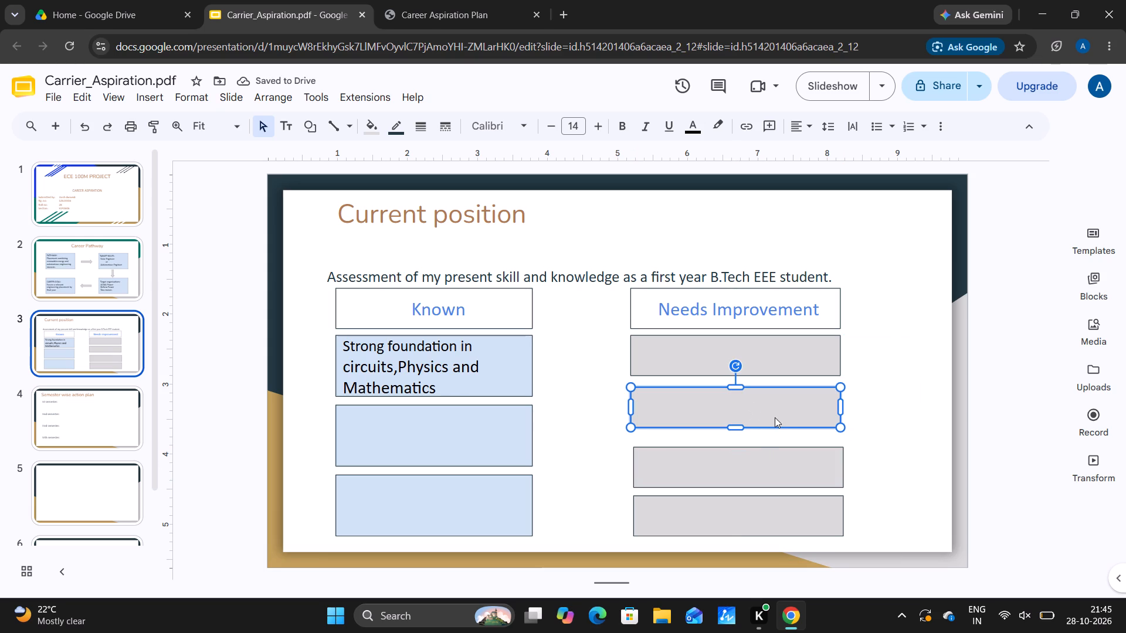
left_click(770, 424)
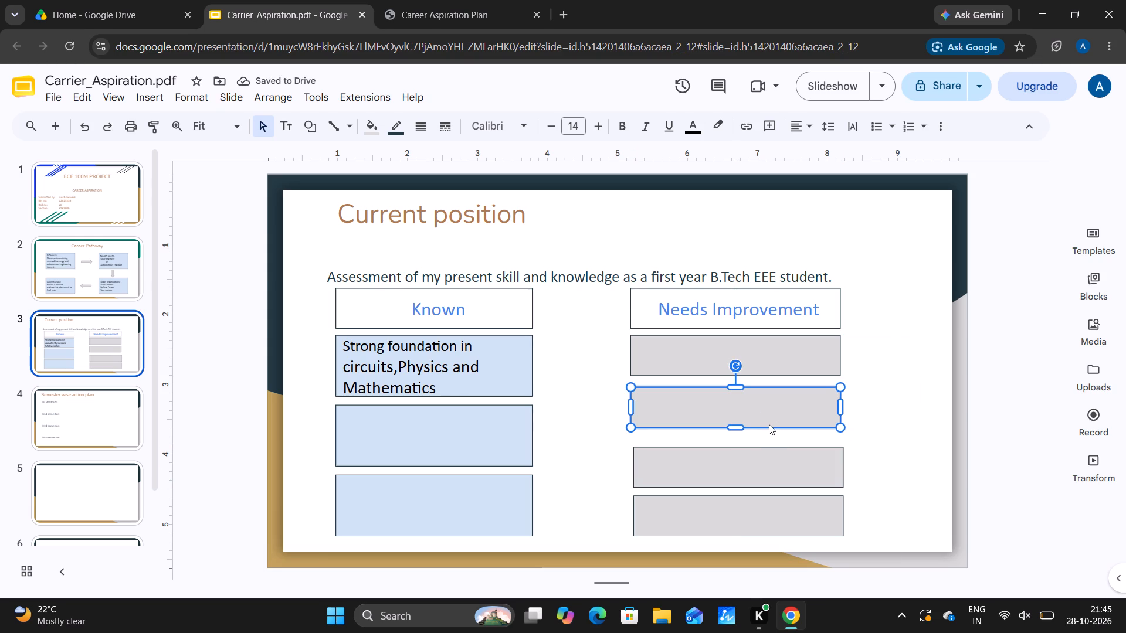
left_click(765, 426)
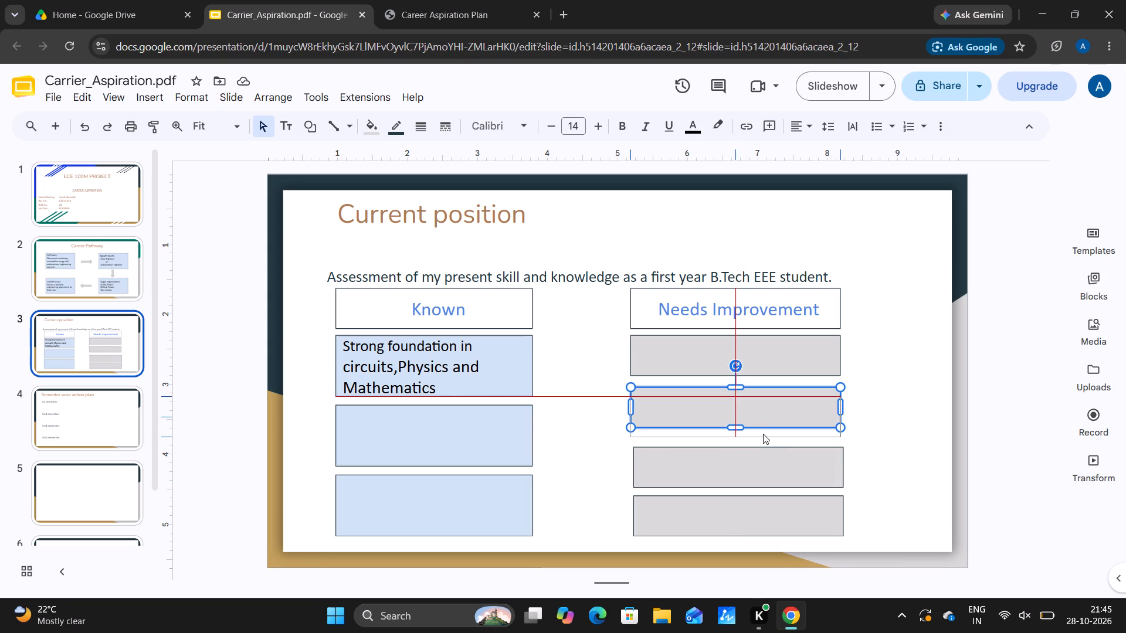
left_click(866, 411)
left_click(810, 450)
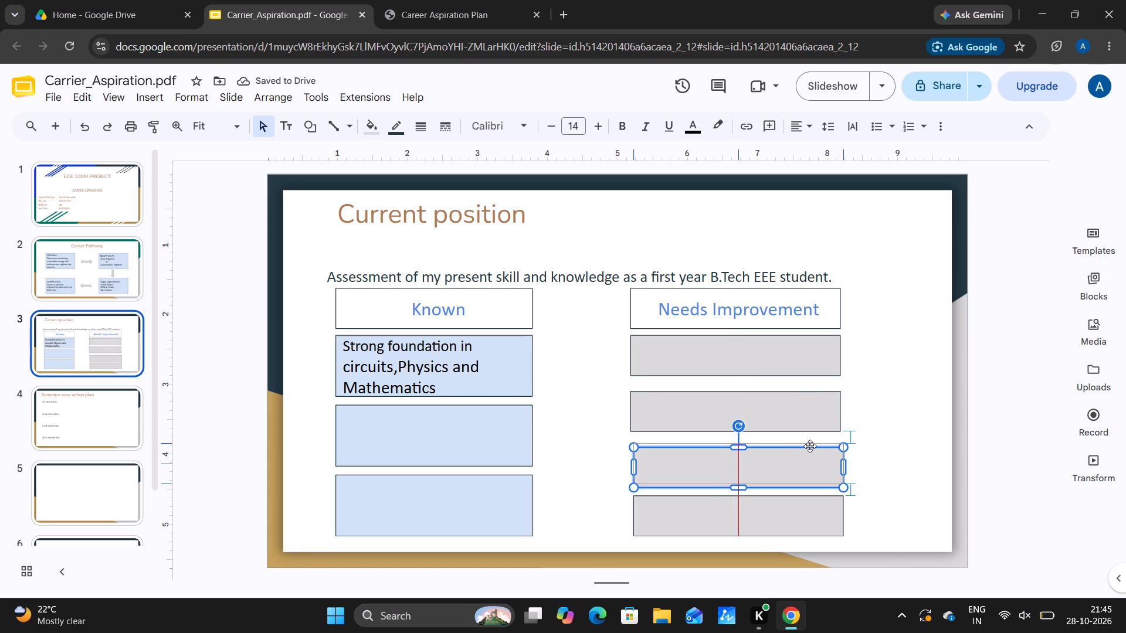
left_click(908, 429)
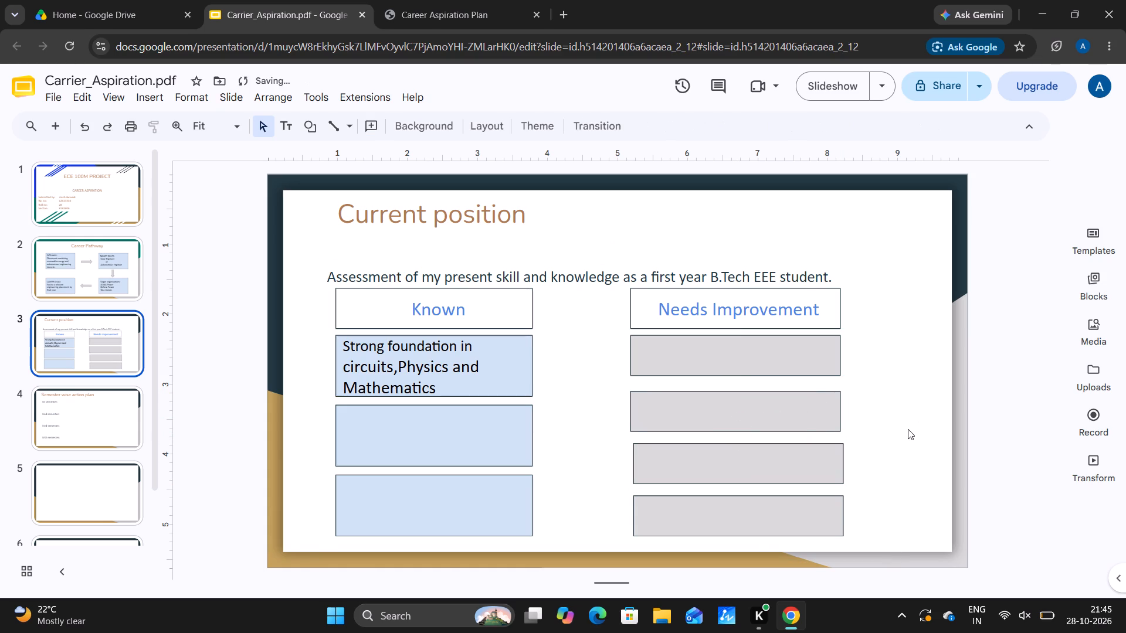
left_click(813, 403)
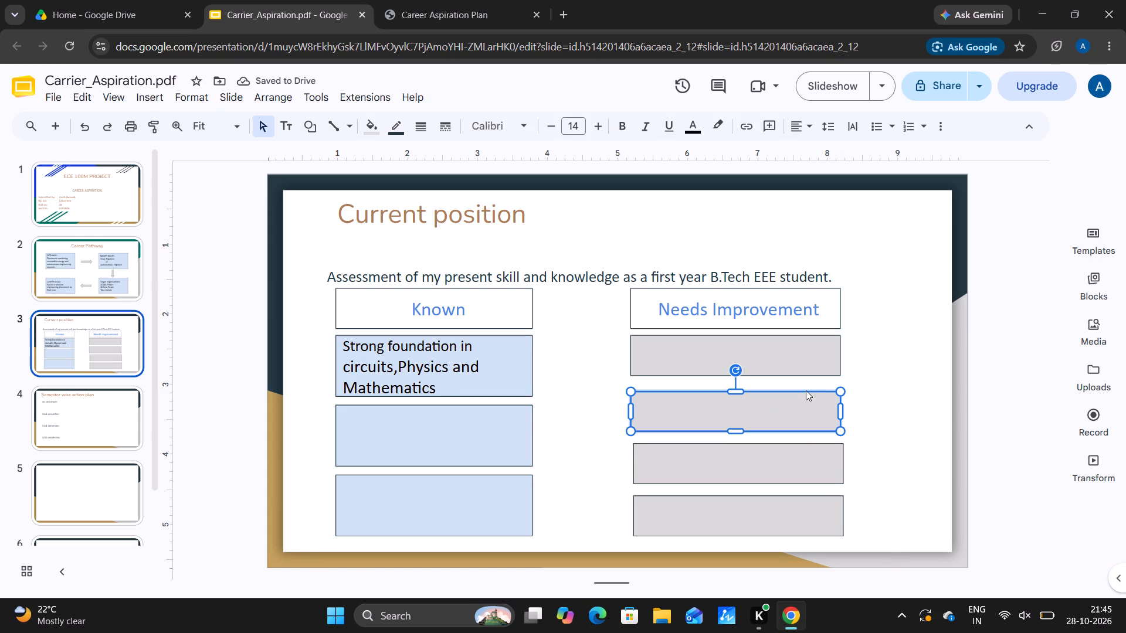
left_click(806, 390)
left_click(806, 390)
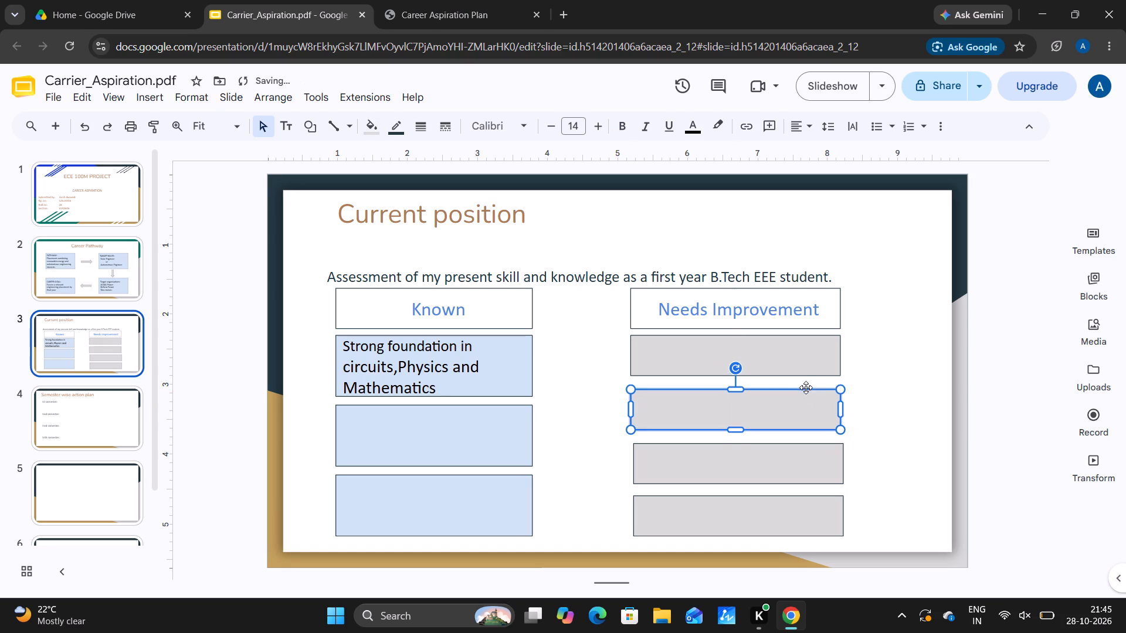
left_click(877, 388)
left_click(918, 407)
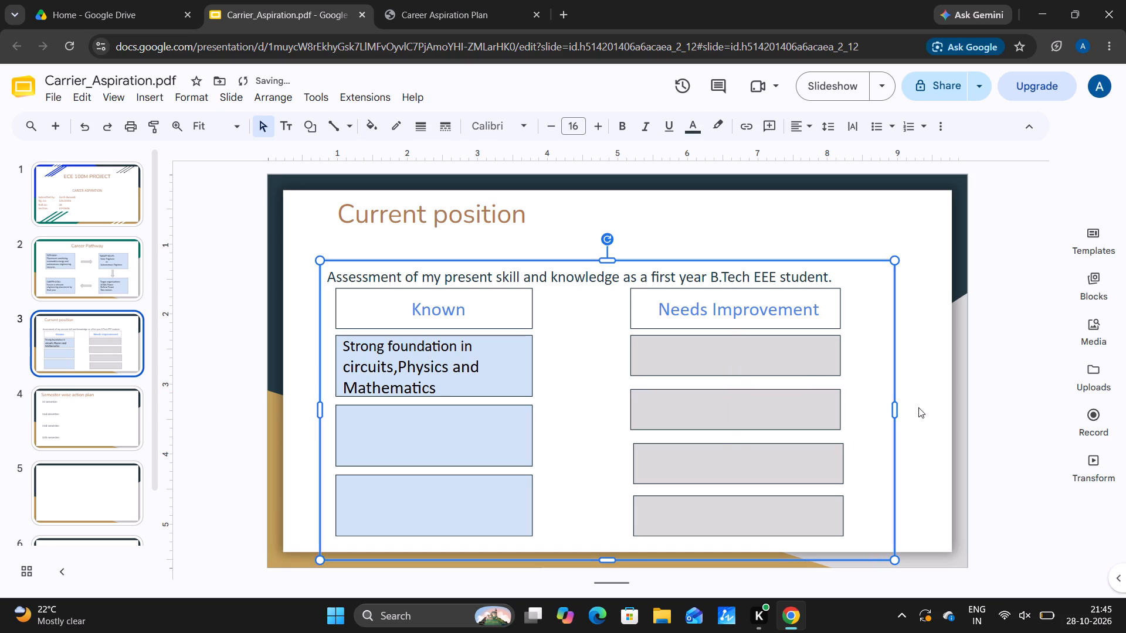
Fill the second blue box under "Known" with "Introductory understanding of power systems" at font size 16, following the Career Aspiration Plan.
left_click(392, 440)
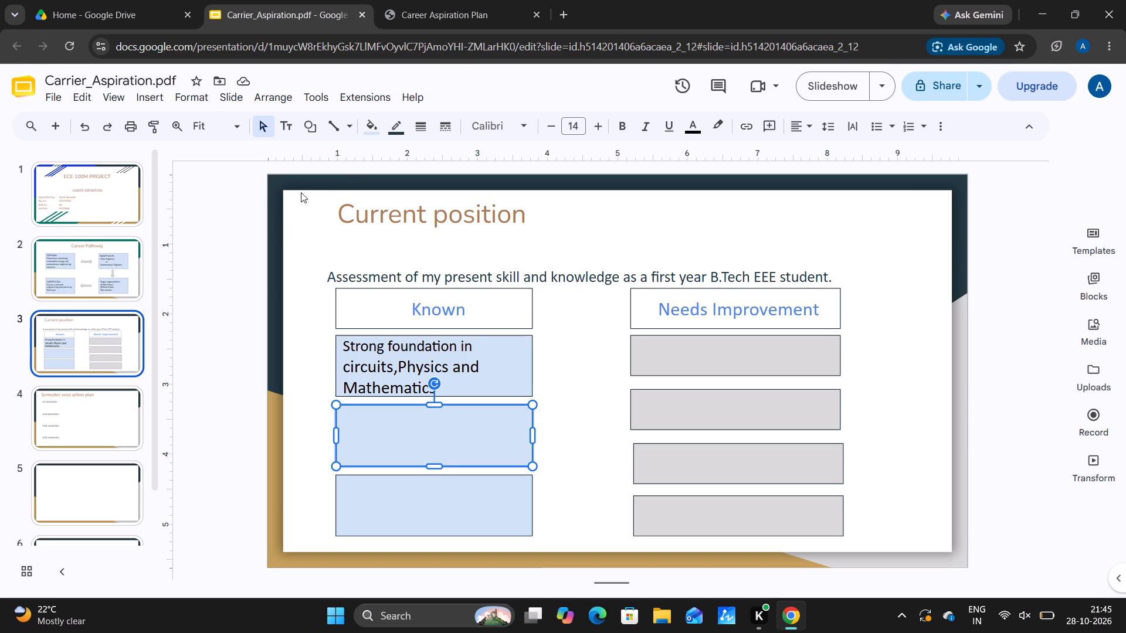
left_click(468, 0)
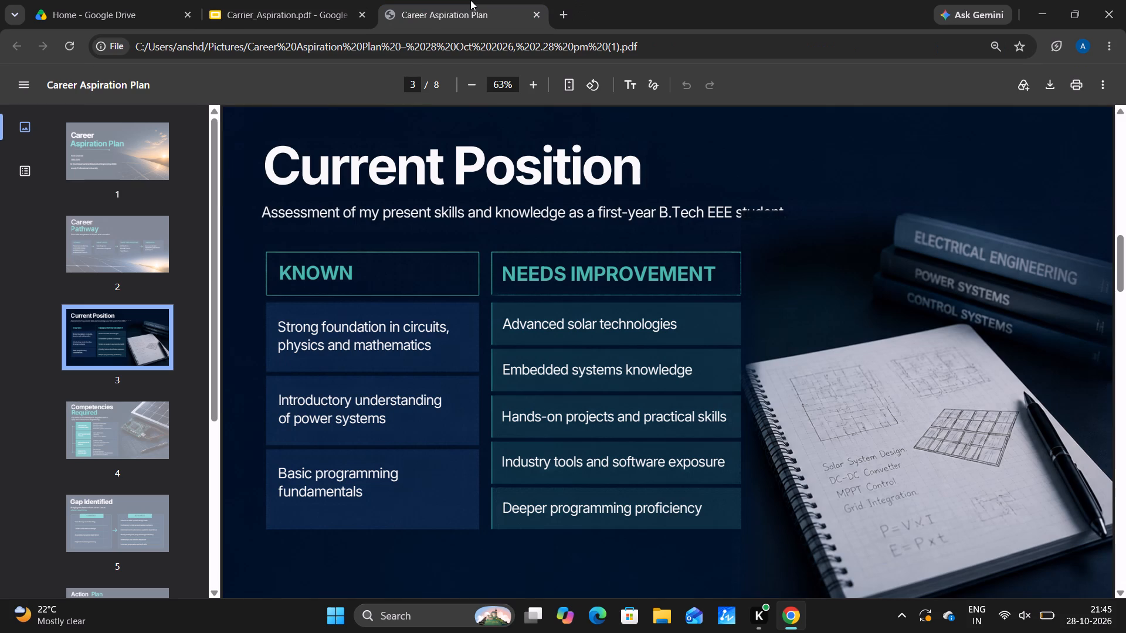
left_click(251, 25)
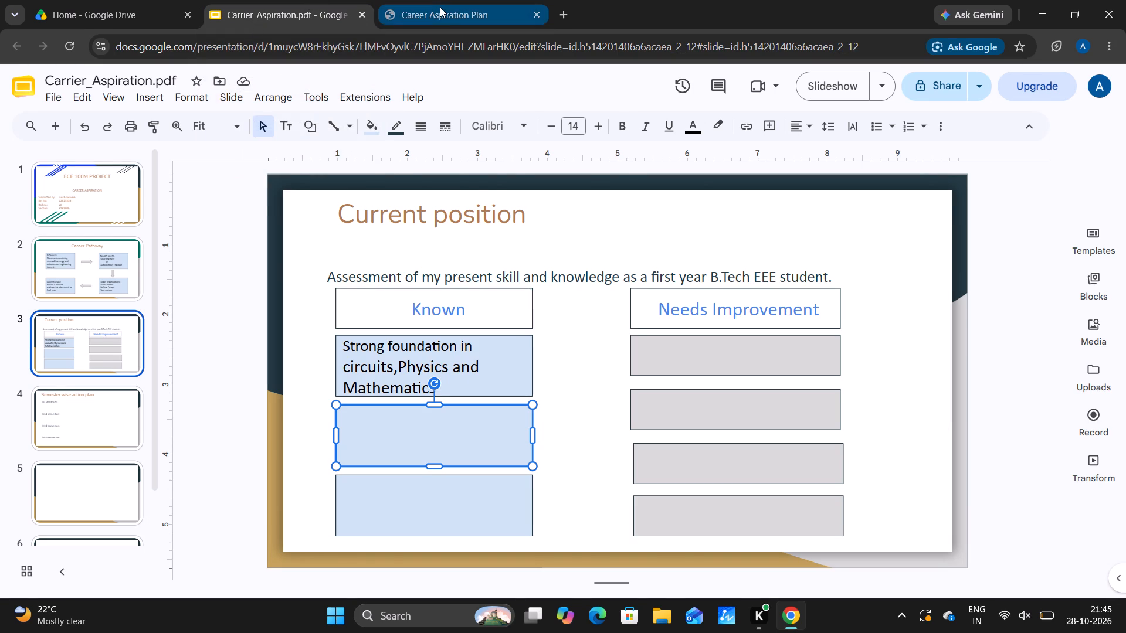
left_click(440, 7)
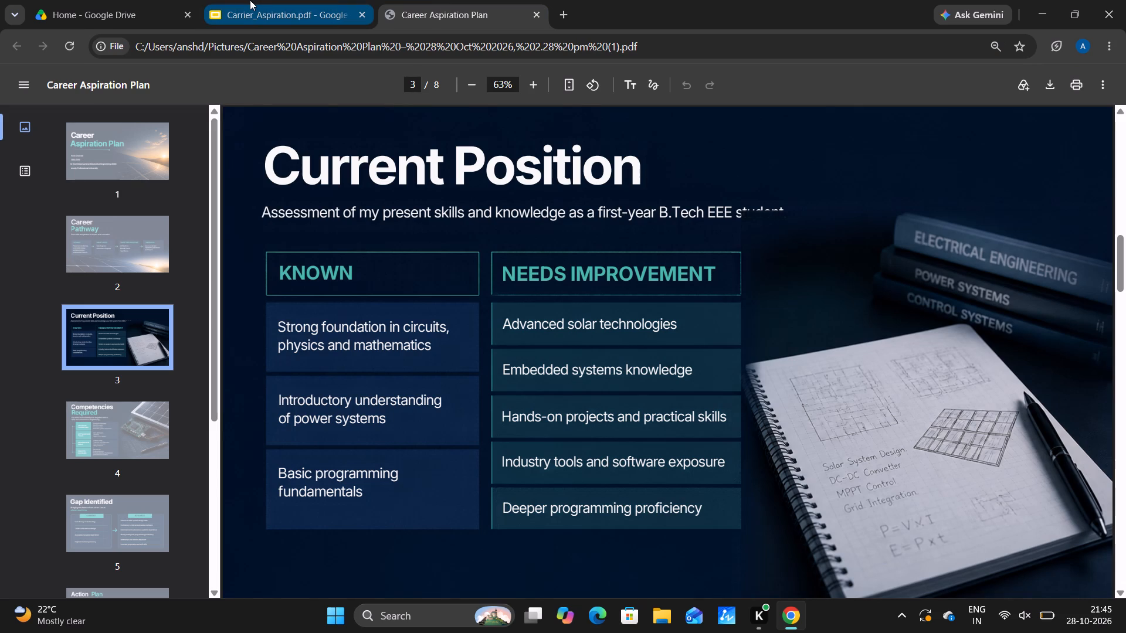
left_click(294, 14)
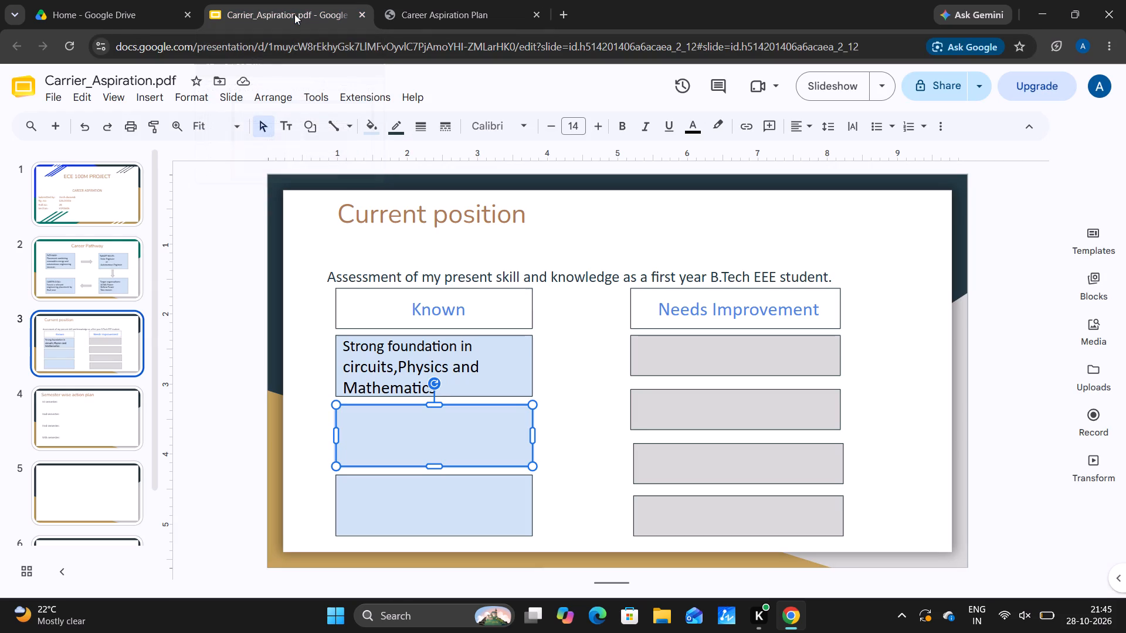
left_click(428, 6)
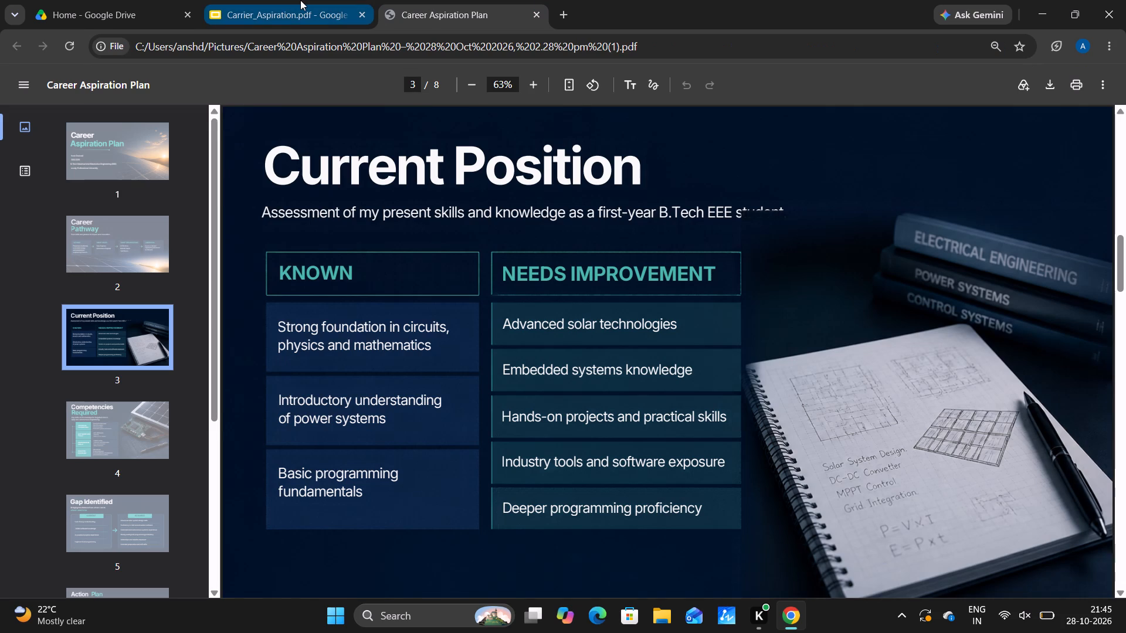
left_click(300, 0)
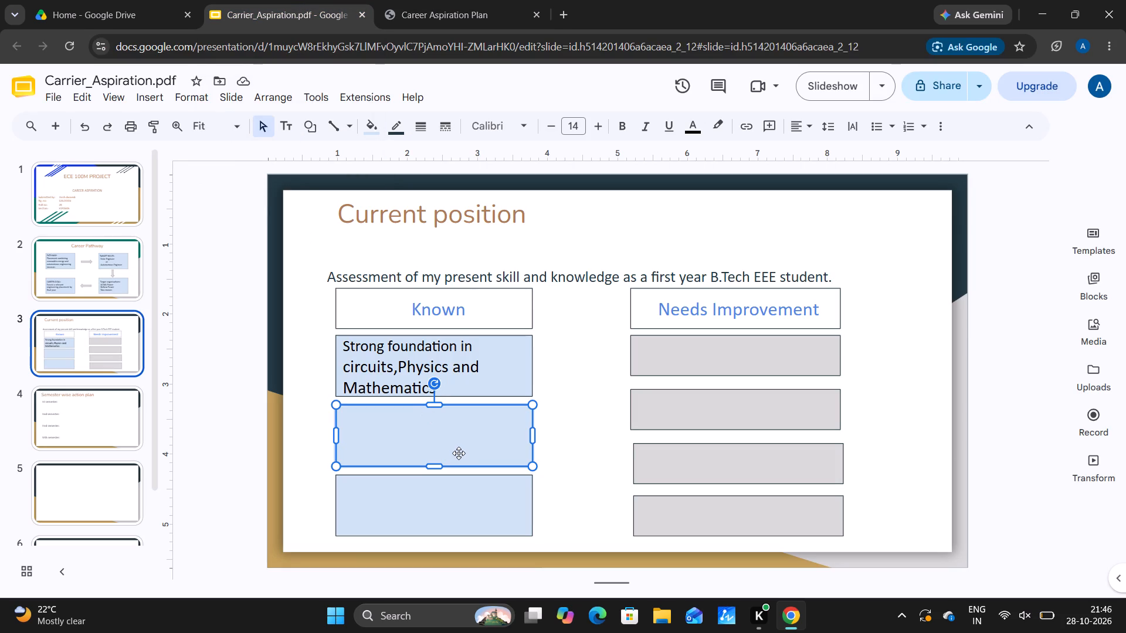
key("space")
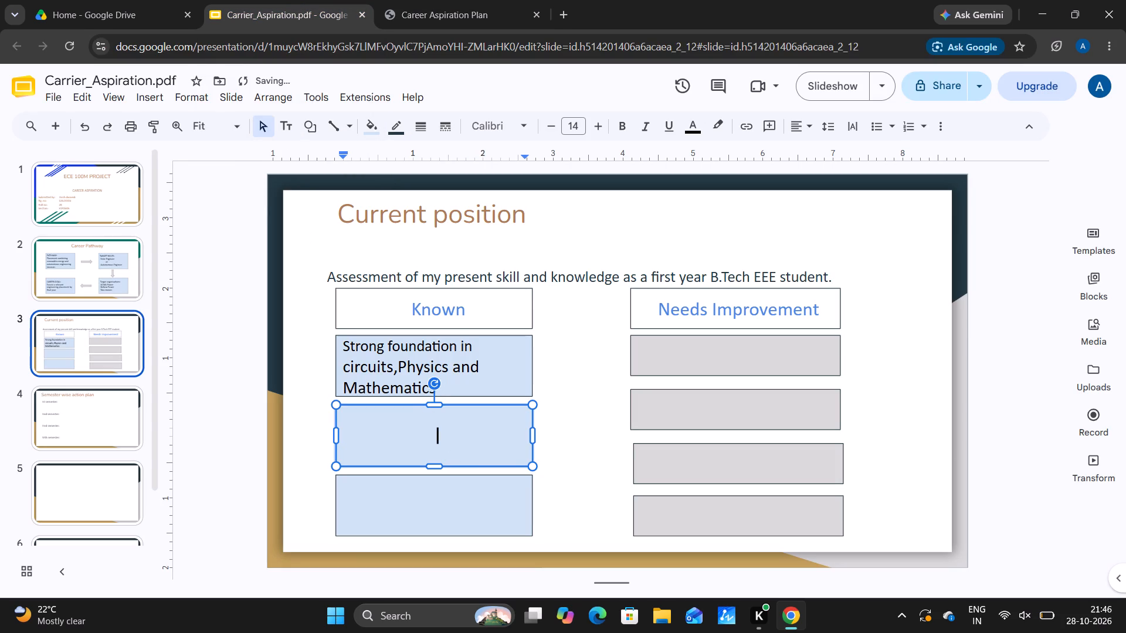
key("i")
key("n")
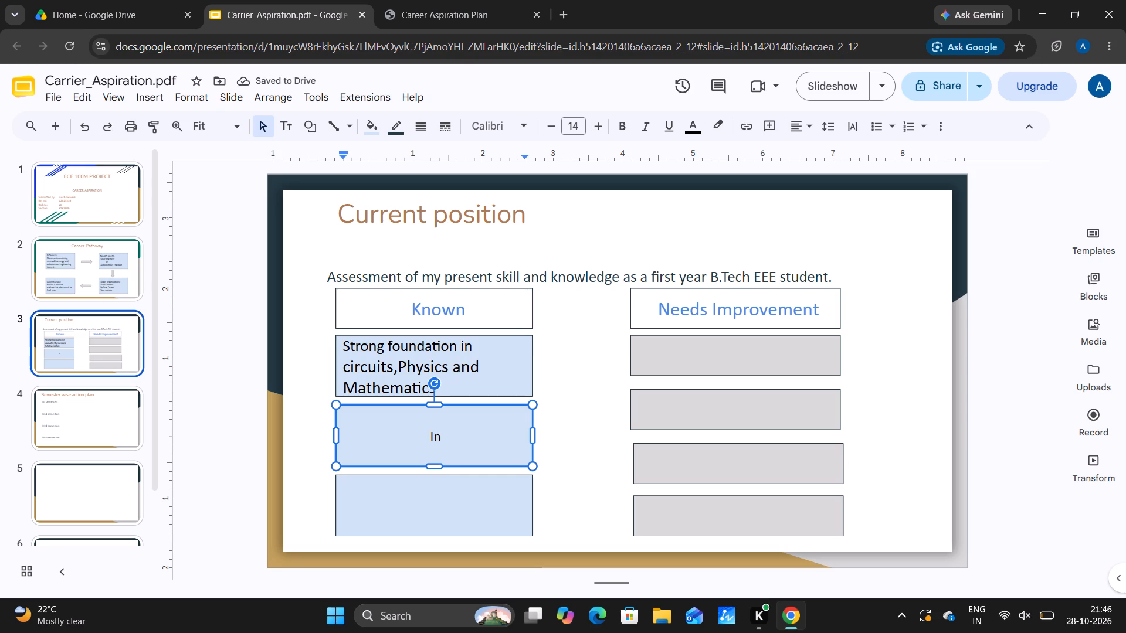
key("BackSpace")
key("BackSpace")
double_click(598, 122)
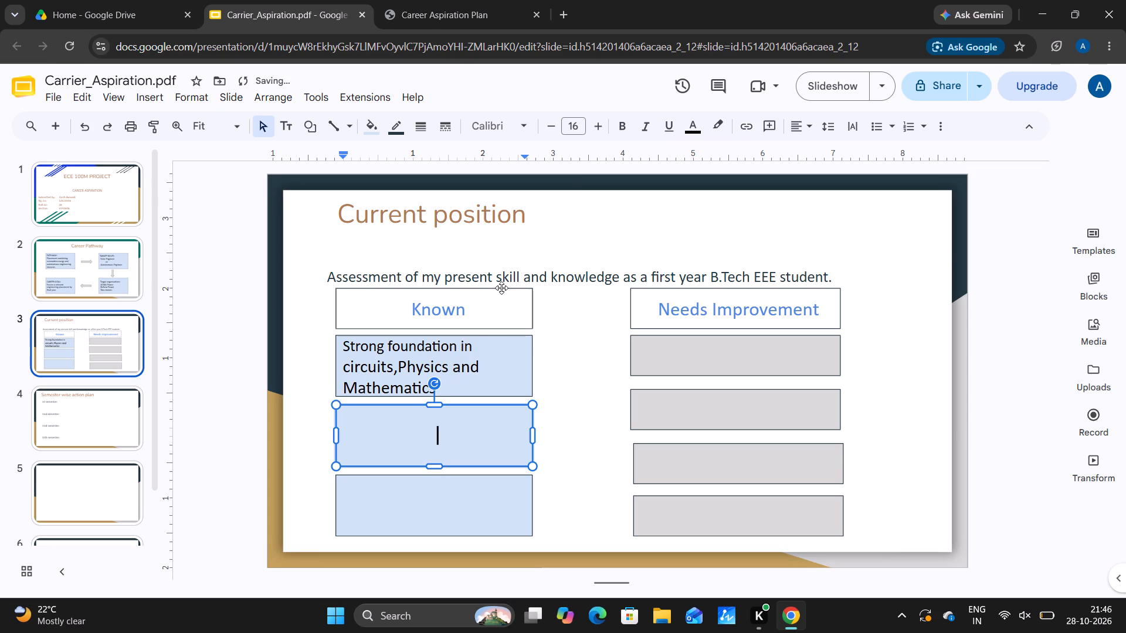
type("ntroductary")
key("space")
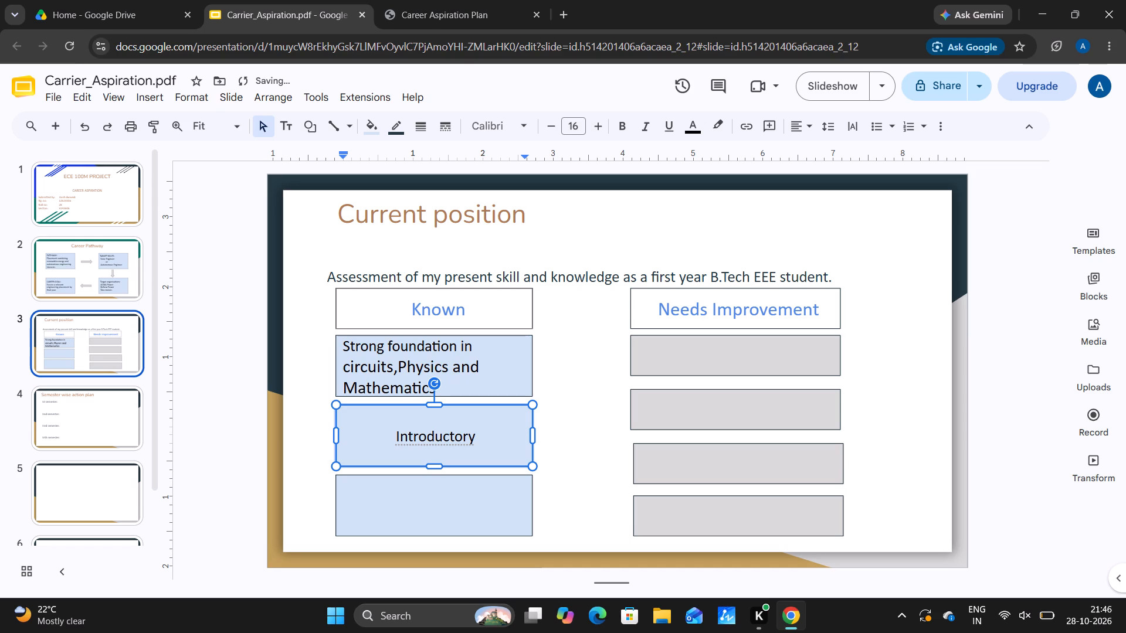
key("BackSpace")
key("space")
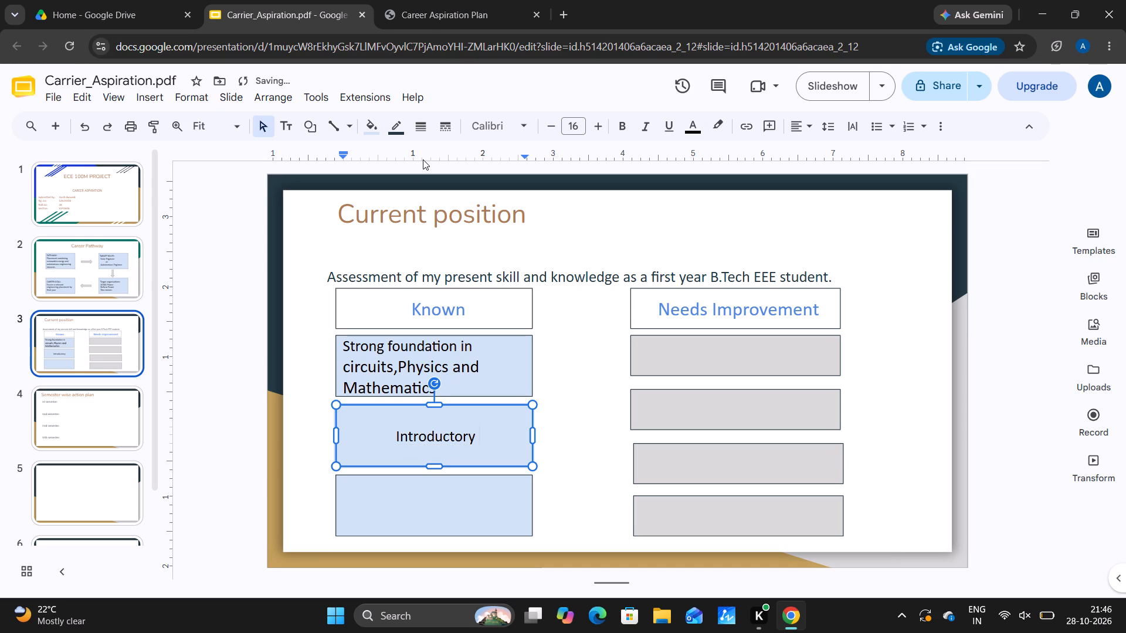
left_click(410, 5)
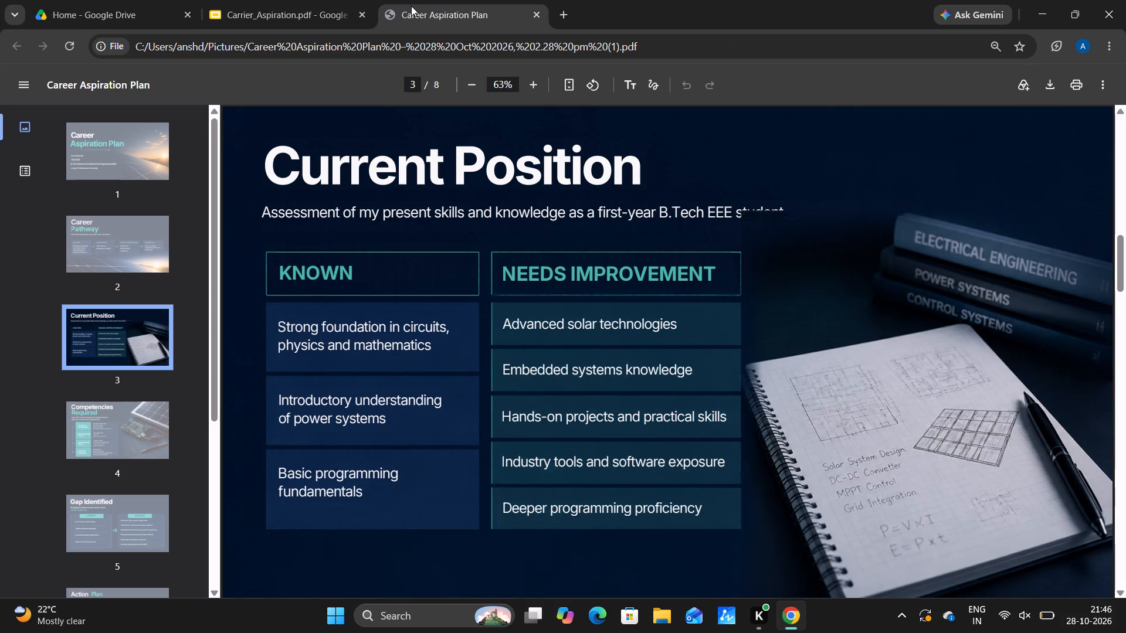
left_click(330, 0)
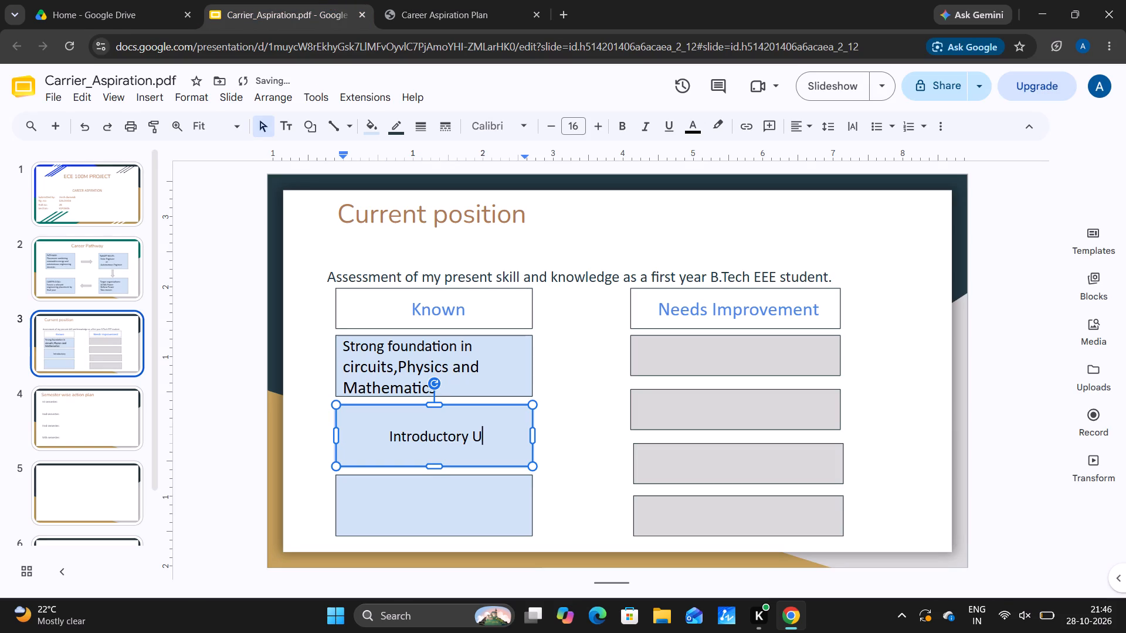
key("BackSpace")
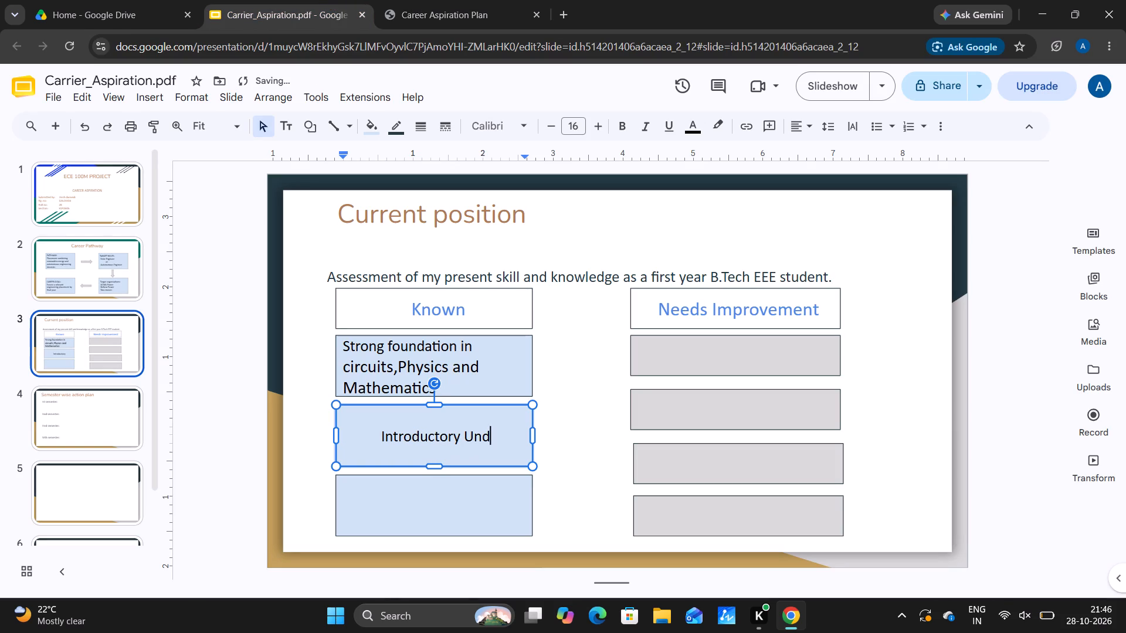
key("BackSpace")
key("BackSpace")
type("understan")
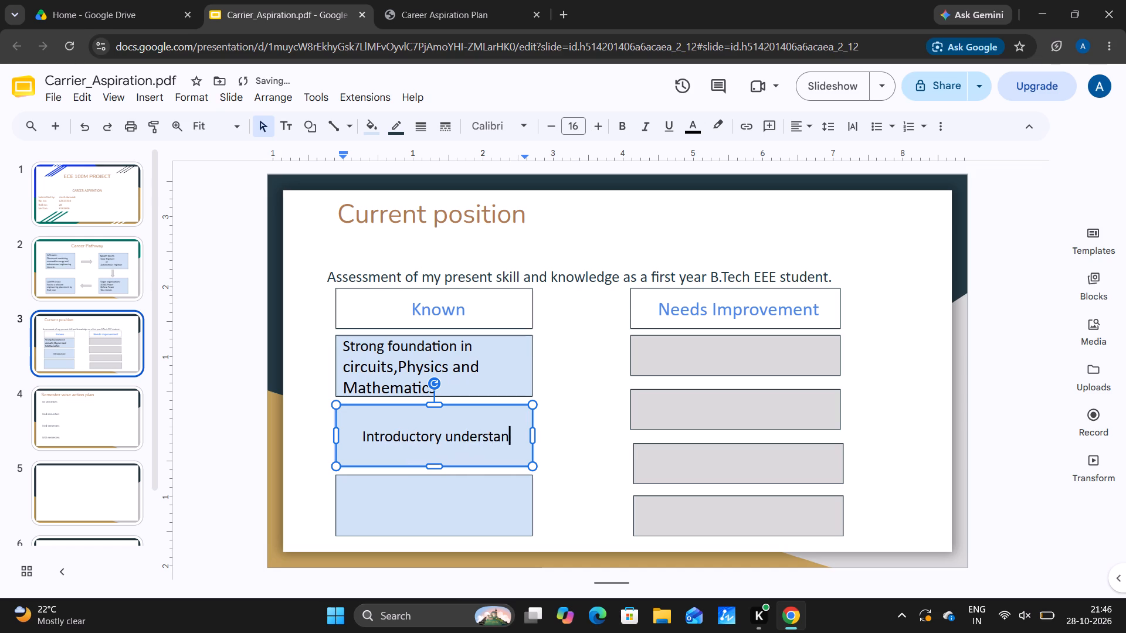
type("ding")
key("space")
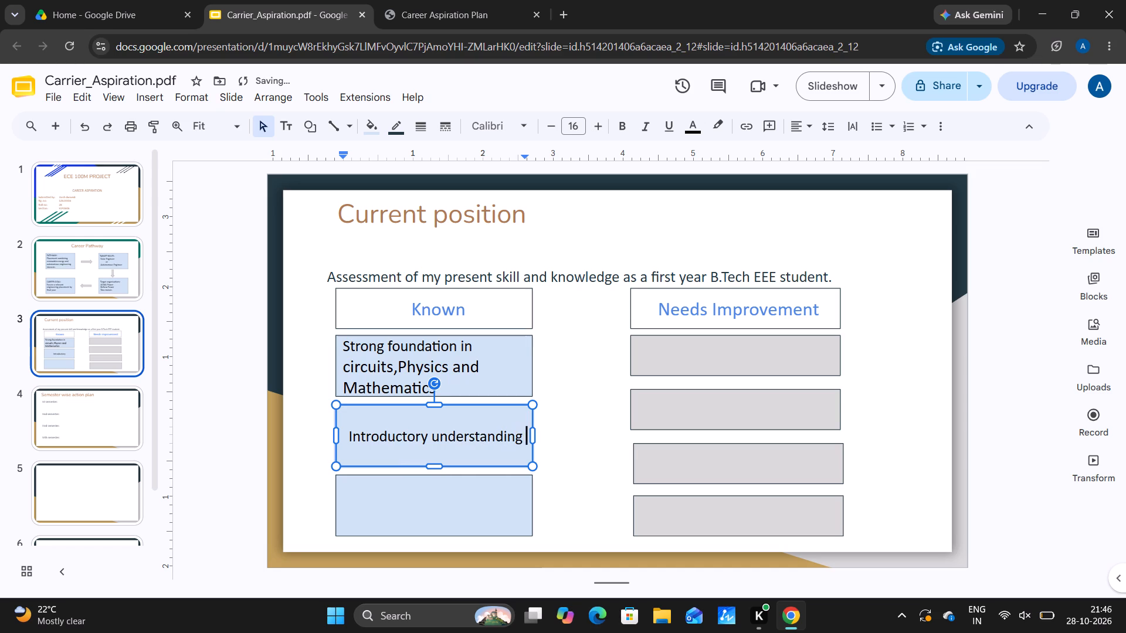
type("of")
key("space")
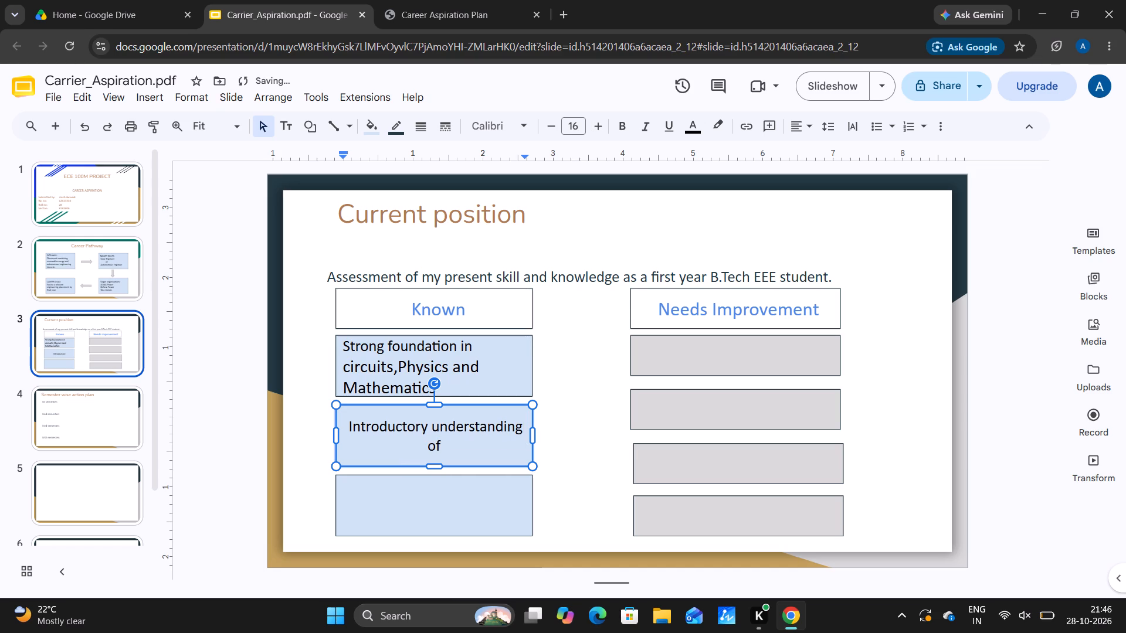
type("power systems")
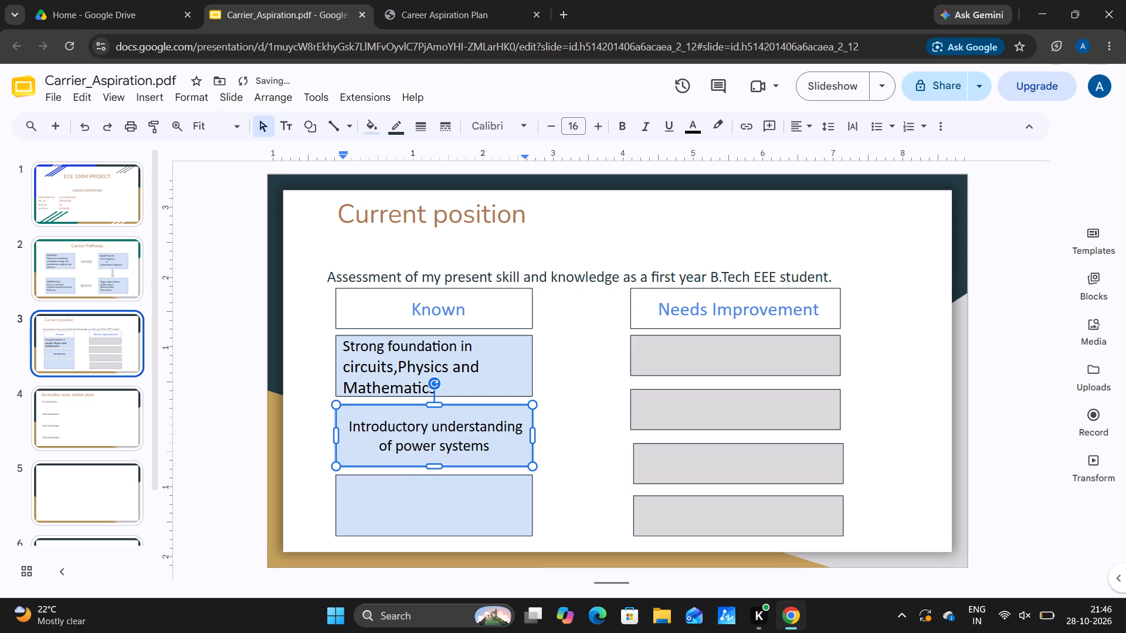
Fill the third blue box under "Known" with "Basic Programming fundamentals of python." at font size 16, adapting the Career Aspiration Plan's wording.
left_click(428, 0)
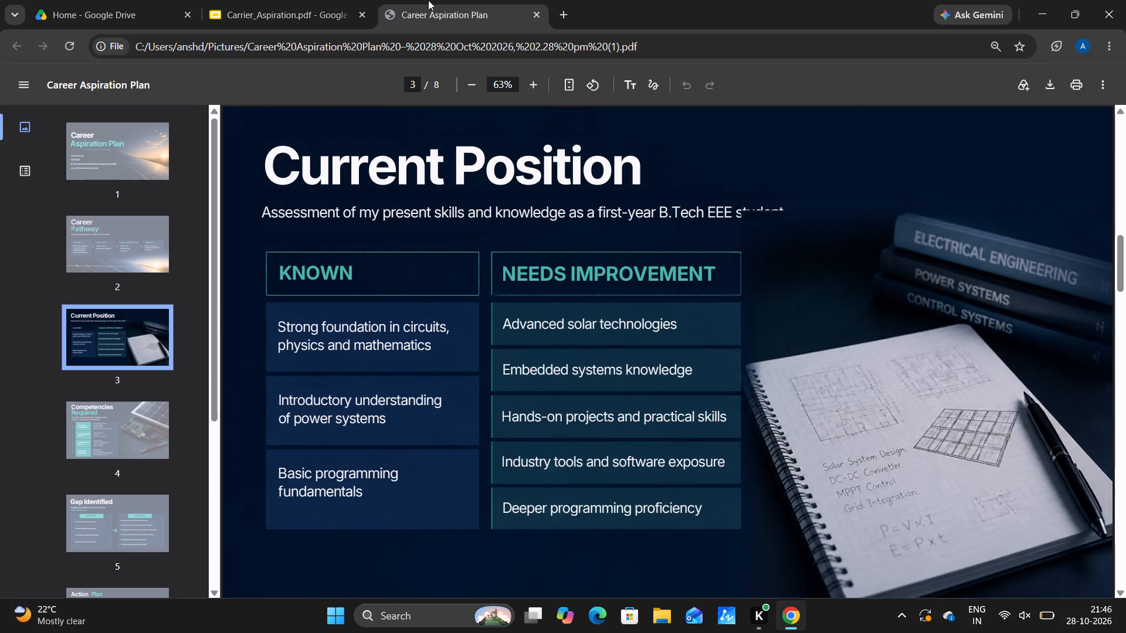
left_click(285, 8)
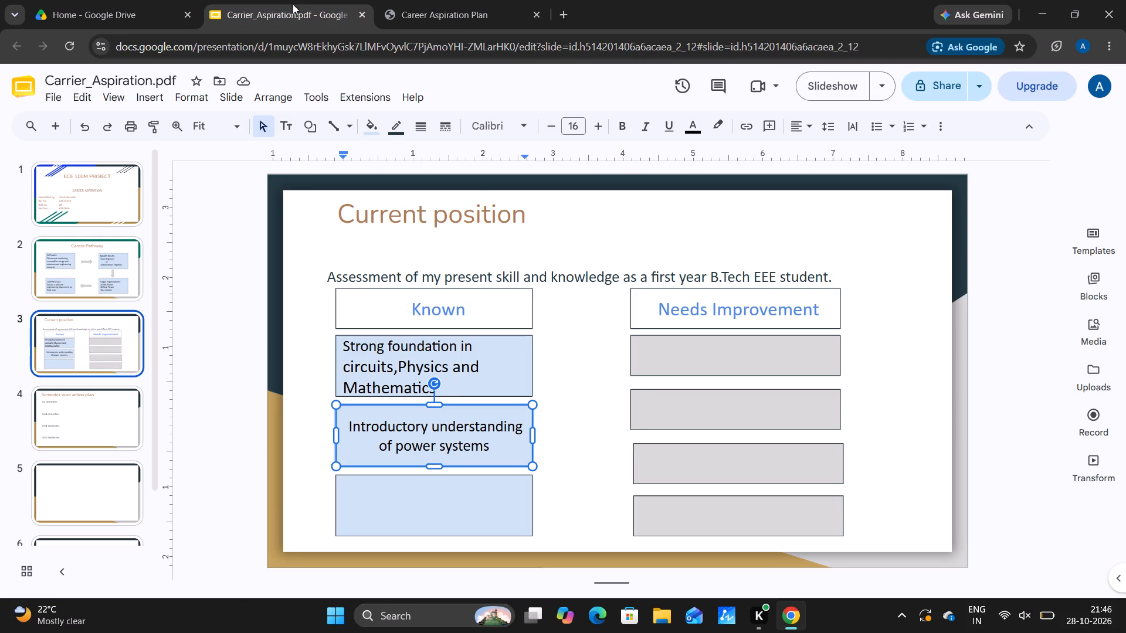
left_click(435, 0)
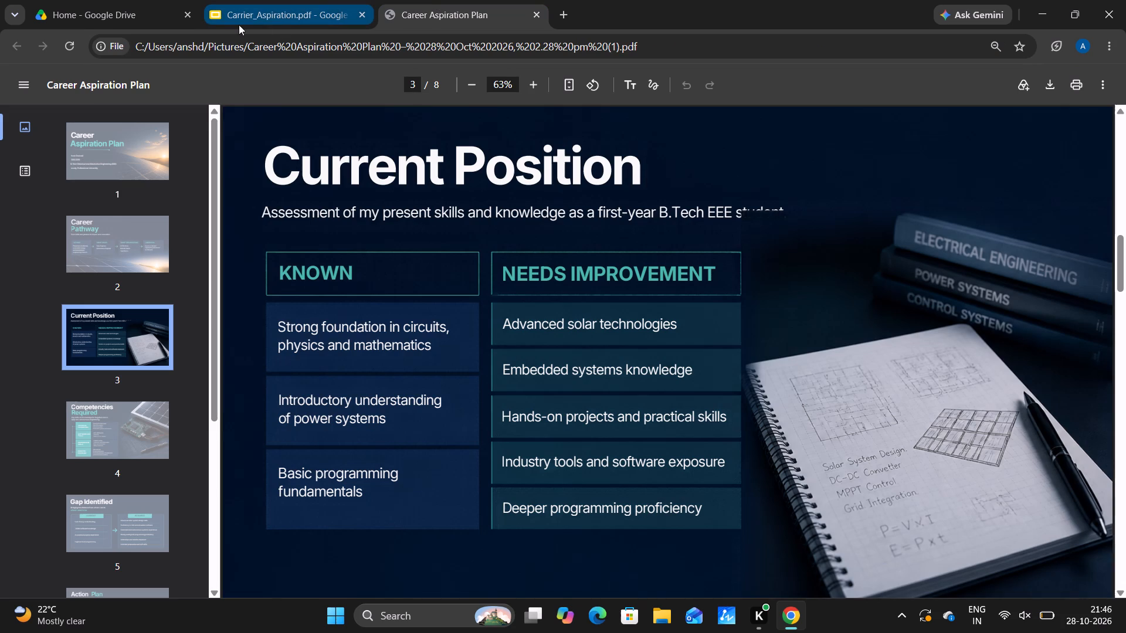
left_click(263, 15)
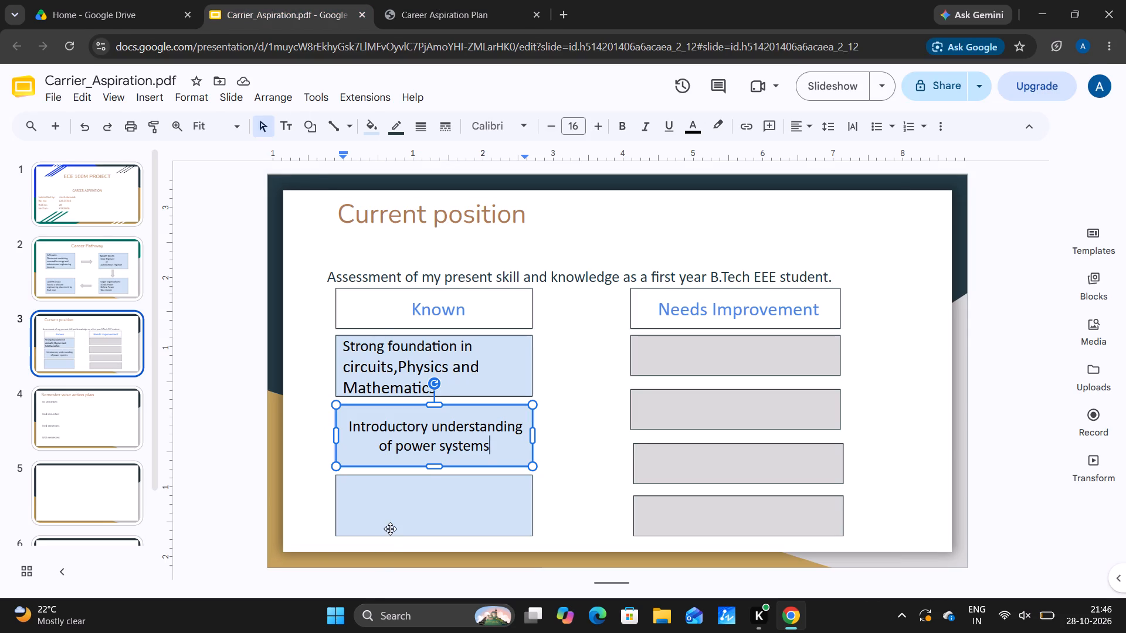
left_click(408, 494)
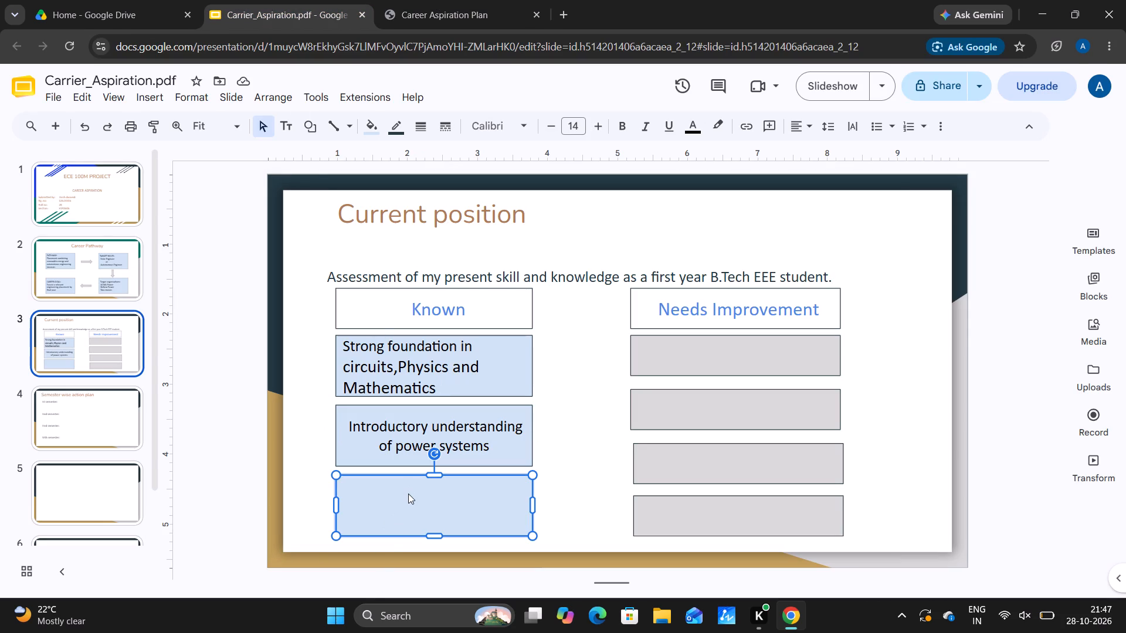
key("space")
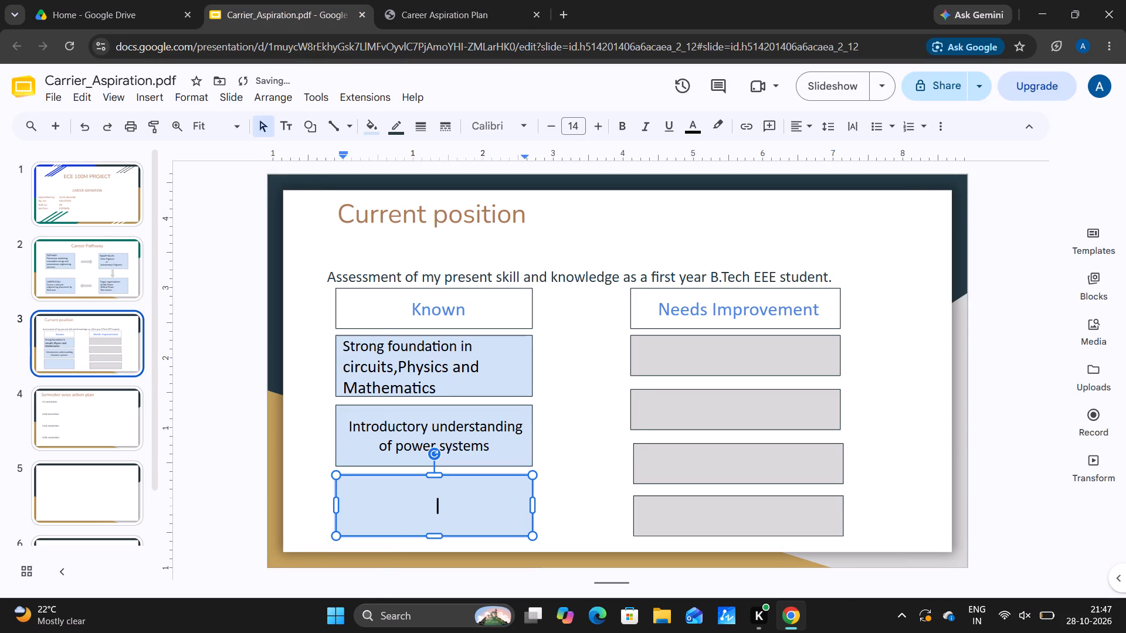
type("asu")
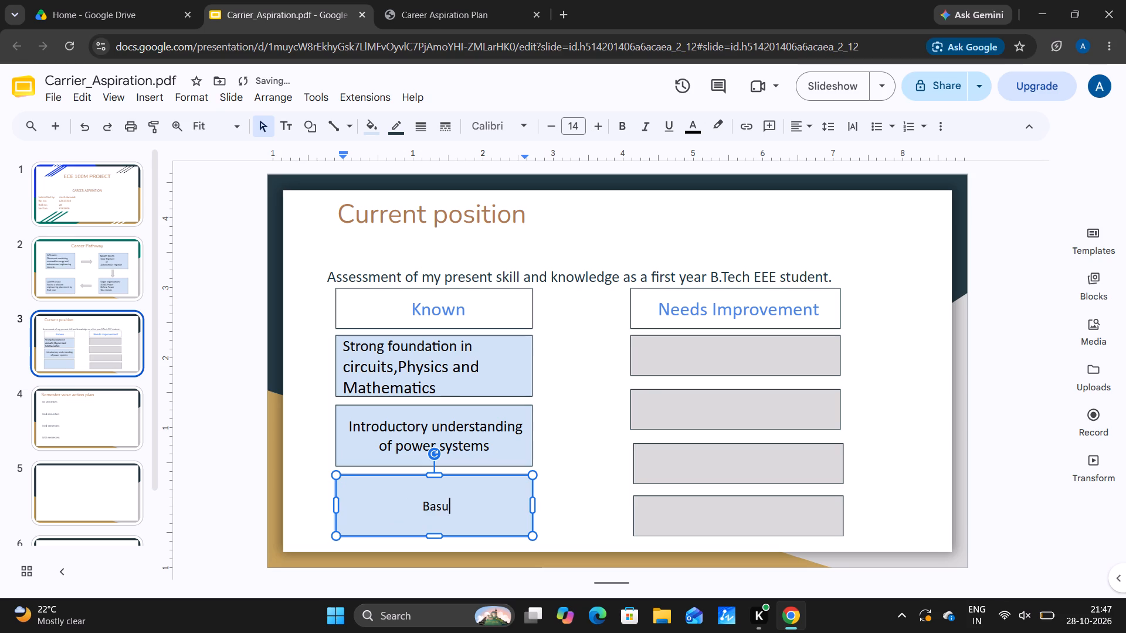
key("BackSpace")
key("BackSpace")
key("BackSpace")
key("BackSpace")
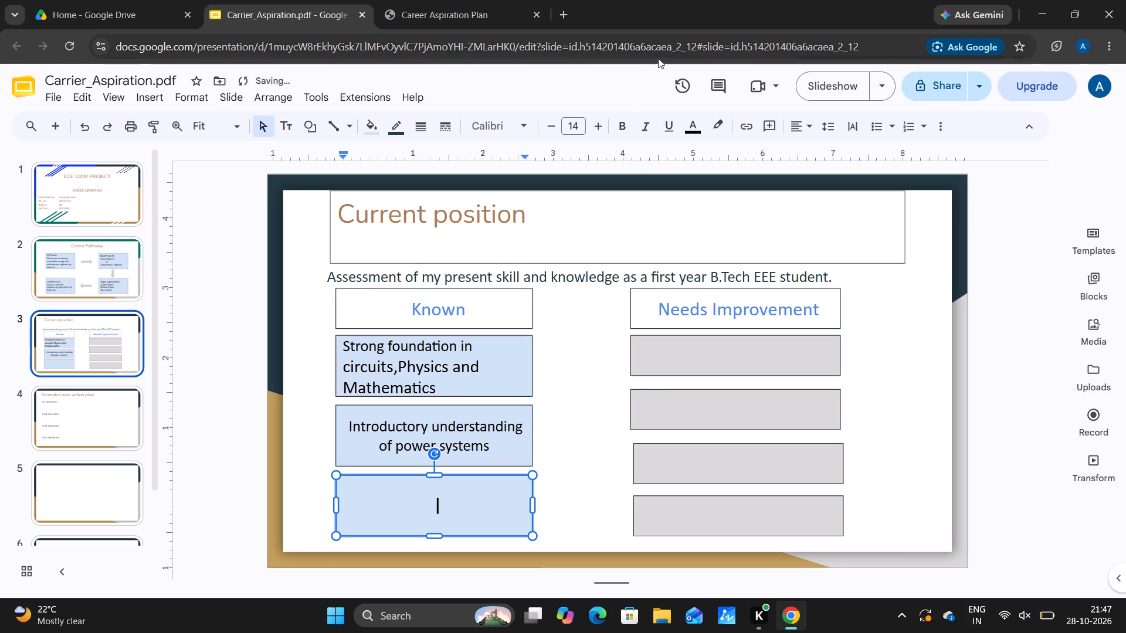
double_click(602, 132)
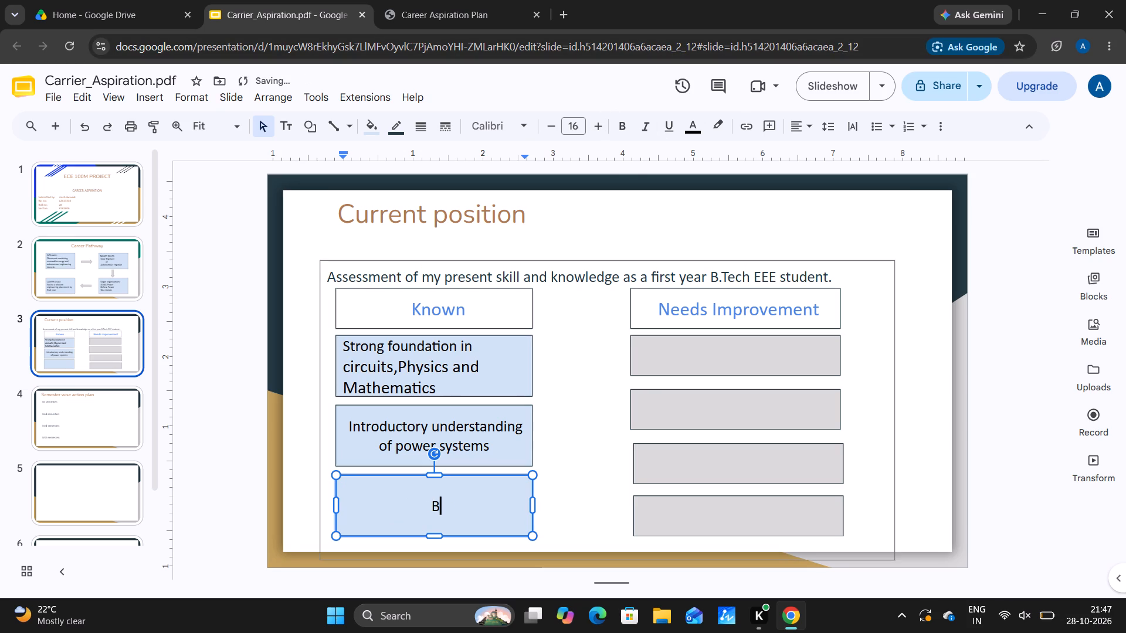
type("asu")
key("BackSpace")
type("ic")
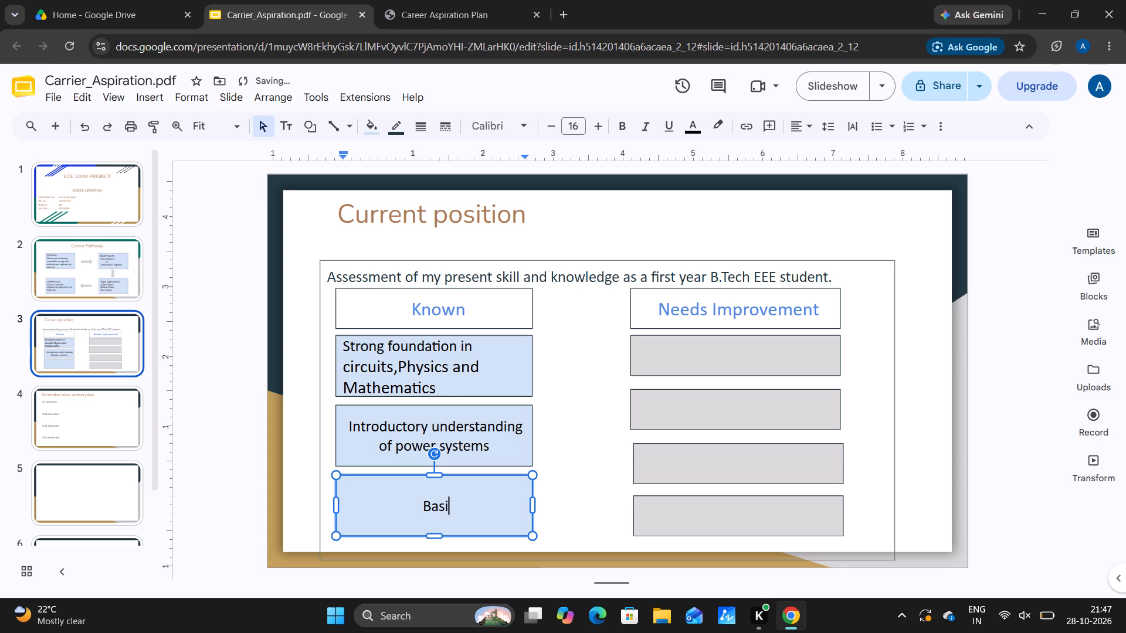
key("space")
key("p")
type("ro")
type("gramming")
key("space")
type("fundamentals of")
key("space")
type("python")
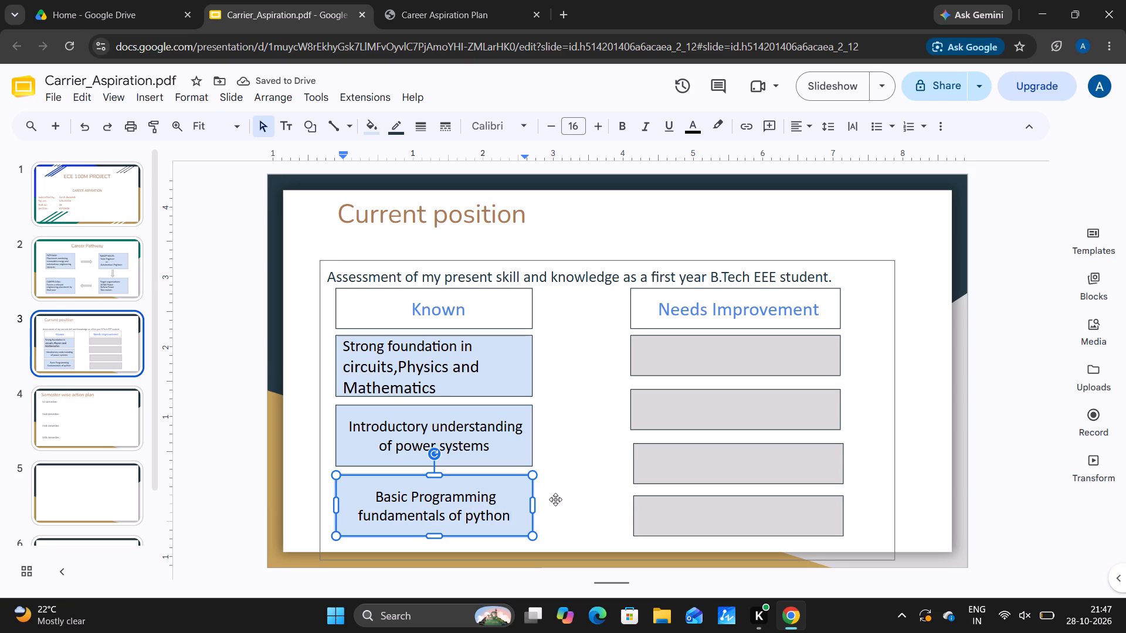
key("period")
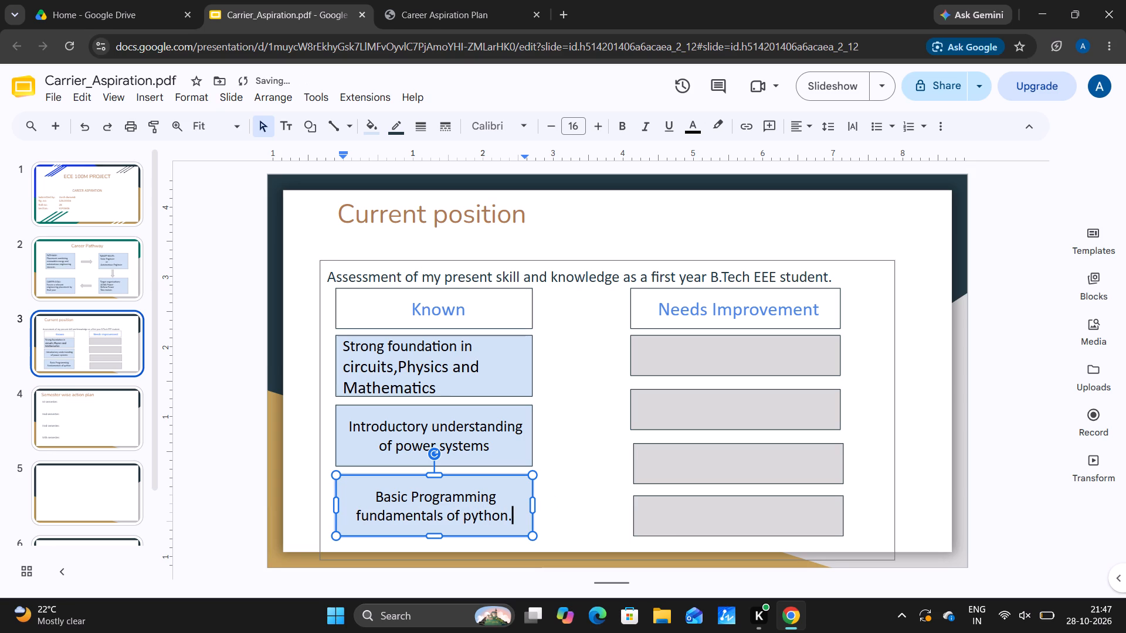
key("Up")
key("Up")
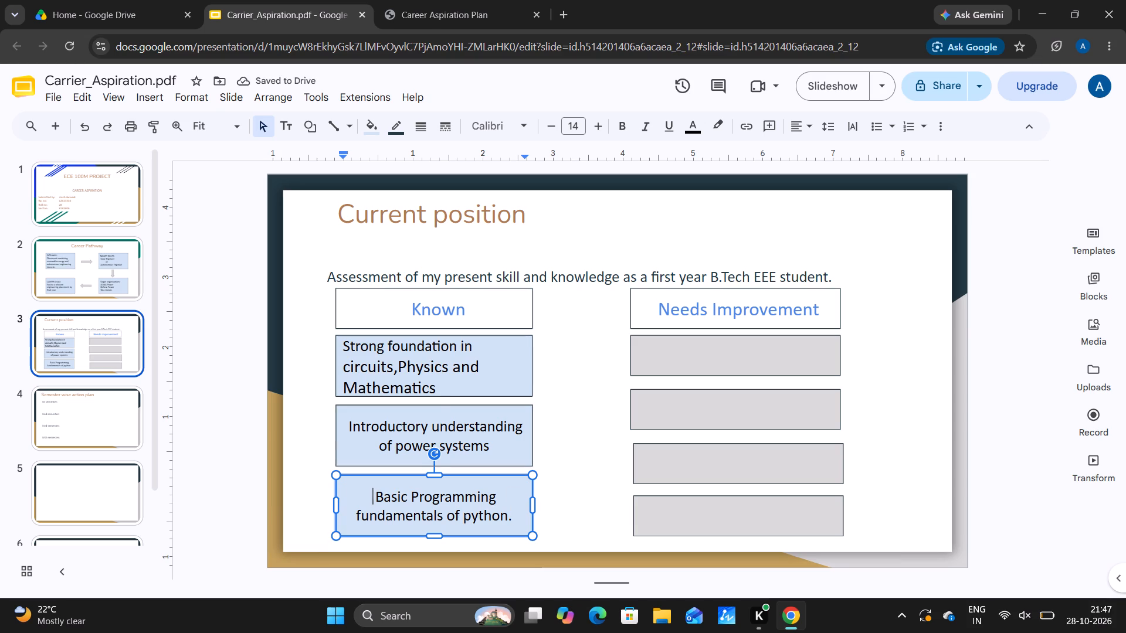
Put a line break before "of power systems" in the second blue box under "Known".
left_click(376, 444)
key("BackSpace")
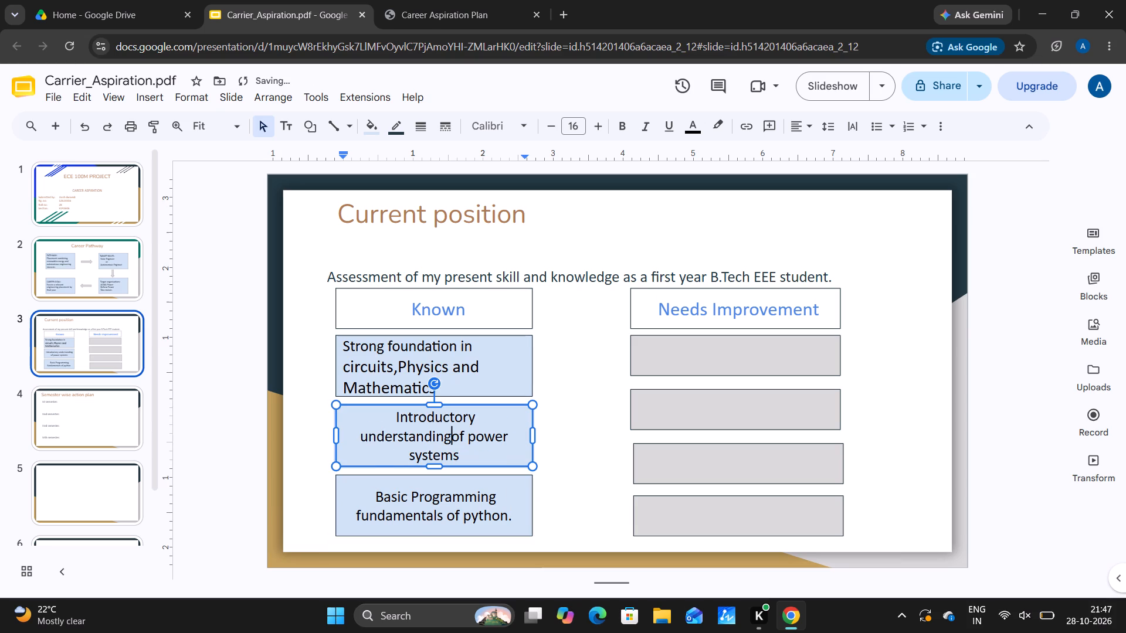
key("Return")
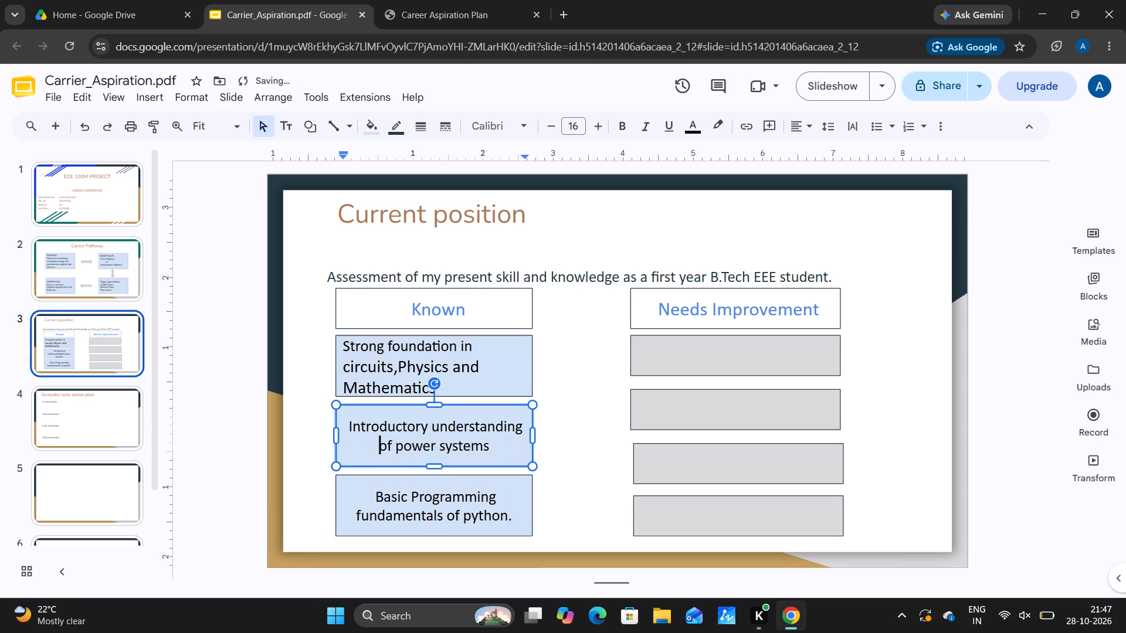
key("Left")
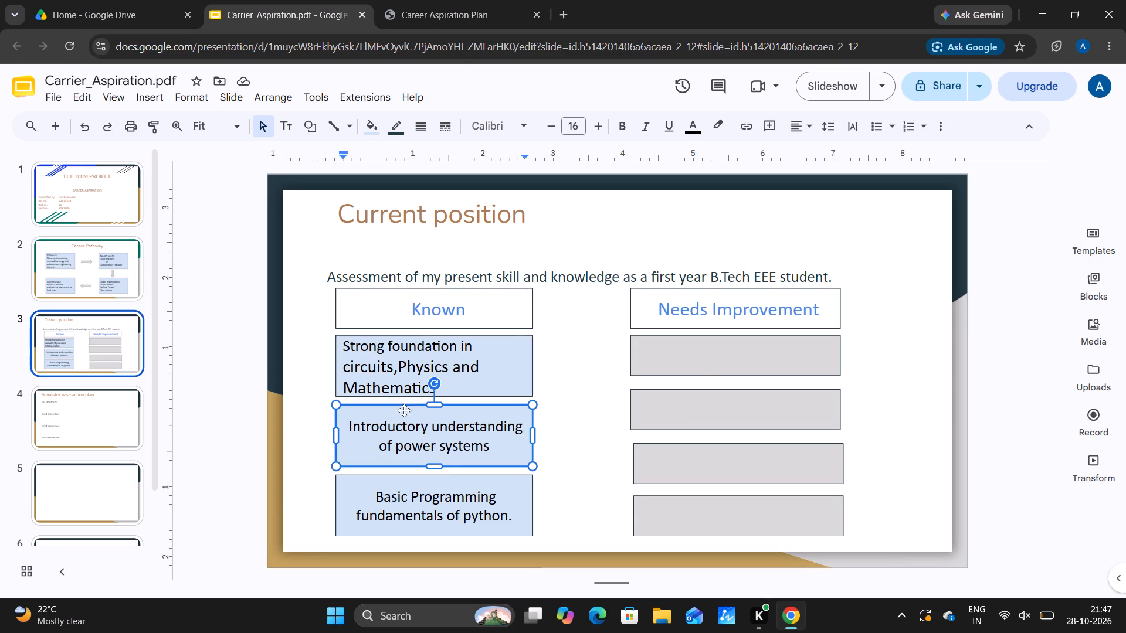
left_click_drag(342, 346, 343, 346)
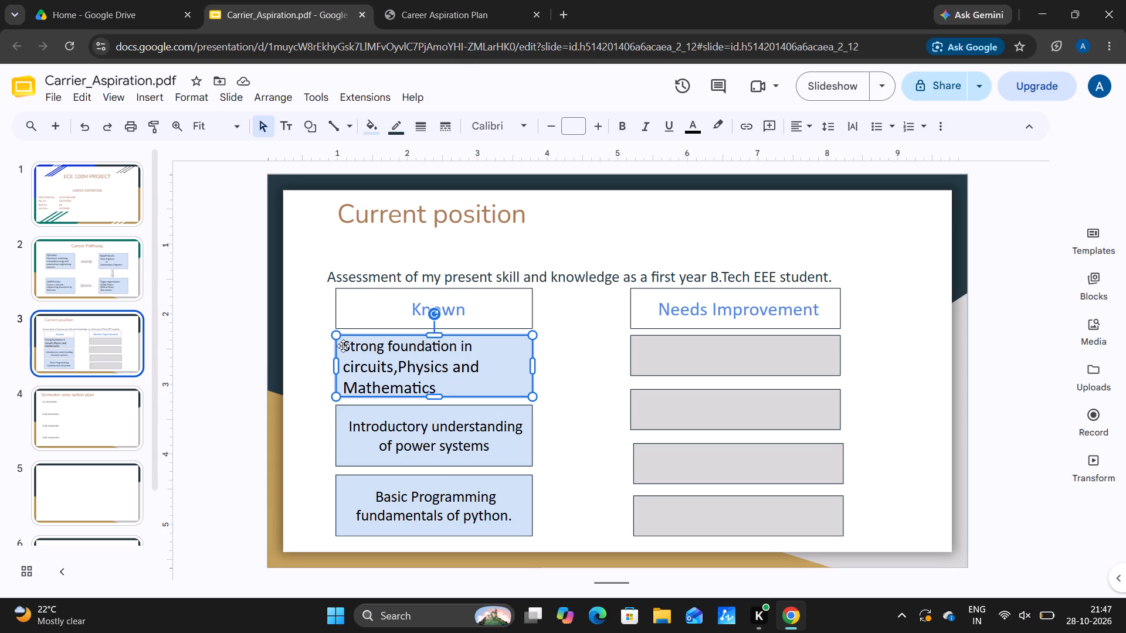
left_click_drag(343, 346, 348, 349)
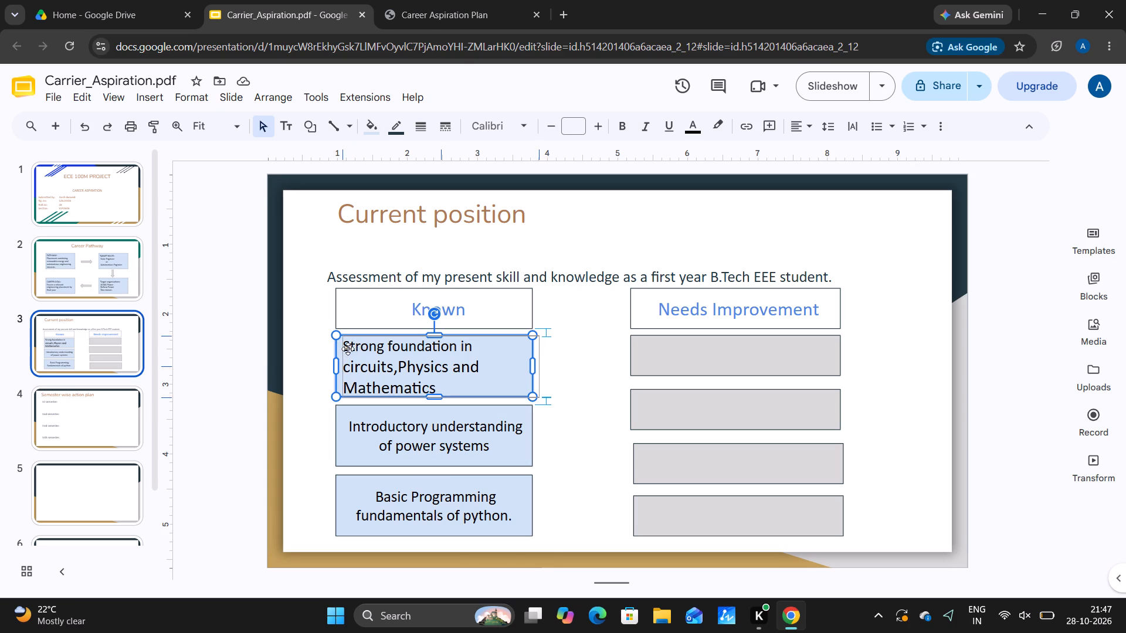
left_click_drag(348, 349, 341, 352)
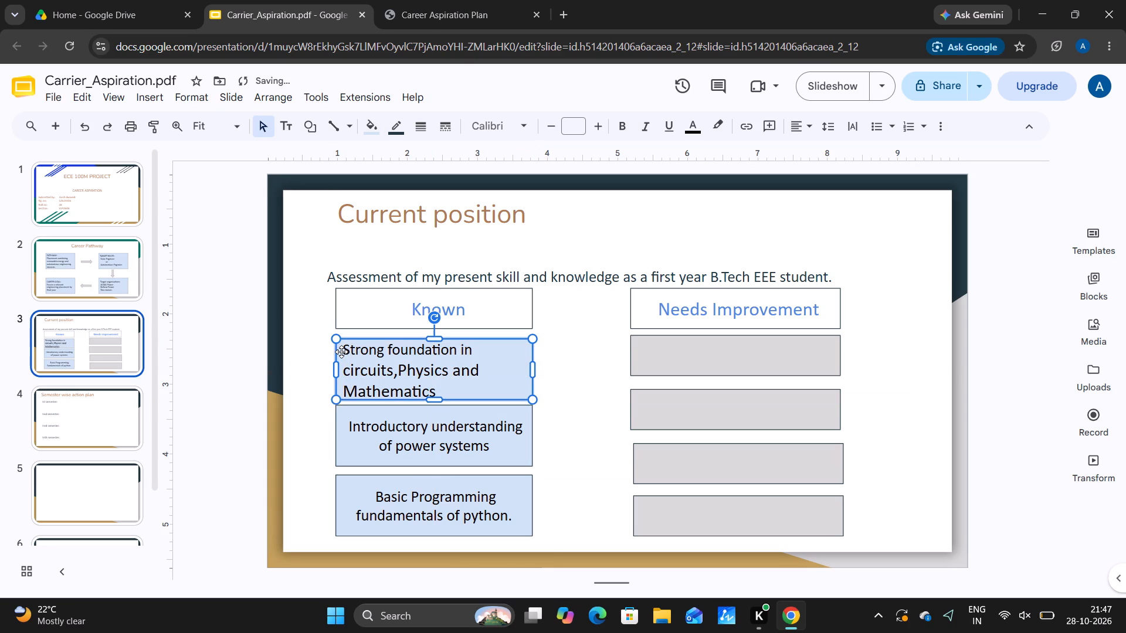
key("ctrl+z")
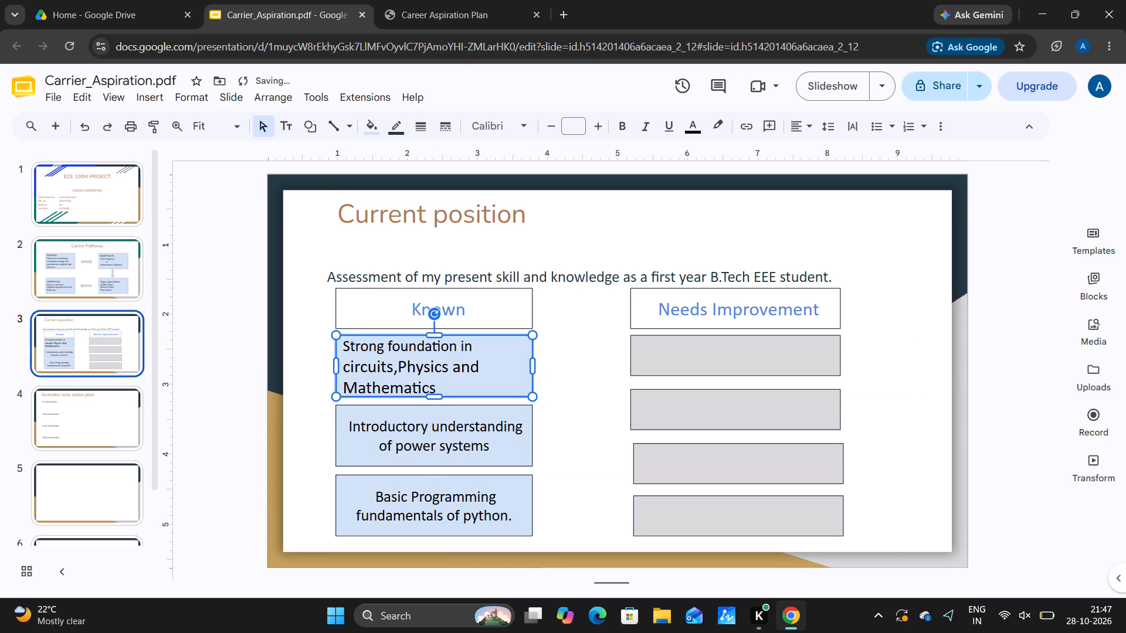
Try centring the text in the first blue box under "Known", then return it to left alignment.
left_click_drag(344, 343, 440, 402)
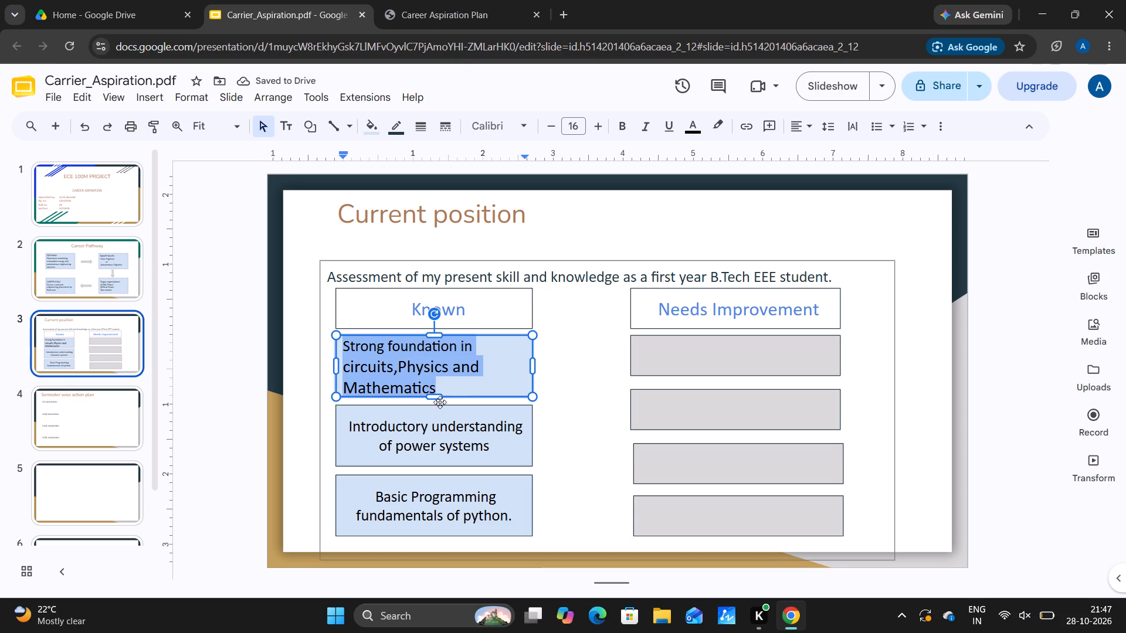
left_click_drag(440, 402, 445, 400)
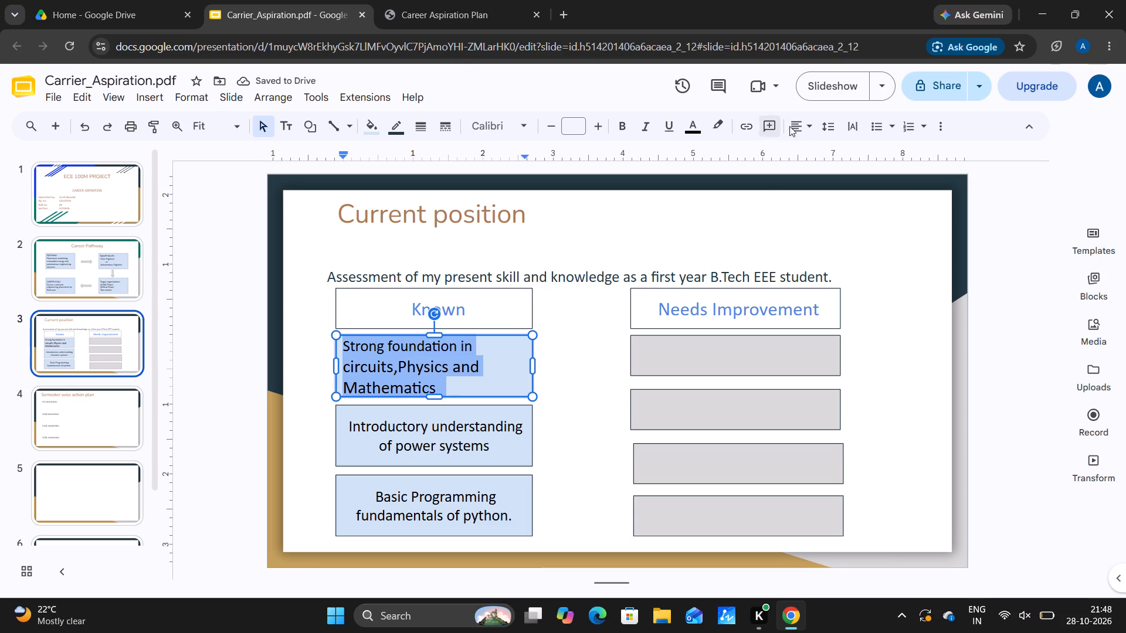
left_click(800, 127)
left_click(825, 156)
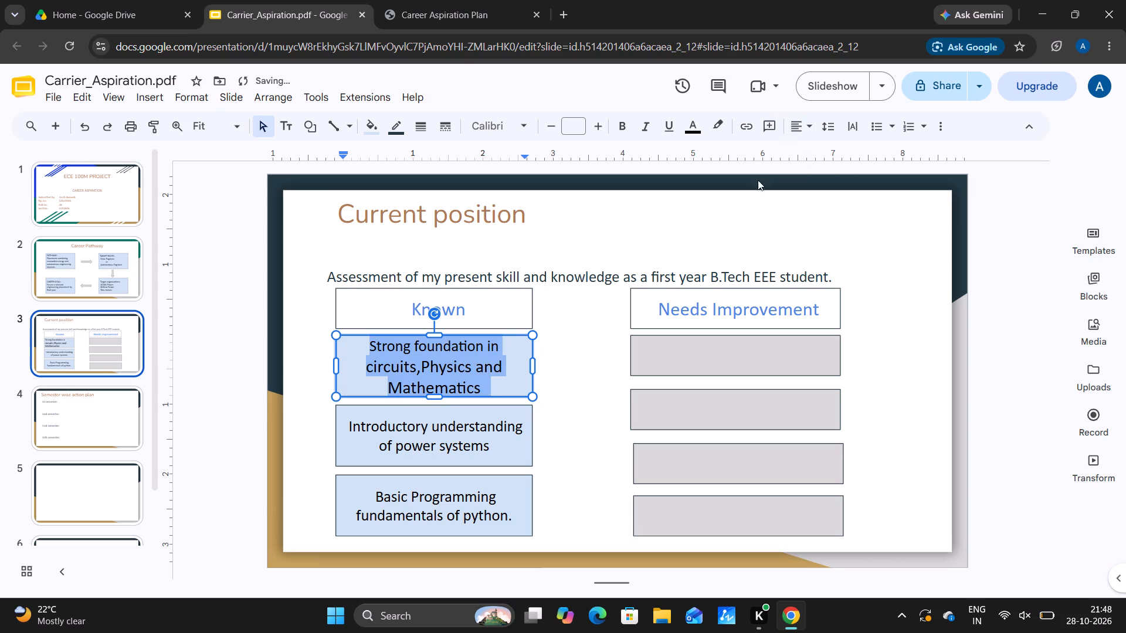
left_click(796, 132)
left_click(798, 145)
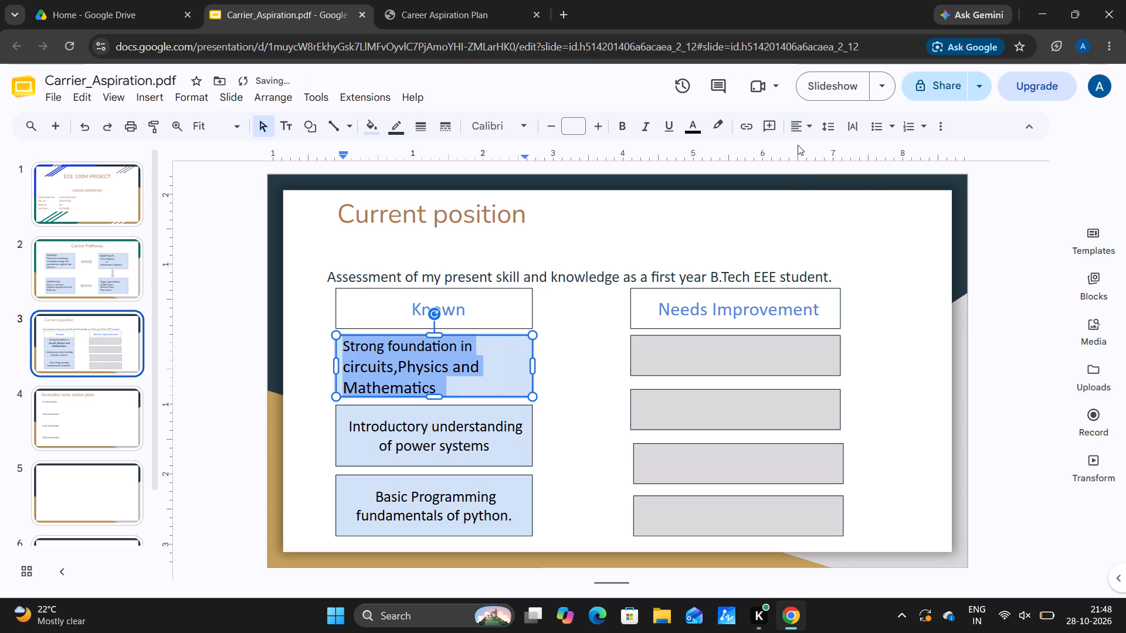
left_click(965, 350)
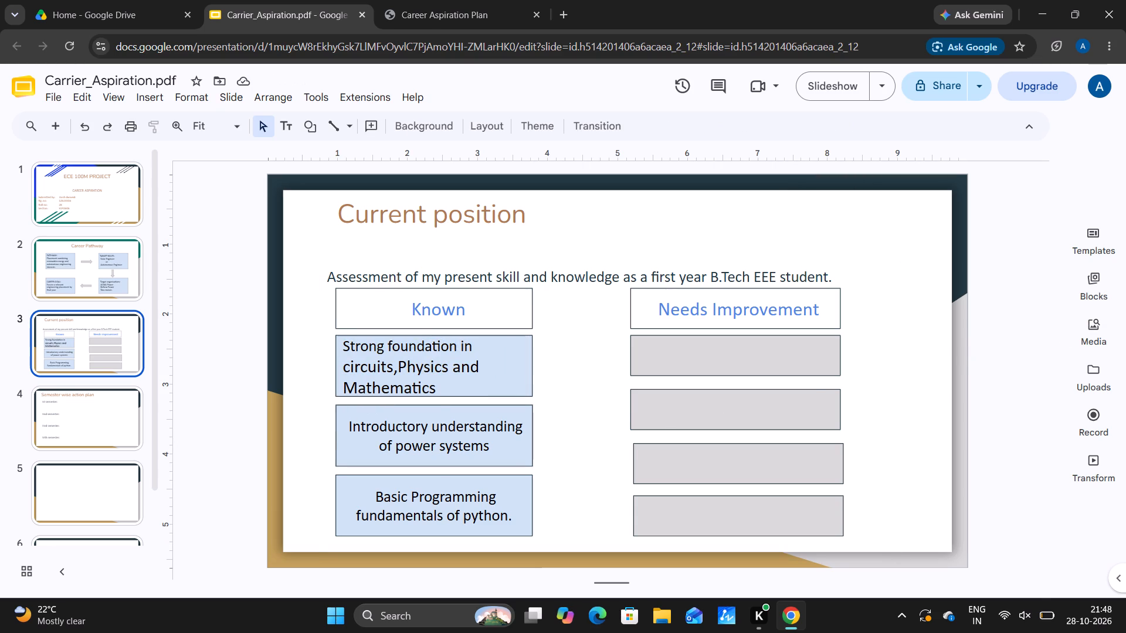
Left-align the text in the second and third blue boxes under "Known" to match the first box.
left_click_drag(346, 426, 498, 463)
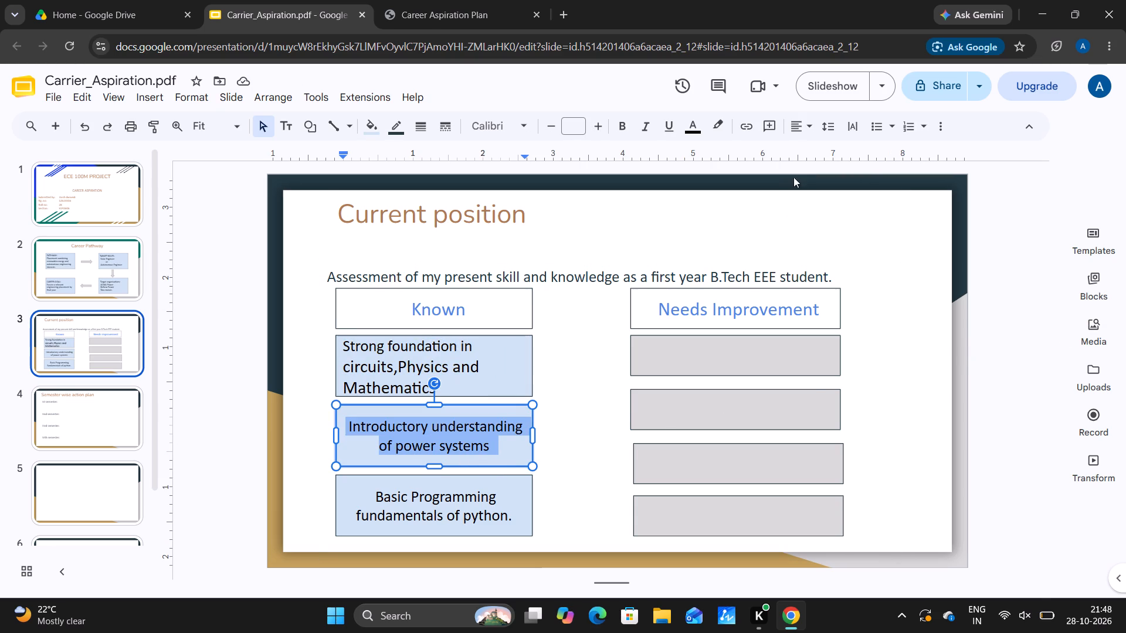
left_click(802, 119)
left_click(799, 148)
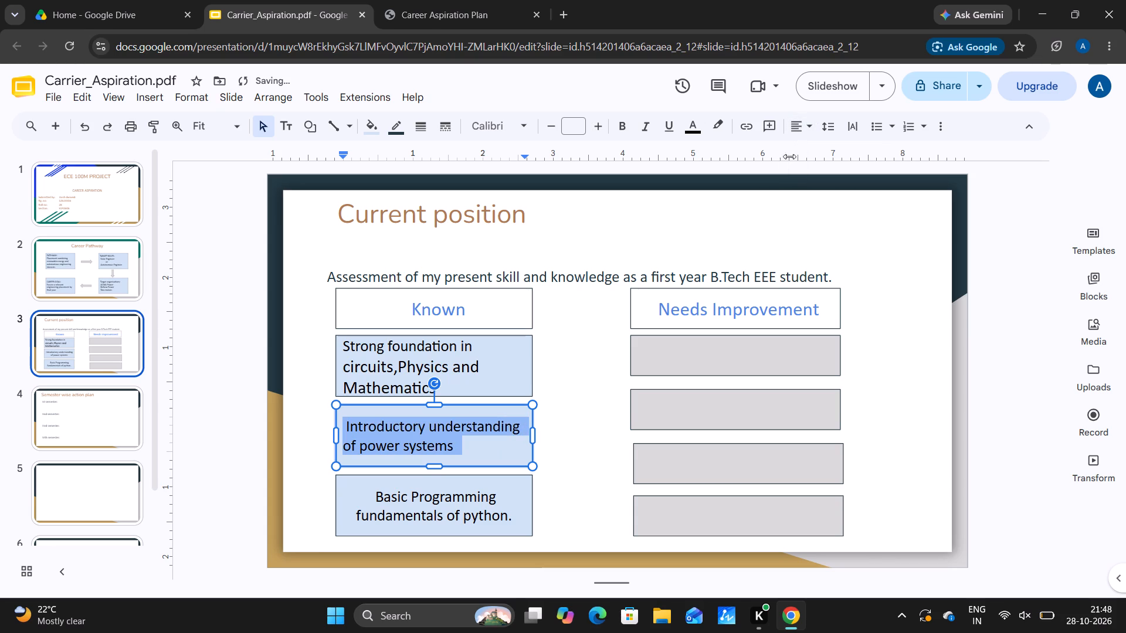
left_click(608, 397)
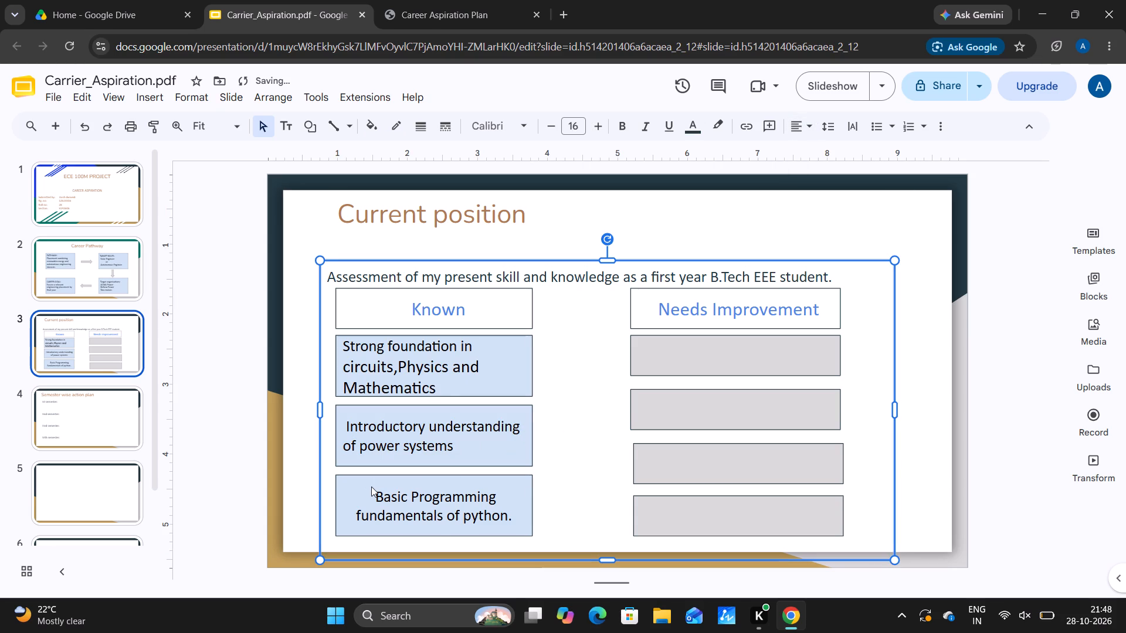
left_click_drag(371, 486, 517, 520)
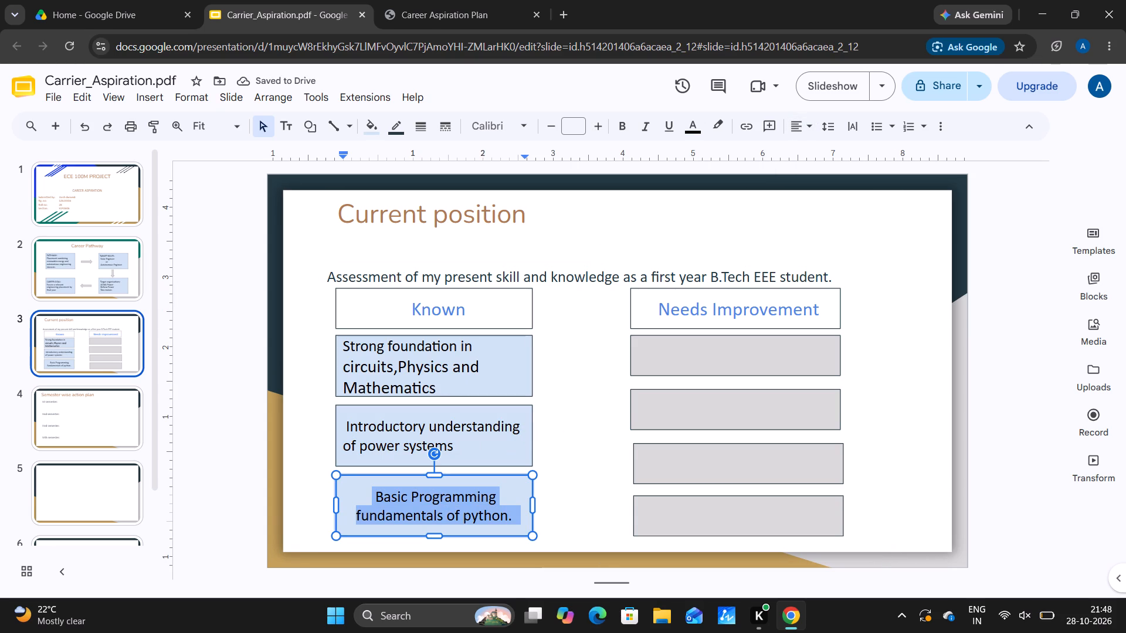
left_click(807, 125)
left_click(808, 150)
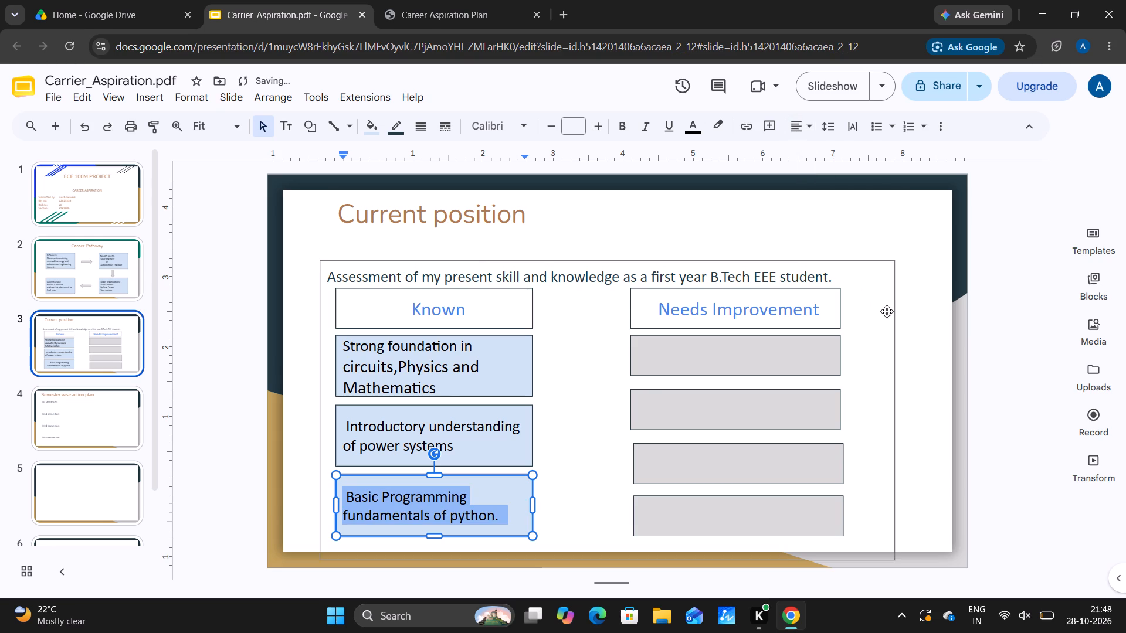
left_click(904, 324)
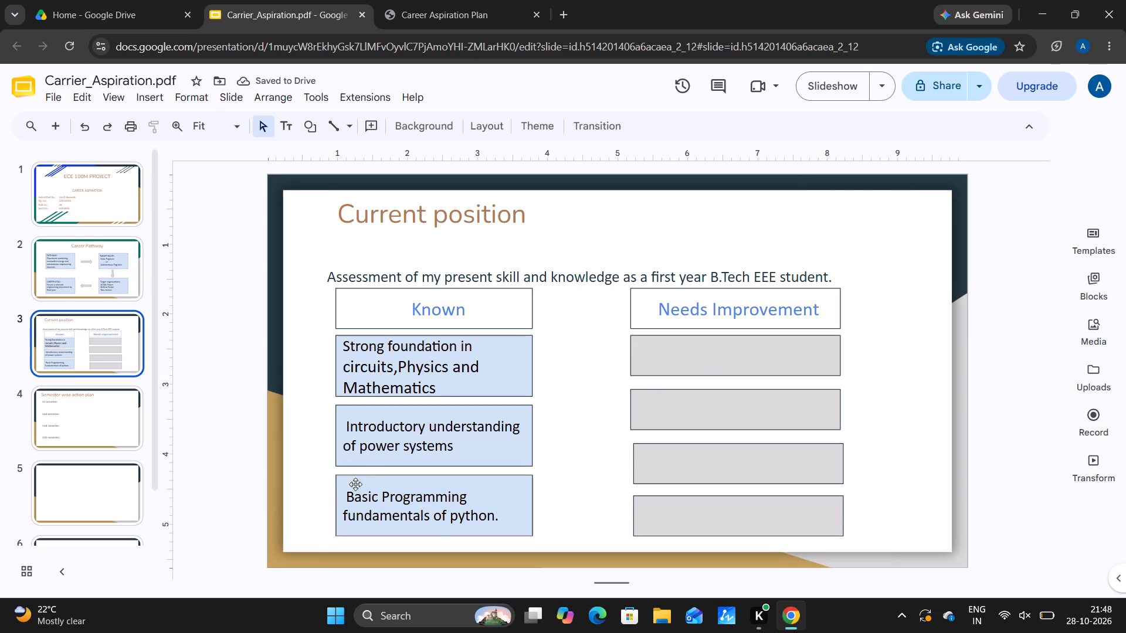
Remove the leading space before "Basic Programming" in the third blue box under "Known".
left_click(343, 491)
key("Right")
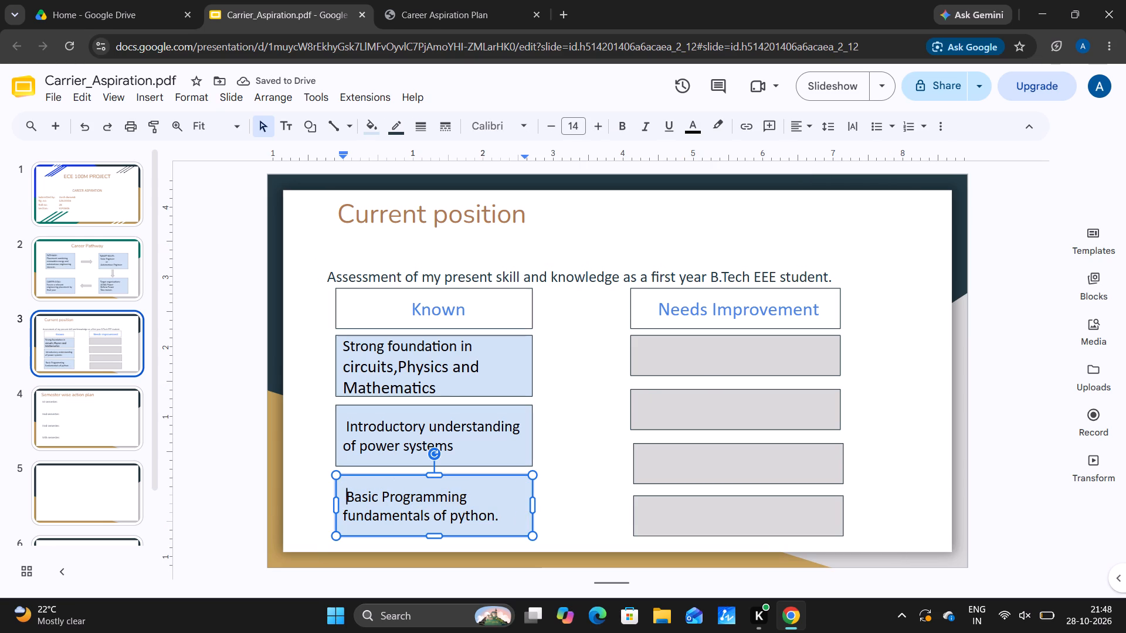
key("BackSpace")
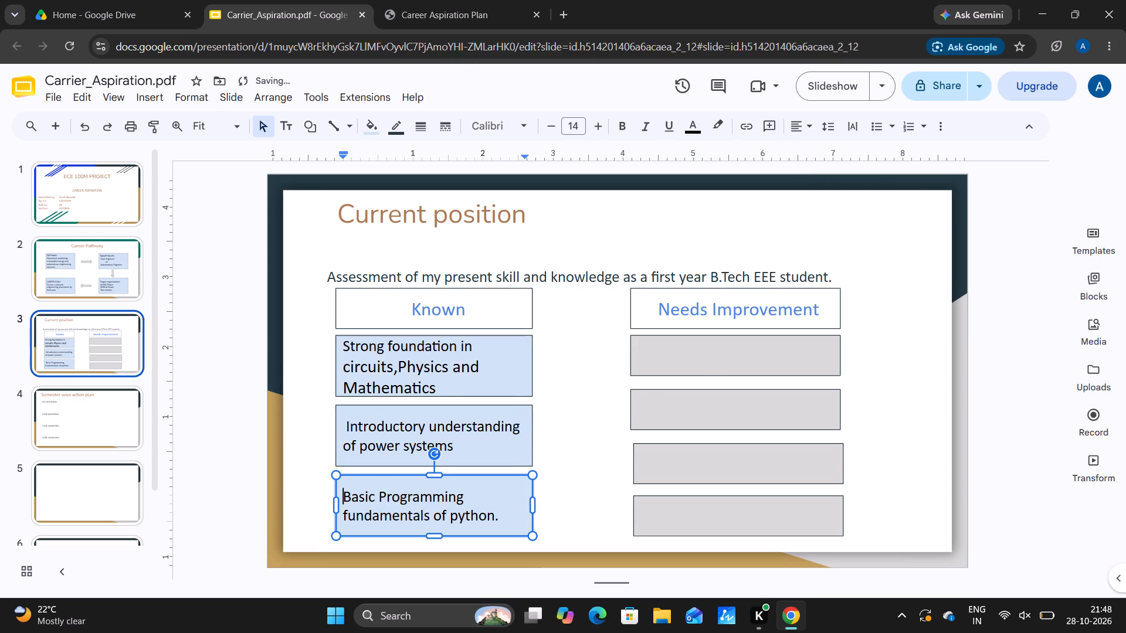
Check the Career Aspiration Plan's "Needs Improvement" list and open the first grey box on the "Current position" slide for text entry.
left_click(490, 0)
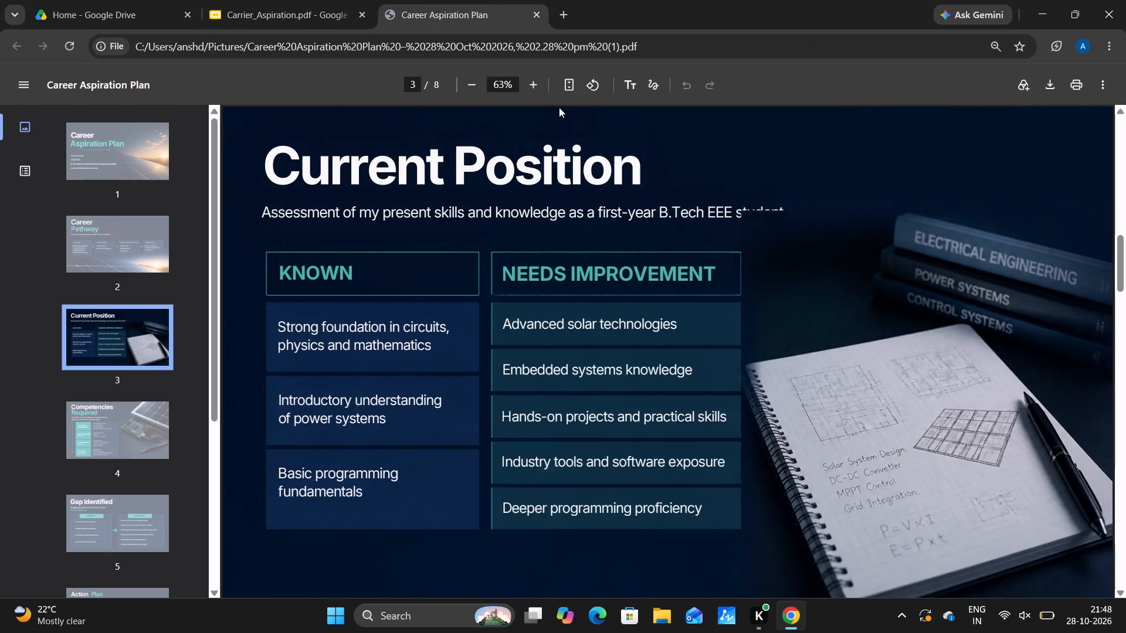
left_click(301, 0)
left_click(679, 356)
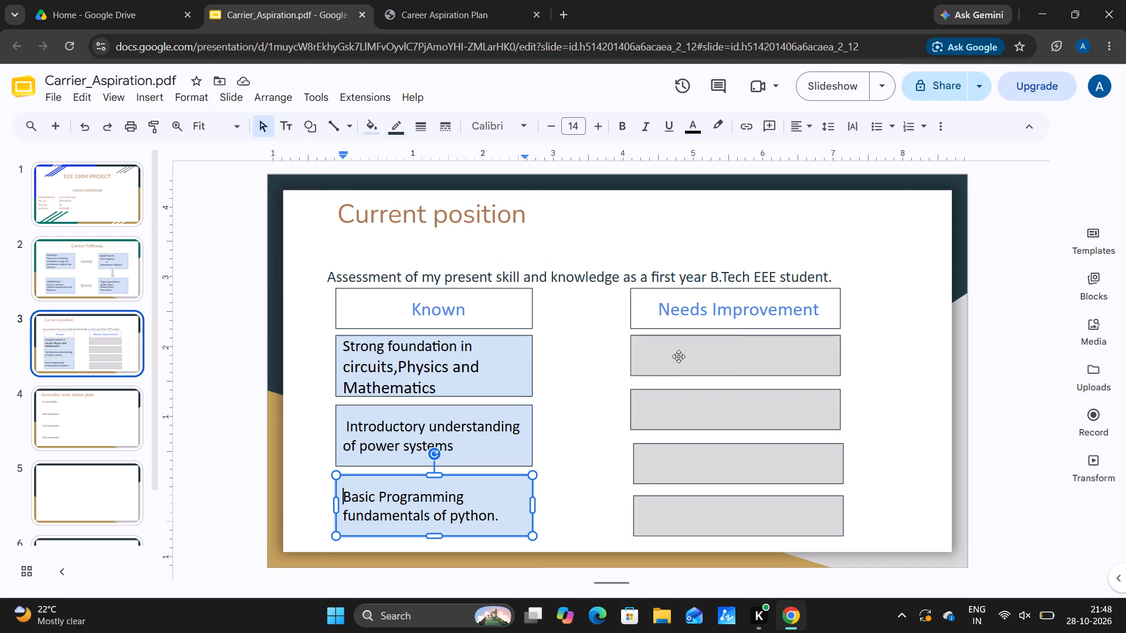
key("space")
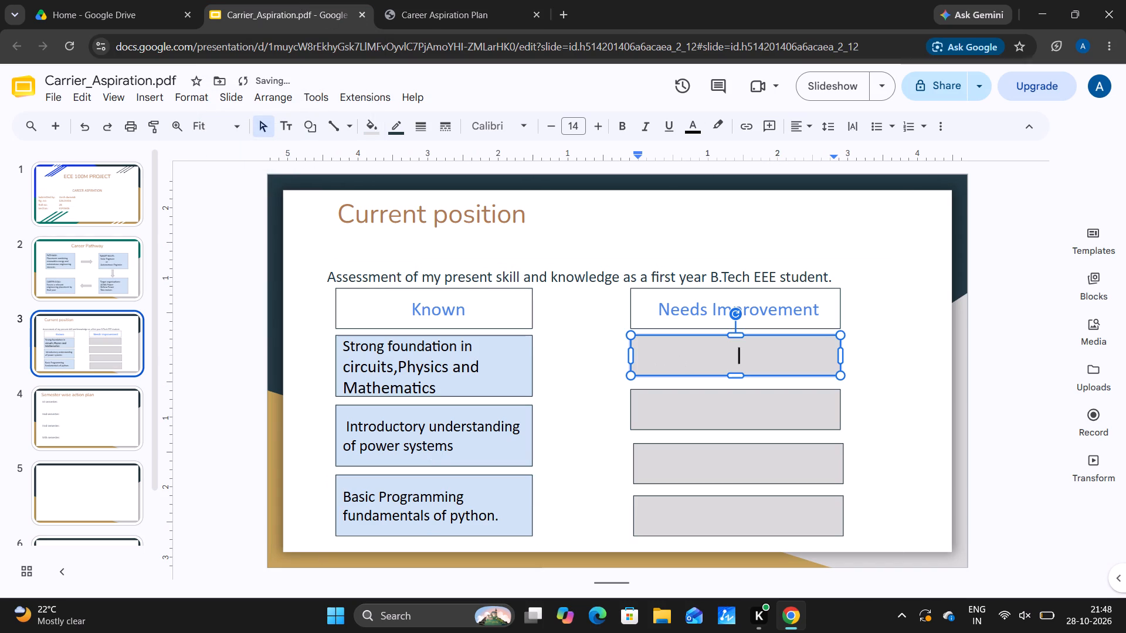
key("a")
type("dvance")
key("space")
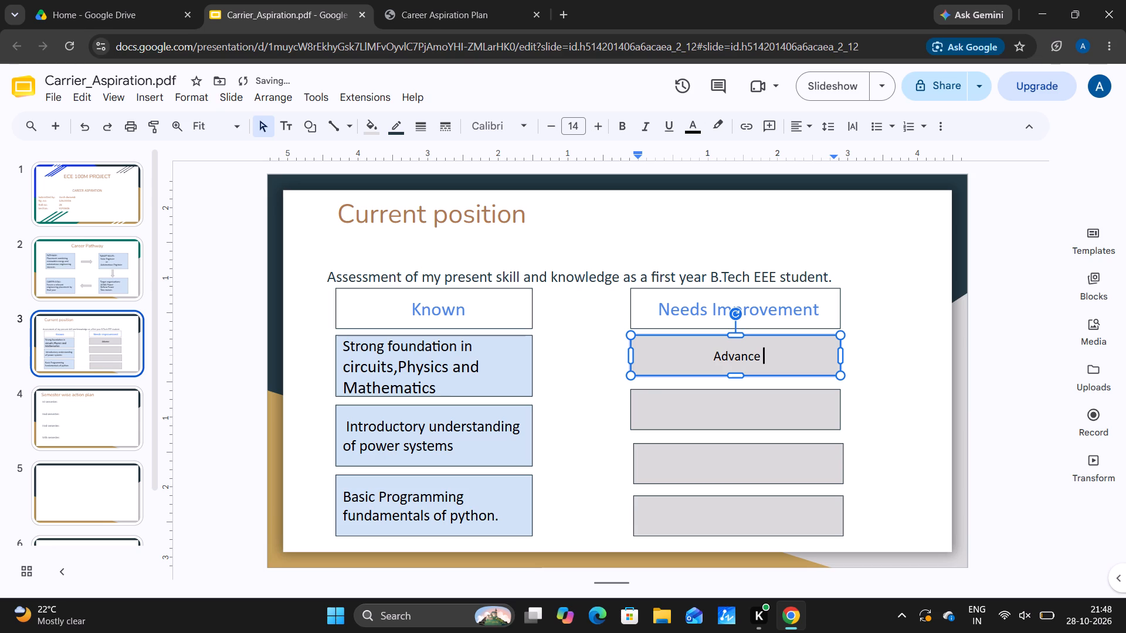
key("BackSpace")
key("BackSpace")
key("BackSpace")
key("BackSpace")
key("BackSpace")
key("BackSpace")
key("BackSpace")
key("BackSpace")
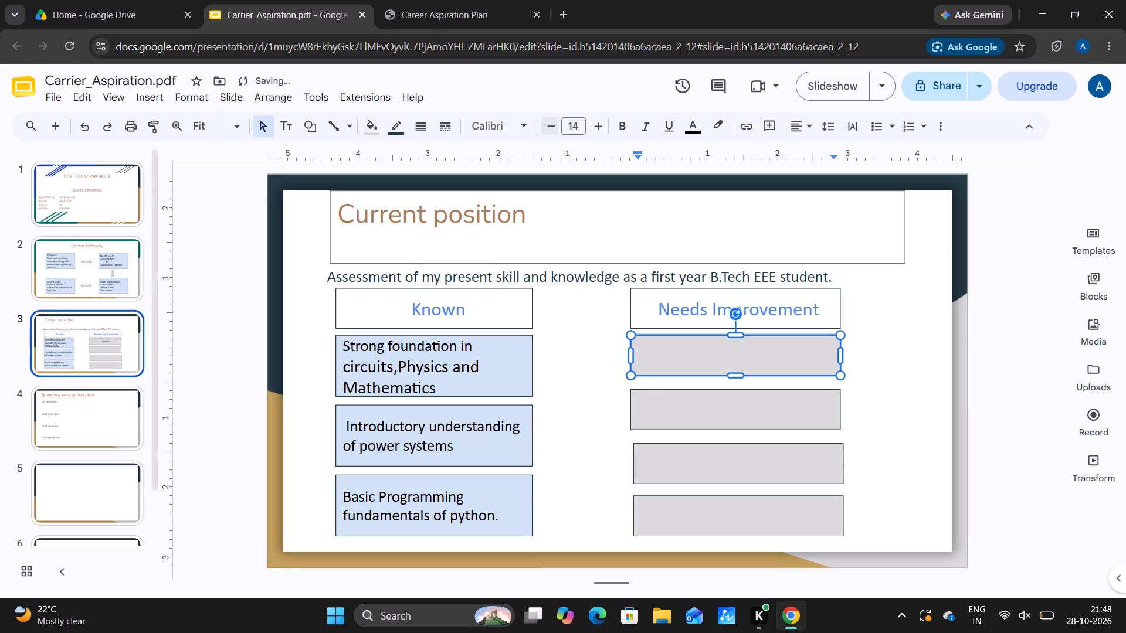
Fill the first grey box under "Needs Improvement" with "Advance solar technology" at font size 16.
double_click(593, 125)
key("a")
type("dvance solar")
key("space")
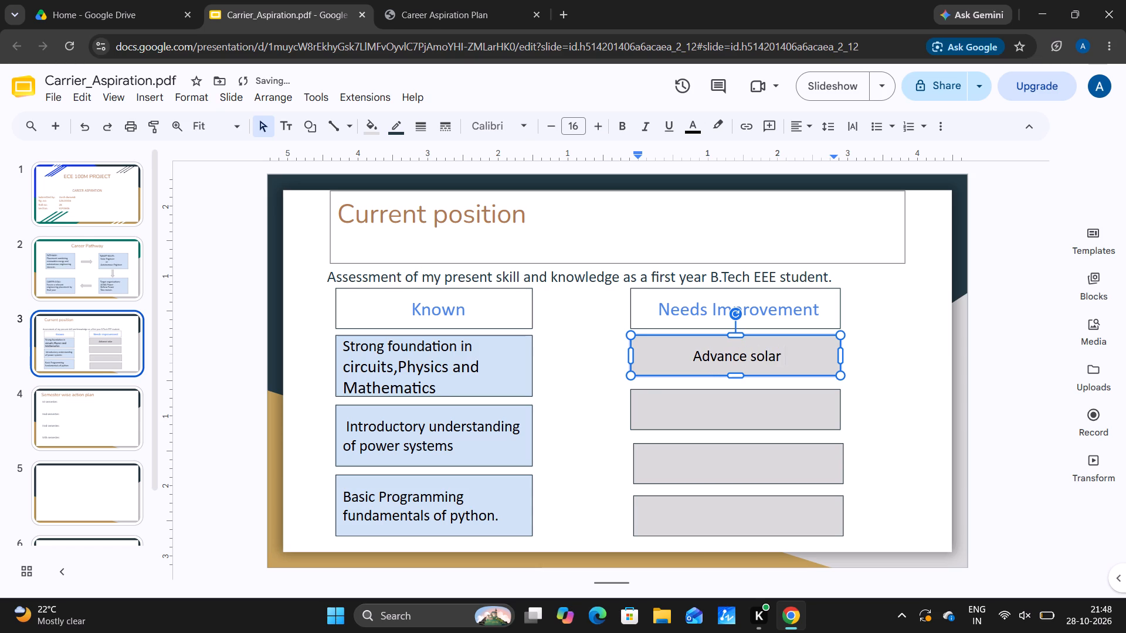
type("tec")
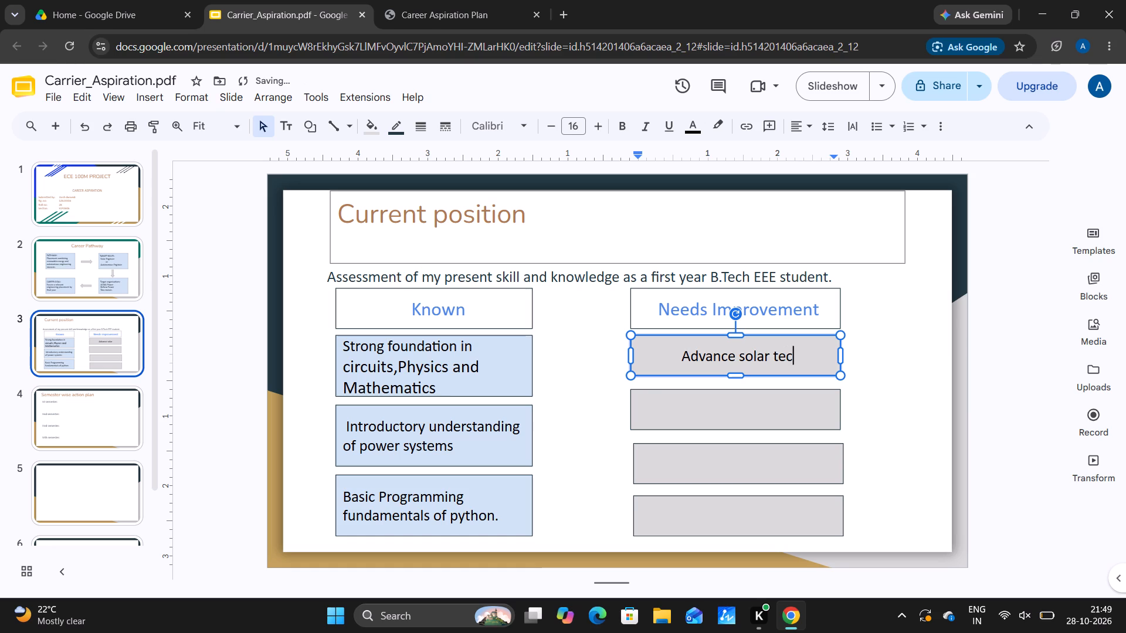
key("h")
type("nology")
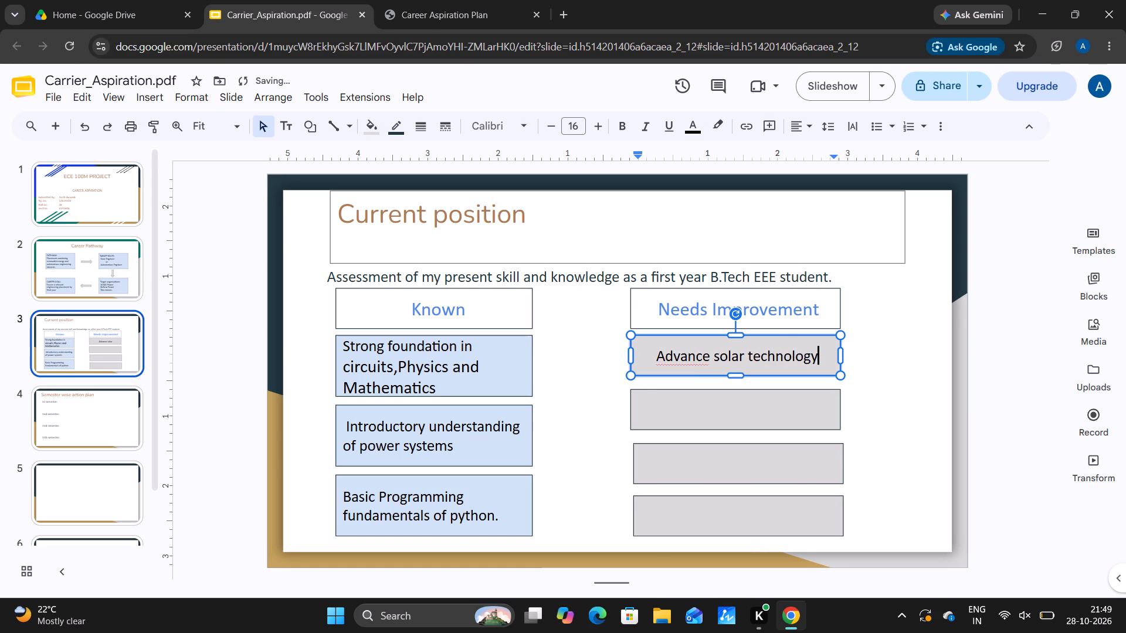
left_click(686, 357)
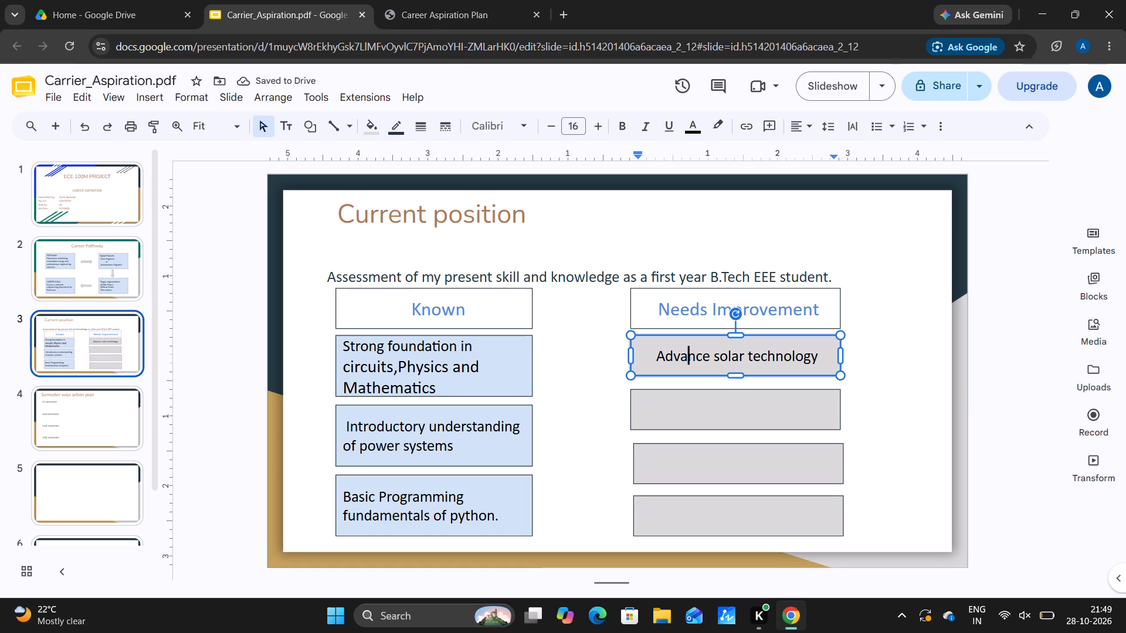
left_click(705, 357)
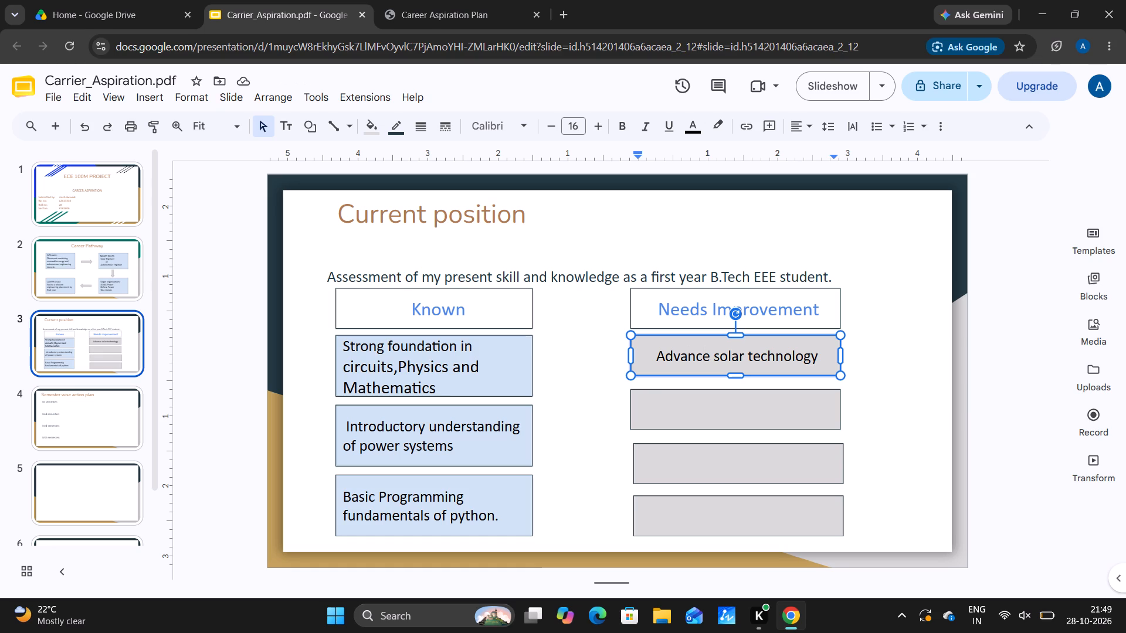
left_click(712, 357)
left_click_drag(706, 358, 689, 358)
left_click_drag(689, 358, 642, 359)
Fill the second grey box under "Needs Improvement" with "Embedded systems knowledge" at font size 16, checking the Career Aspiration Plan for the wording.
left_click(689, 401)
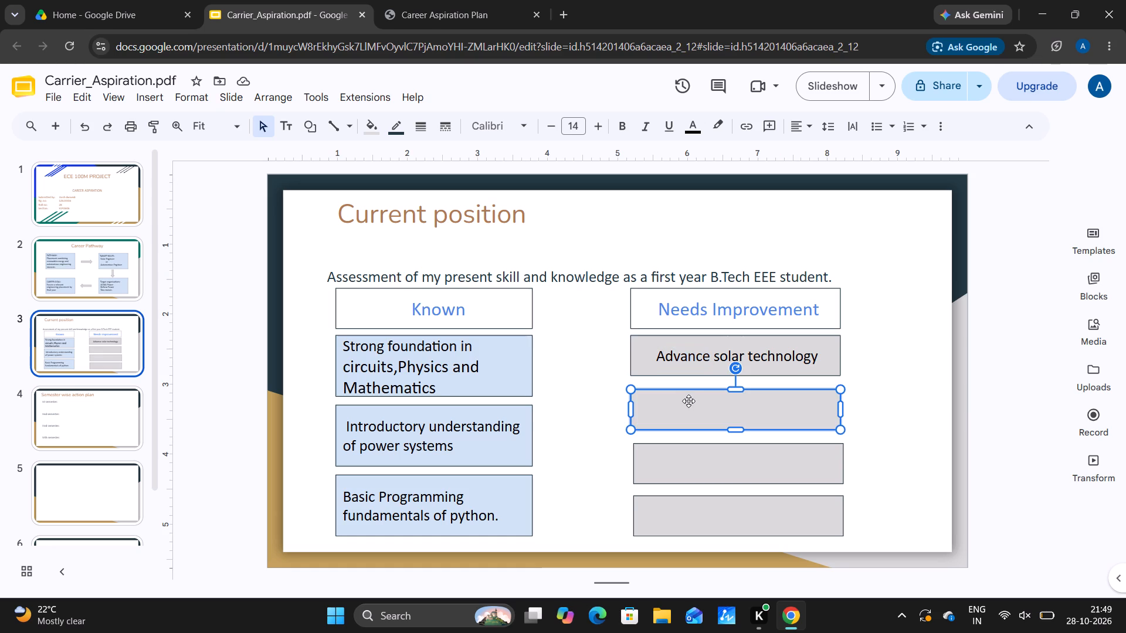
key("space")
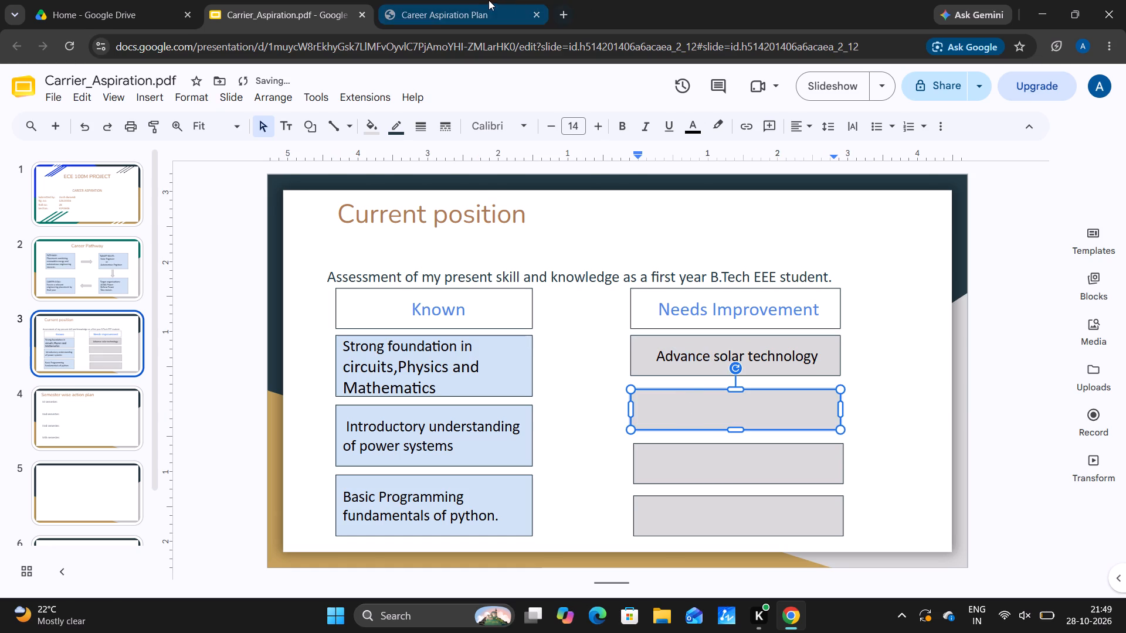
left_click(483, 1)
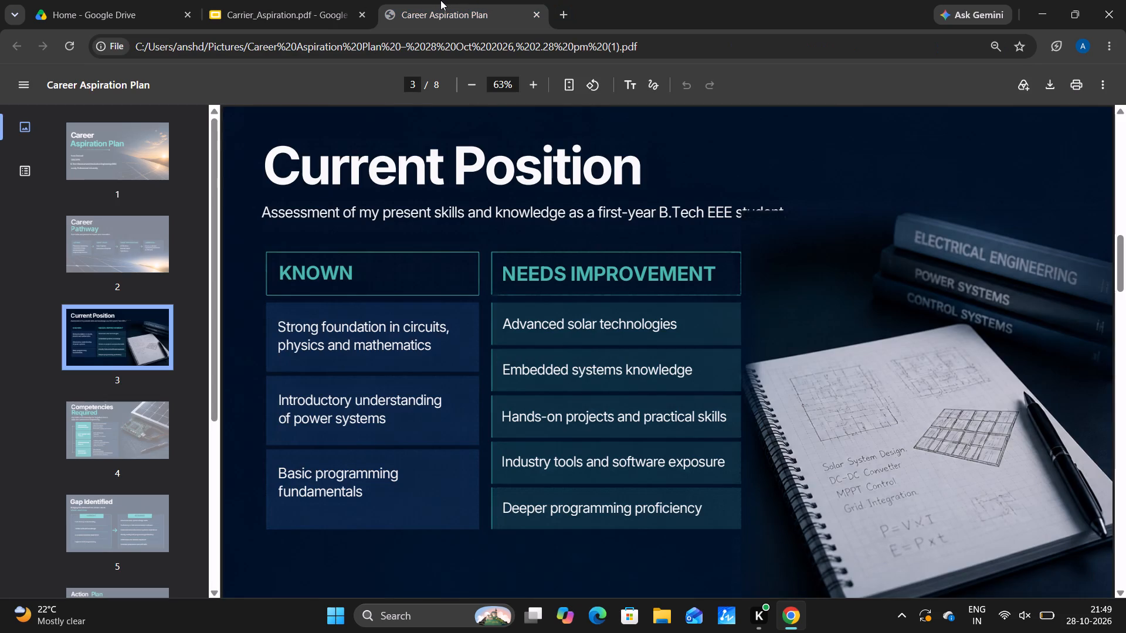
left_click(306, 0)
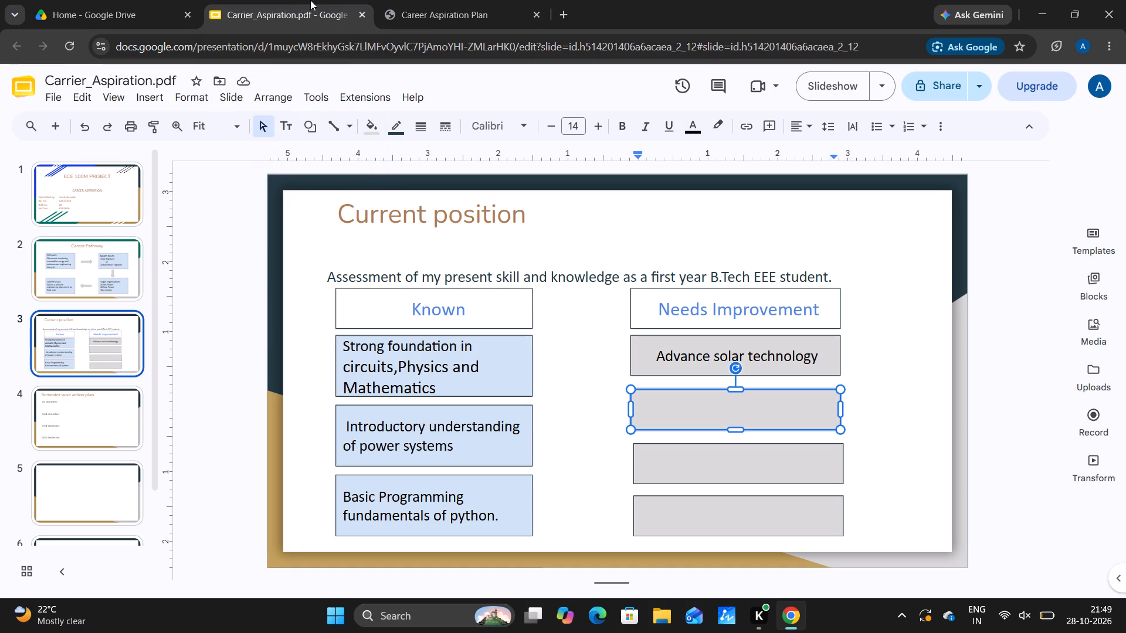
key("e")
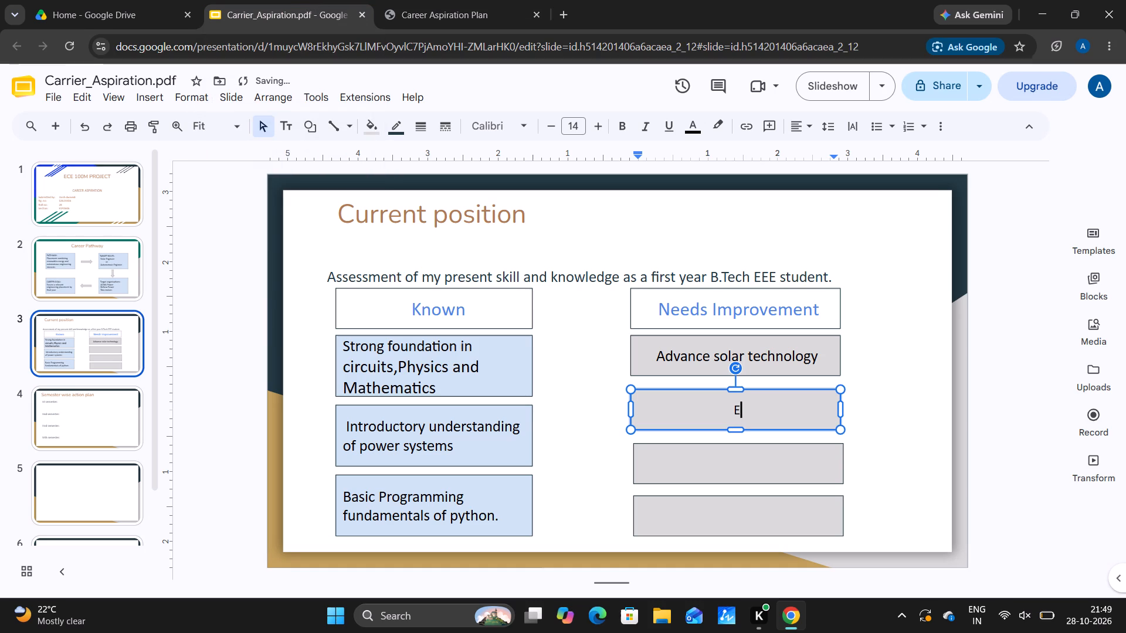
key("BackSpace")
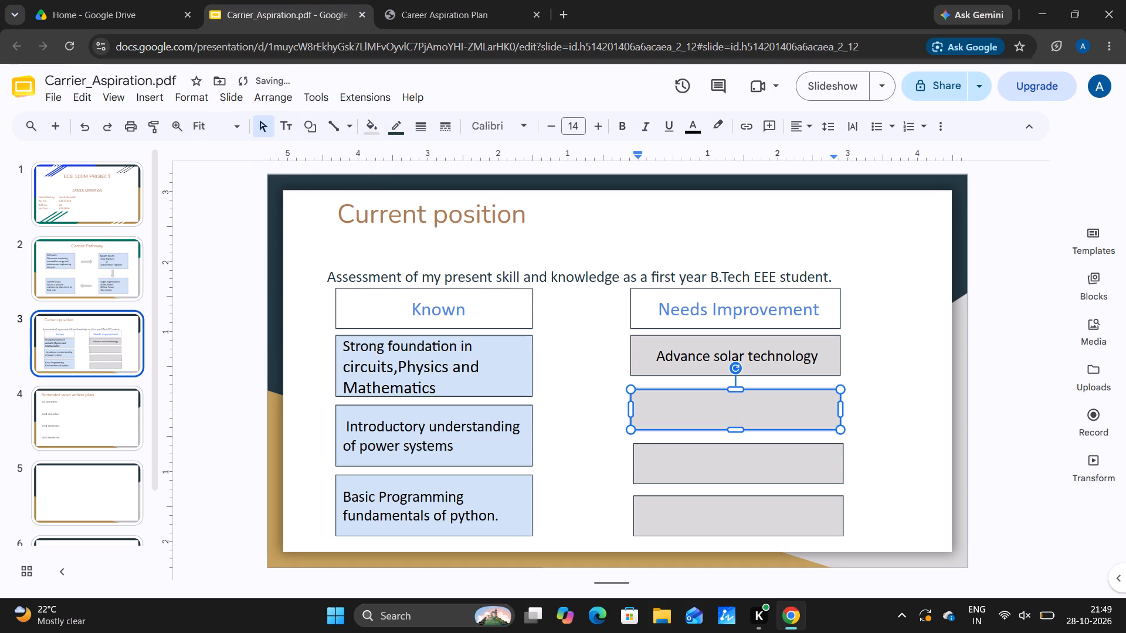
left_click(599, 134)
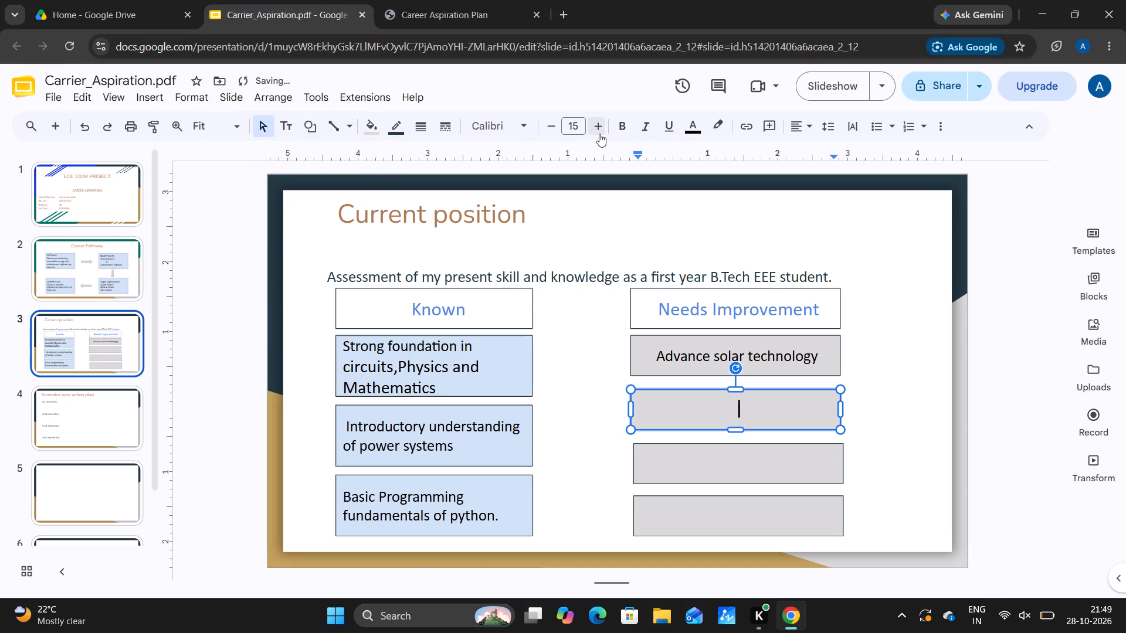
left_click(599, 133)
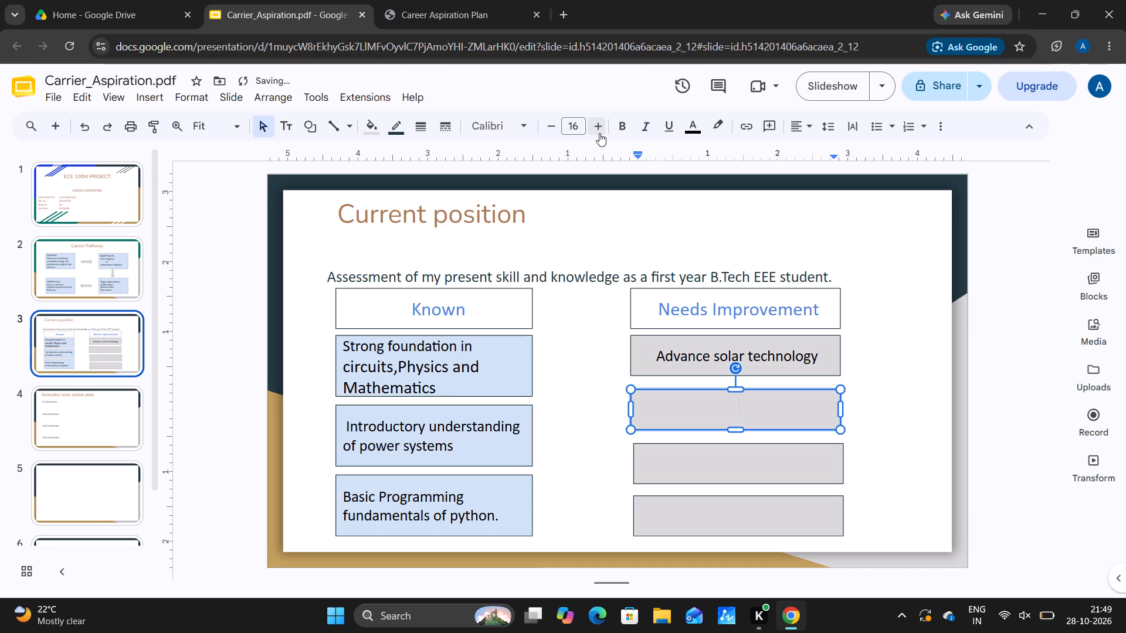
key("e")
type("mbedded")
key("space")
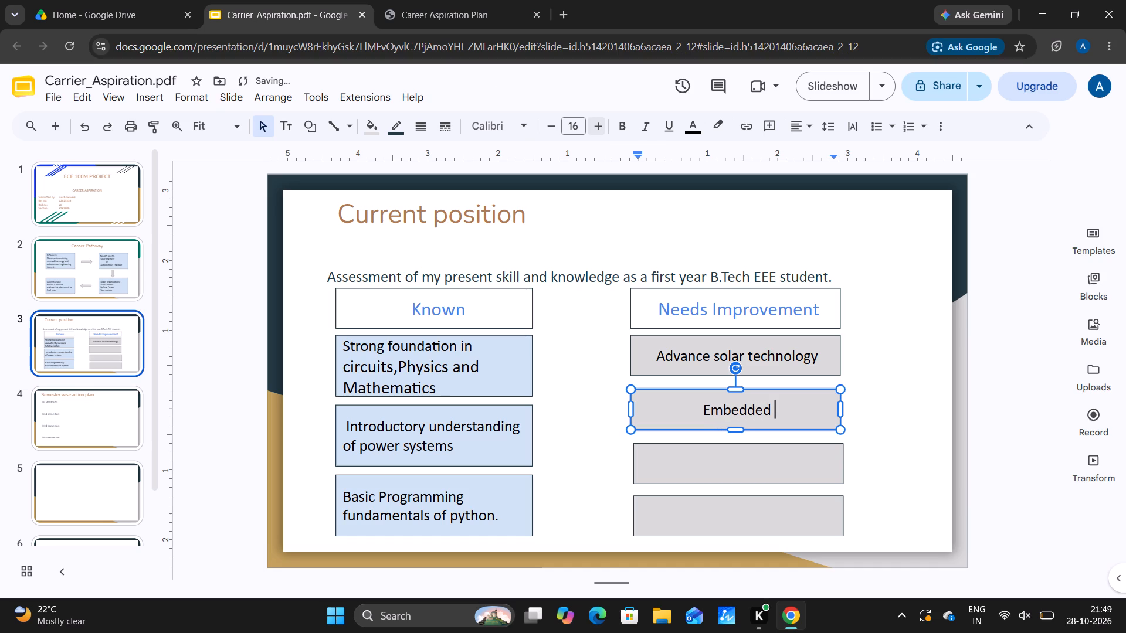
type("systems")
key("space")
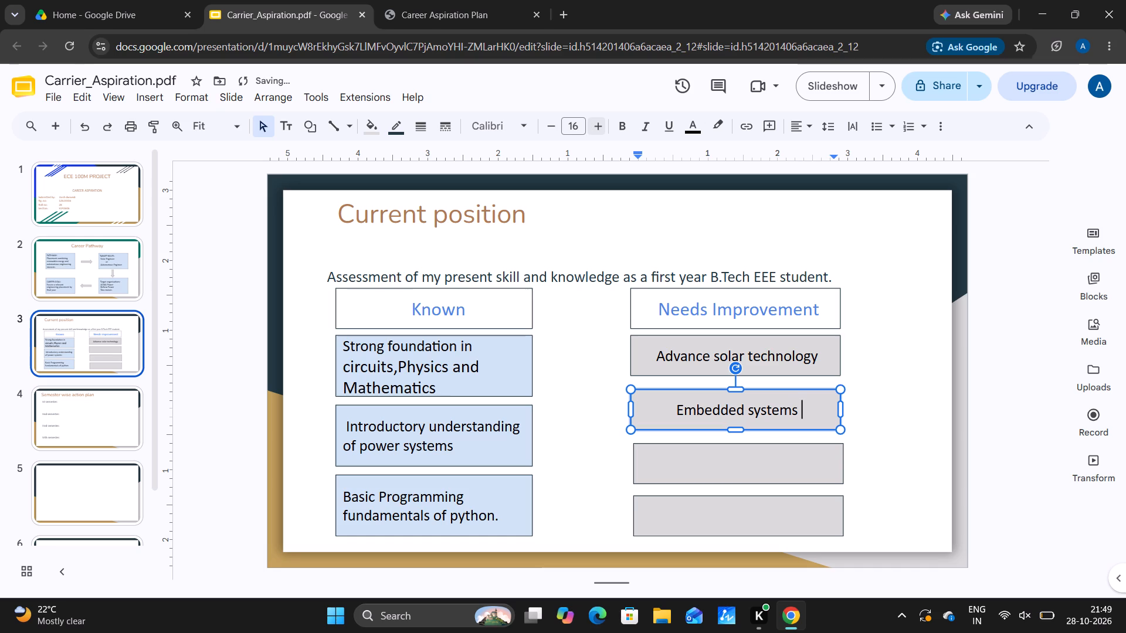
type("kn")
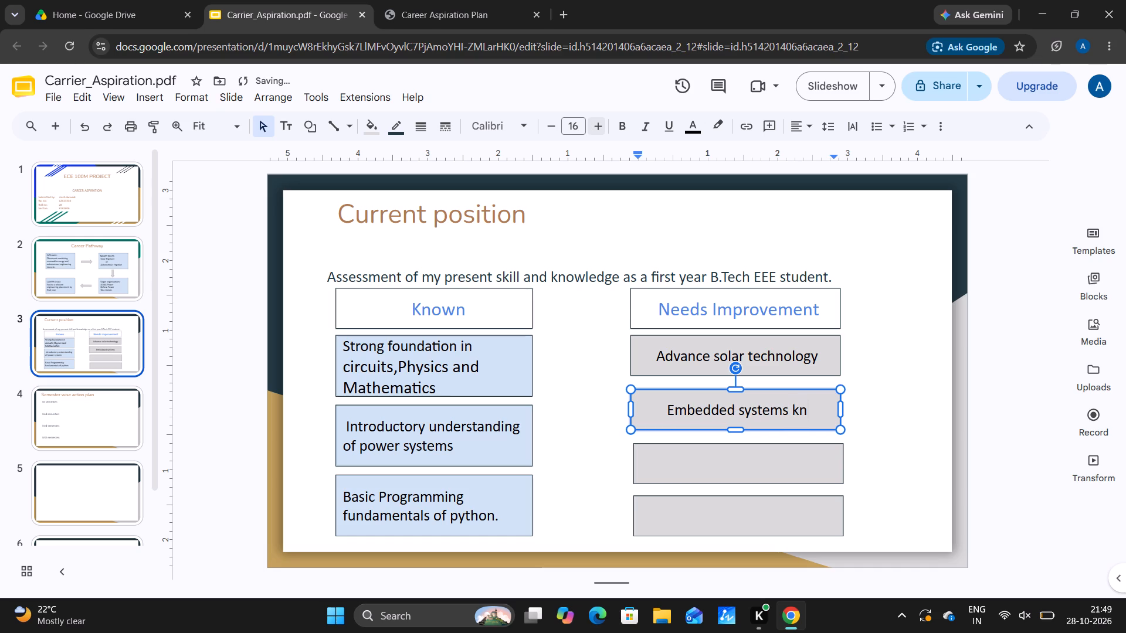
key("o")
type("wl")
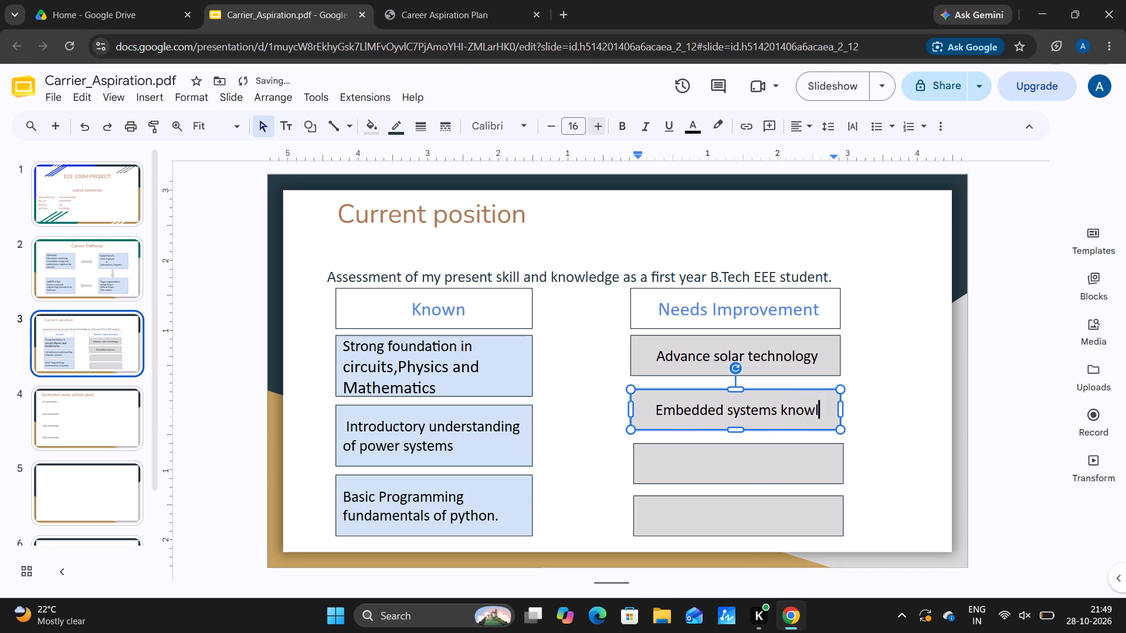
type("edge")
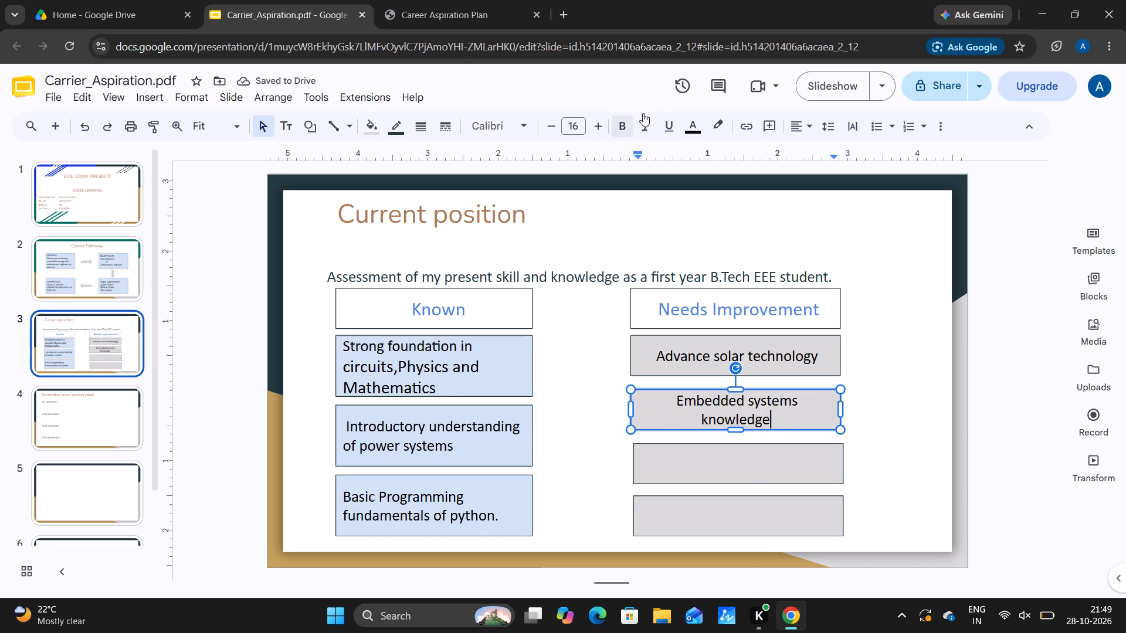
left_click(941, 335)
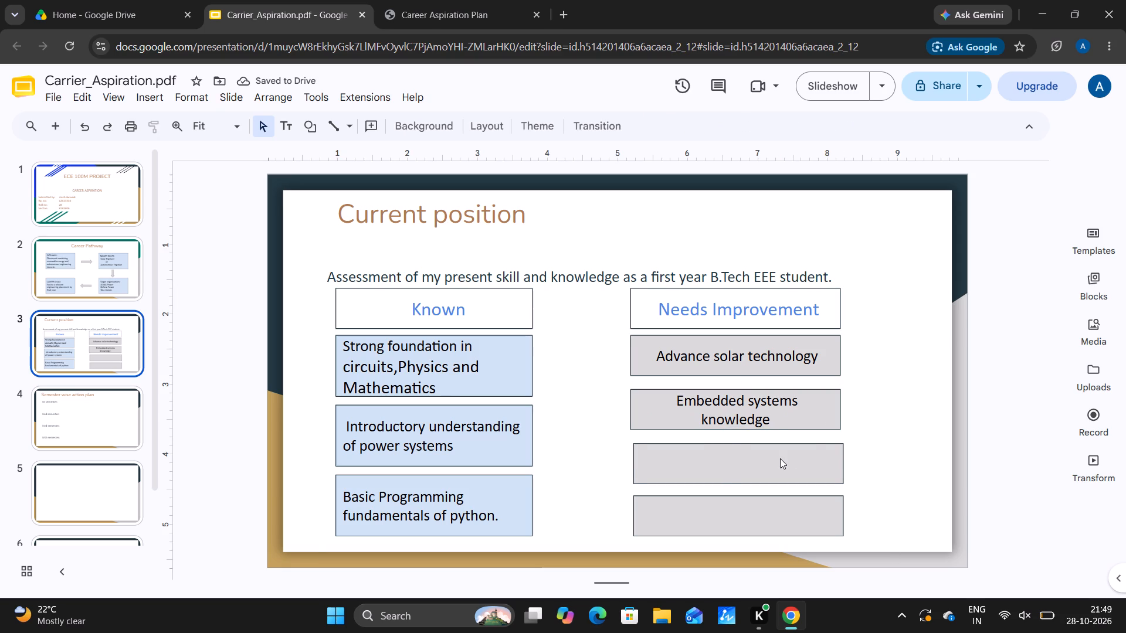
Fill the third grey box under "Needs Improvement" with "Hands-on project and practical." at font size 16, consulting the Career Aspiration Plan.
left_click(780, 458)
key("space")
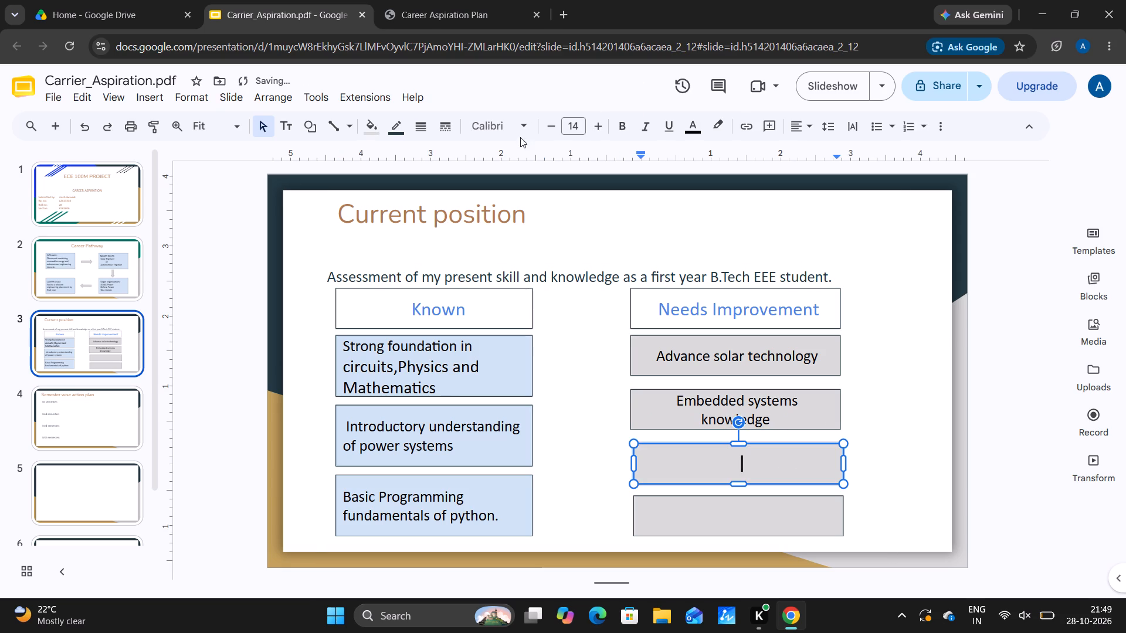
left_click(468, 11)
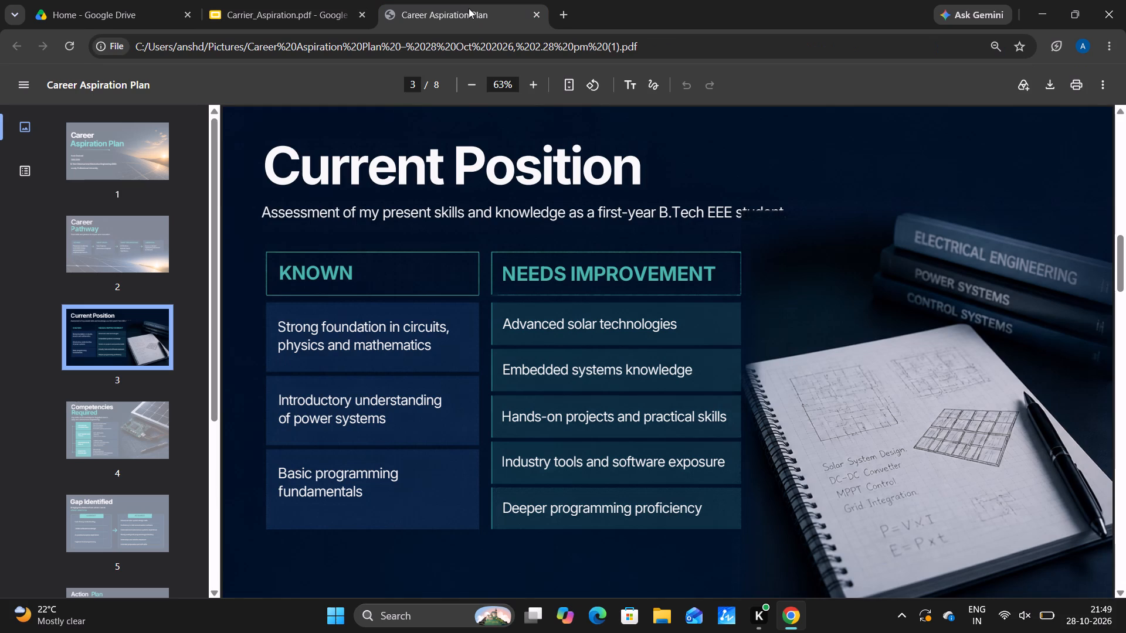
left_click(253, 0)
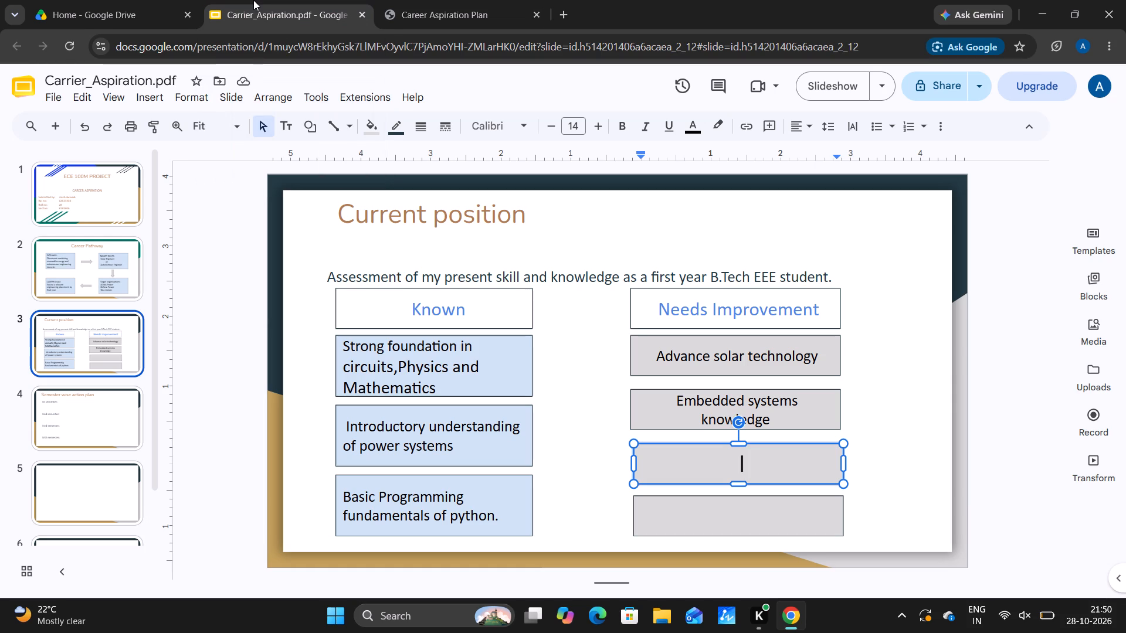
double_click(602, 122)
type("ands")
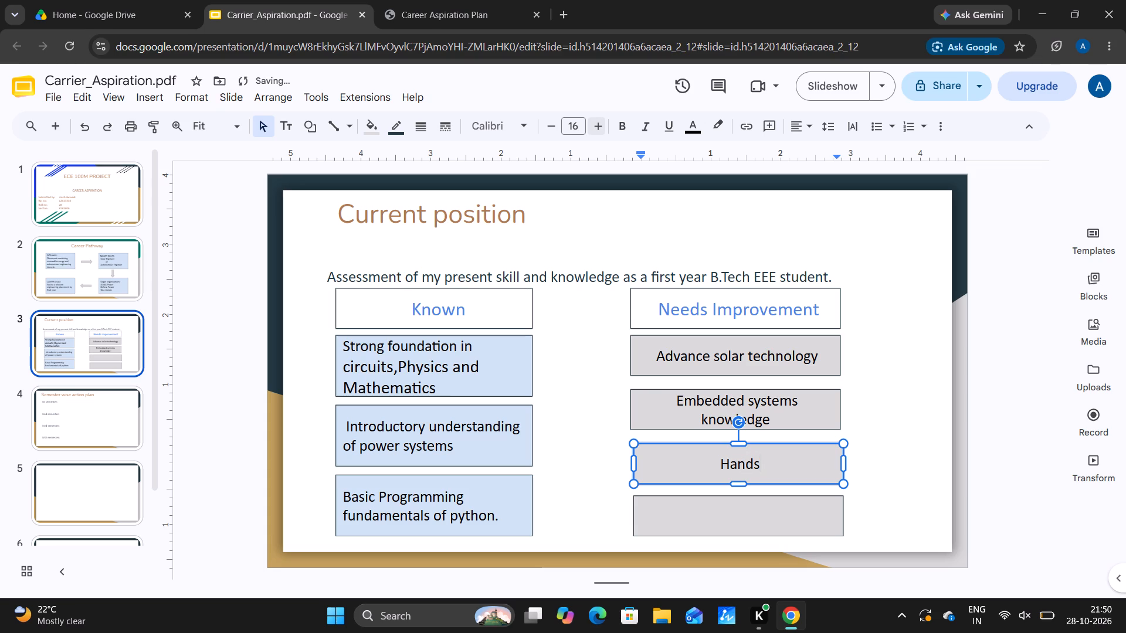
key("space")
key("BackSpace")
type("-on project and")
key("space")
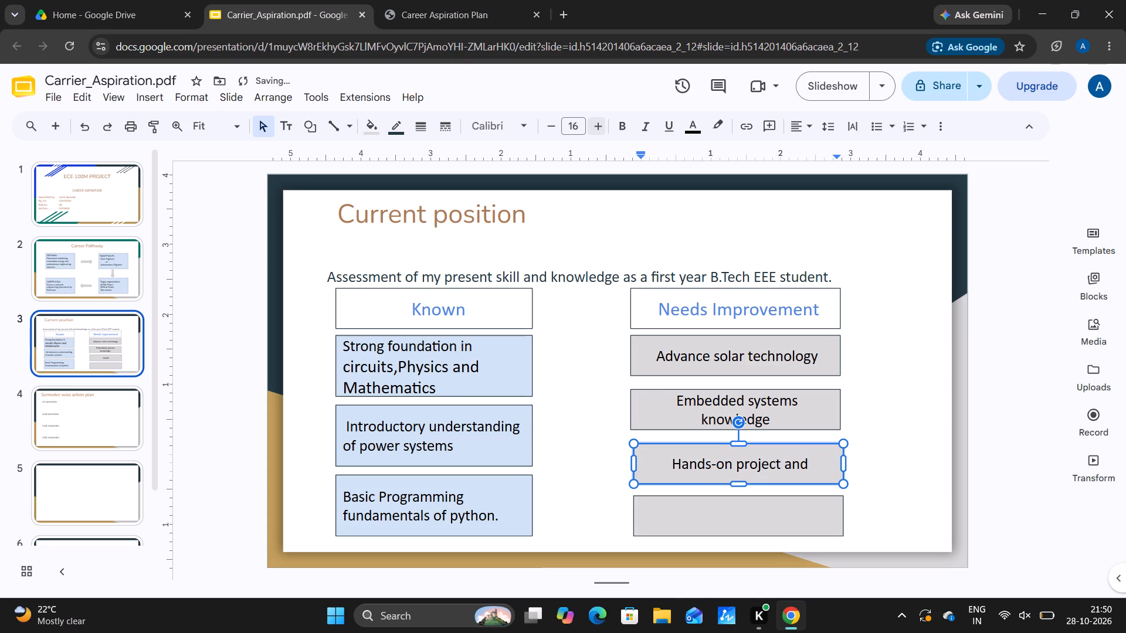
key("p")
type("racti")
type("cle")
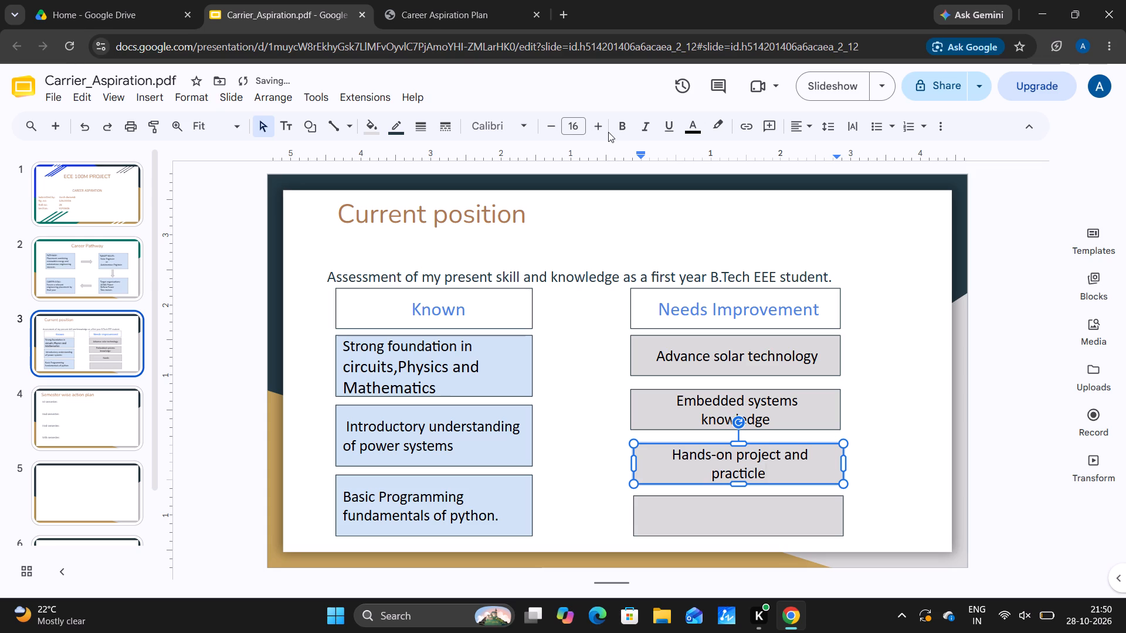
key("period")
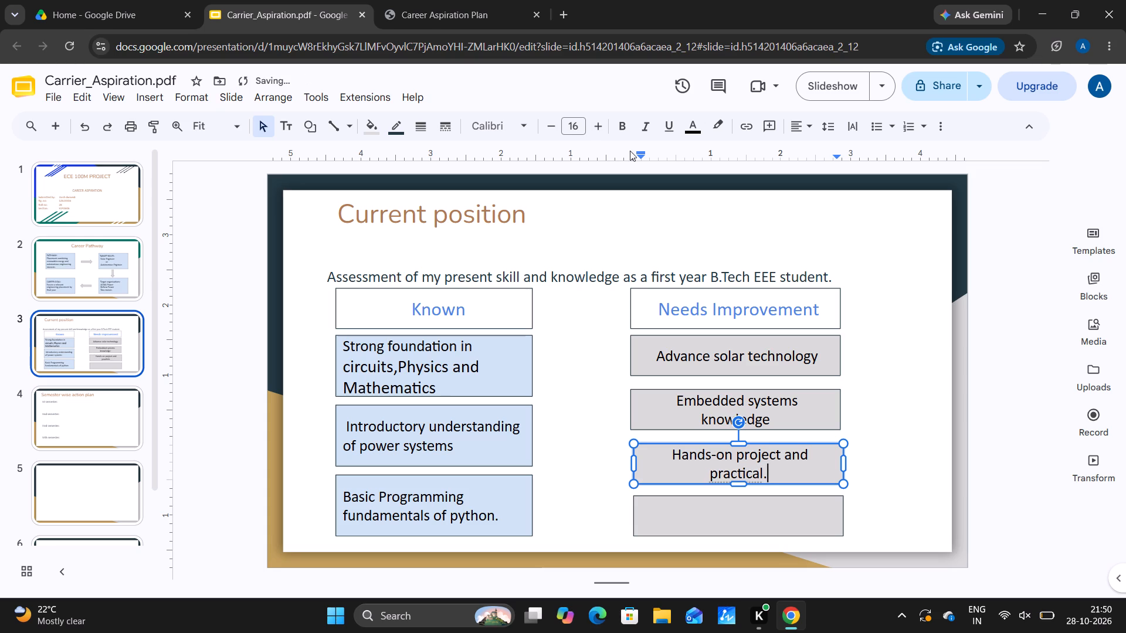
Add a full stop to the end of the text in the first and second grey boxes under "Needs Improvement".
left_click(819, 358)
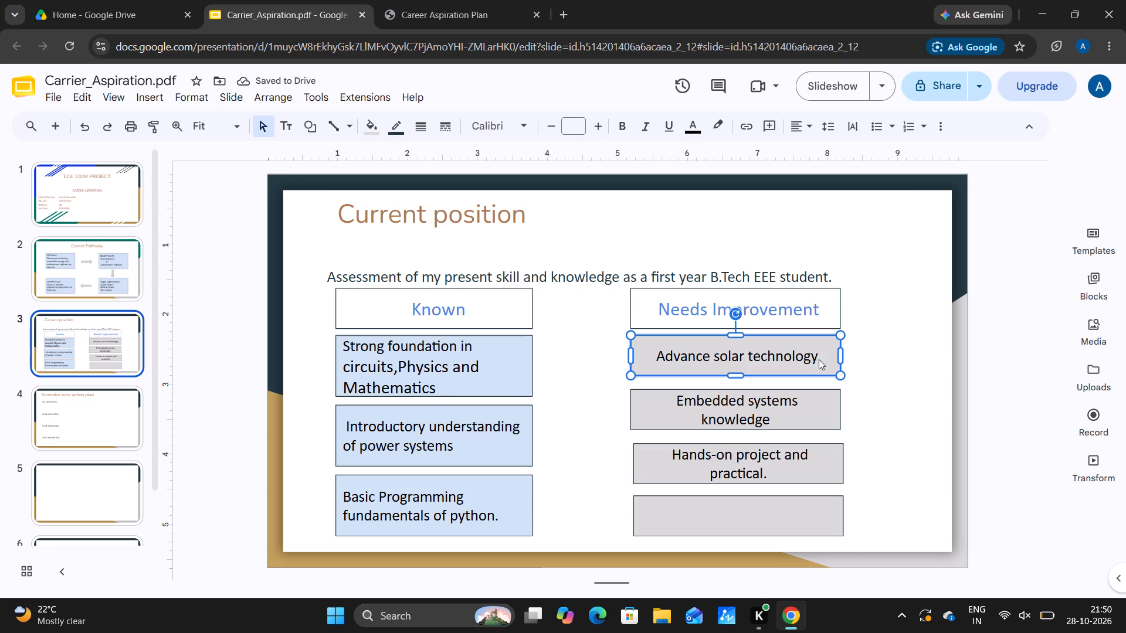
key("space")
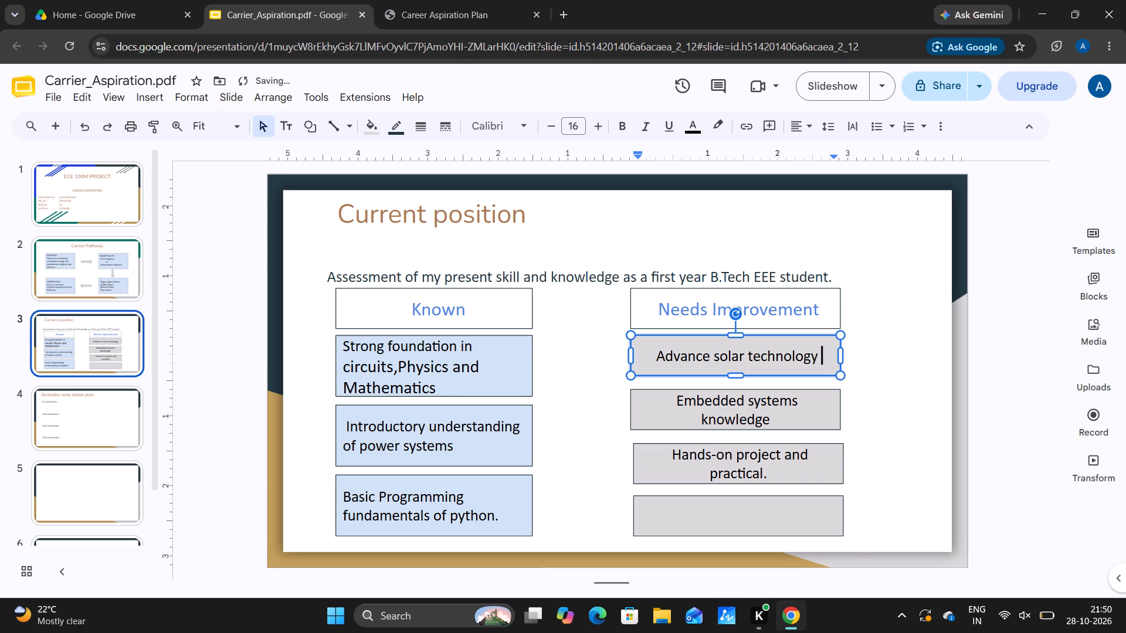
key("BackSpace")
key("period")
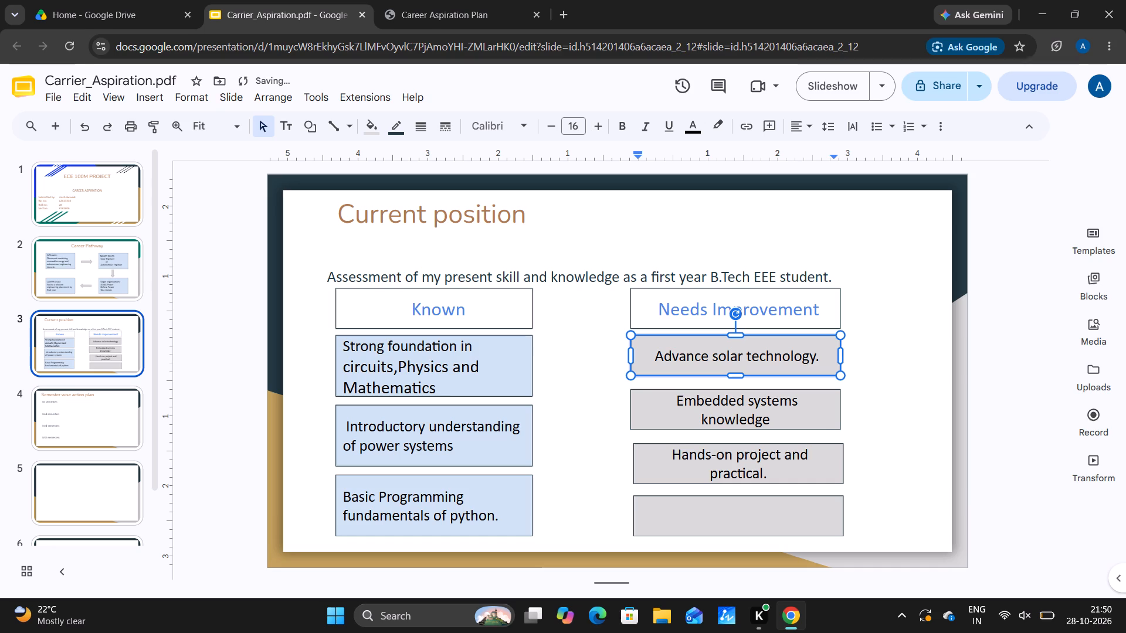
left_click(803, 419)
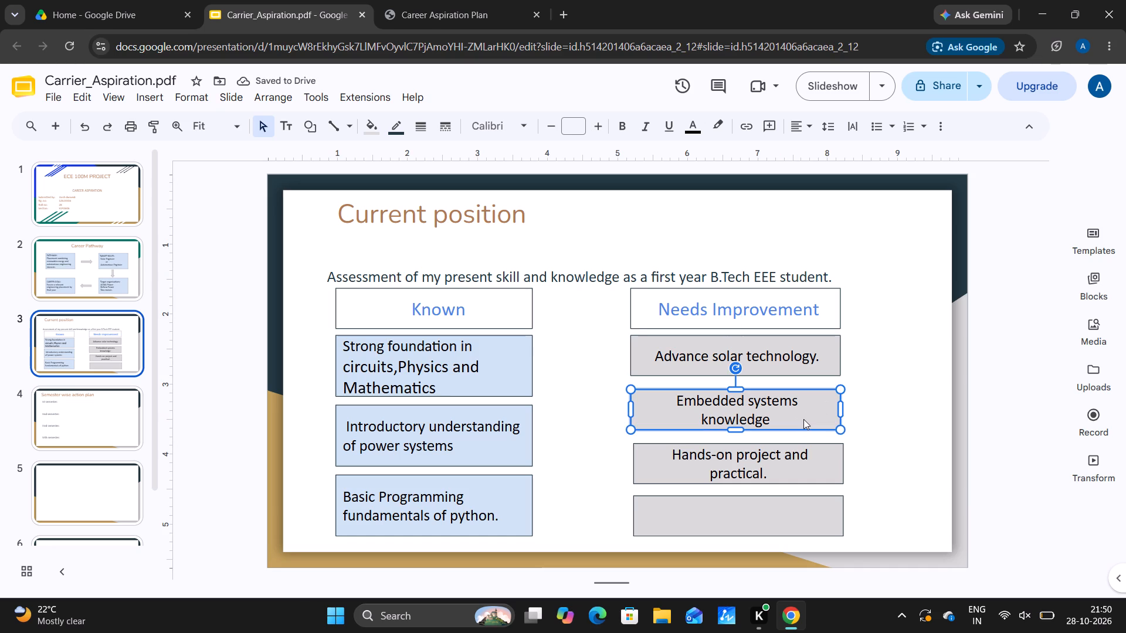
key("space")
key("BackSpace")
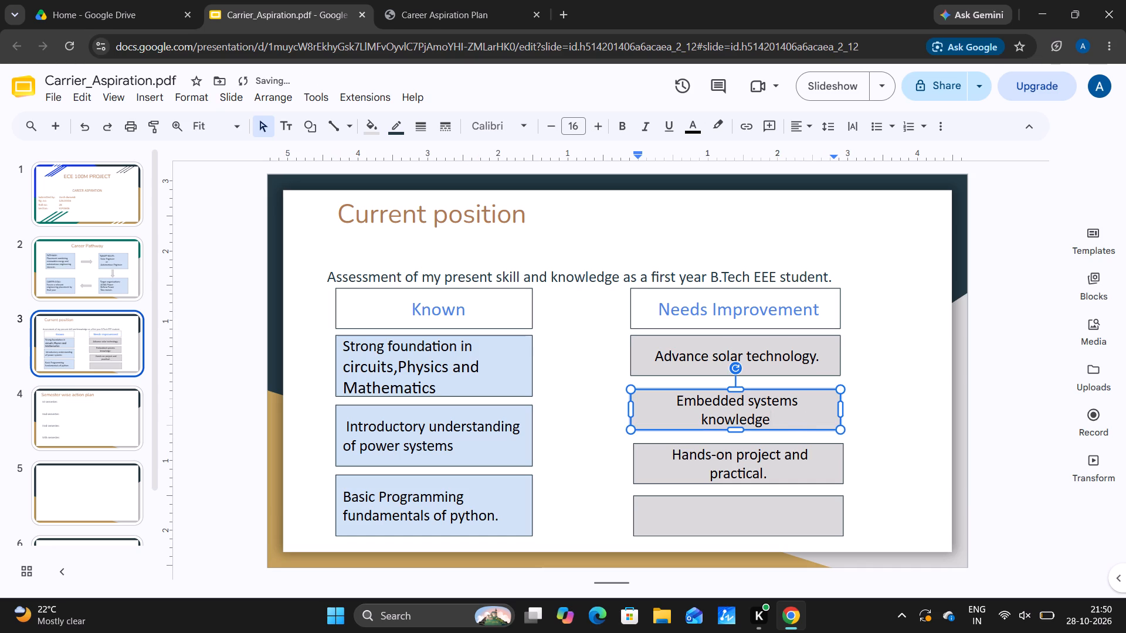
key("period")
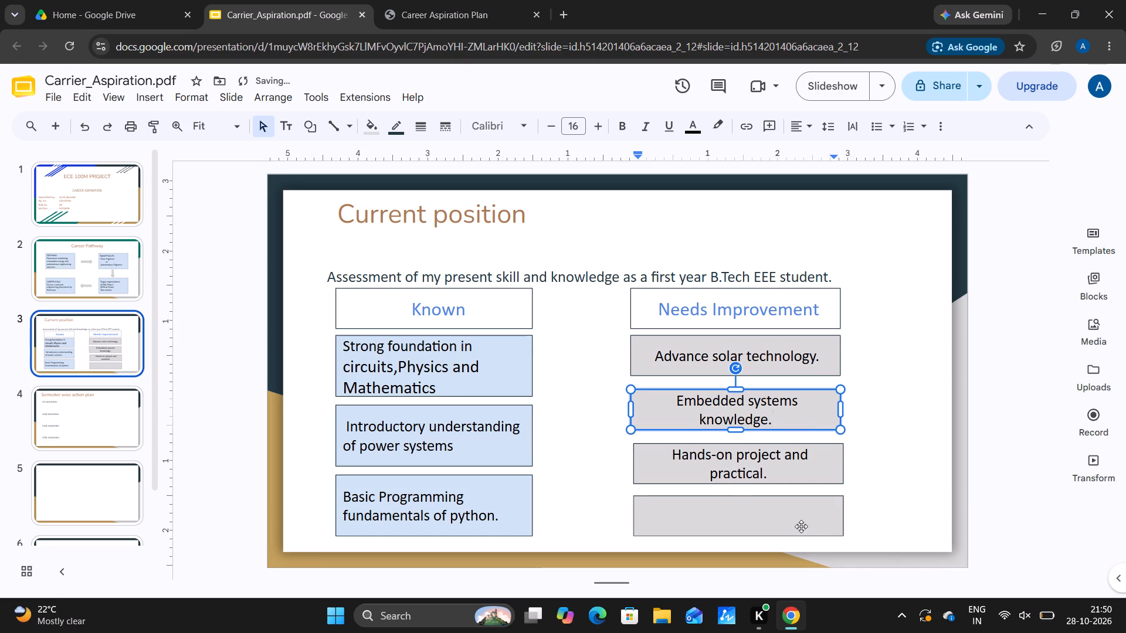
Open the fourth grey box under "Needs Improvement" for text entry and check the Career Aspiration Plan for its item.
left_click(801, 526)
key("space")
left_click(487, 0)
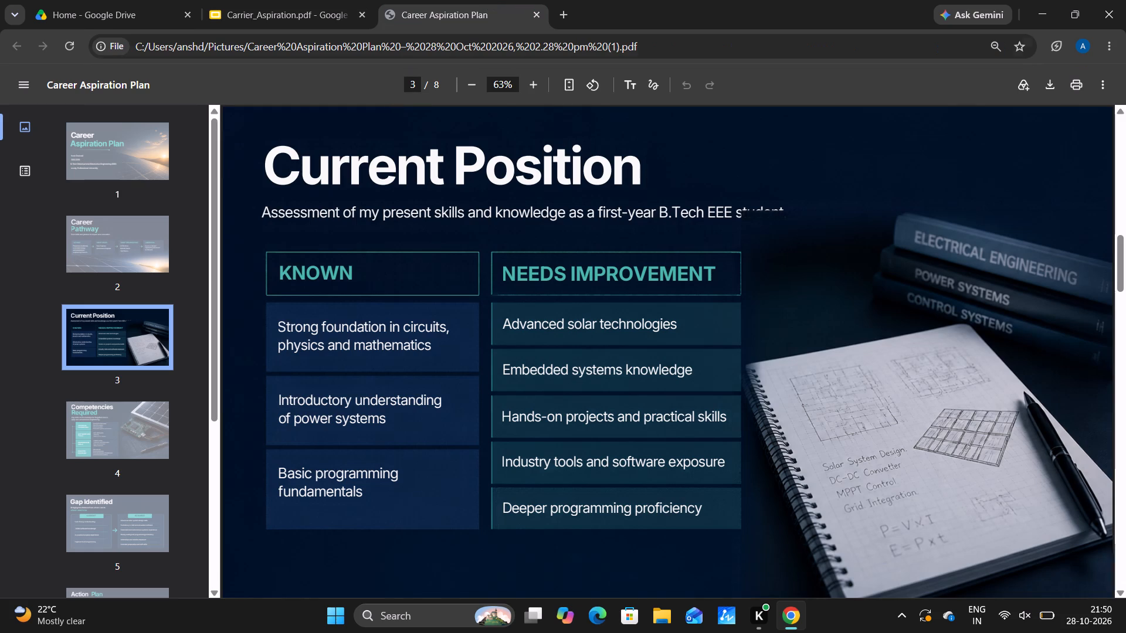
left_click(285, 0)
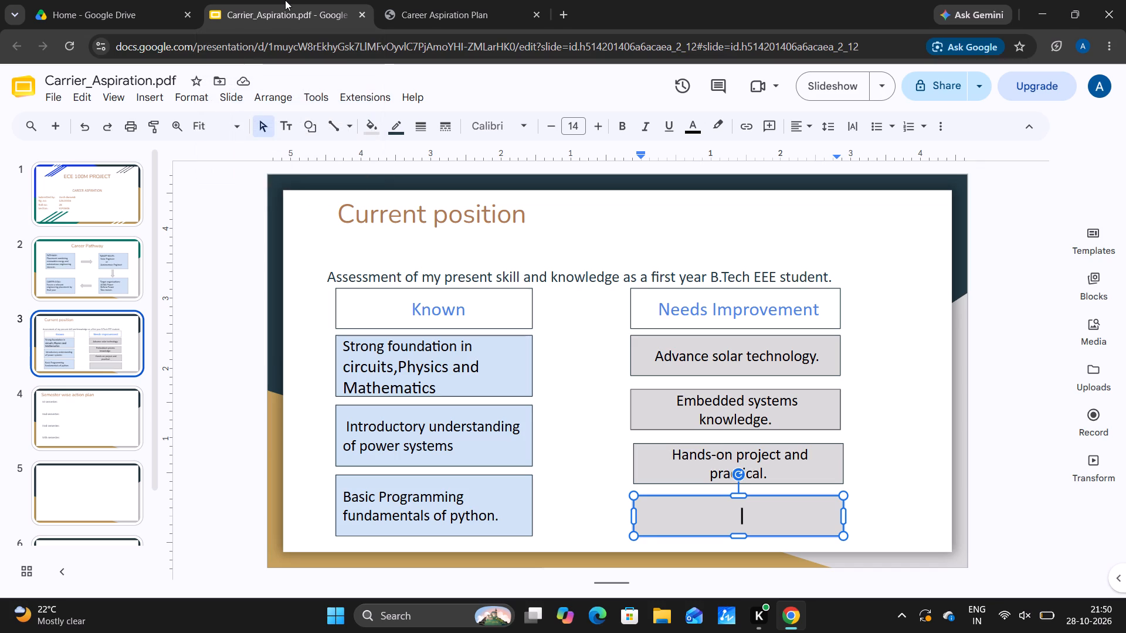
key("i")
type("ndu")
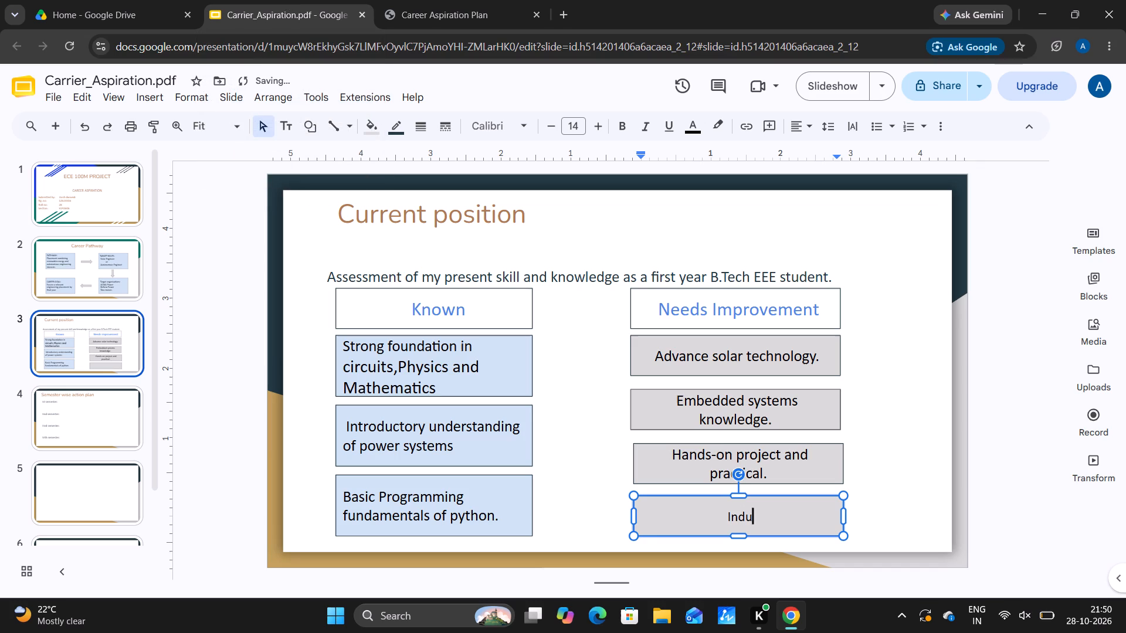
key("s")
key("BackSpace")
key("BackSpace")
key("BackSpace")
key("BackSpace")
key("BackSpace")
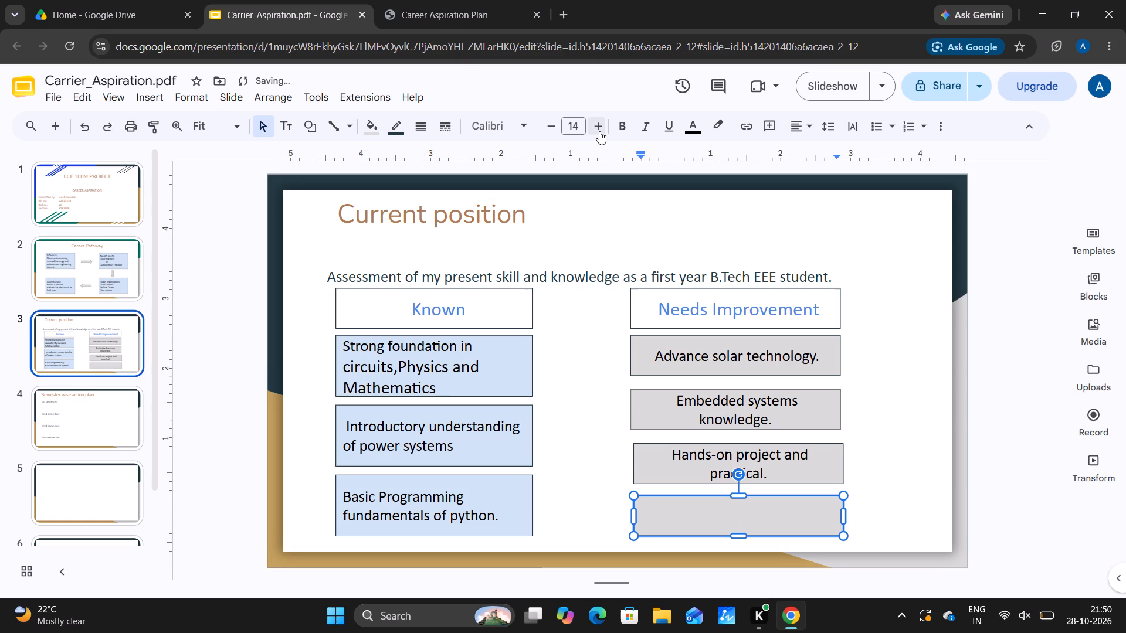
Fill the fourth grey box under "Needs Improvement" with "Industry tool and software exposure" at font size 16, and check it against the Career Aspiration Plan.
left_click(601, 124)
left_click(601, 124)
key("i")
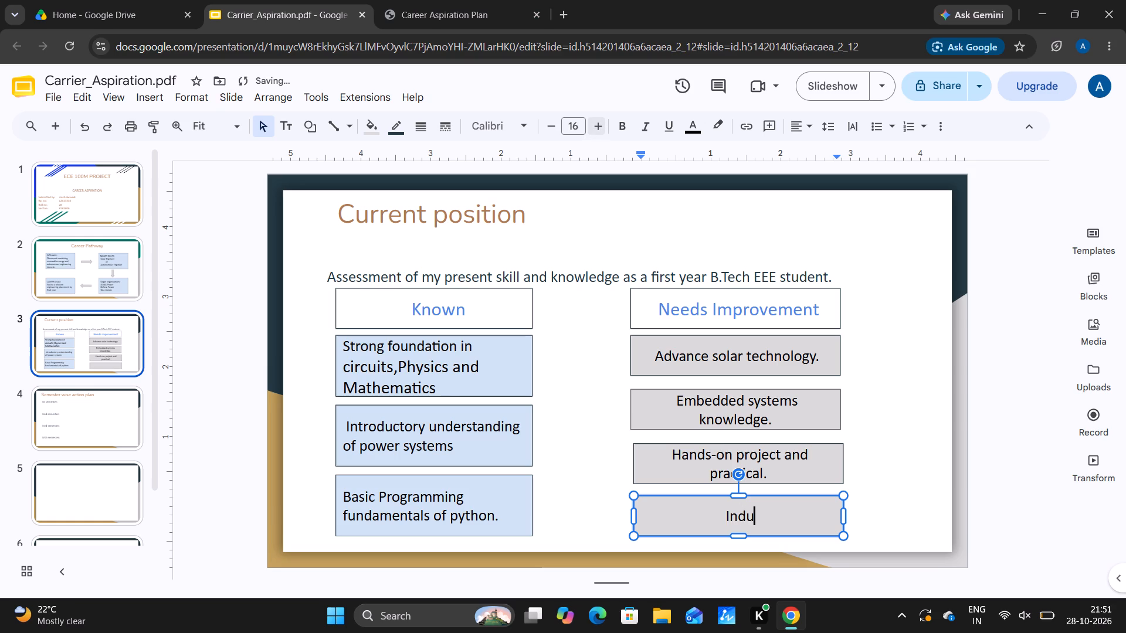
type("stry tool")
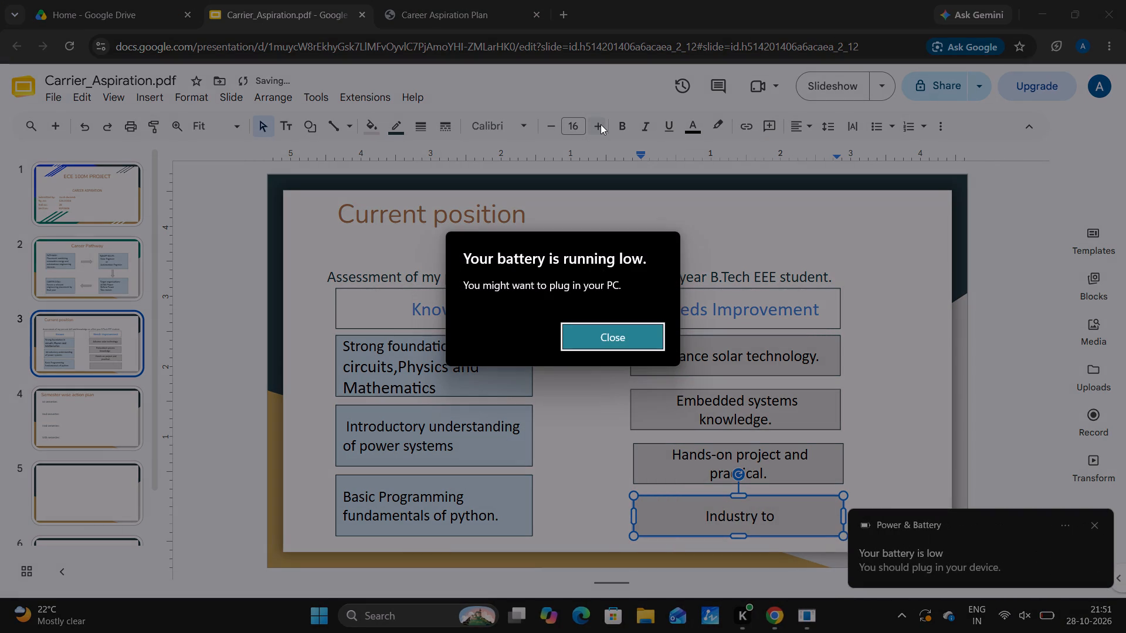
key("space")
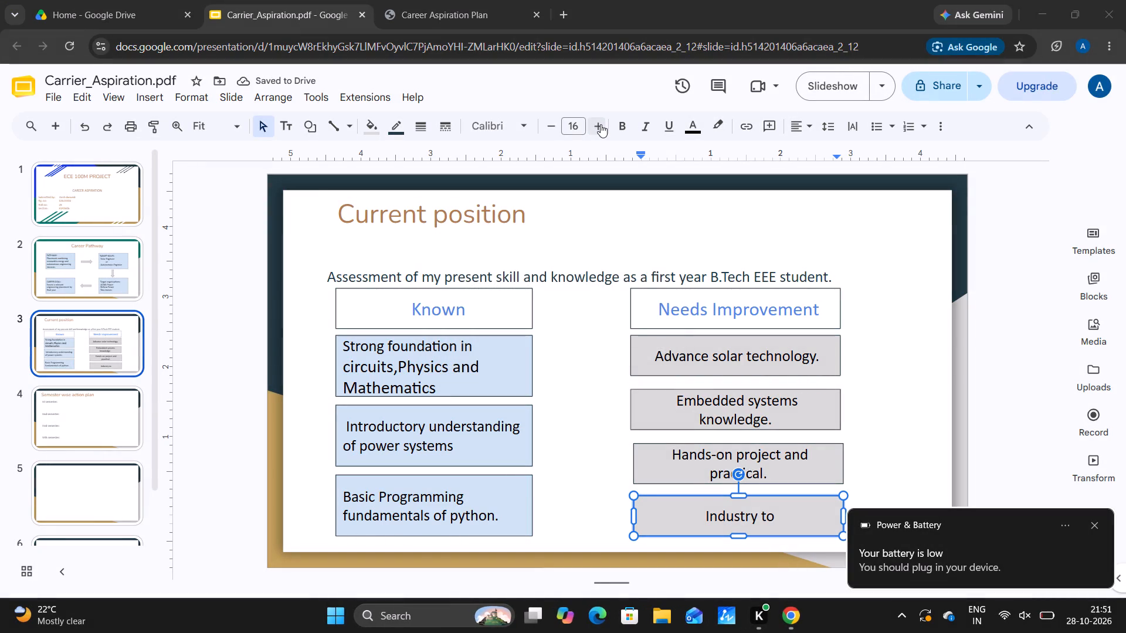
key("o")
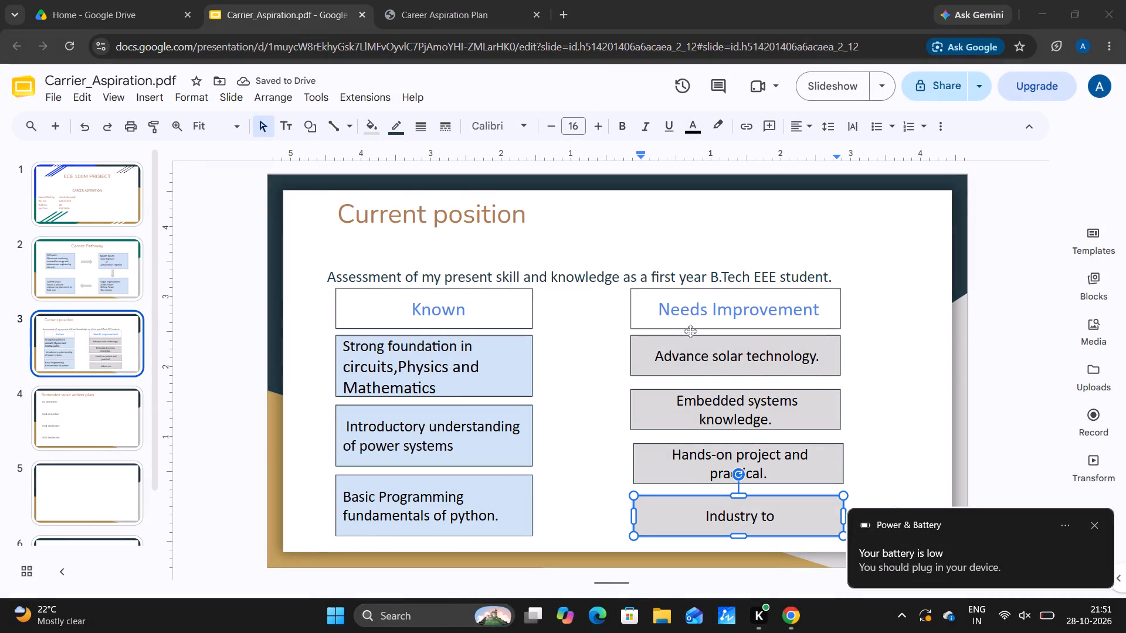
left_click(776, 515)
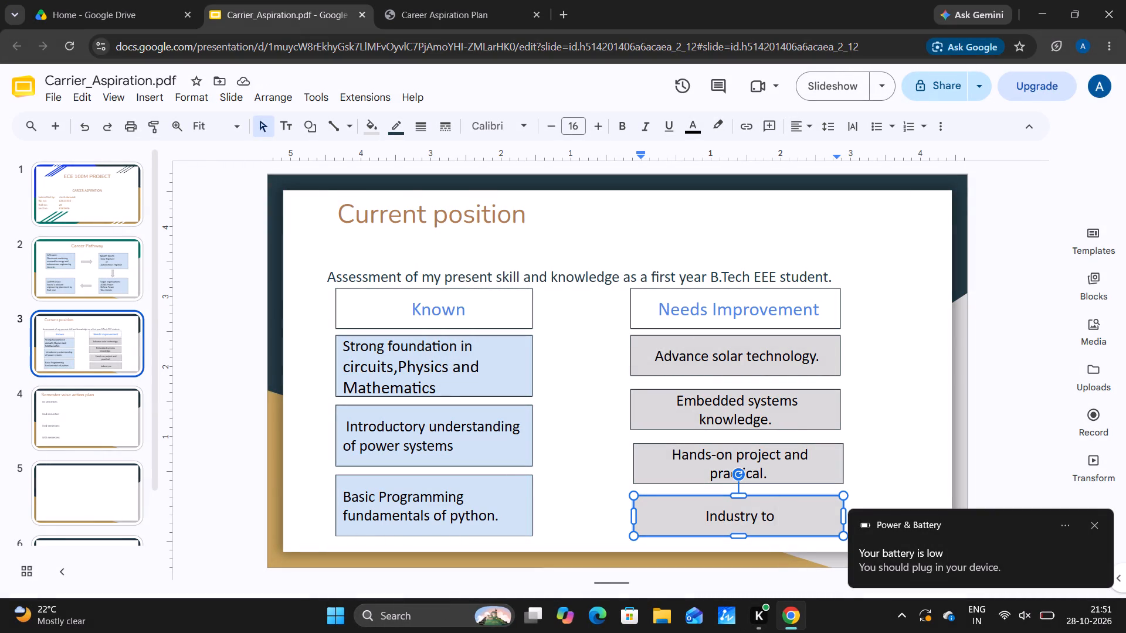
type("ol and software")
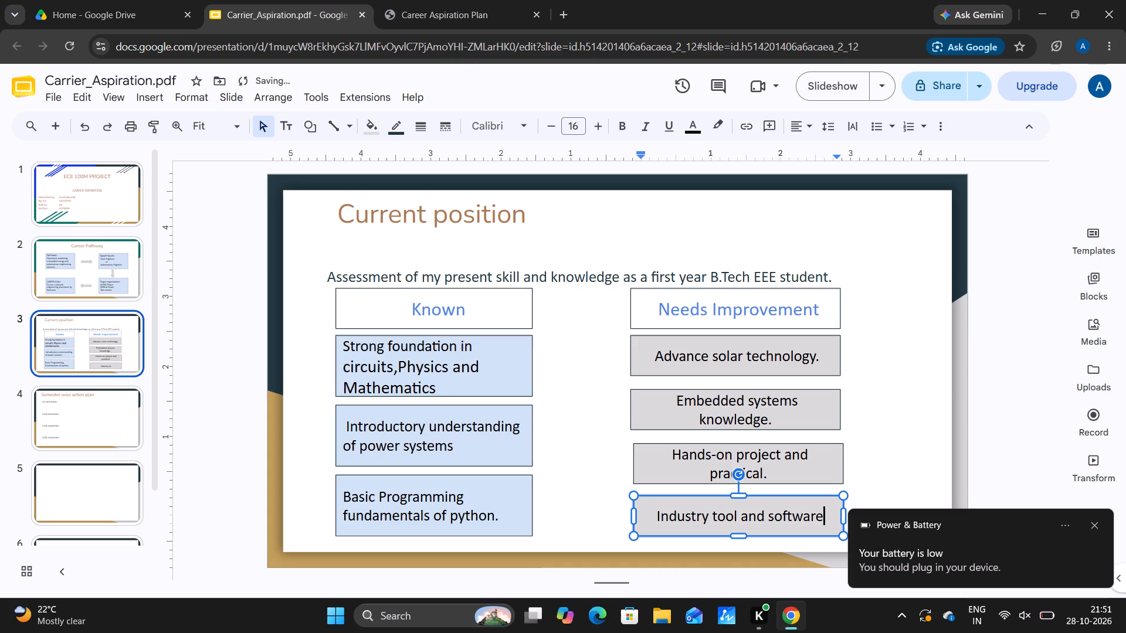
key("space")
type("ex")
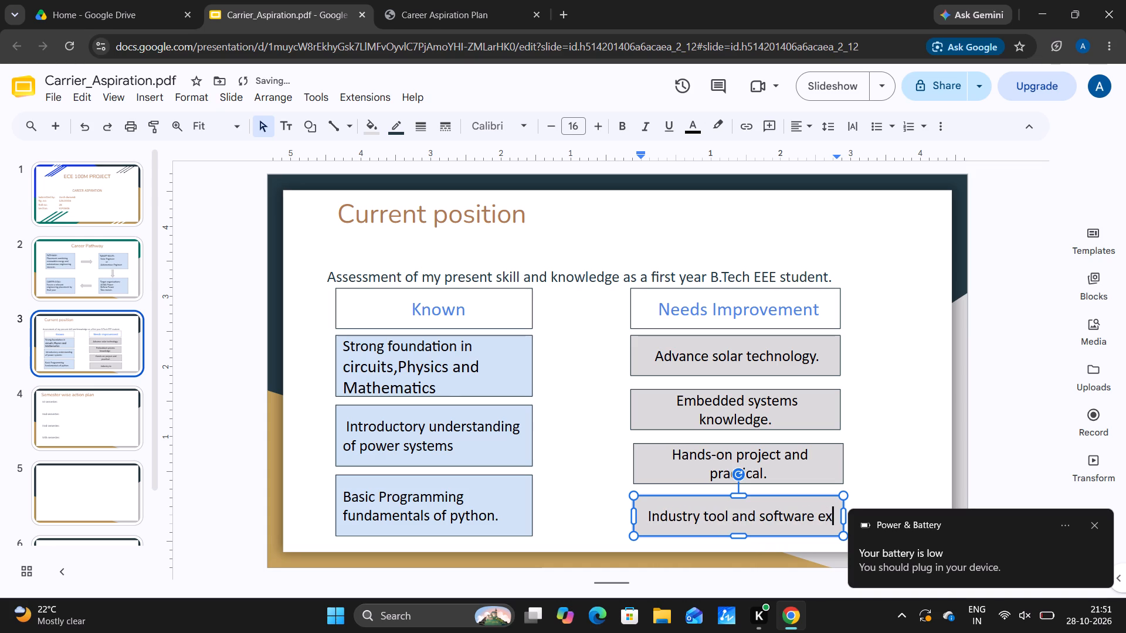
type("po")
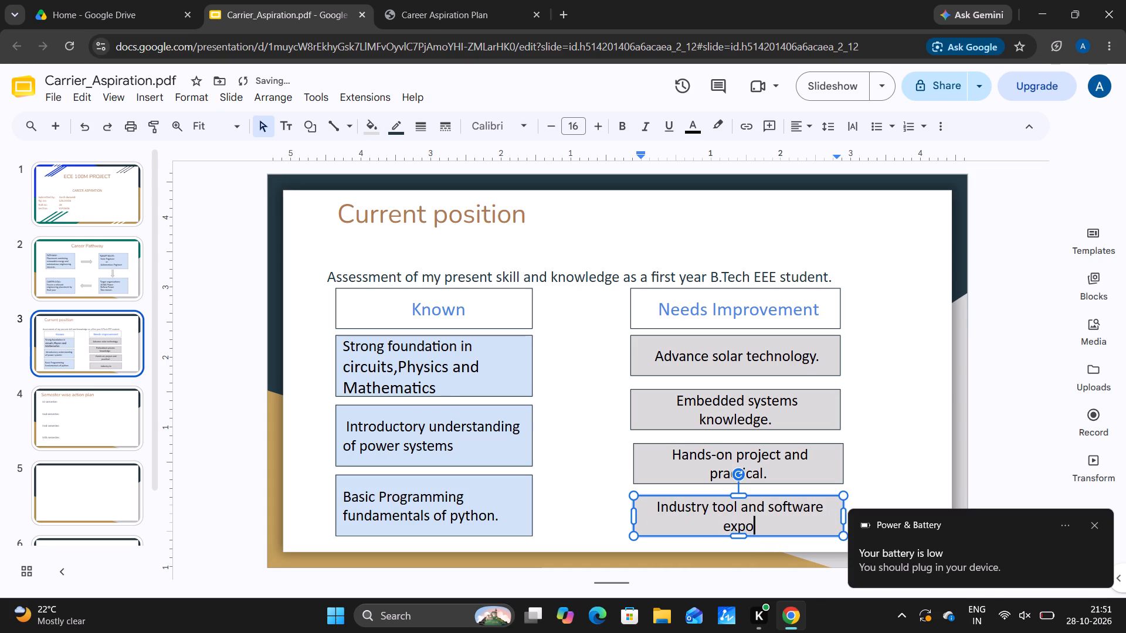
type("sure")
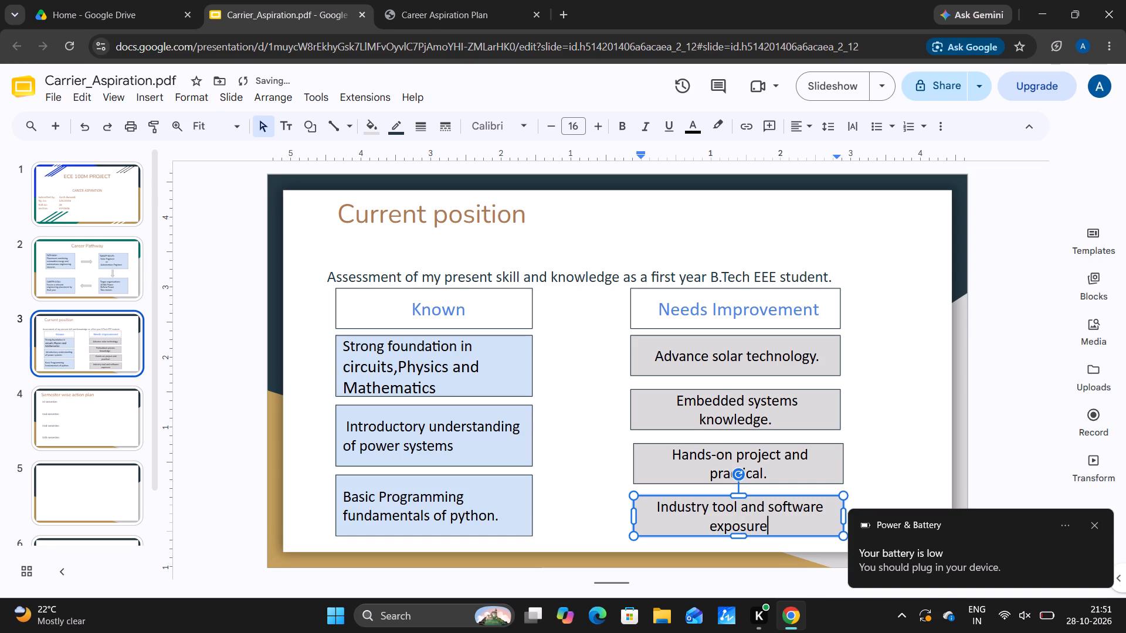
left_click(1091, 522)
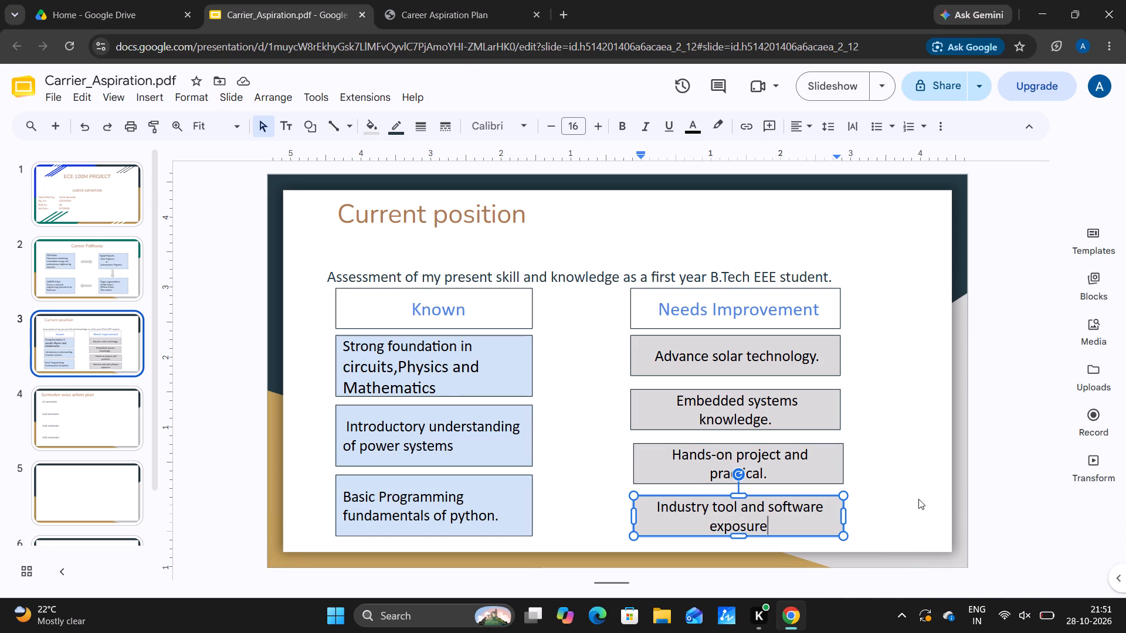
left_click(967, 499)
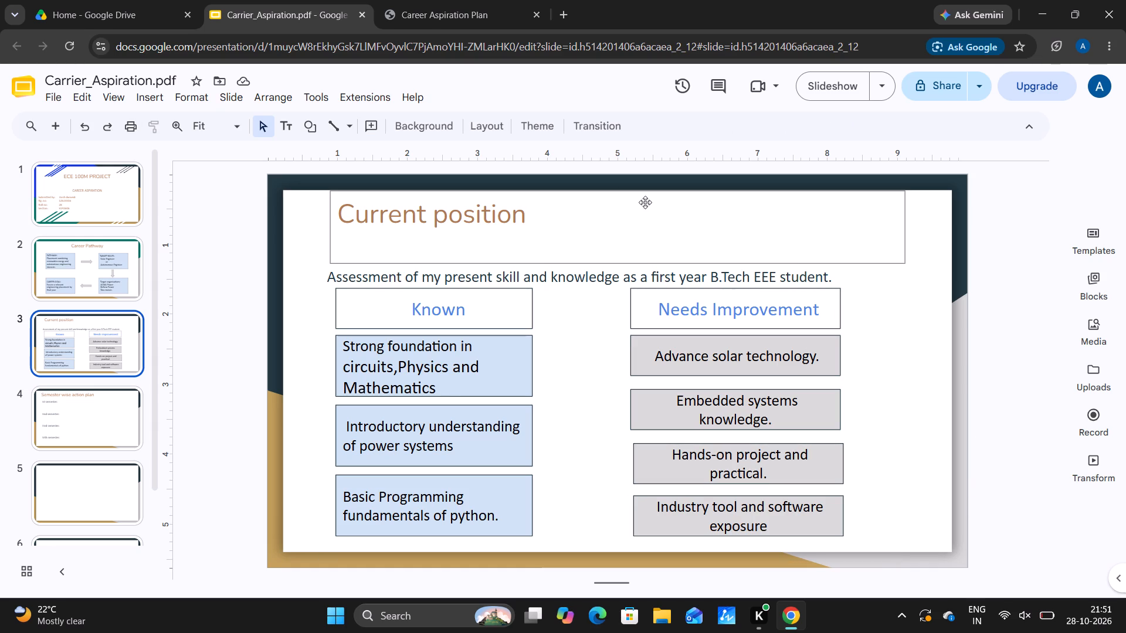
left_click(433, 0)
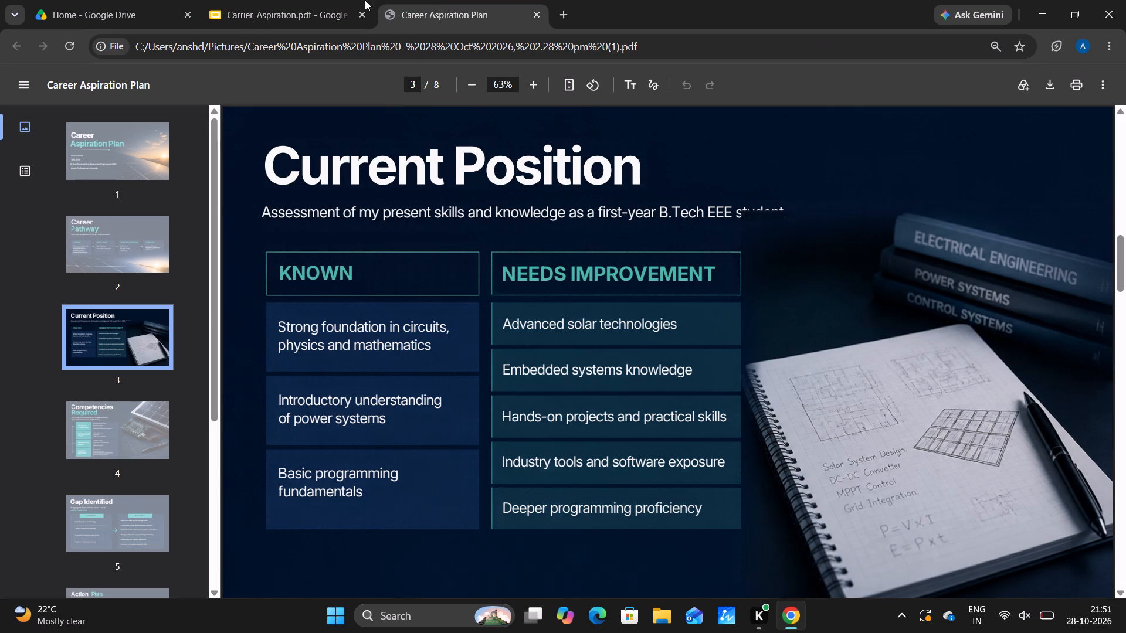
left_click(316, 0)
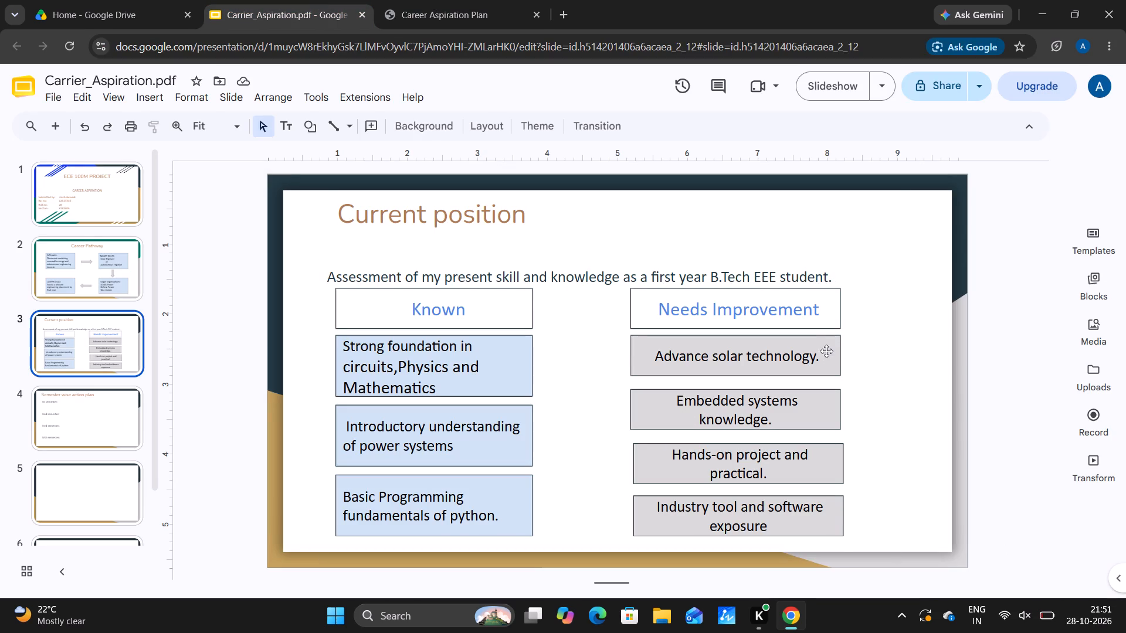
Widen the "Needs Improvement" heading box and the first two grey boxes below it rightward until their right edges line up.
left_click(834, 304)
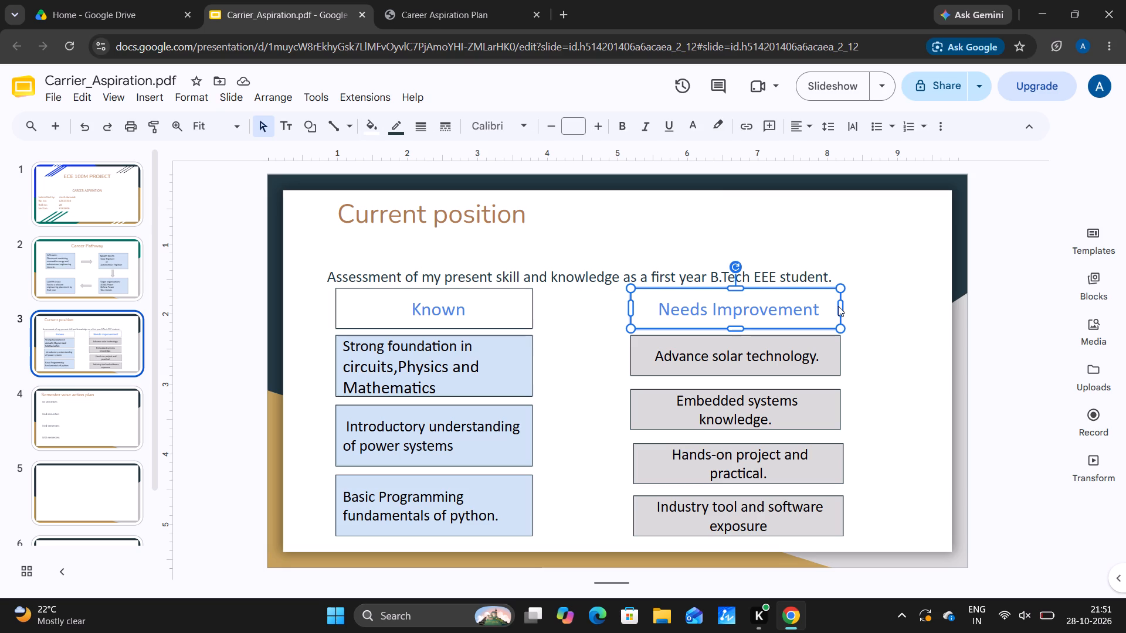
left_click(838, 306)
left_click_drag(840, 306, 908, 310)
left_click(837, 360)
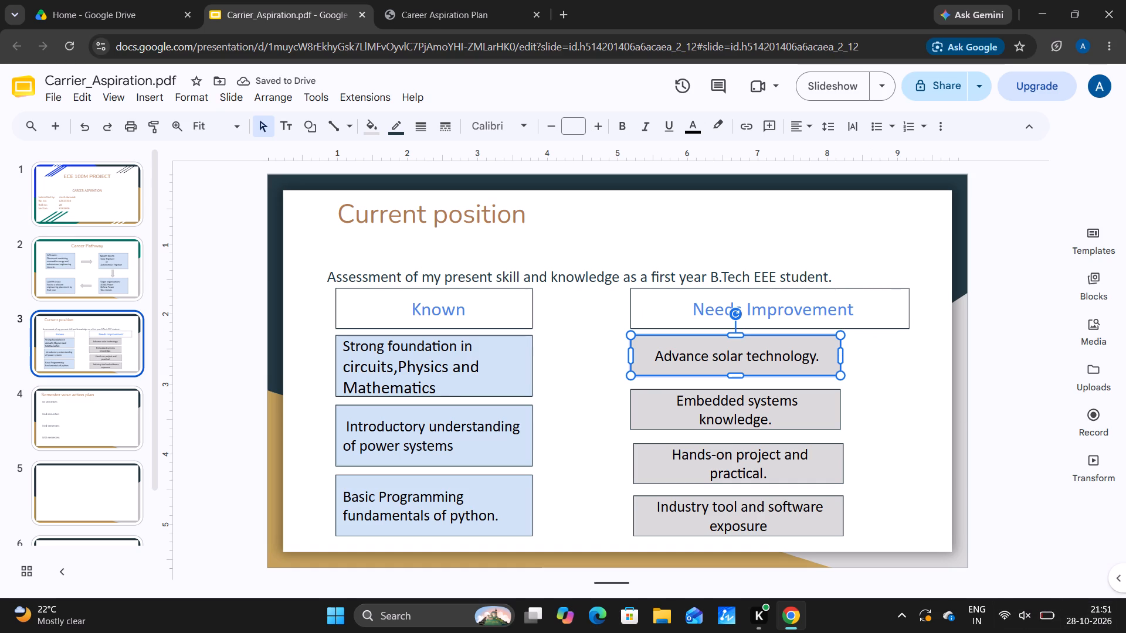
left_click_drag(837, 353, 908, 355)
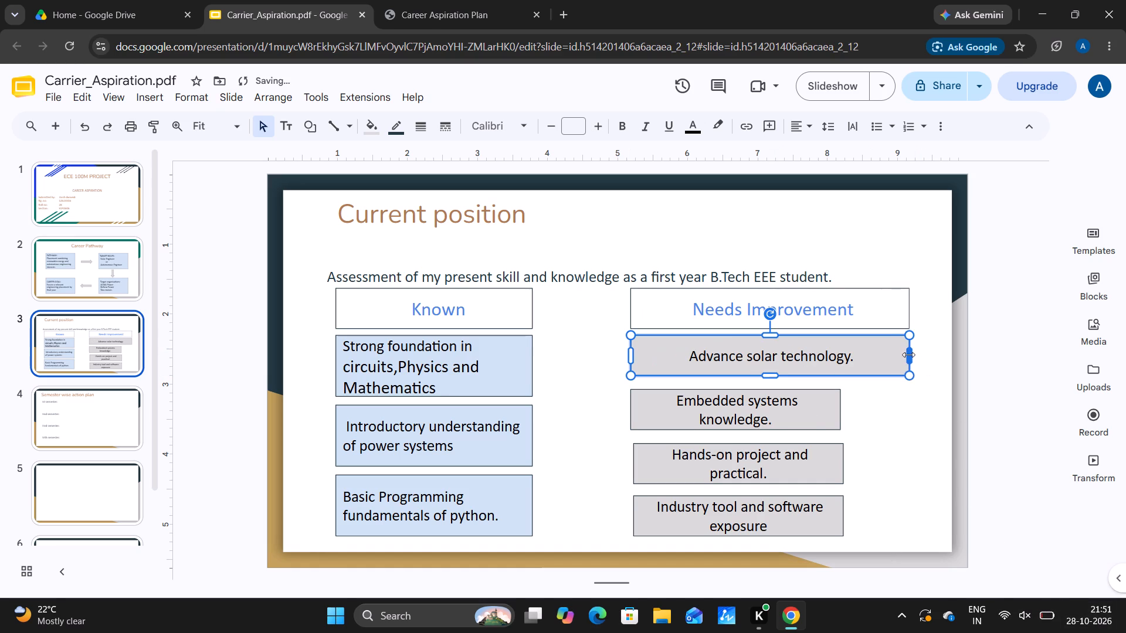
left_click(816, 426)
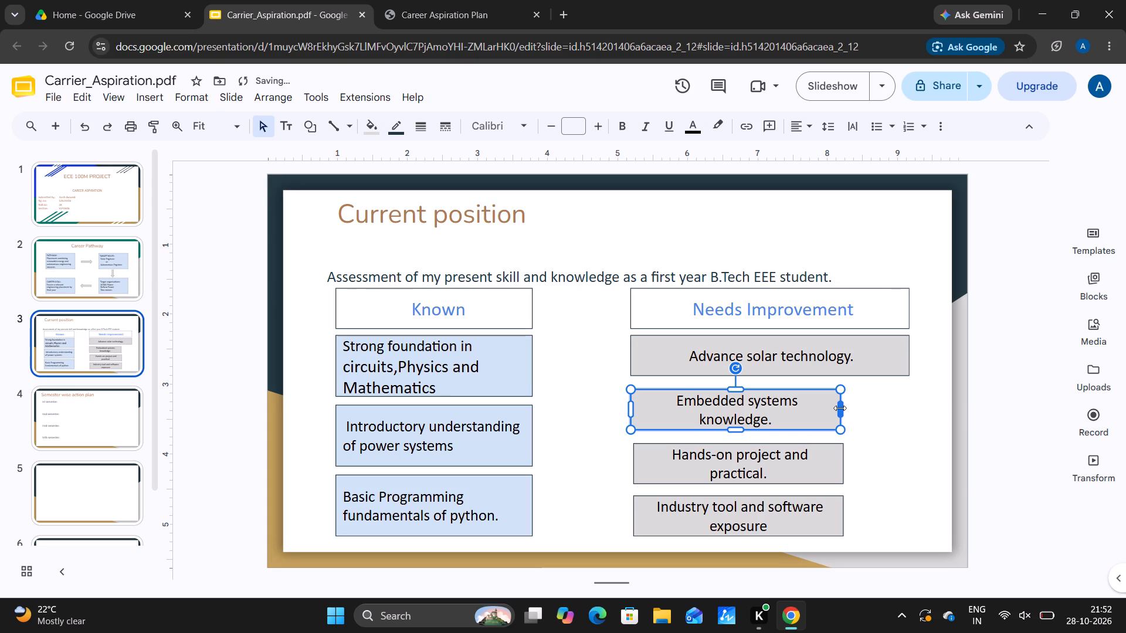
left_click_drag(840, 408, 904, 405)
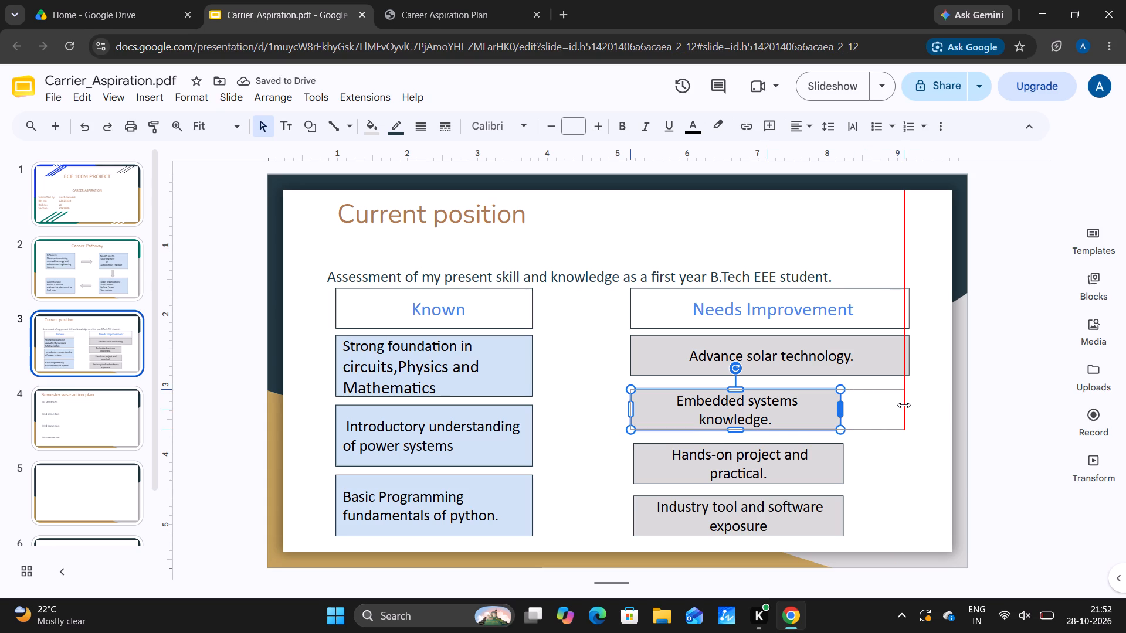
left_click_drag(904, 405, 907, 405)
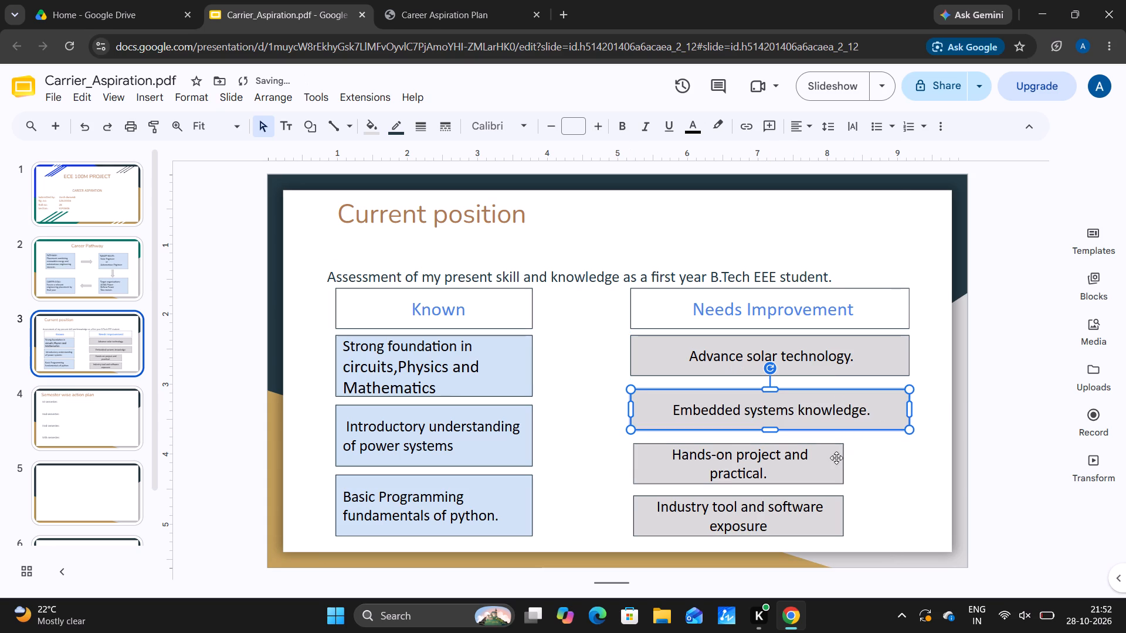
Widen the third and fourth grey boxes to the same right edge, and shift the third into line with the boxes above.
left_click(836, 458)
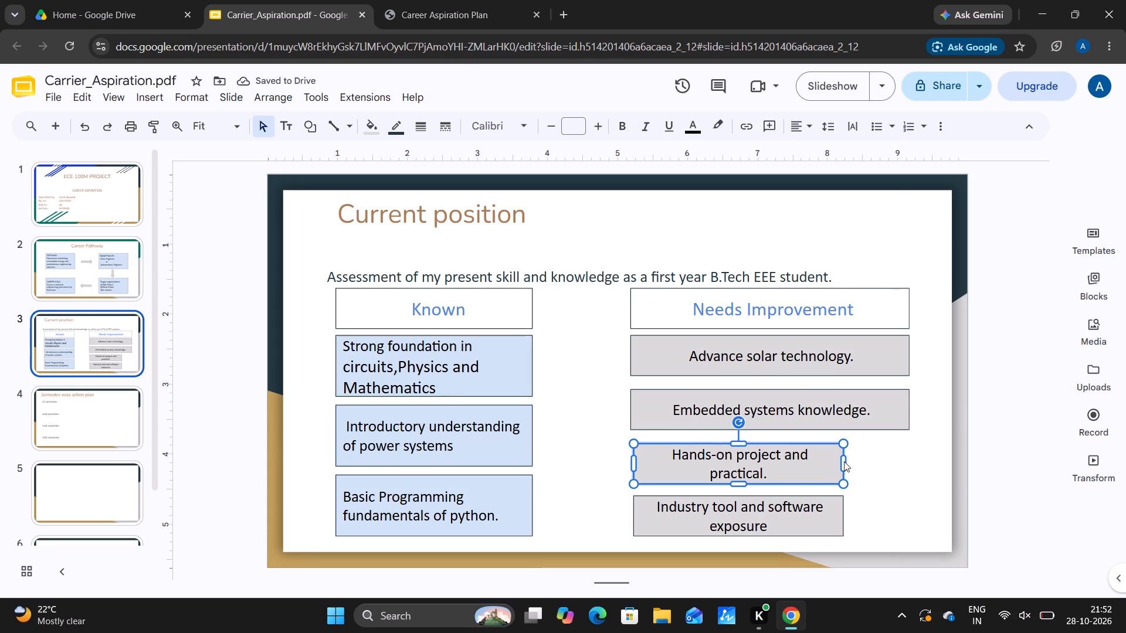
left_click_drag(842, 460, 910, 462)
left_click(927, 457)
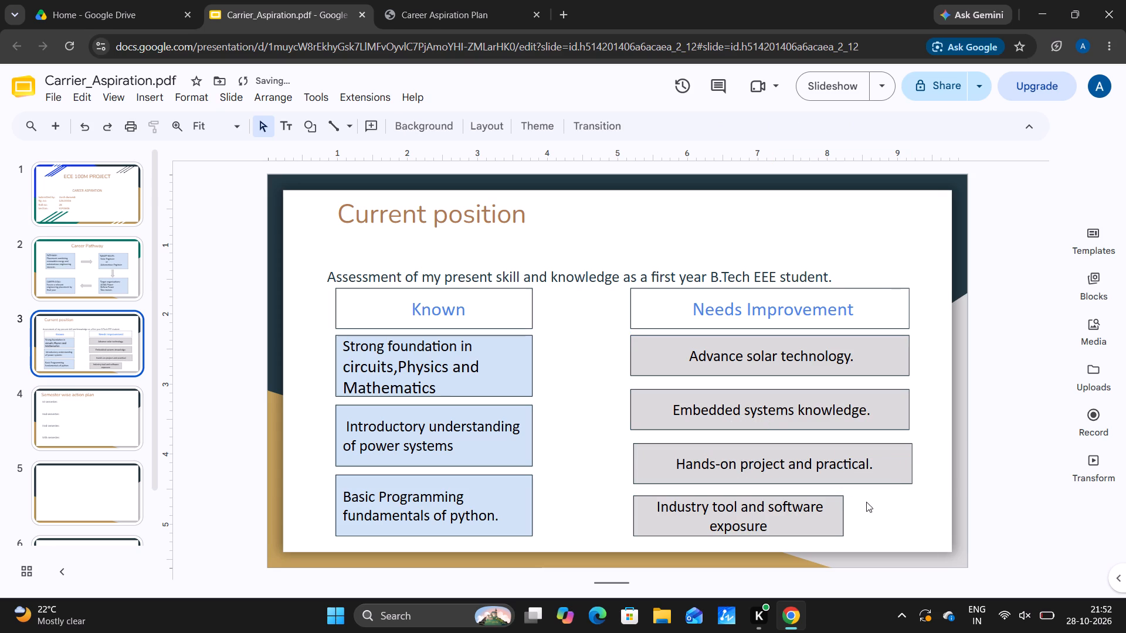
left_click_drag(913, 461, 907, 461)
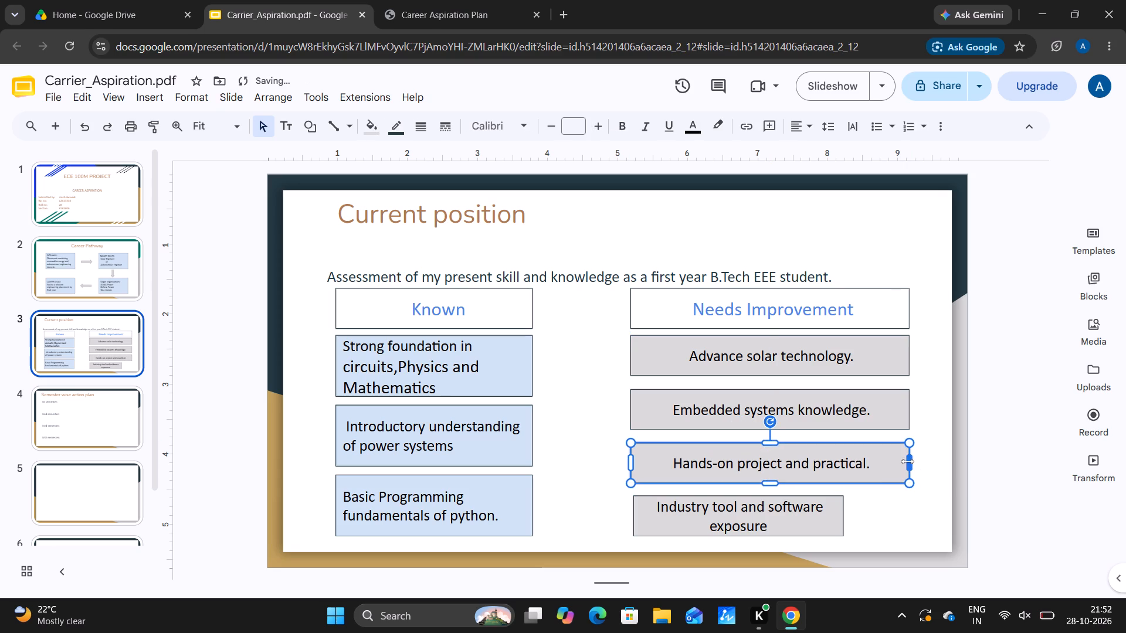
left_click(828, 512)
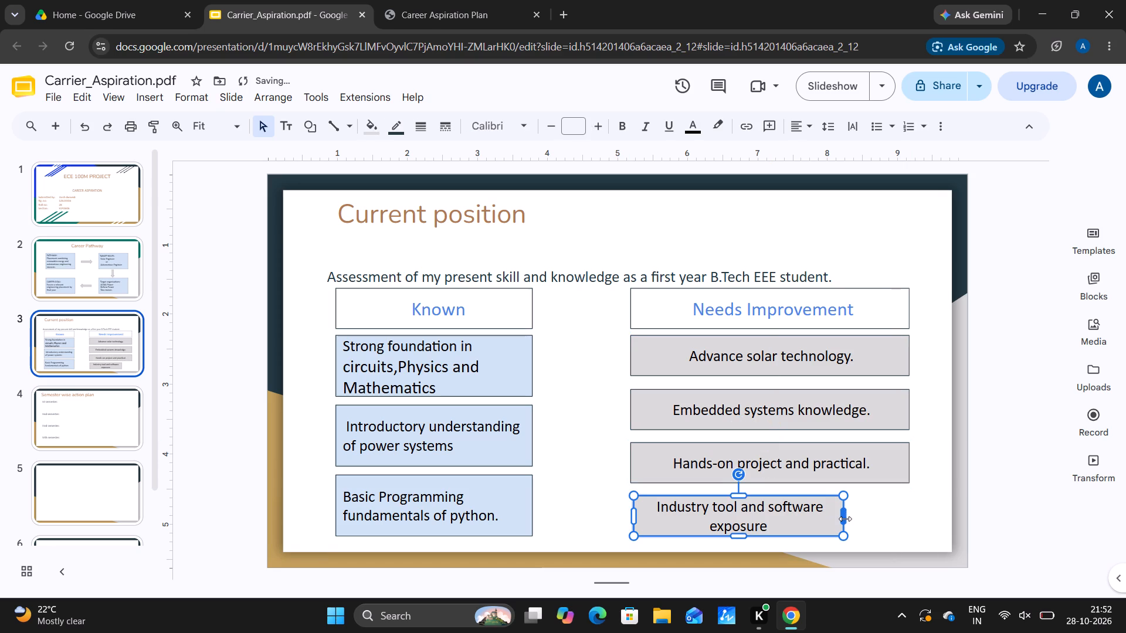
left_click_drag(844, 519, 906, 509)
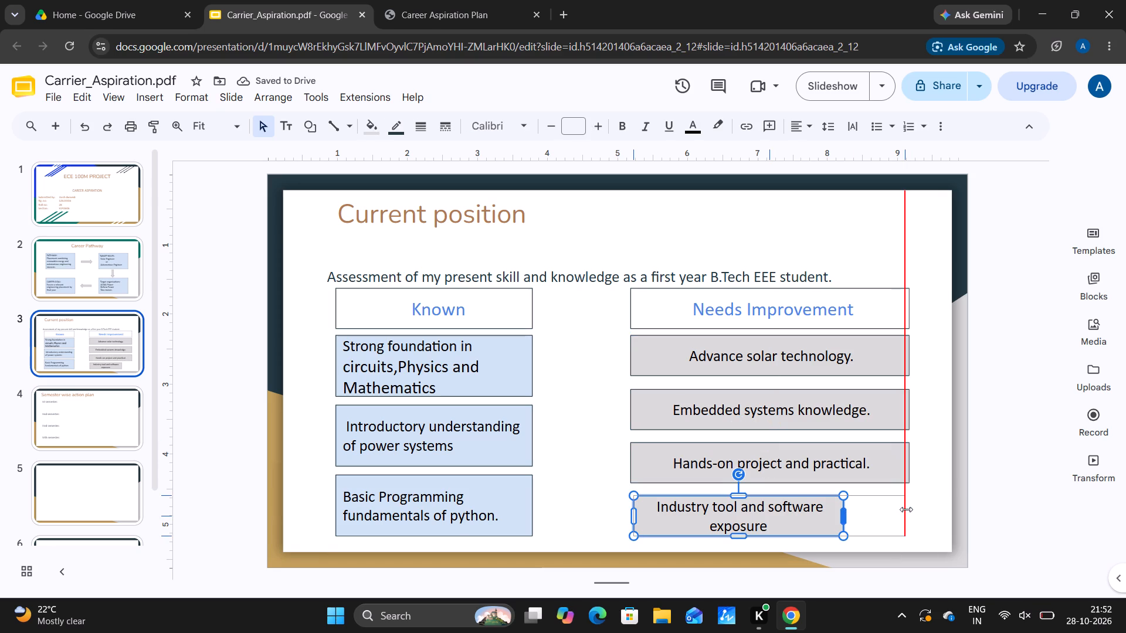
left_click_drag(906, 509, 907, 509)
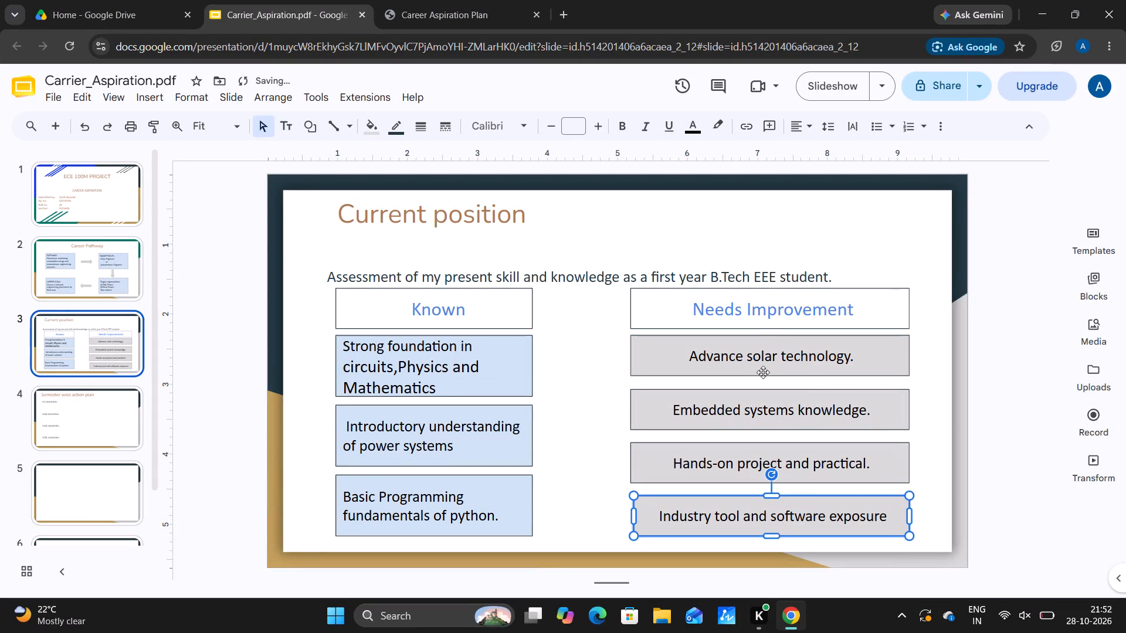
Reduce the height of the "Advance solar technology." and "Embedded systems knowledge." boxes, bringing the second one up closer beneath the first.
left_click(762, 372)
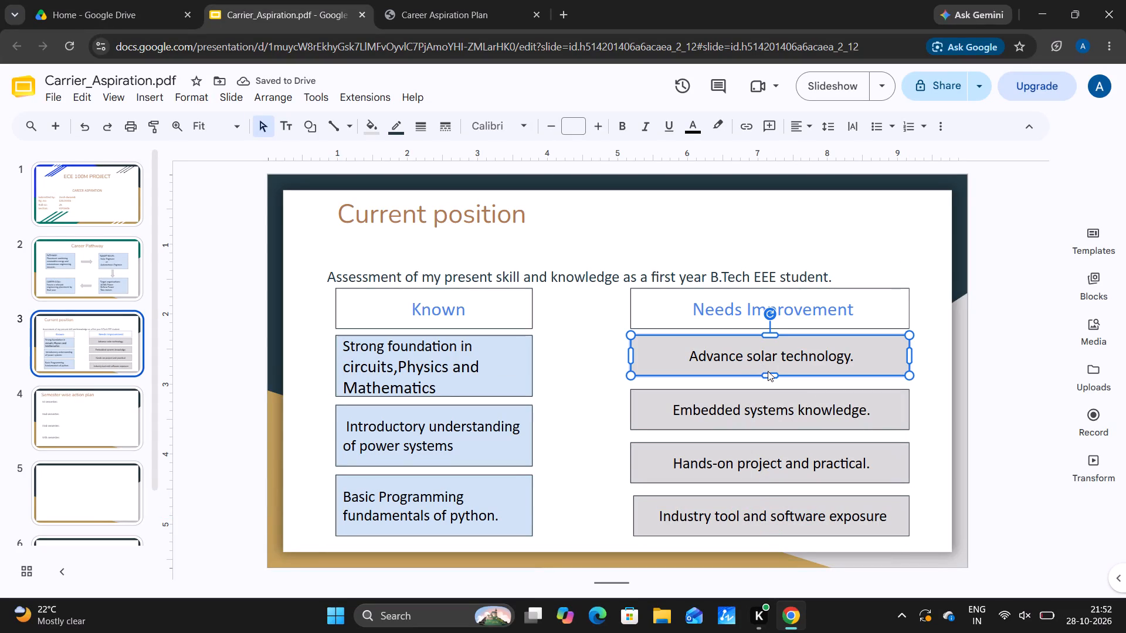
left_click_drag(768, 373, 769, 367)
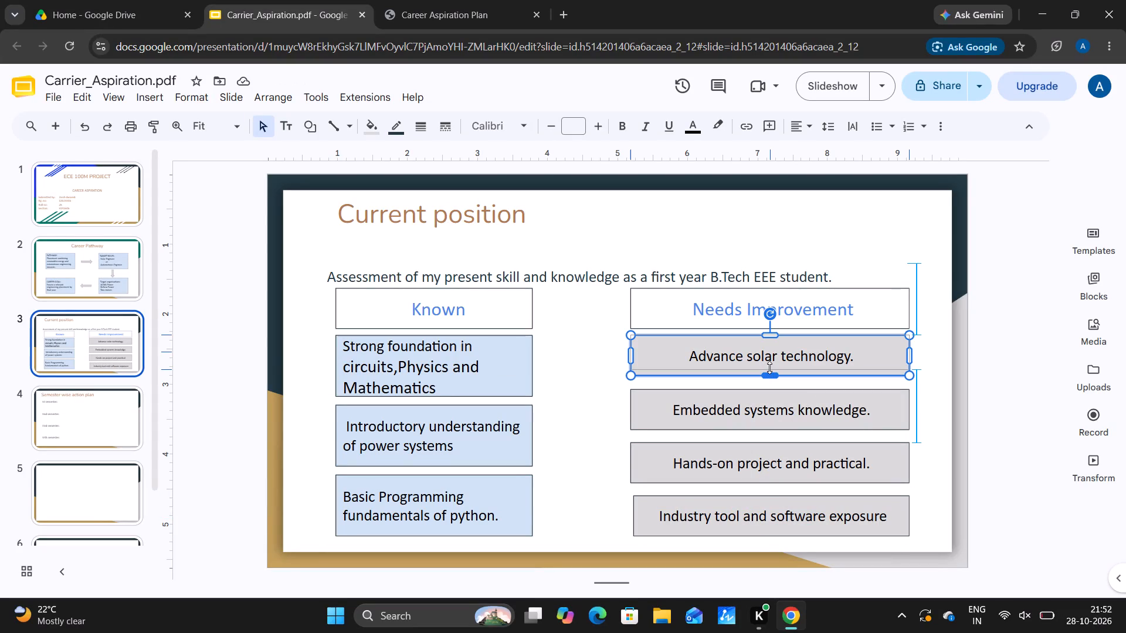
left_click_drag(769, 367, 769, 365)
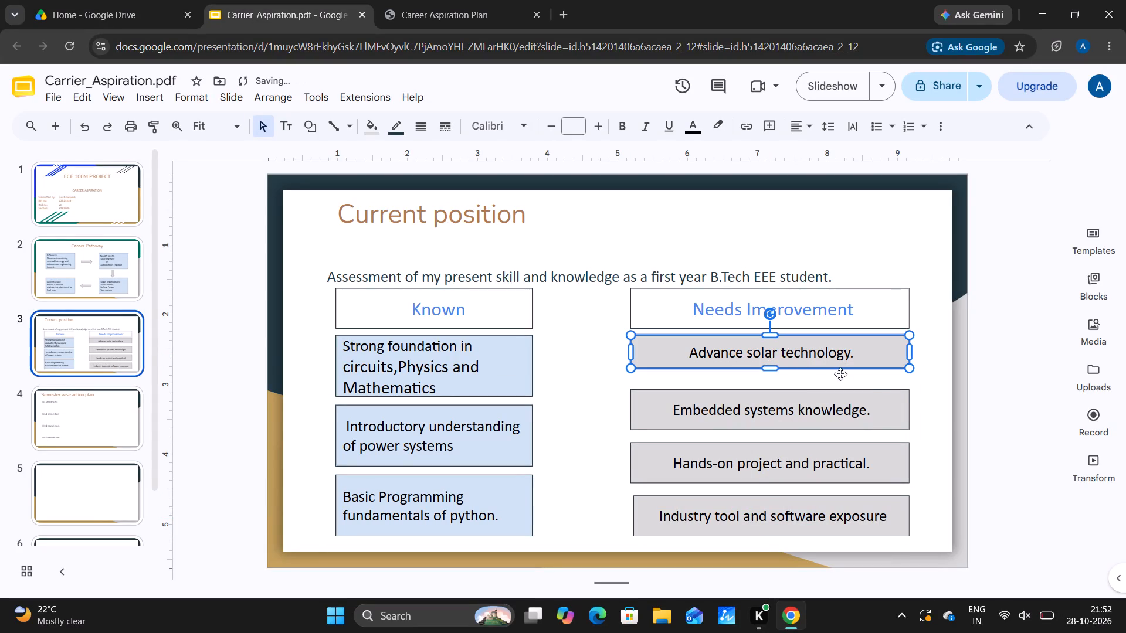
left_click(766, 406)
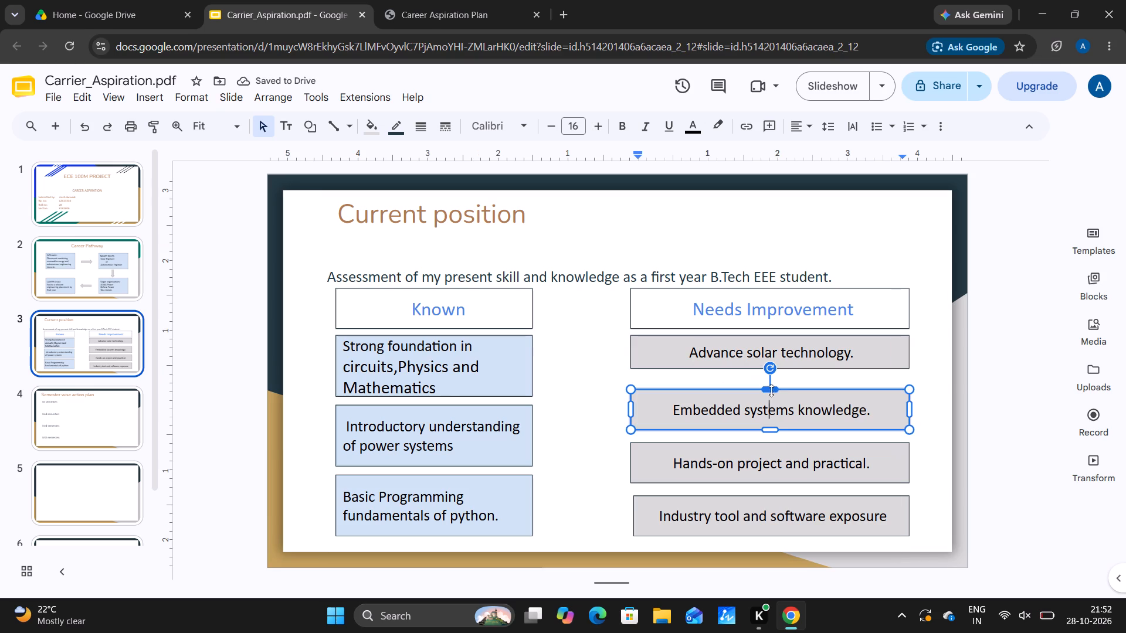
left_click_drag(772, 387, 775, 377)
left_click_drag(771, 430, 771, 412)
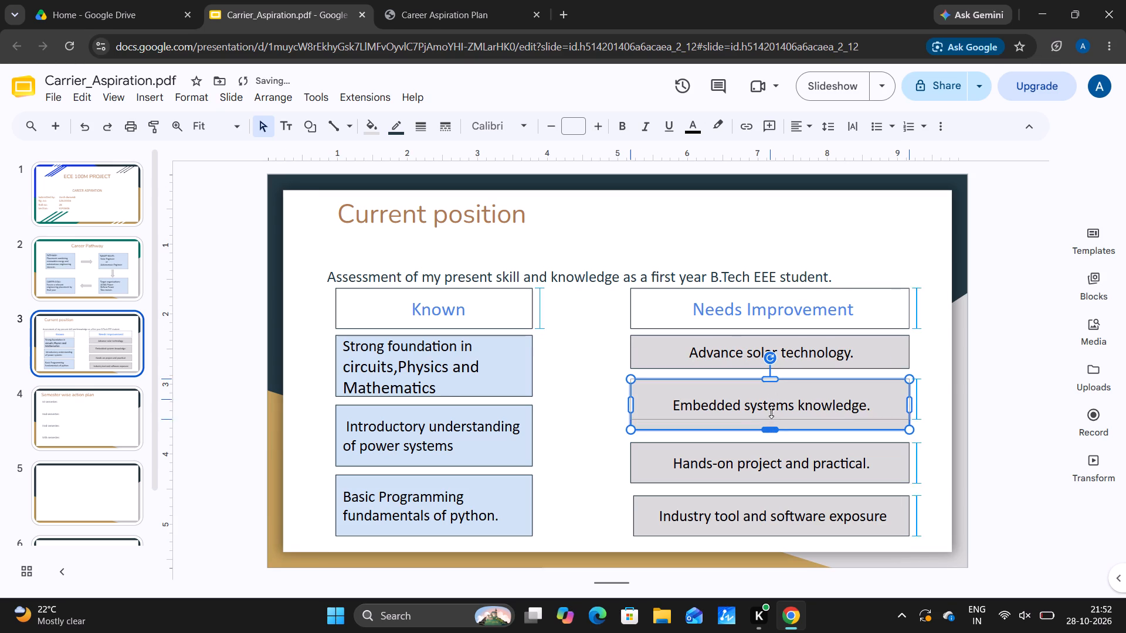
left_click_drag(771, 412, 774, 407)
left_click(774, 407)
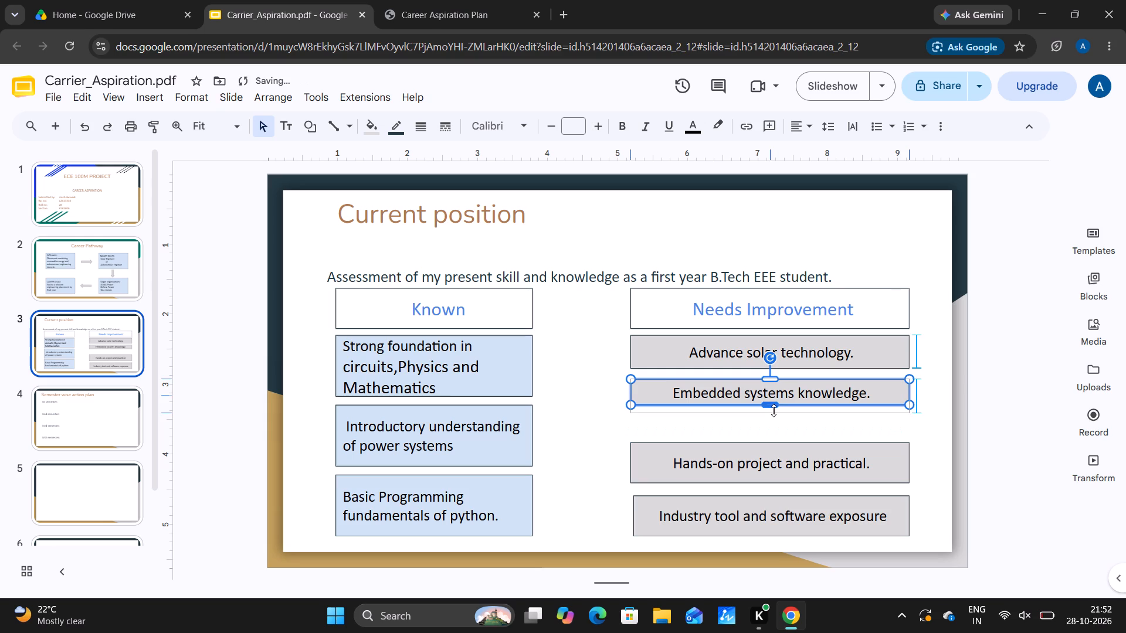
left_click(931, 433)
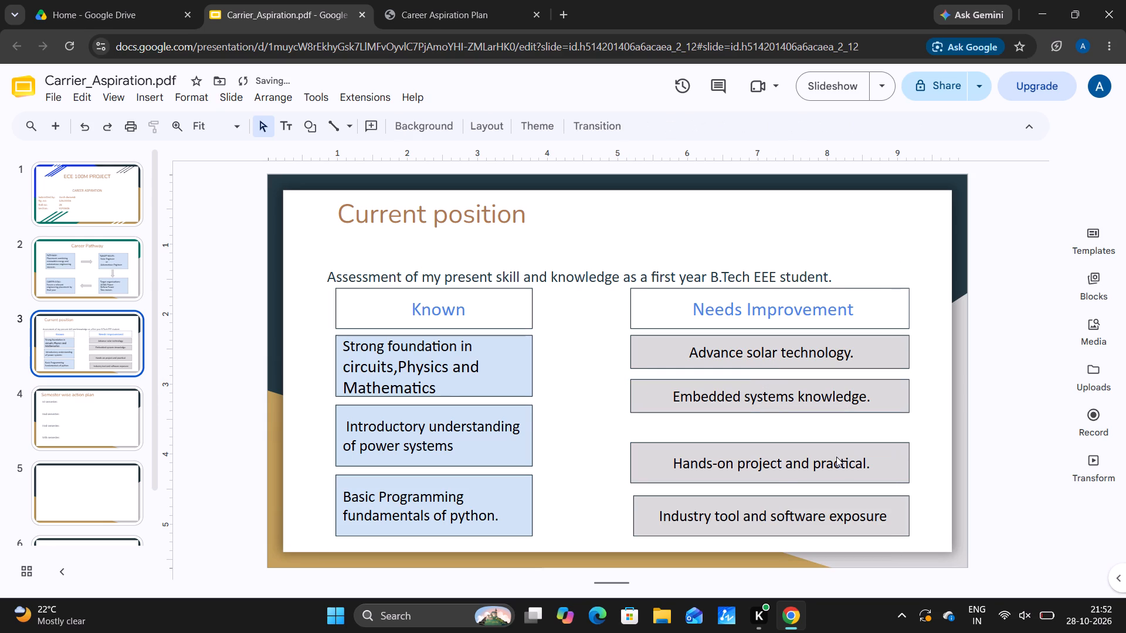
Bring the "Hands-on project and practical." box up beneath "Embedded systems knowledge." and reduce its height to match the boxes above.
left_click(835, 457)
left_click_drag(769, 445, 765, 423)
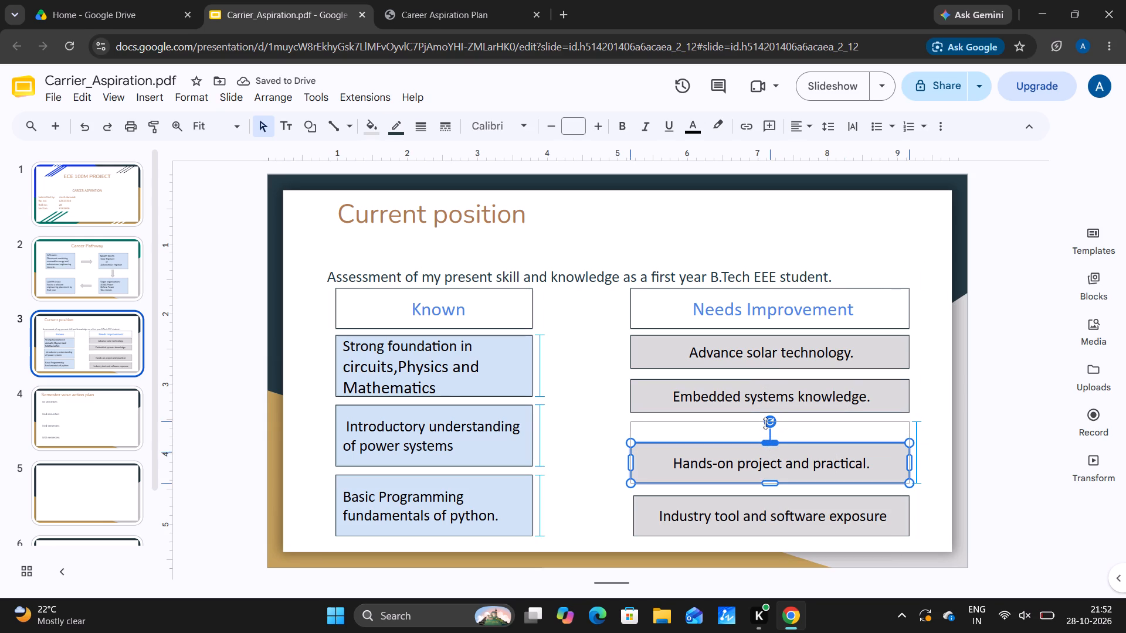
left_click_drag(765, 423, 755, 416)
left_click_drag(755, 416, 754, 423)
left_click_drag(754, 423, 758, 427)
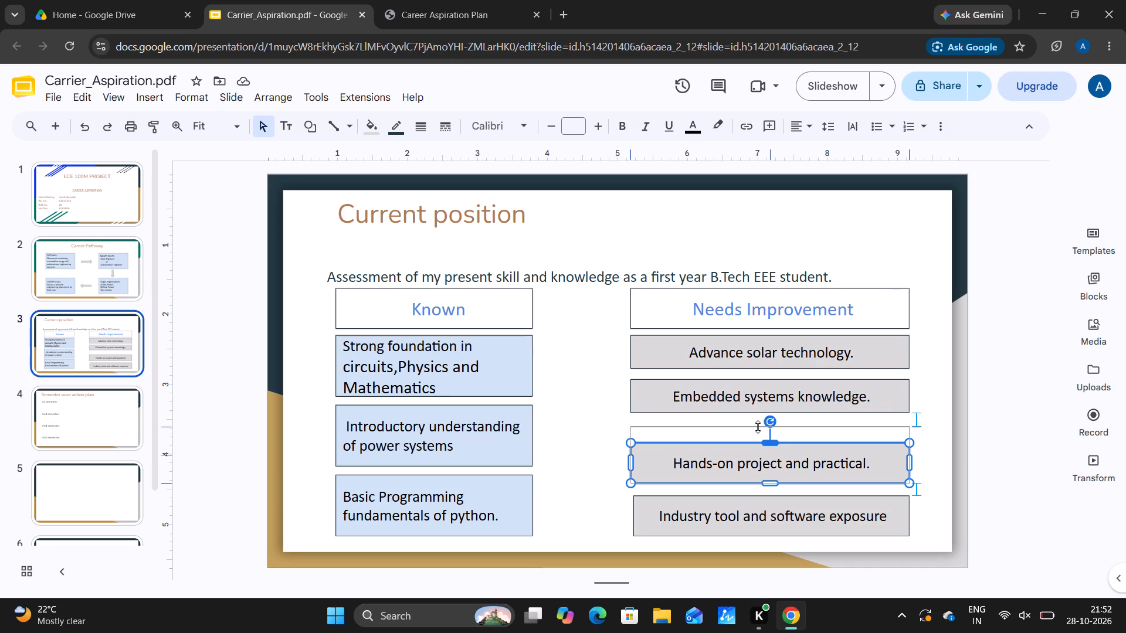
left_click_drag(758, 427, 759, 425)
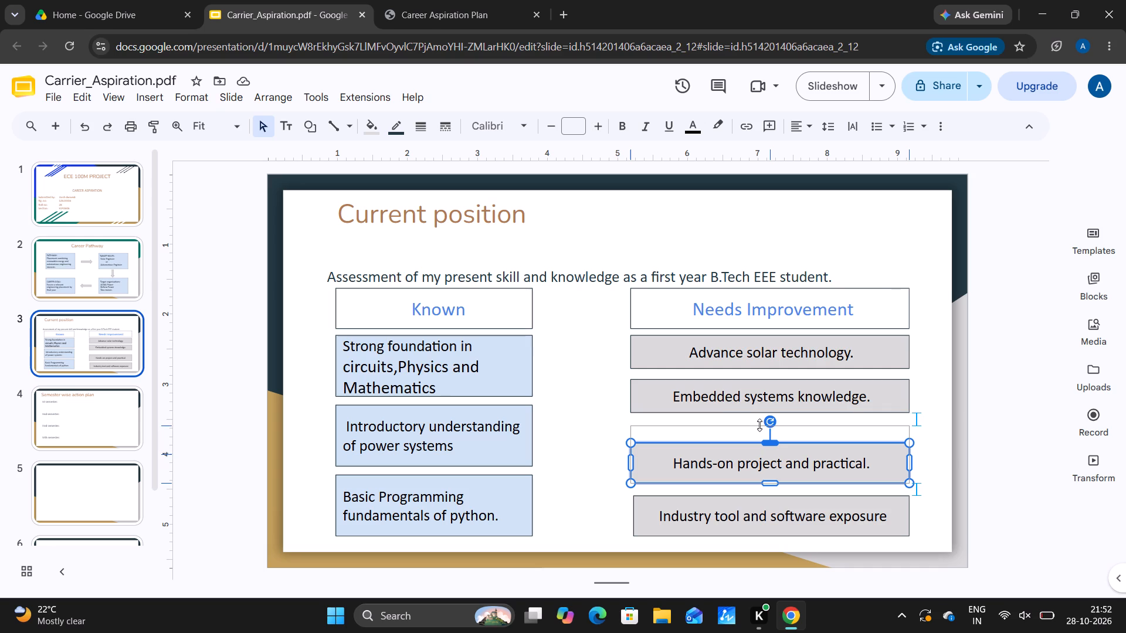
left_click_drag(759, 425, 760, 422)
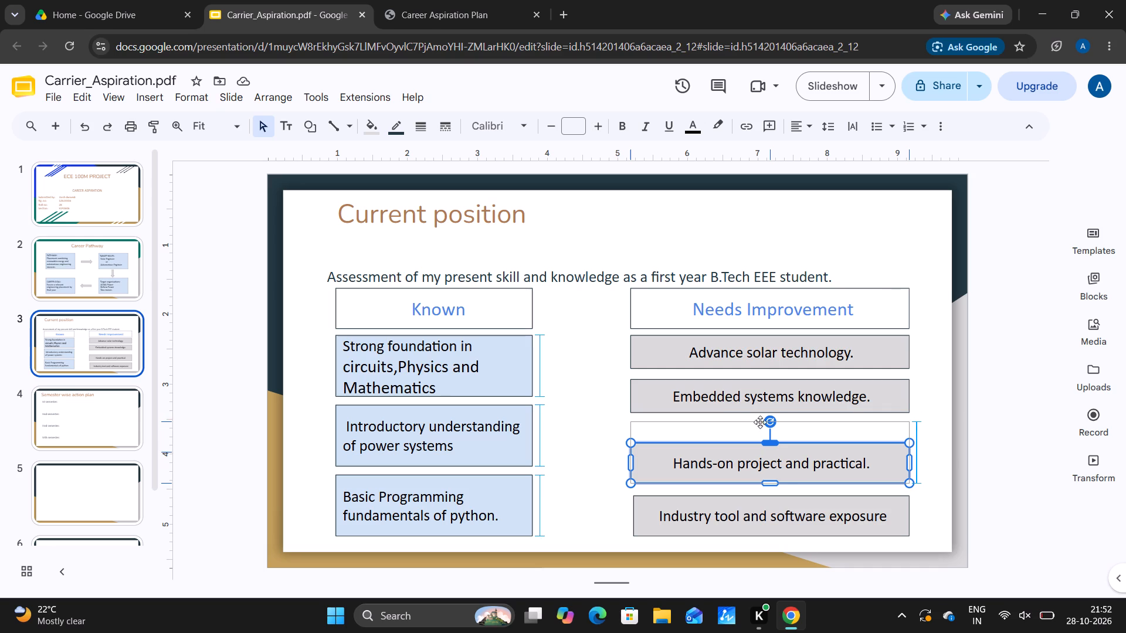
left_click_drag(762, 425, 767, 447)
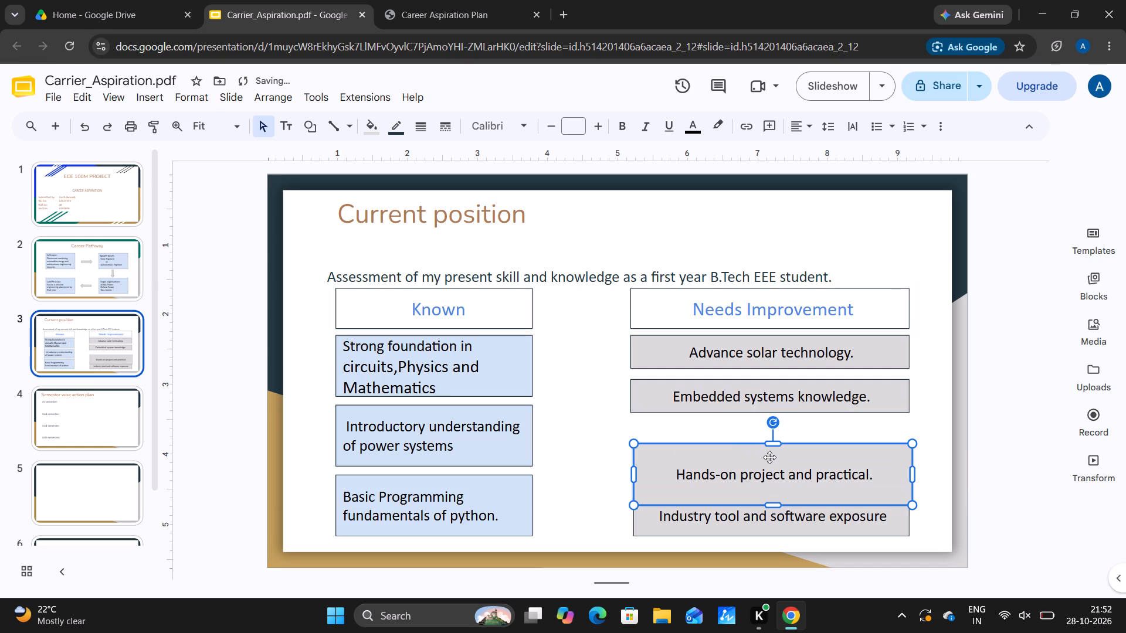
key("ctrl+z")
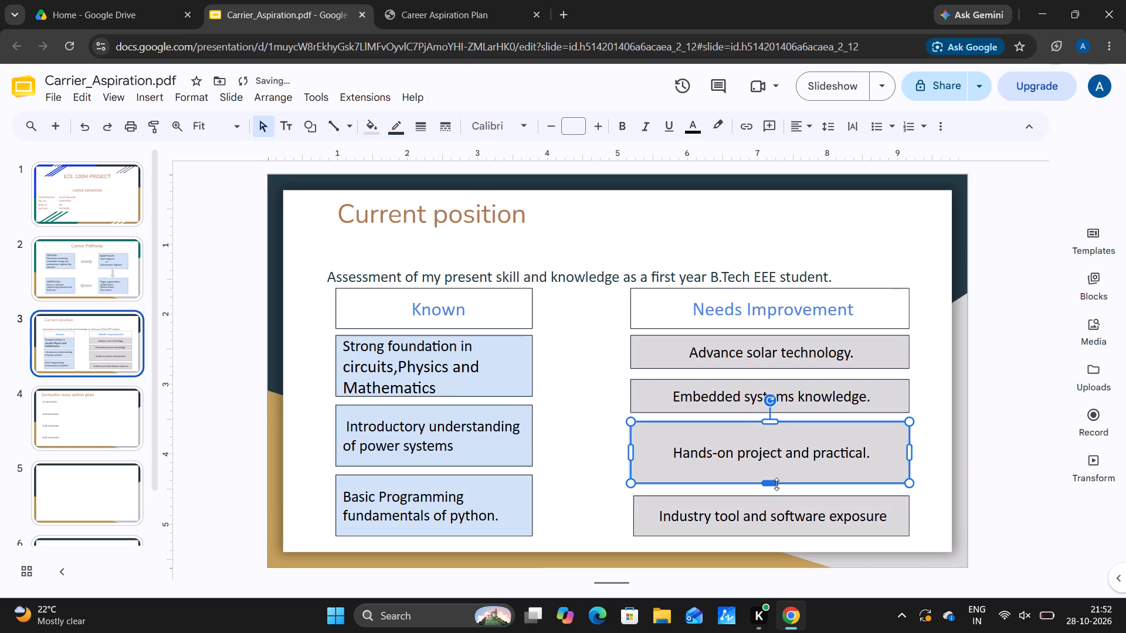
left_click_drag(777, 484, 774, 448)
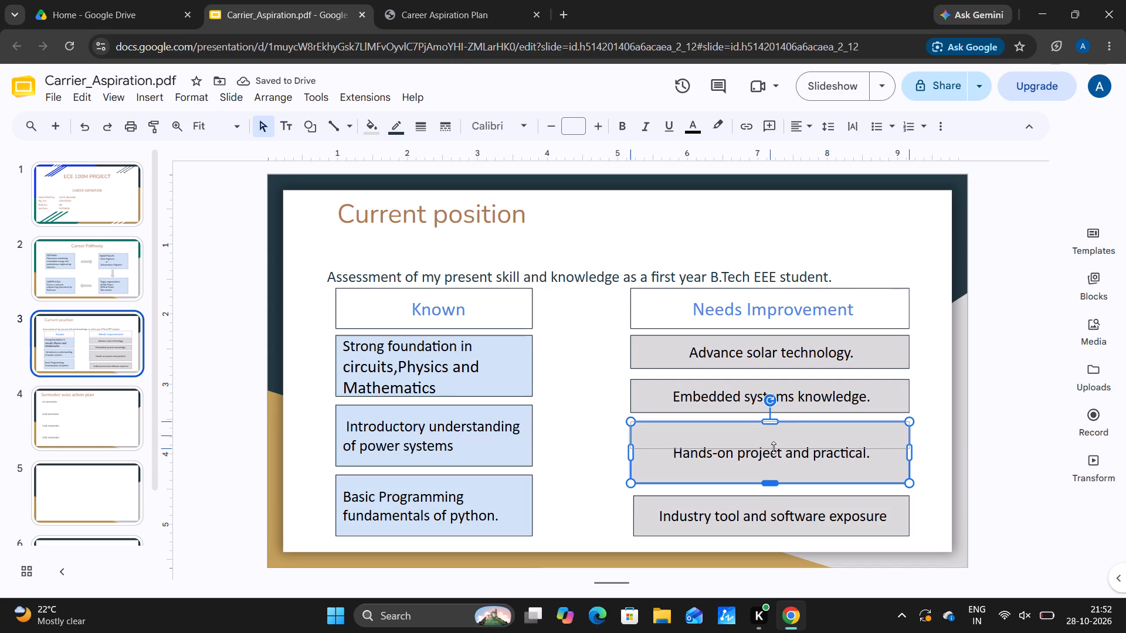
left_click_drag(774, 448, 774, 452)
Reduce the height of the "Industry tool and software exposure" box by lowering its top edge, keeping its bottom edge in place.
left_click(787, 520)
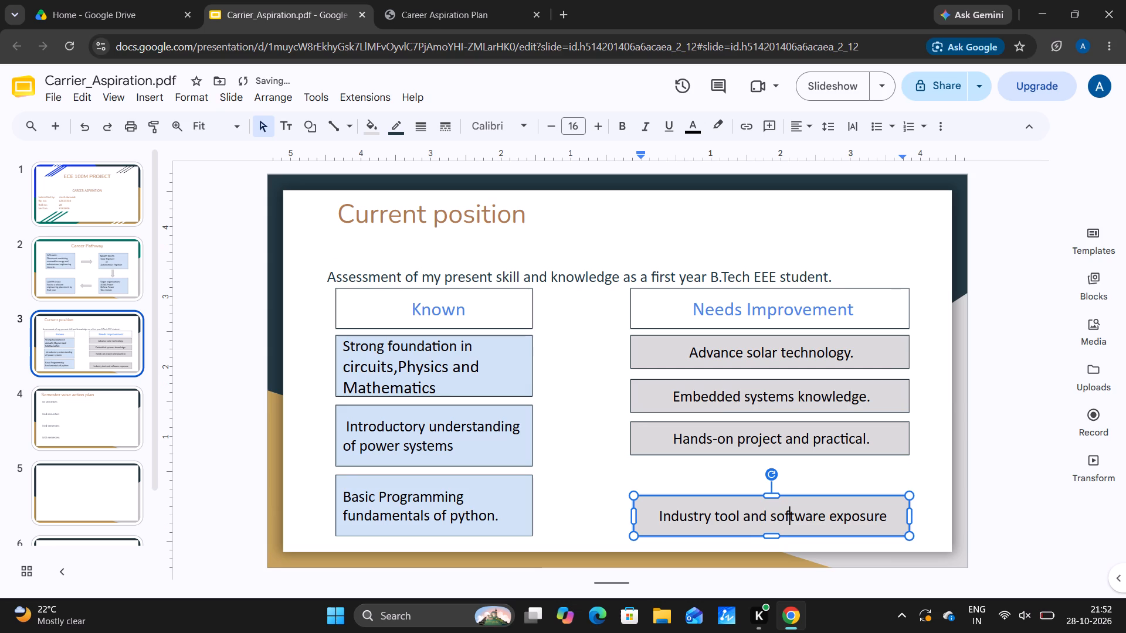
left_click_drag(767, 496, 772, 502)
left_click(949, 498)
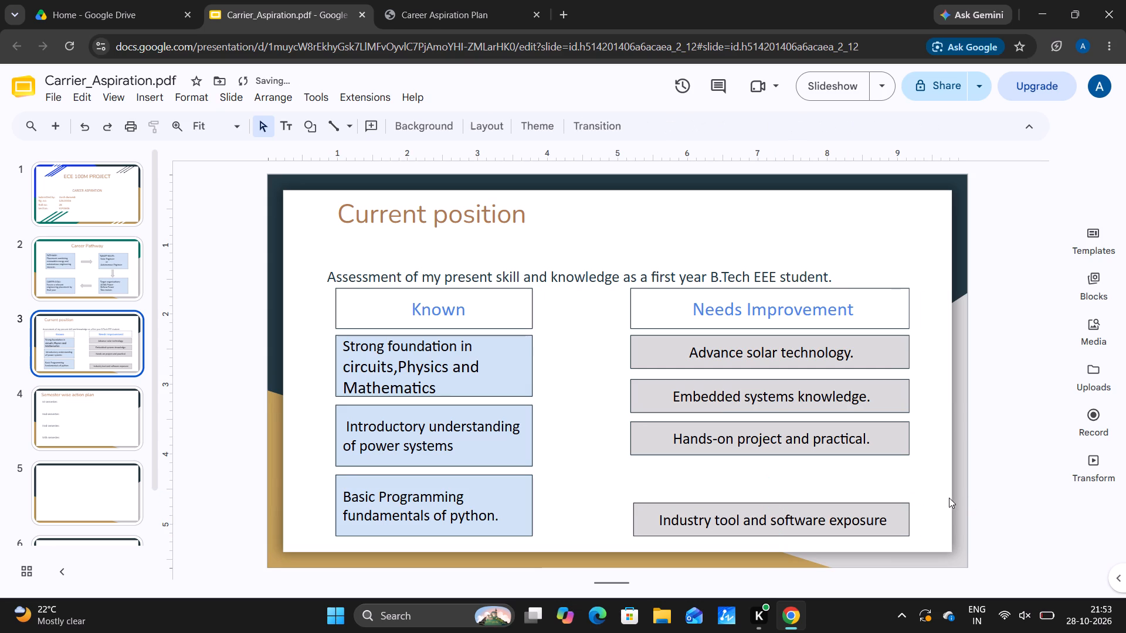
Duplicate the "Advance solar technology." box and place the copy in the gap between the "Hands-on project" and "Industry tool" boxes.
left_click(673, 353)
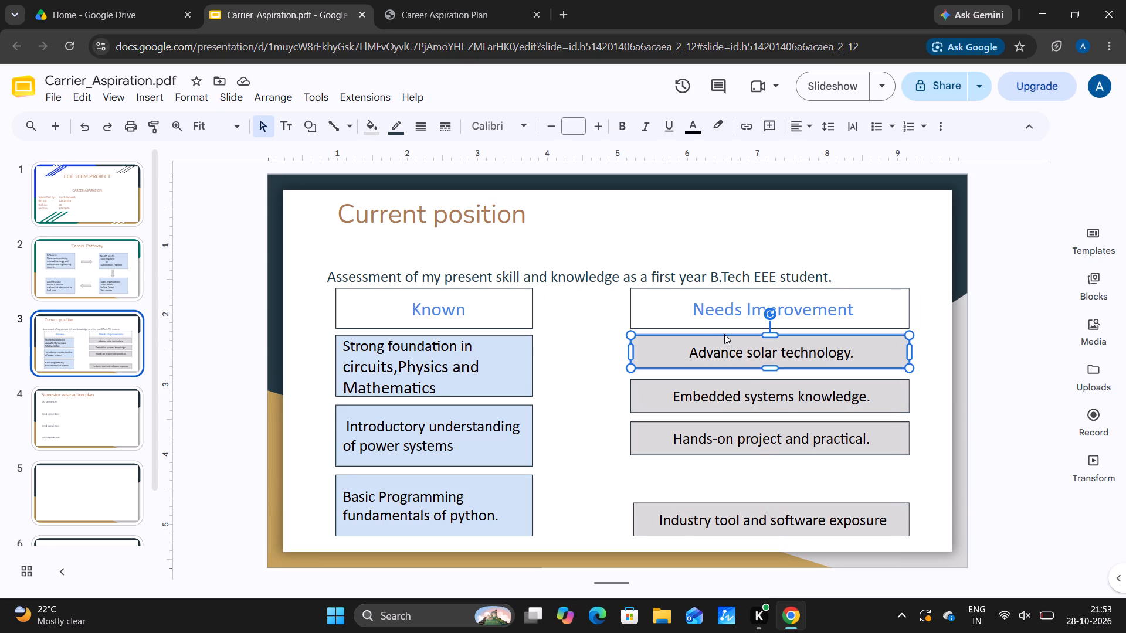
key("ctrl+c")
key("ctrl+v")
key("ctrl+v")
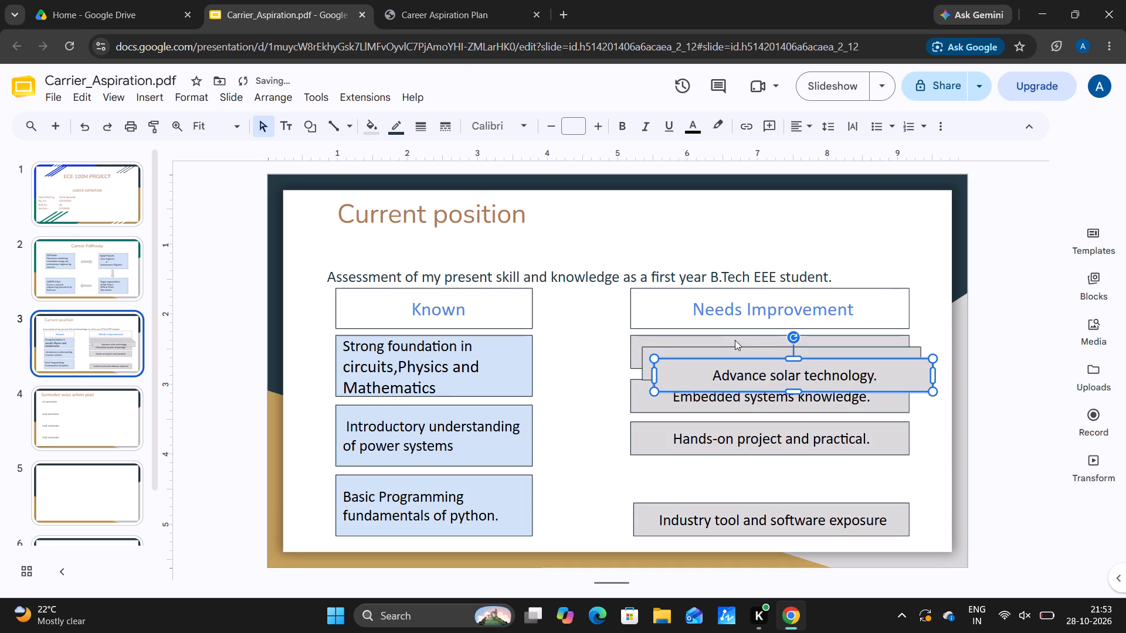
key("ctrl+z")
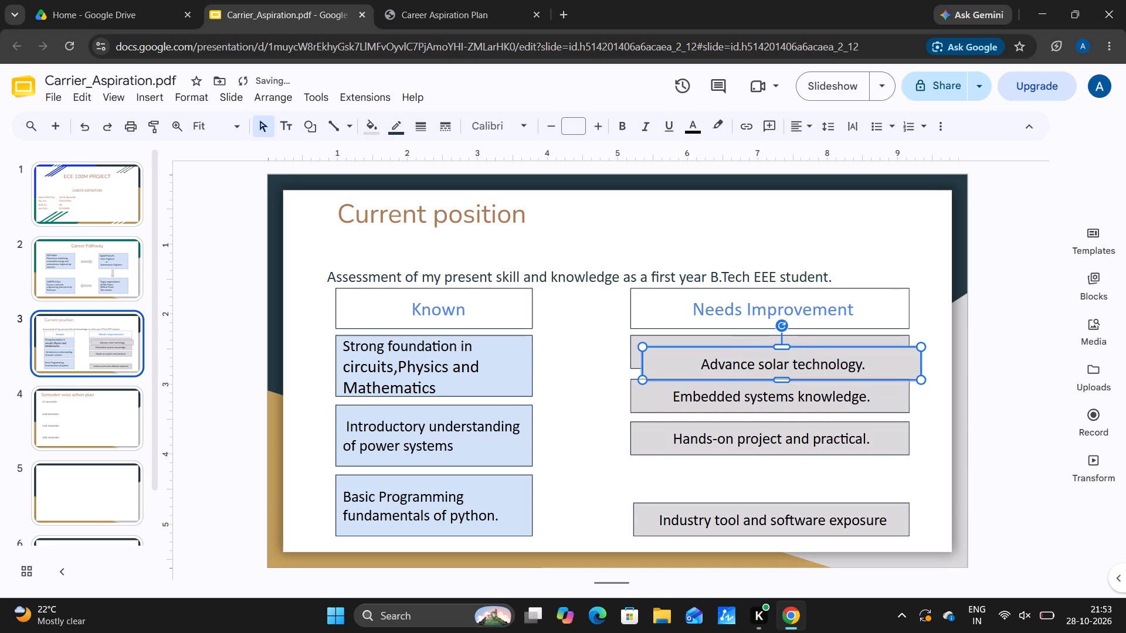
left_click_drag(787, 349, 765, 384)
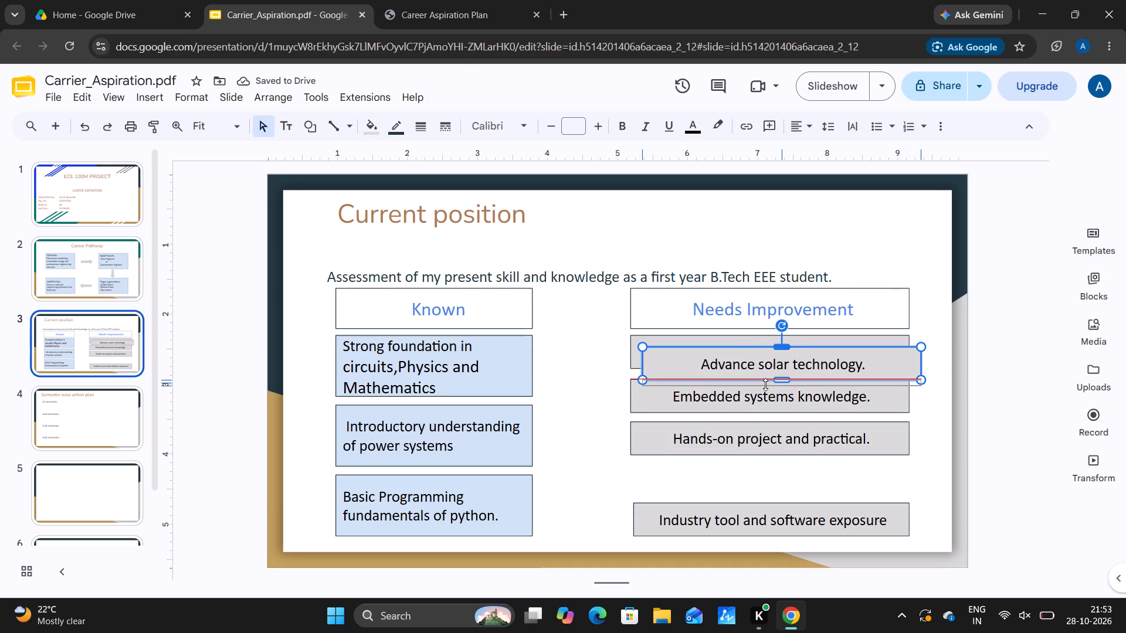
left_click_drag(765, 384, 774, 349)
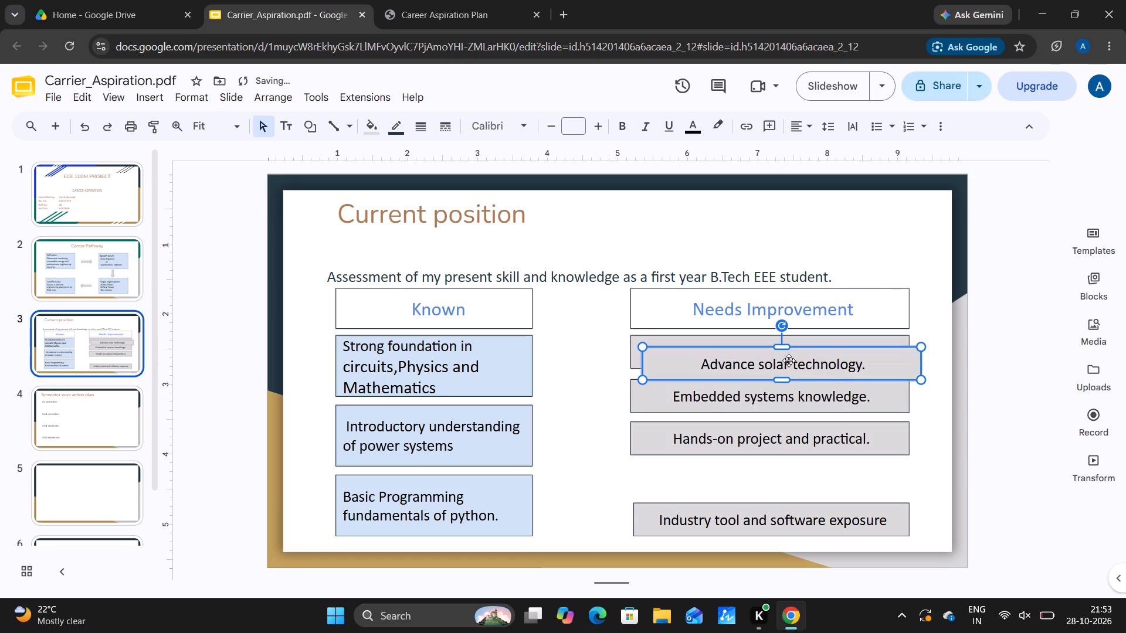
left_click_drag(864, 377, 847, 496)
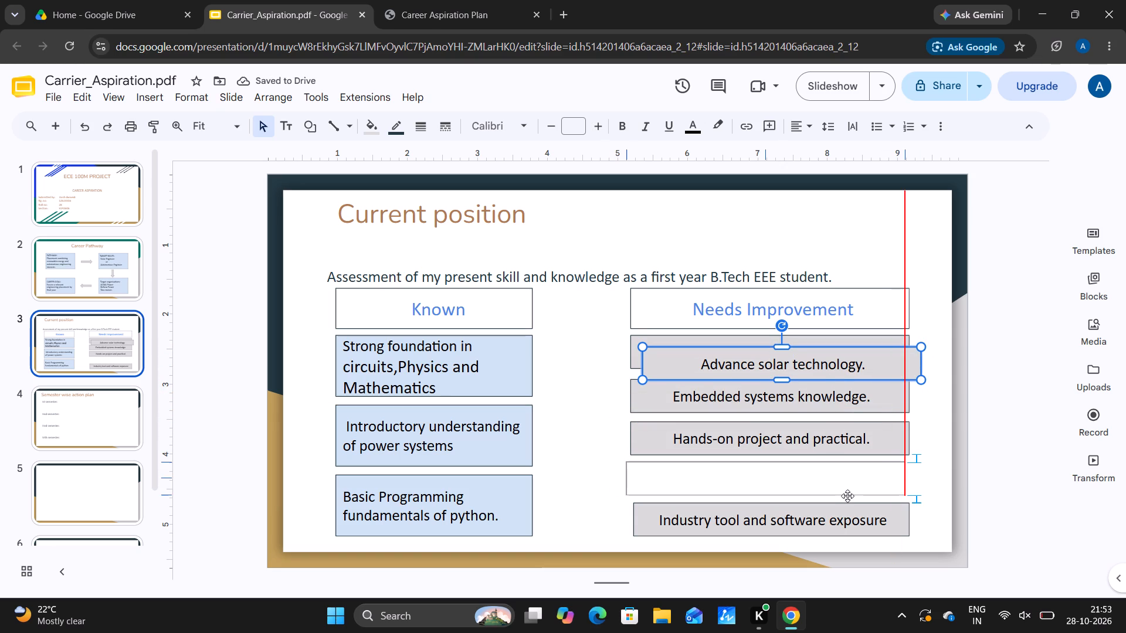
left_click_drag(847, 496, 856, 492)
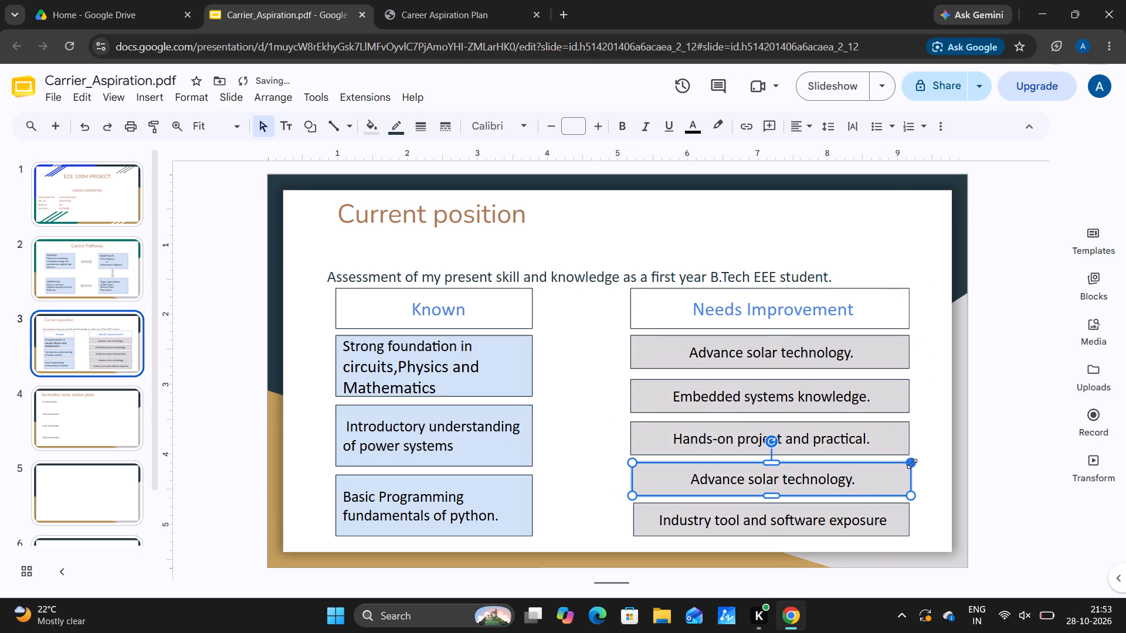
left_click(952, 451)
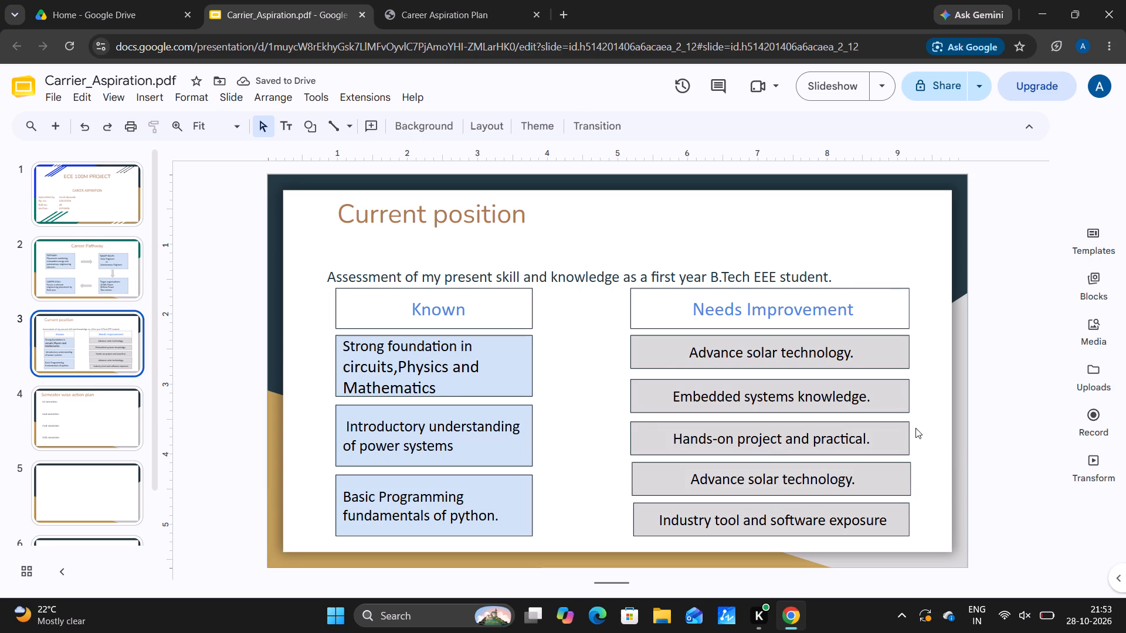
Replace the duplicated box's text with "Deeper programming proficiency.", taking the wording from the Needs Improvement list in the Career Aspiration Plan.
left_click(859, 469)
left_click(868, 489)
left_click(852, 479)
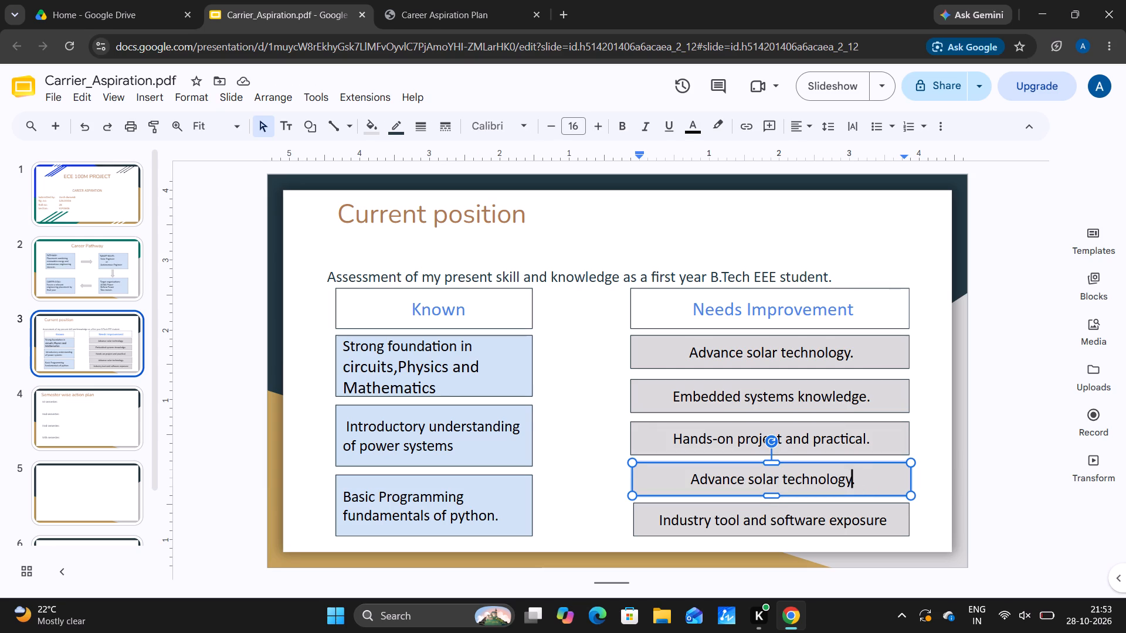
key("BackSpace")
key("BackSpace")
key("BackSpace")
key("BackSpace")
key("BackSpace")
key("BackSpace")
key("BackSpace")
key("BackSpace")
key("BackSpace")
key("BackSpace")
key("BackSpace")
key("BackSpace")
key("BackSpace")
key("BackSpace")
key("BackSpace")
key("BackSpace")
key("BackSpace")
key("BackSpace")
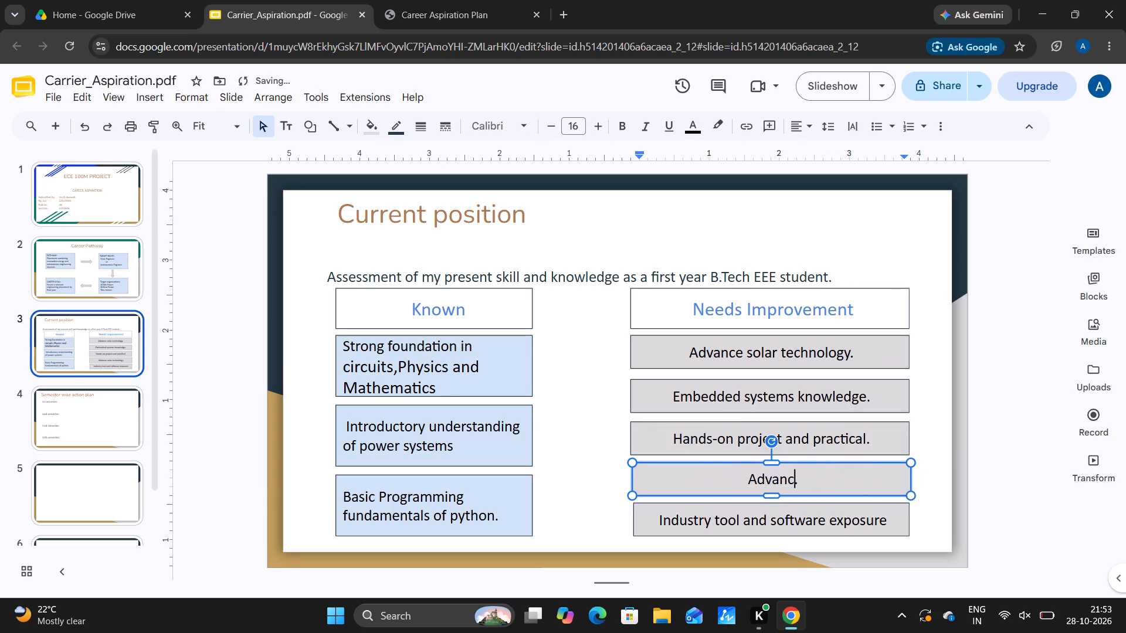
key("BackSpace")
key("BackSpace")
key("BackSpace")
key("BackSpace")
key("BackSpace")
key("BackSpace")
key("BackSpace")
left_click(427, 1)
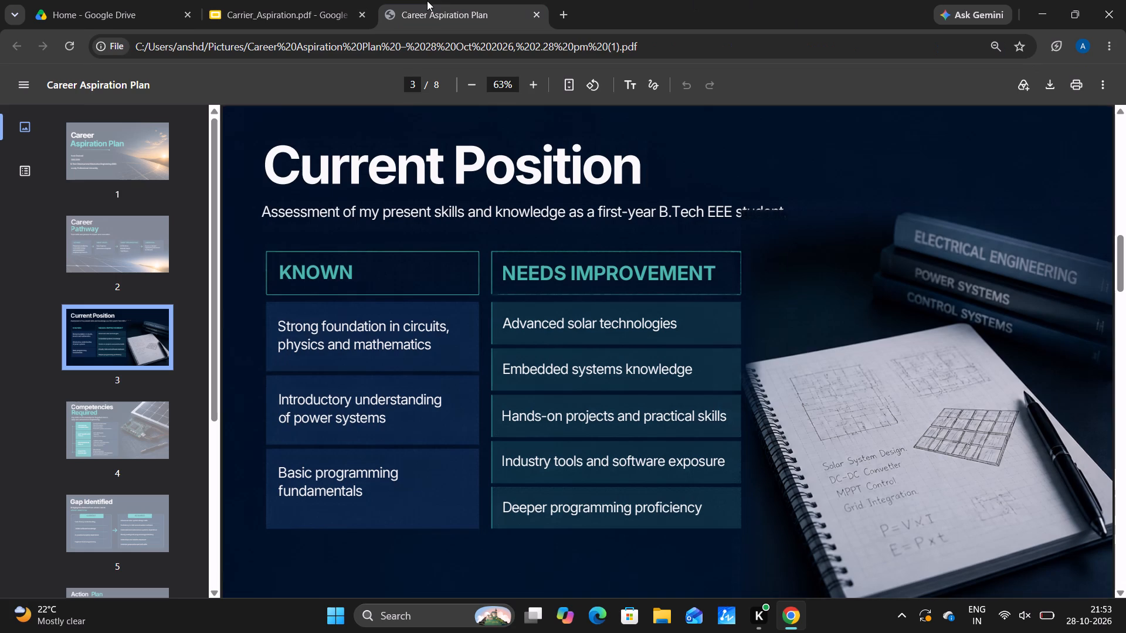
left_click(317, 0)
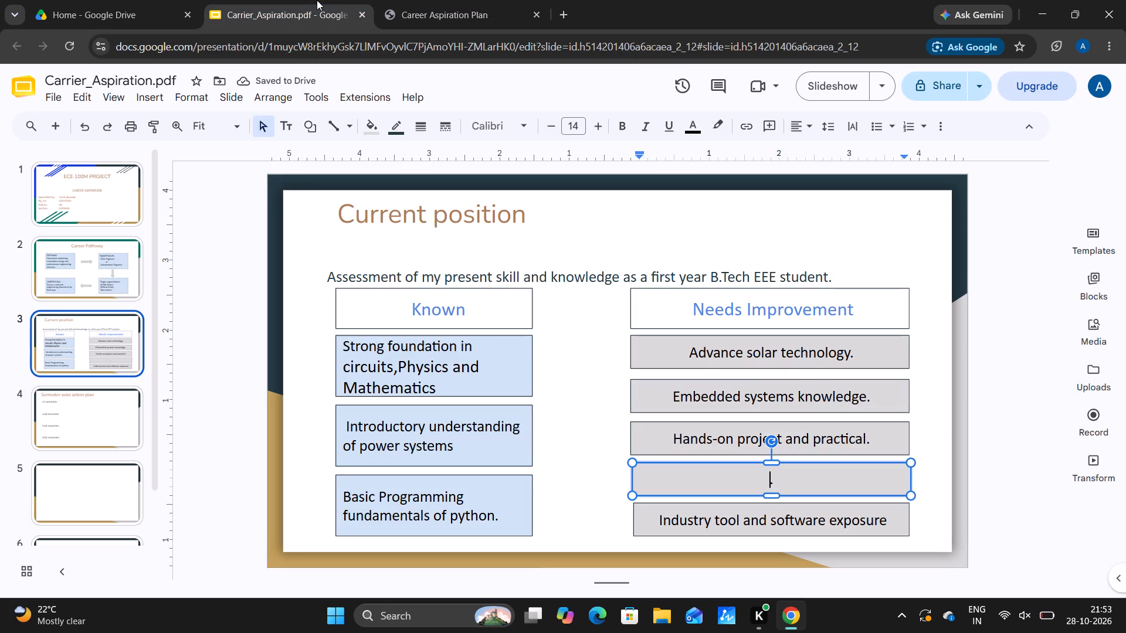
left_click(454, 13)
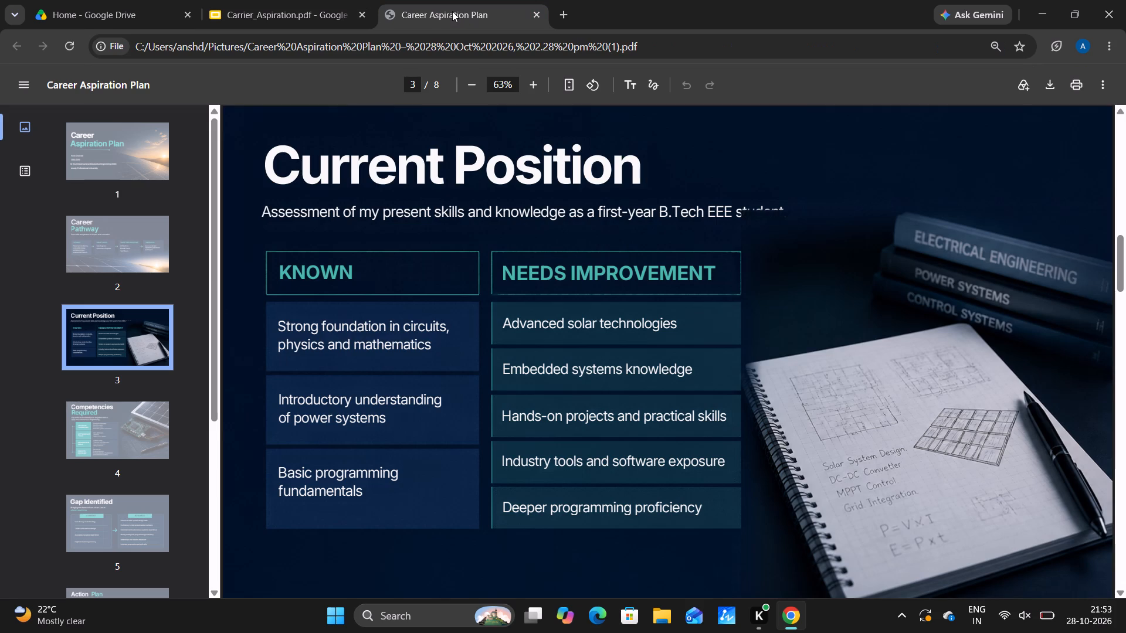
left_click(296, 0)
key("d")
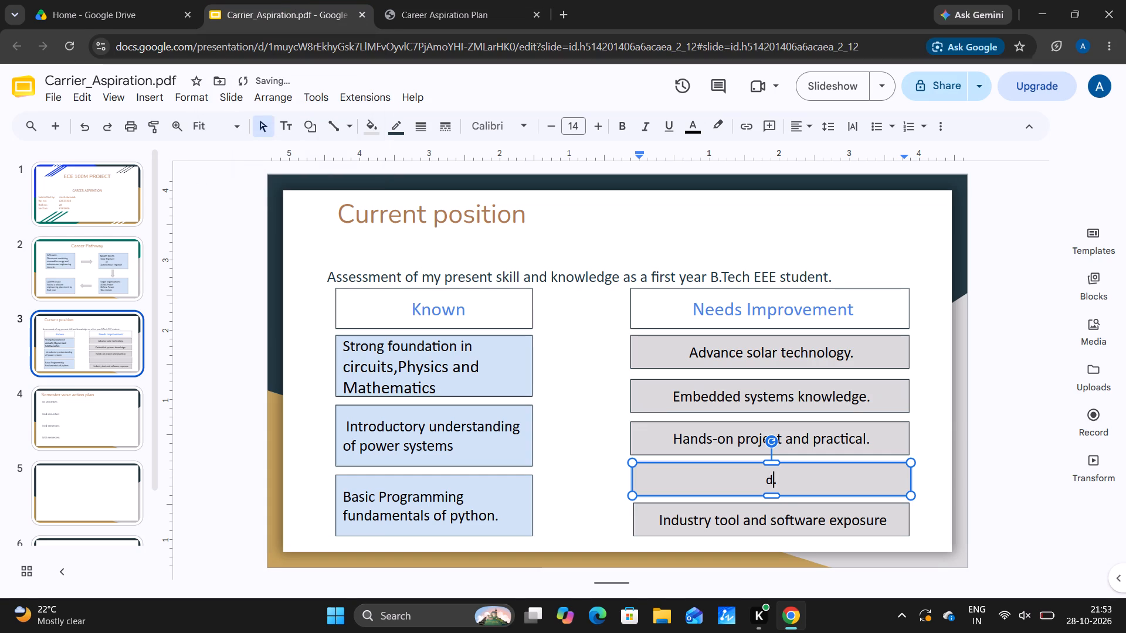
key("BackSpace")
key("d")
key("d")
type("eeper programming proficiency")
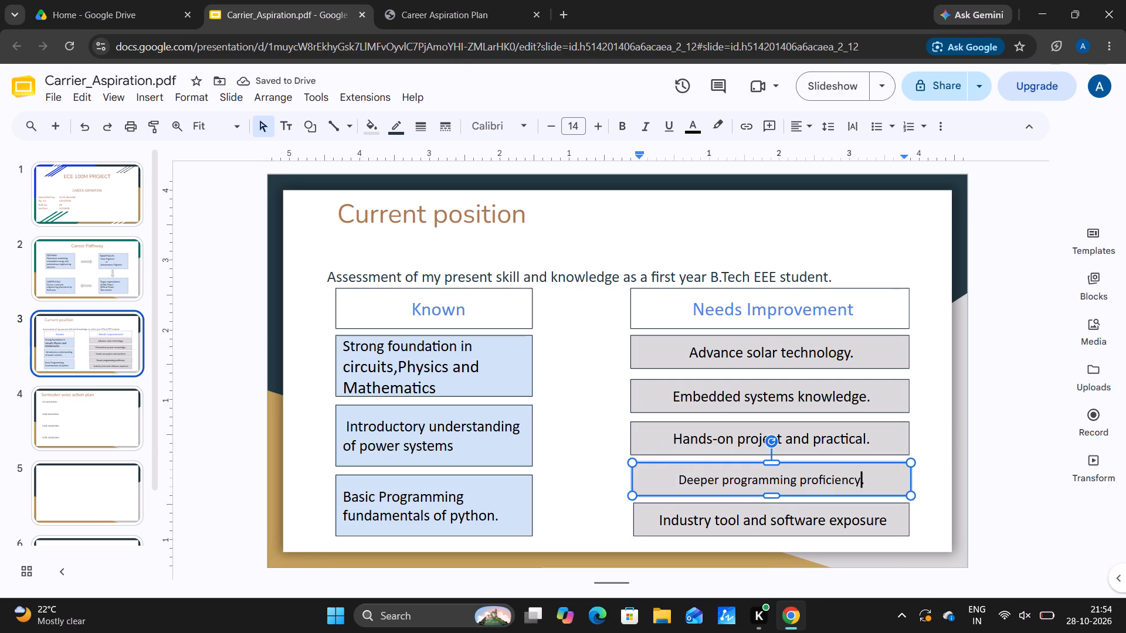
Increase the font size of "Deeper programming proficiency." by two points.
left_click_drag(674, 478, 888, 471)
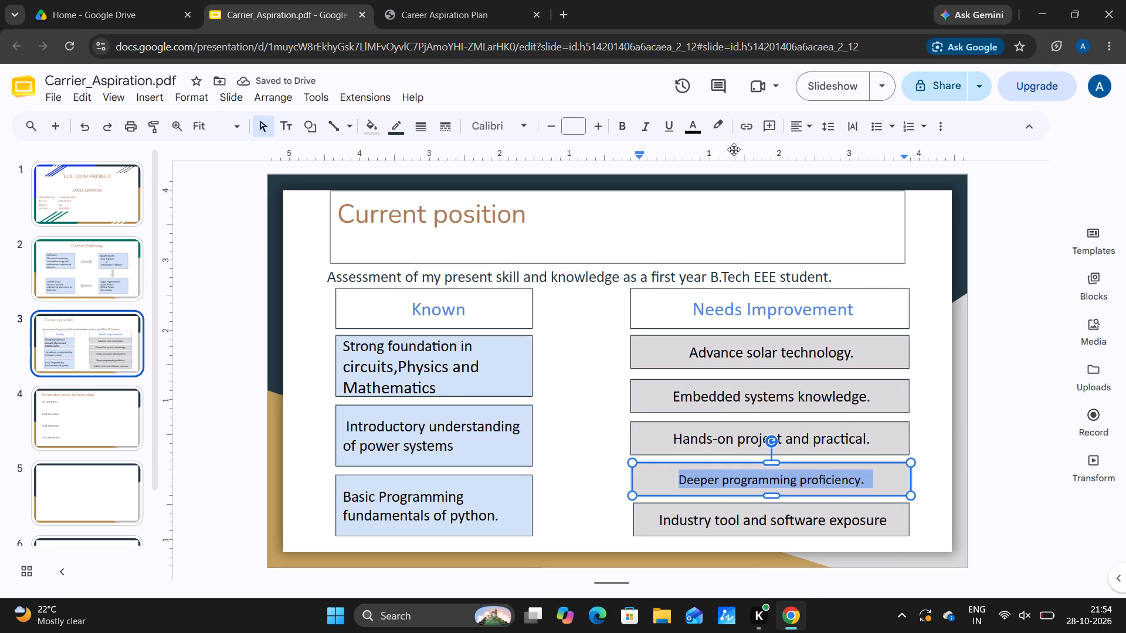
left_click(601, 119)
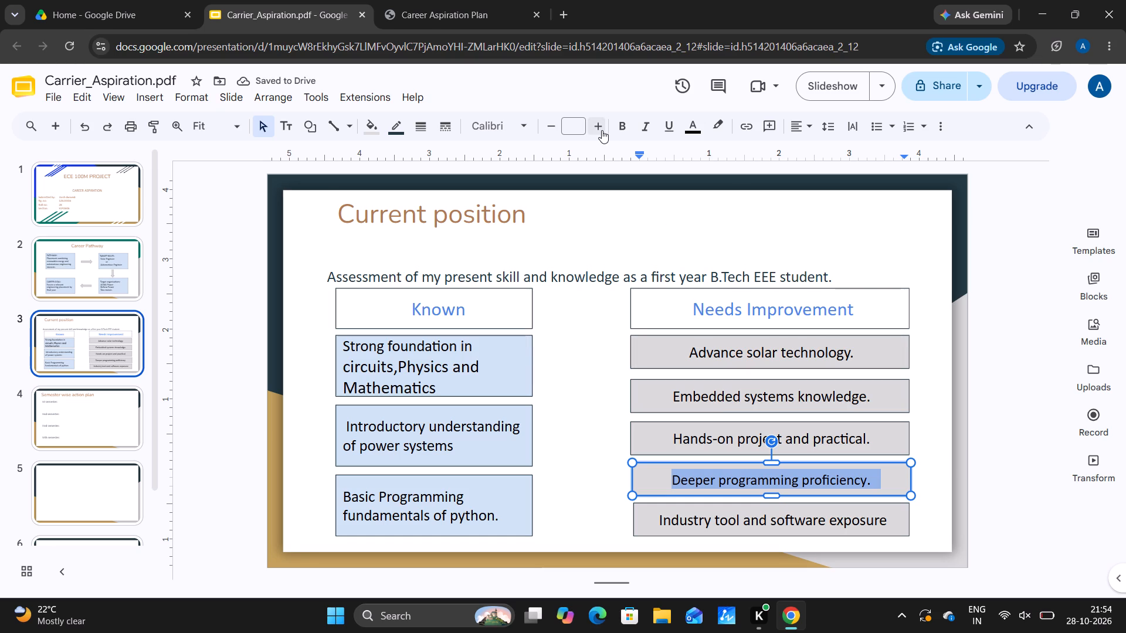
left_click(602, 130)
left_click(930, 354)
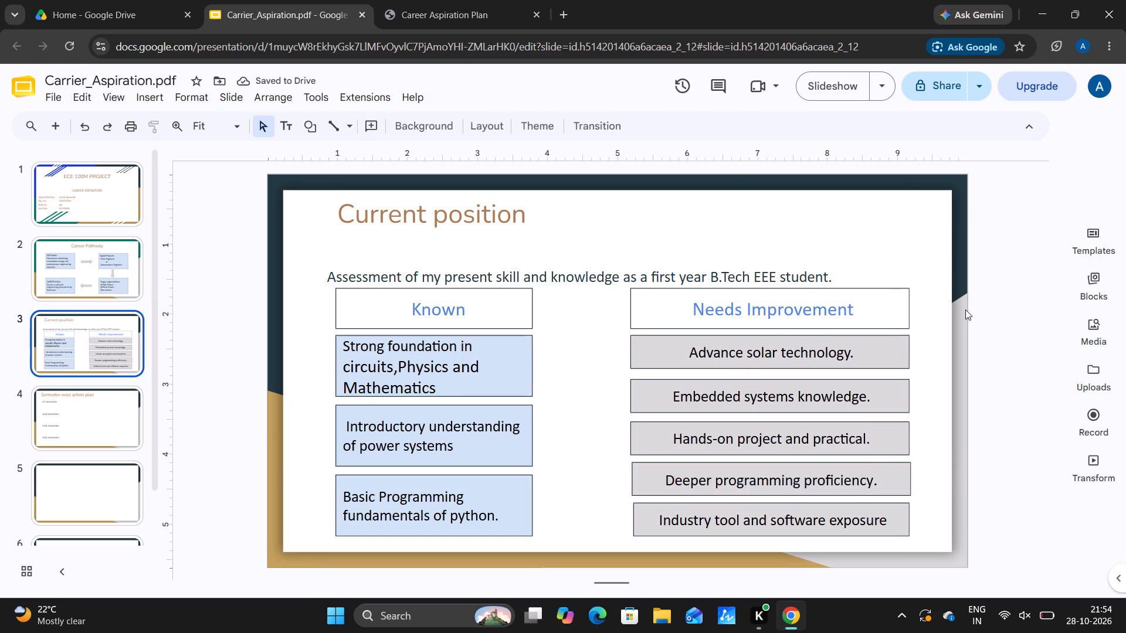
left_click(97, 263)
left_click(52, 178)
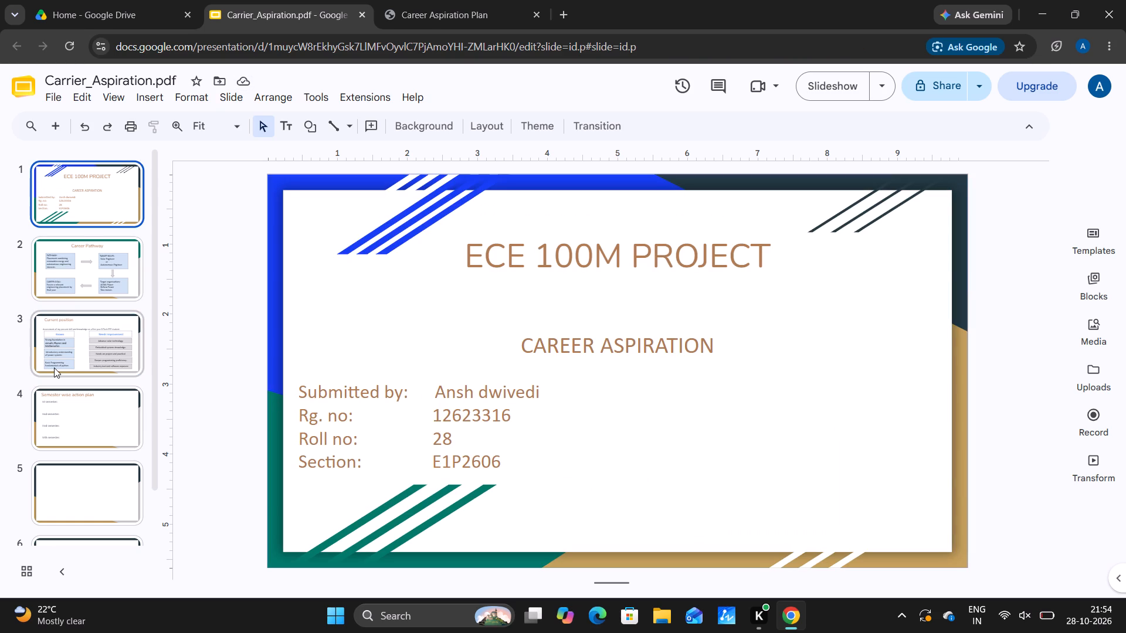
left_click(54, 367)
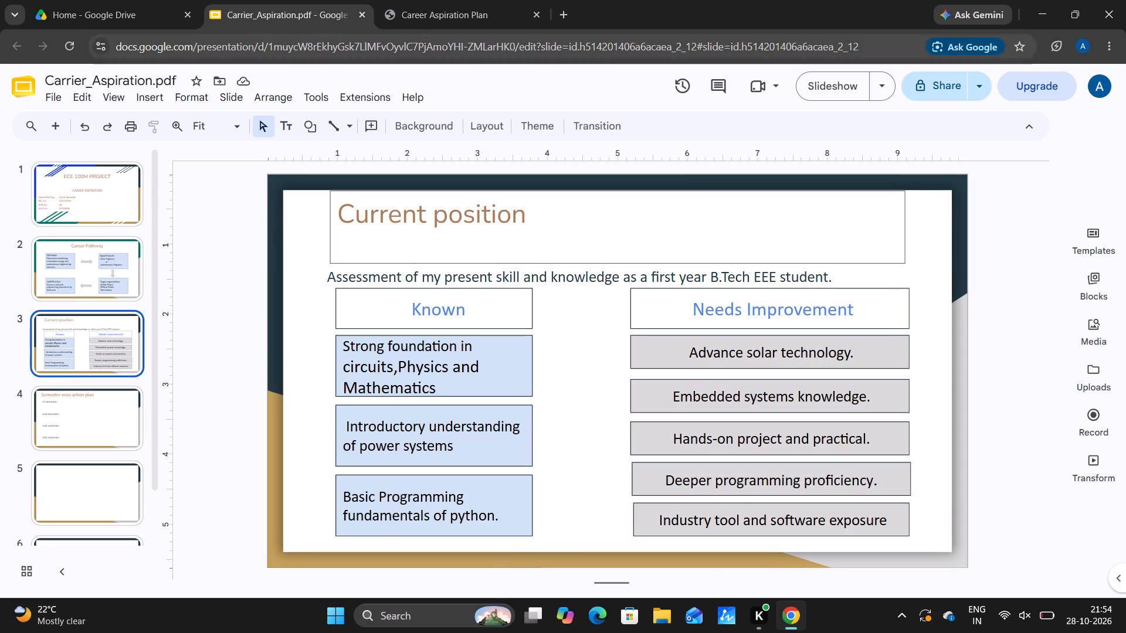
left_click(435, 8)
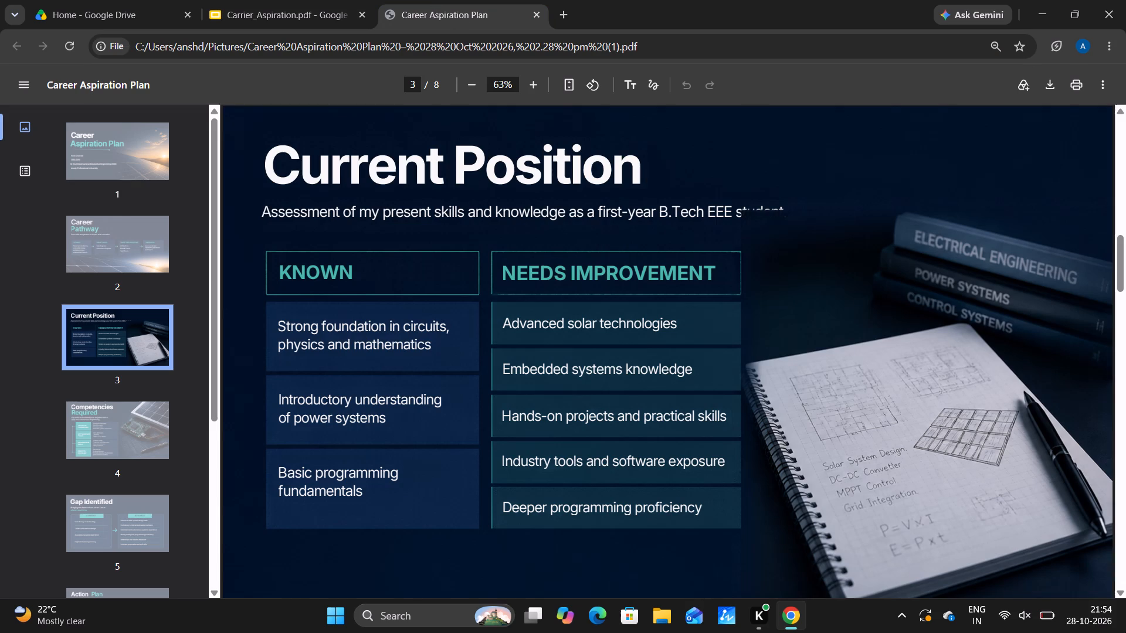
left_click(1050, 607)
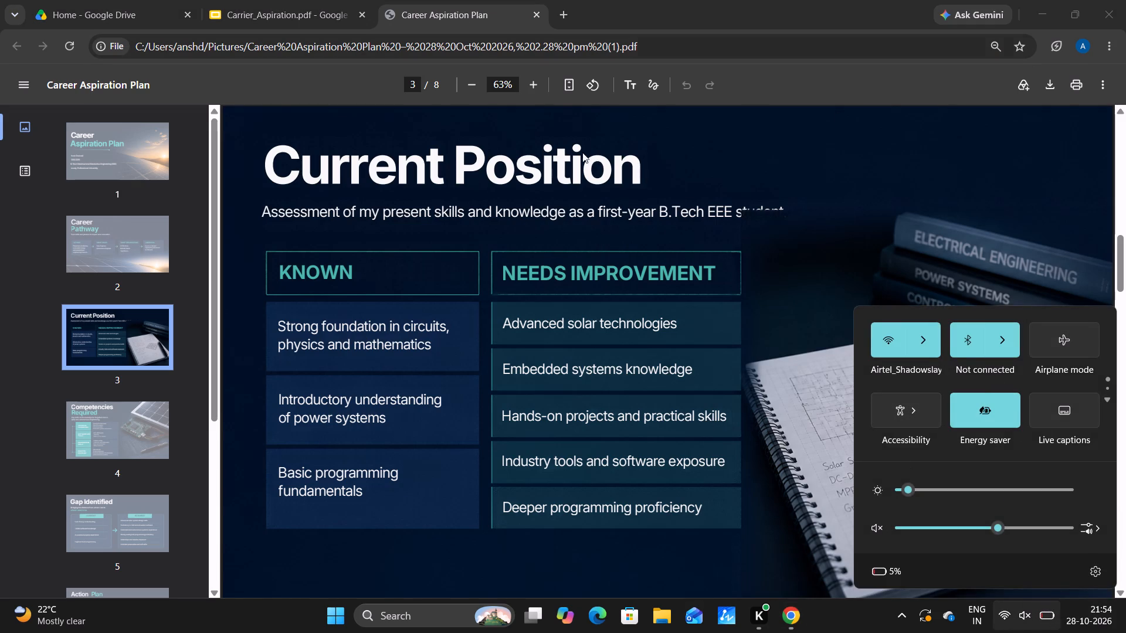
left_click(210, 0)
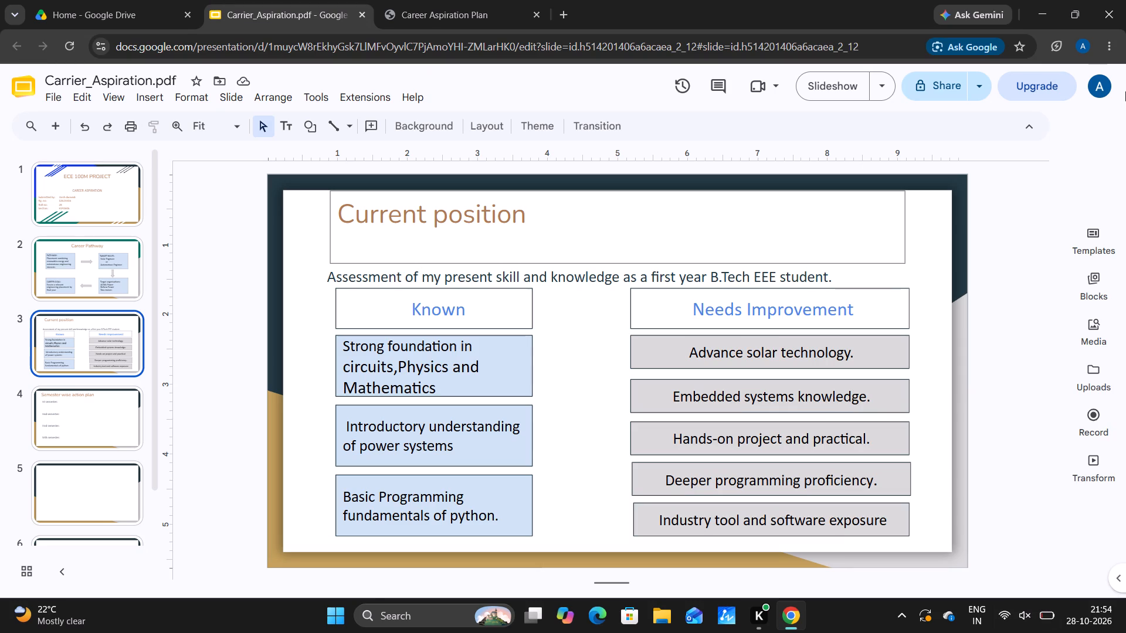
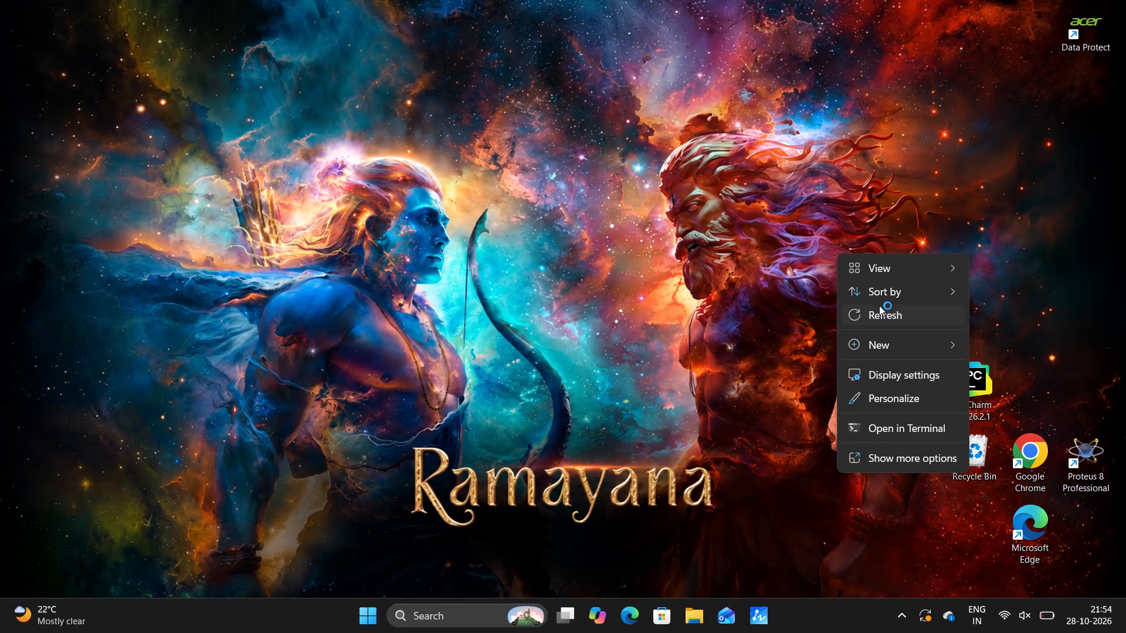
Shut down the computer from the Windows desktop by choosing the Shut down option in the Shut Down Windows dialog.
key("alt+F4")
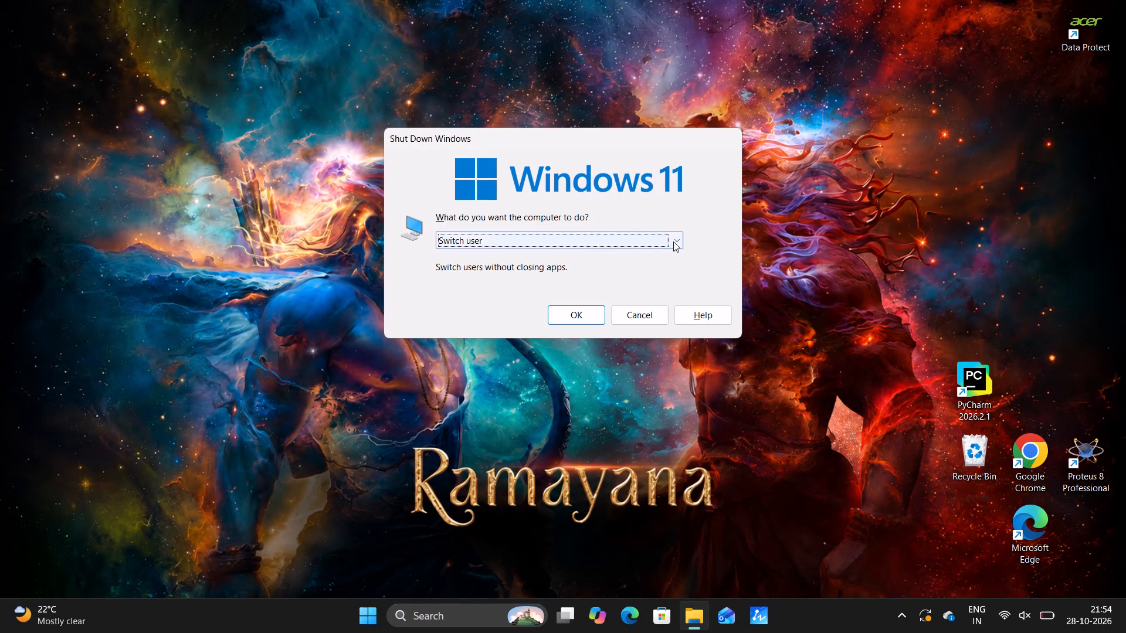
left_click_drag(673, 241, 583, 294)
left_click(583, 294)
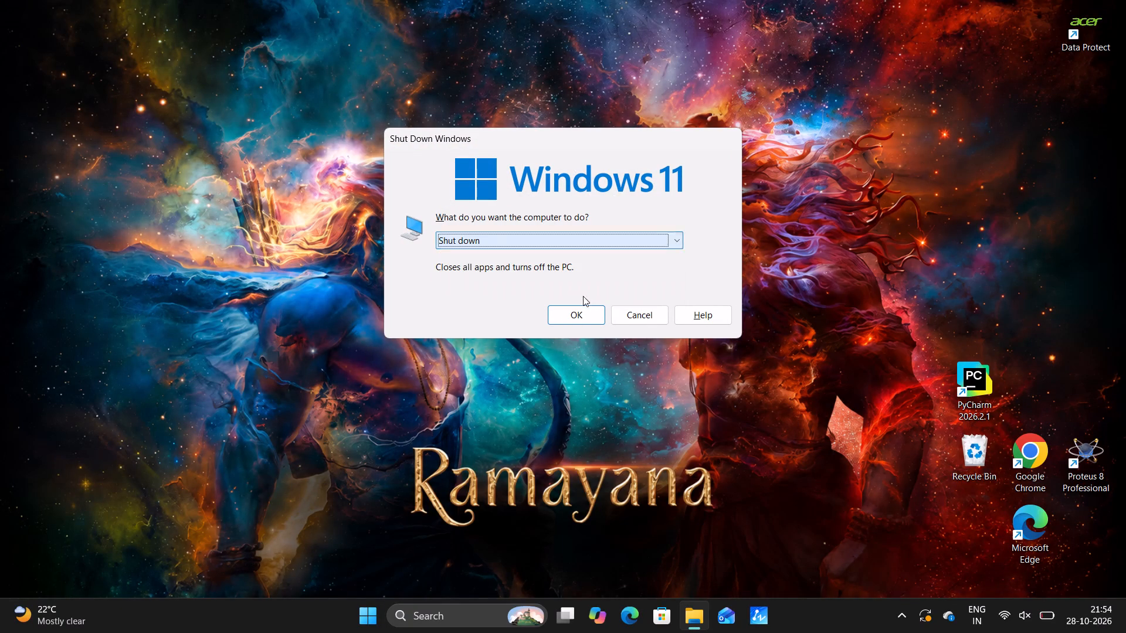
left_click(582, 309)
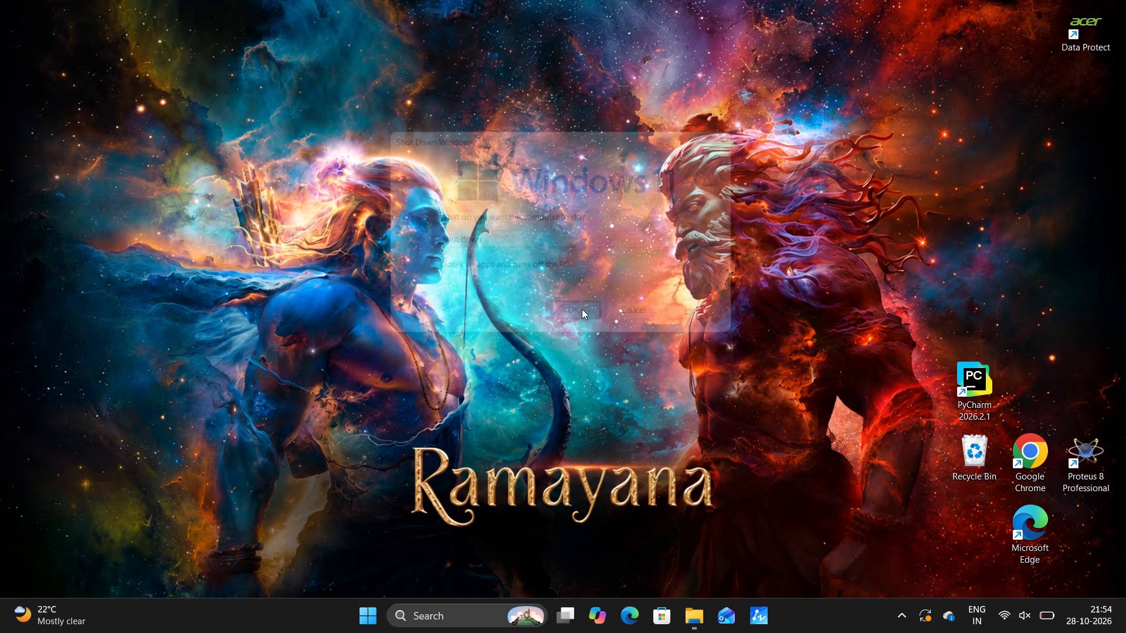